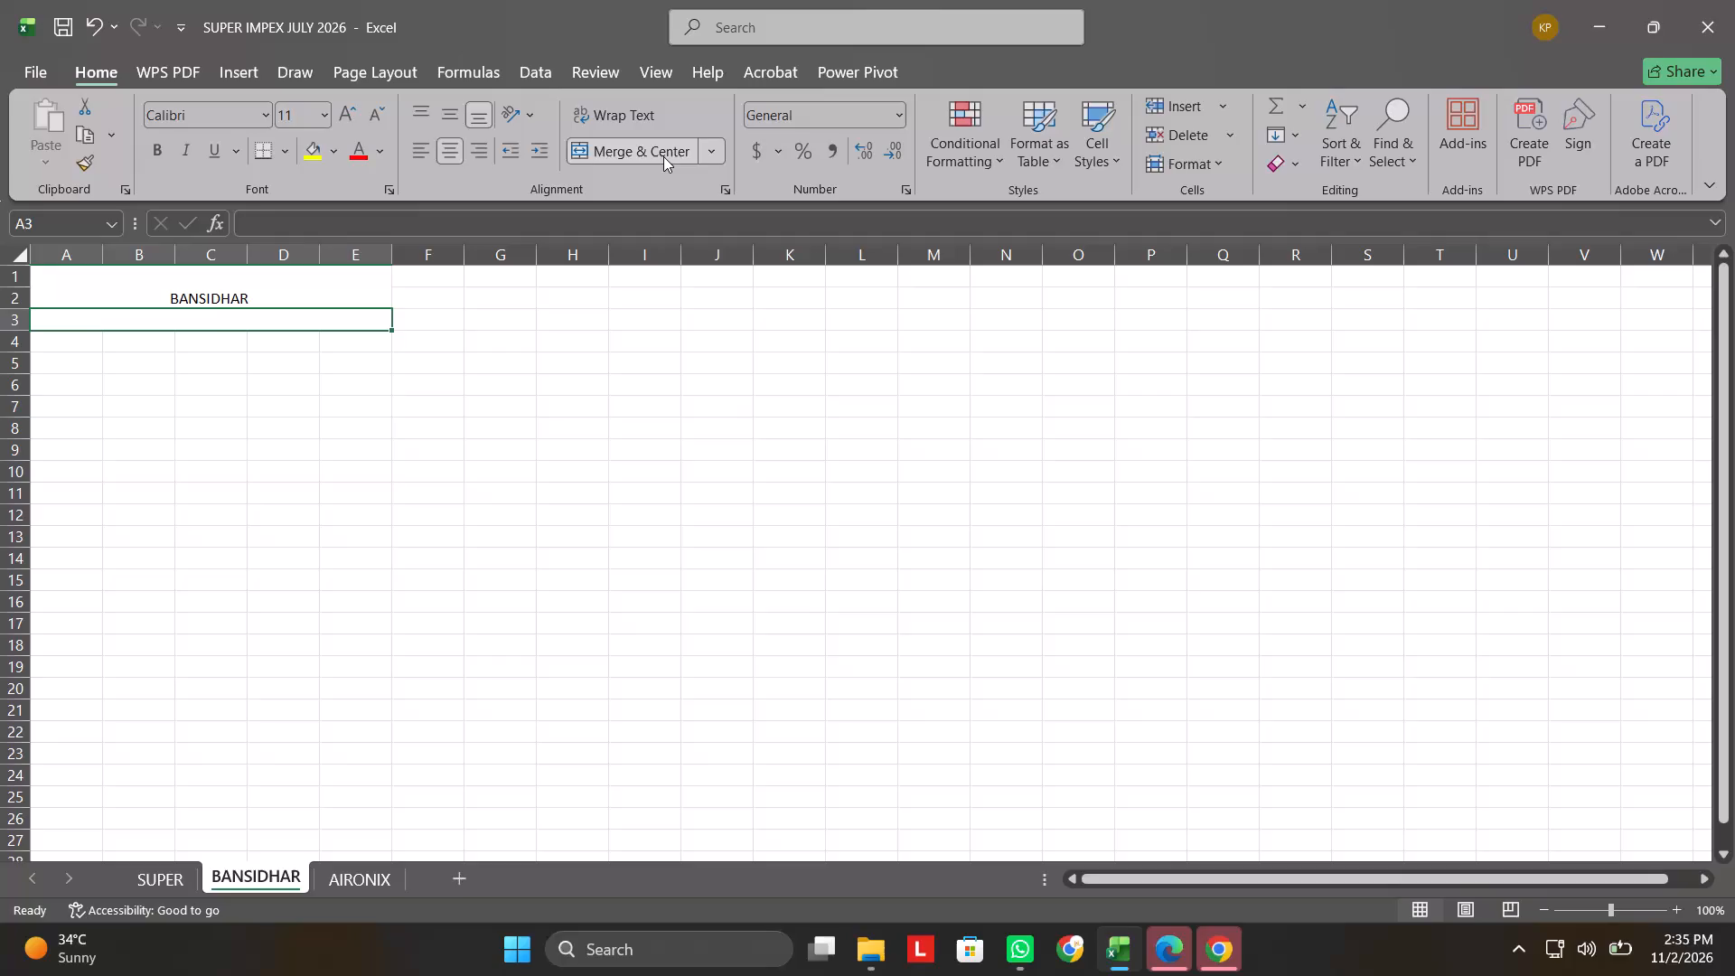
Enter the heading "JOB WORK STATEMENT" in merged cell A3, below the BANSIDHAR title.
type("JOB WORK STATM")
key("e")
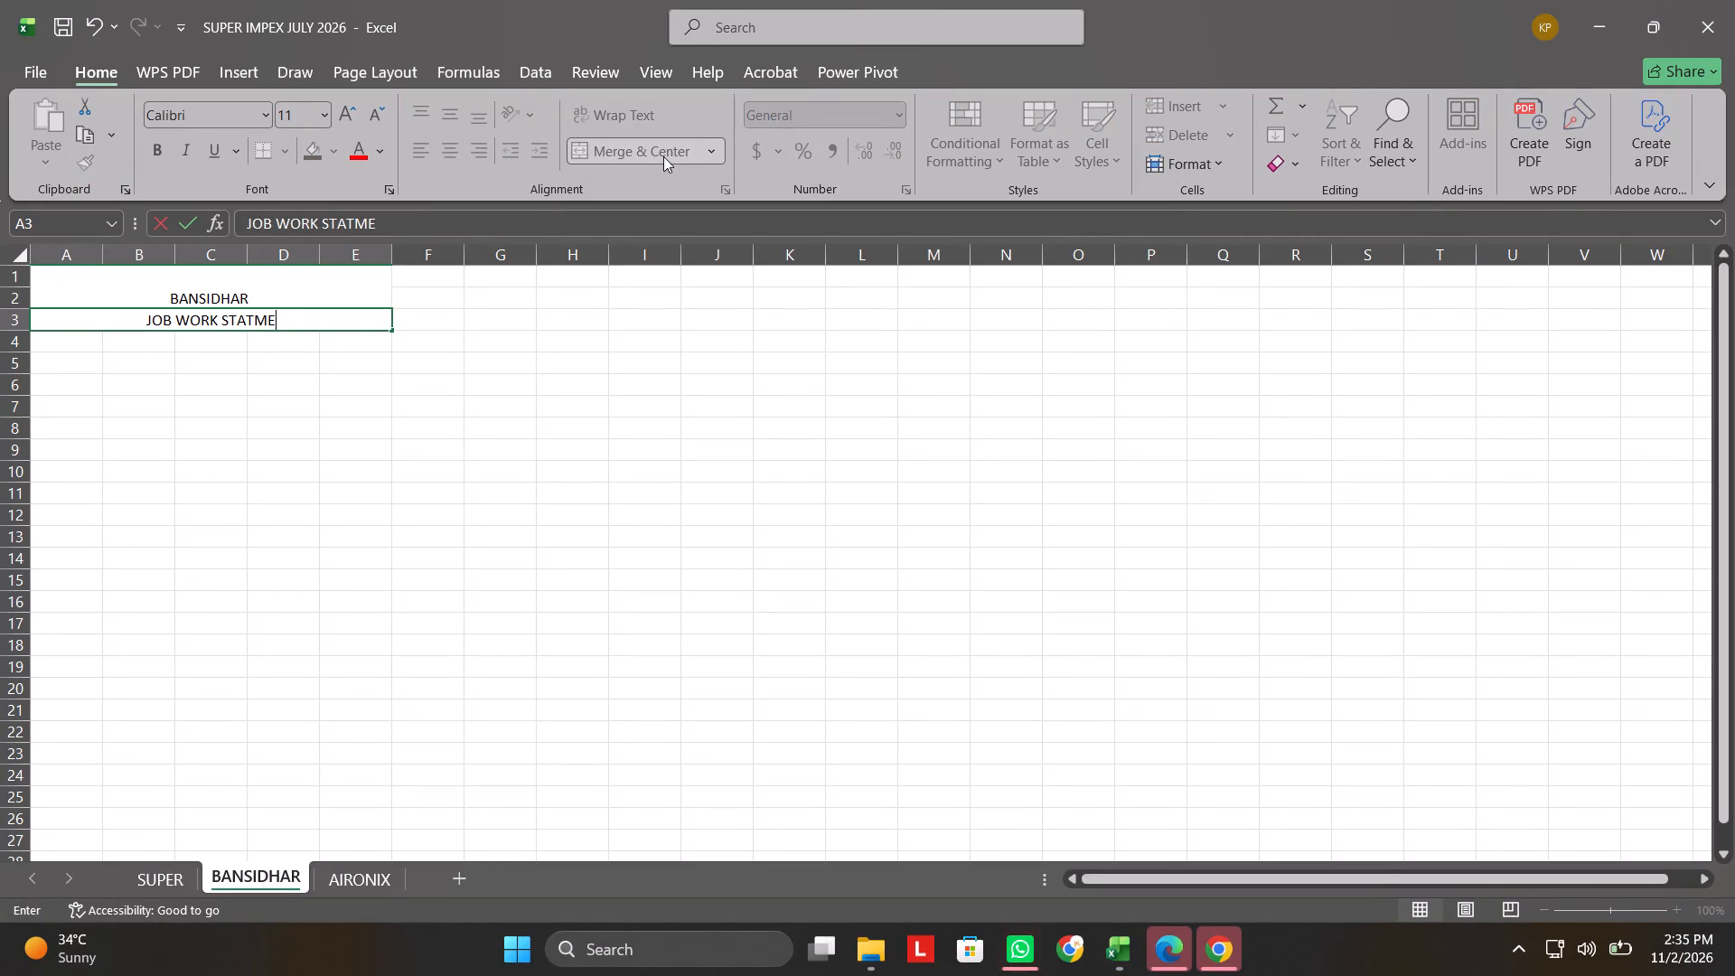
type("NT")
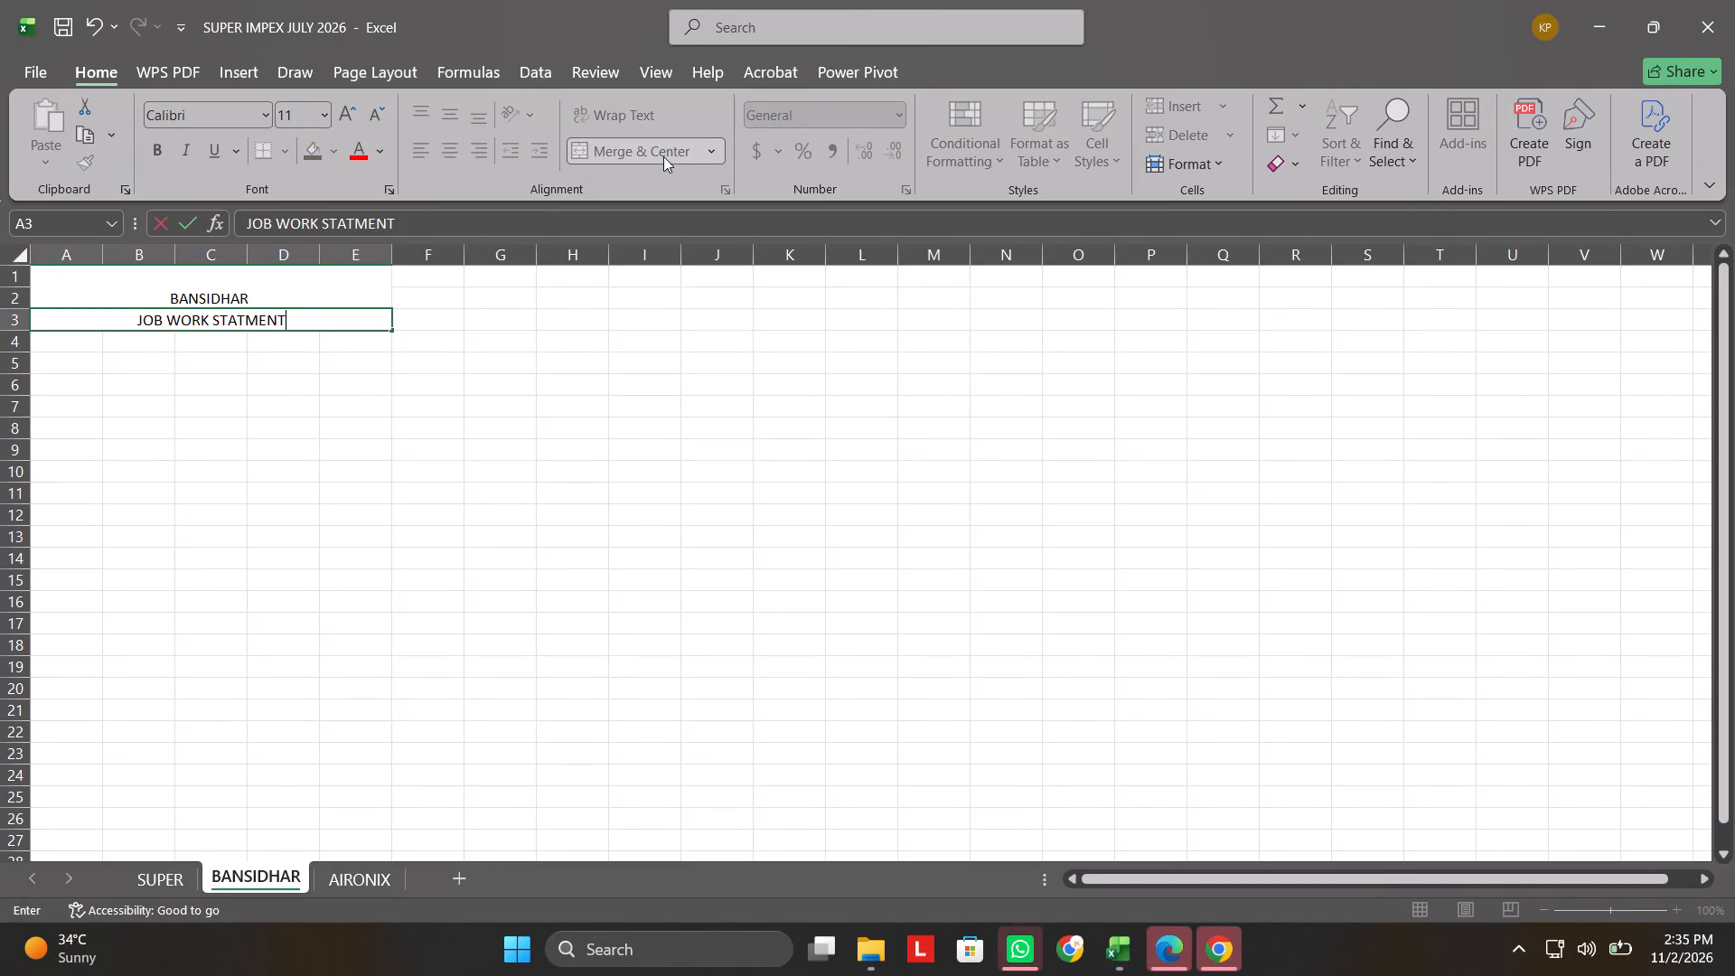
key("Return")
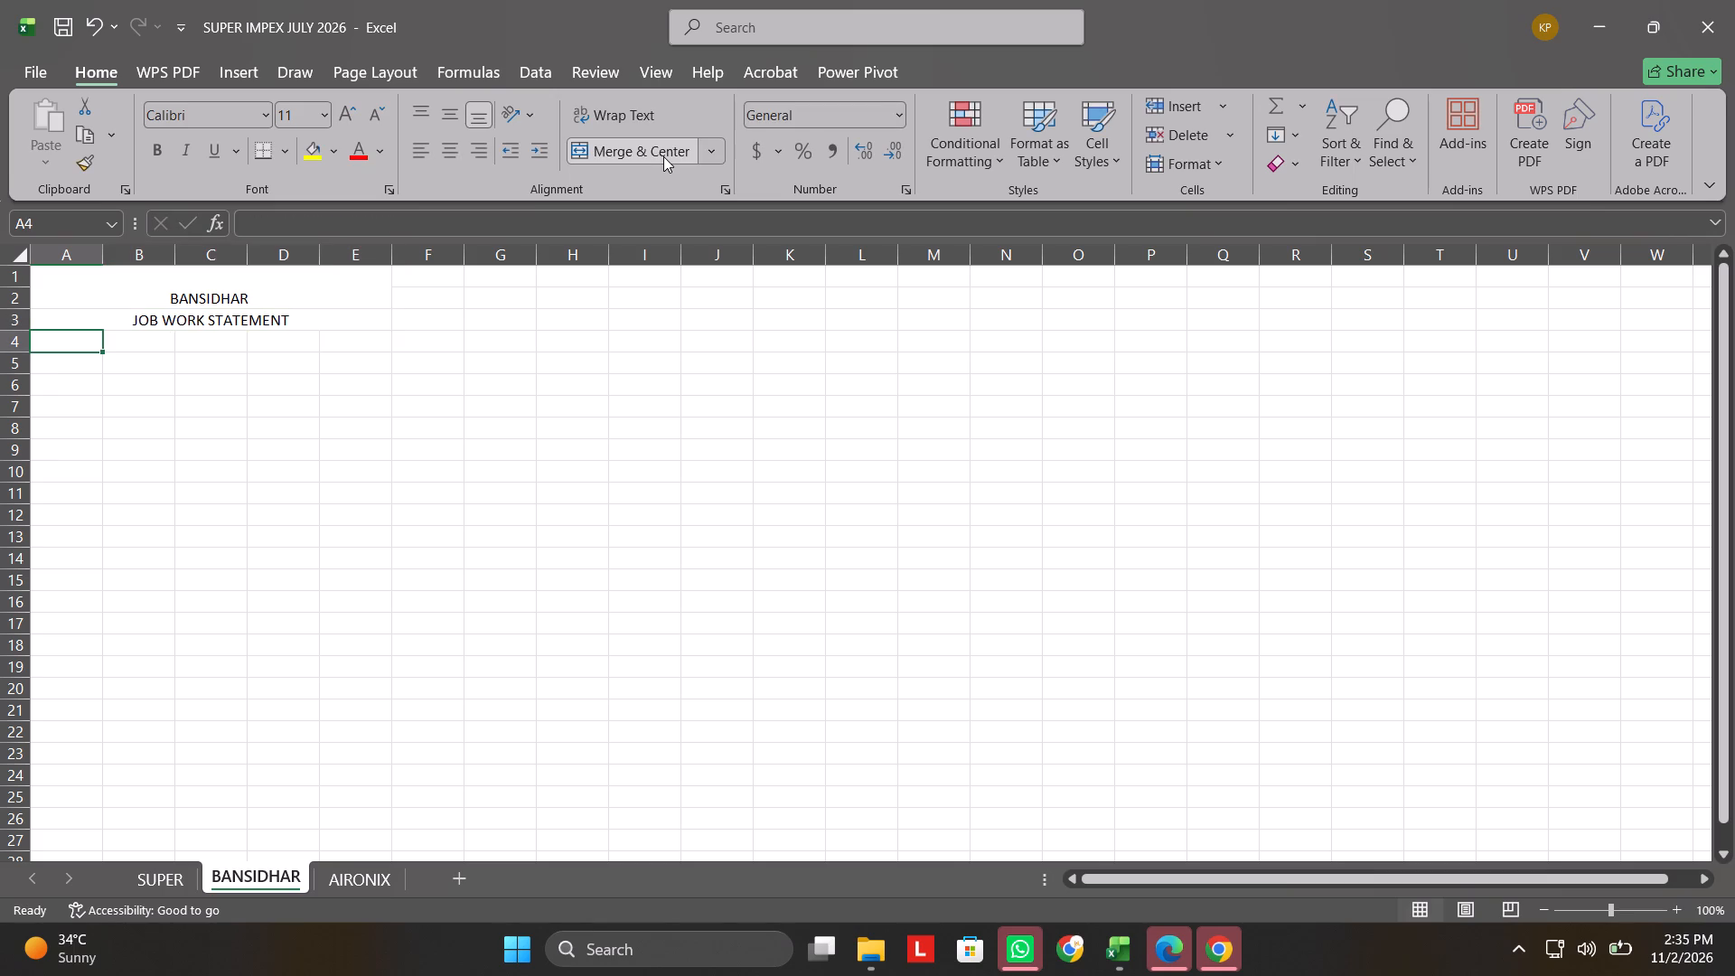
Enter the column headers DATE, SR.NO, WEIGHT and ITEM NAME in cells A4 to D4.
type("DATE")
key("Right")
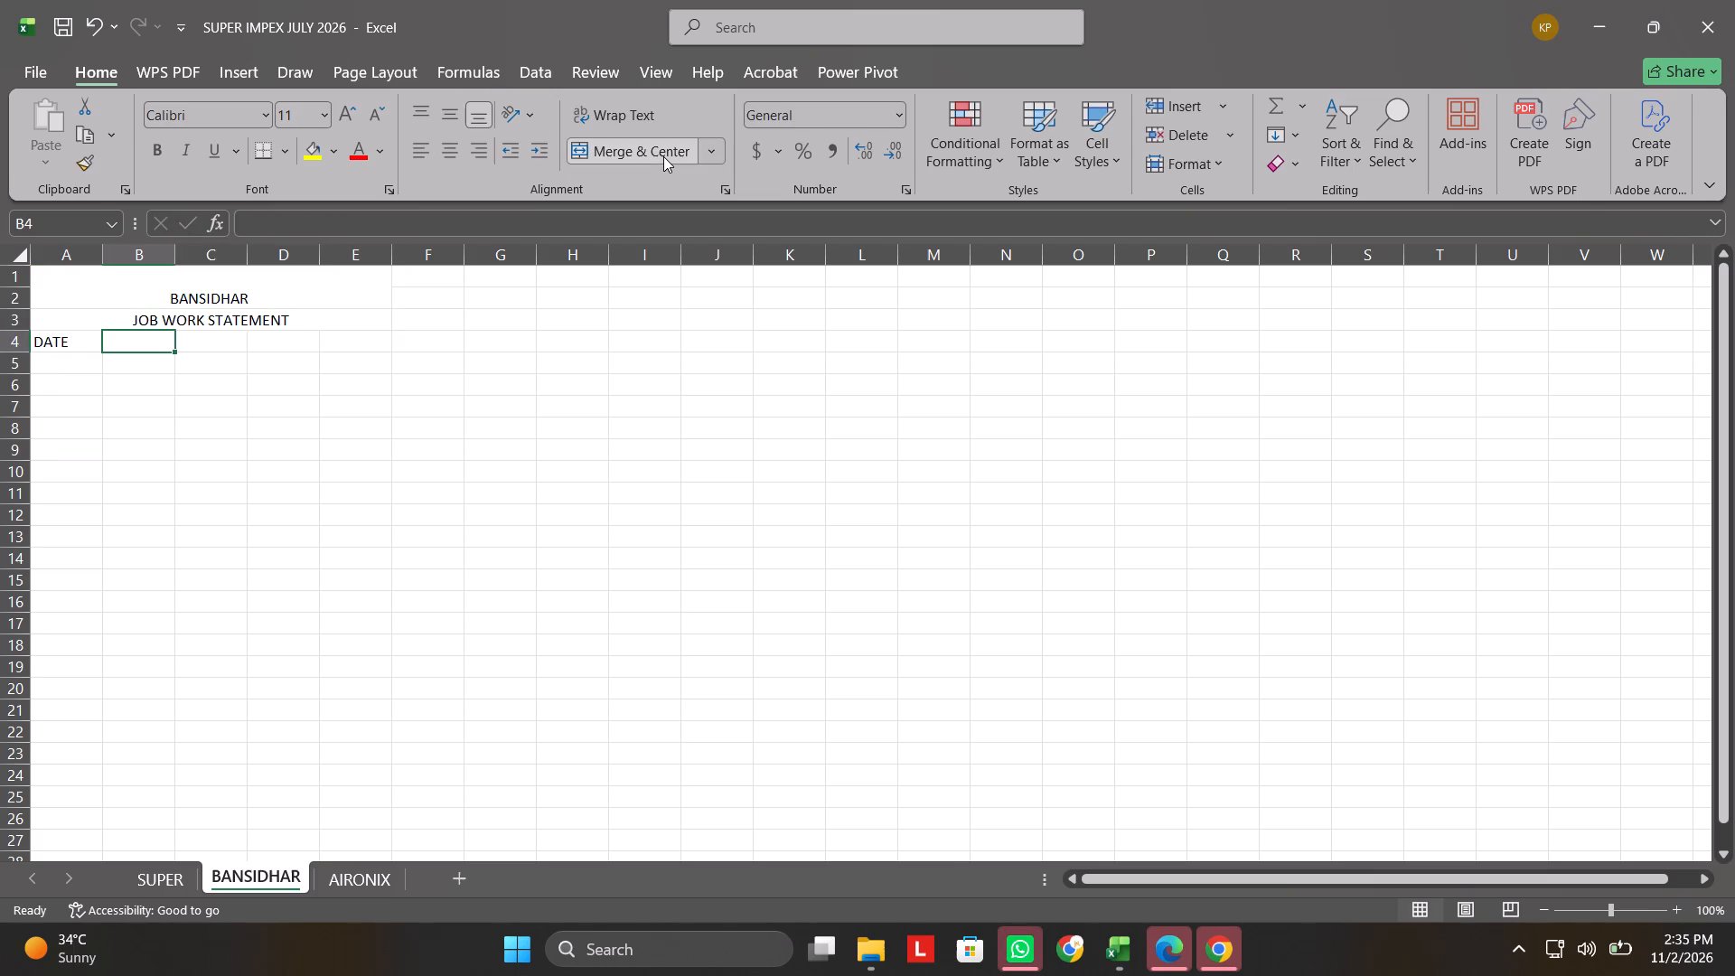
type("SR.NO")
key("Right")
type("WEIGHT")
key("Right")
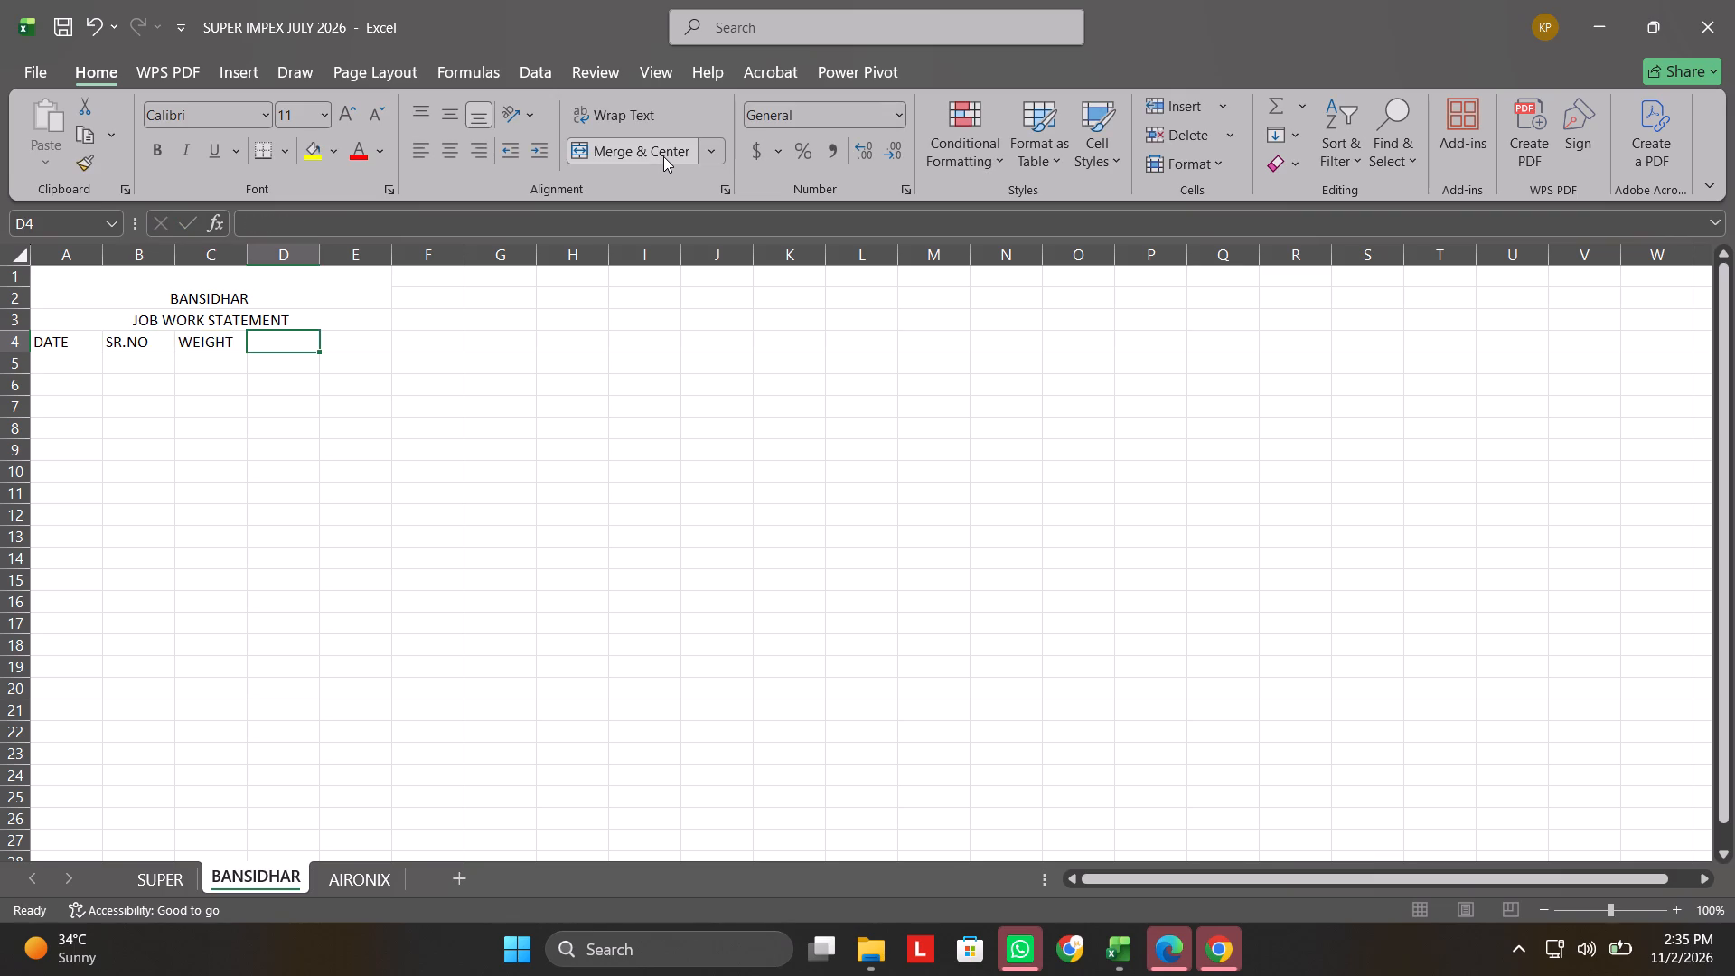
type("ITEM NAME")
key("Up")
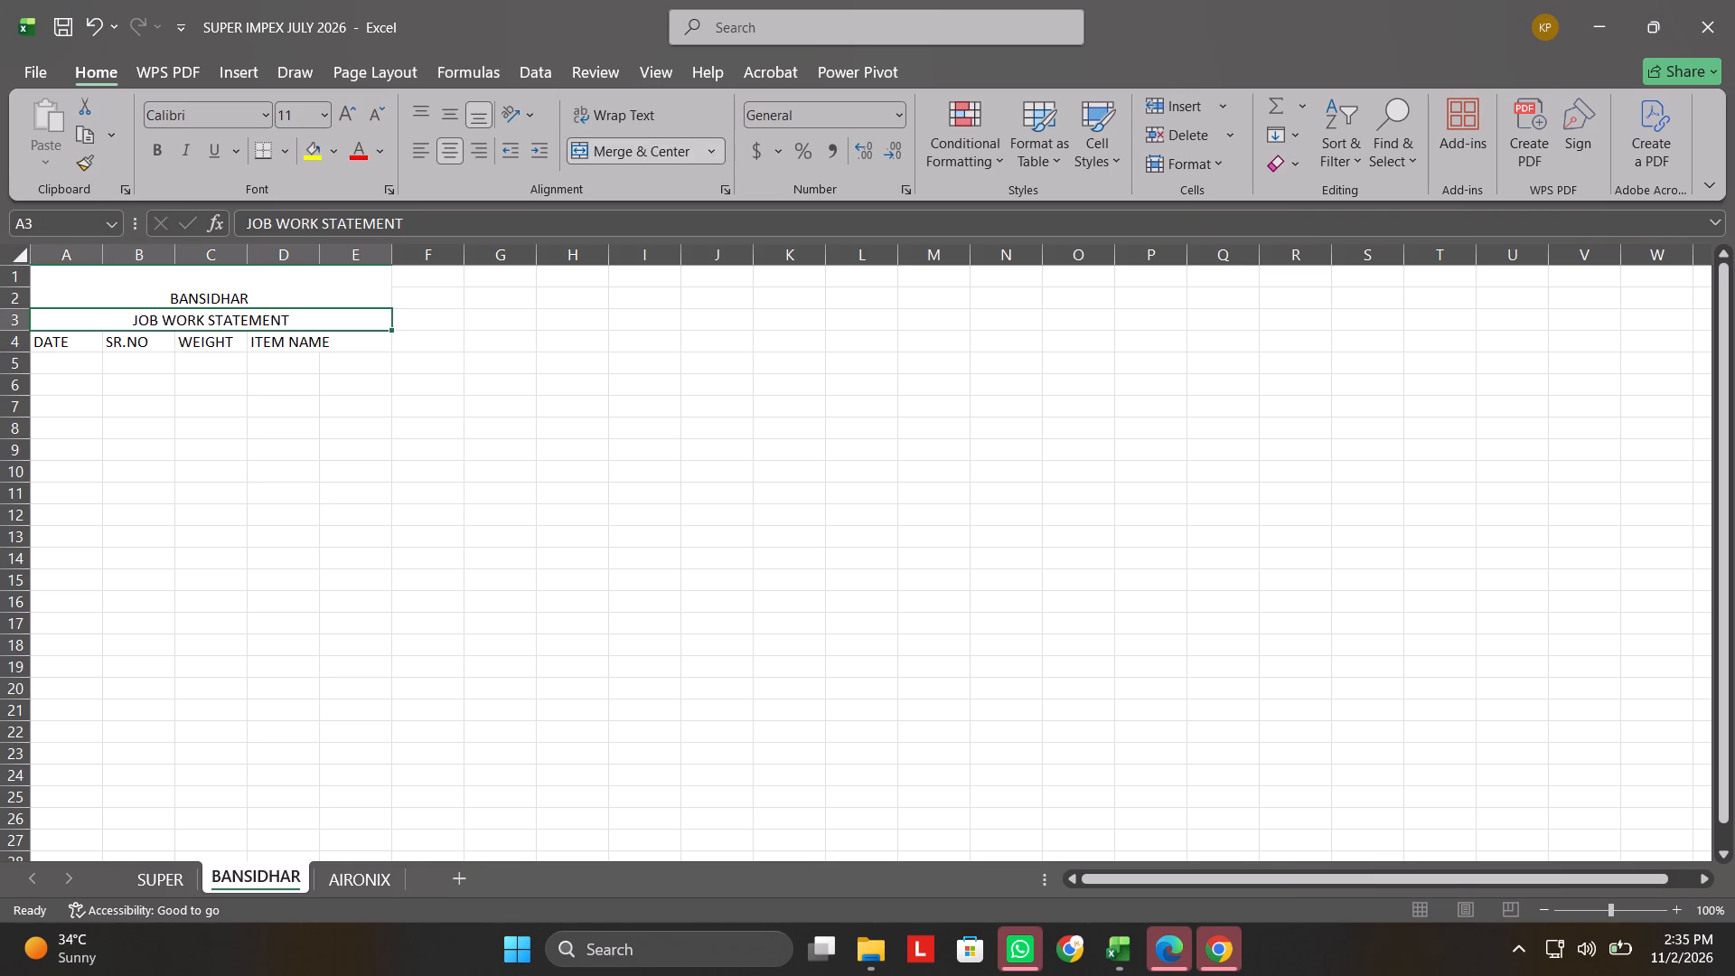
Widen the ITEM NAME column D to about 25 and select cell A5 below the DATE header.
left_click_drag(318, 258, 457, 256)
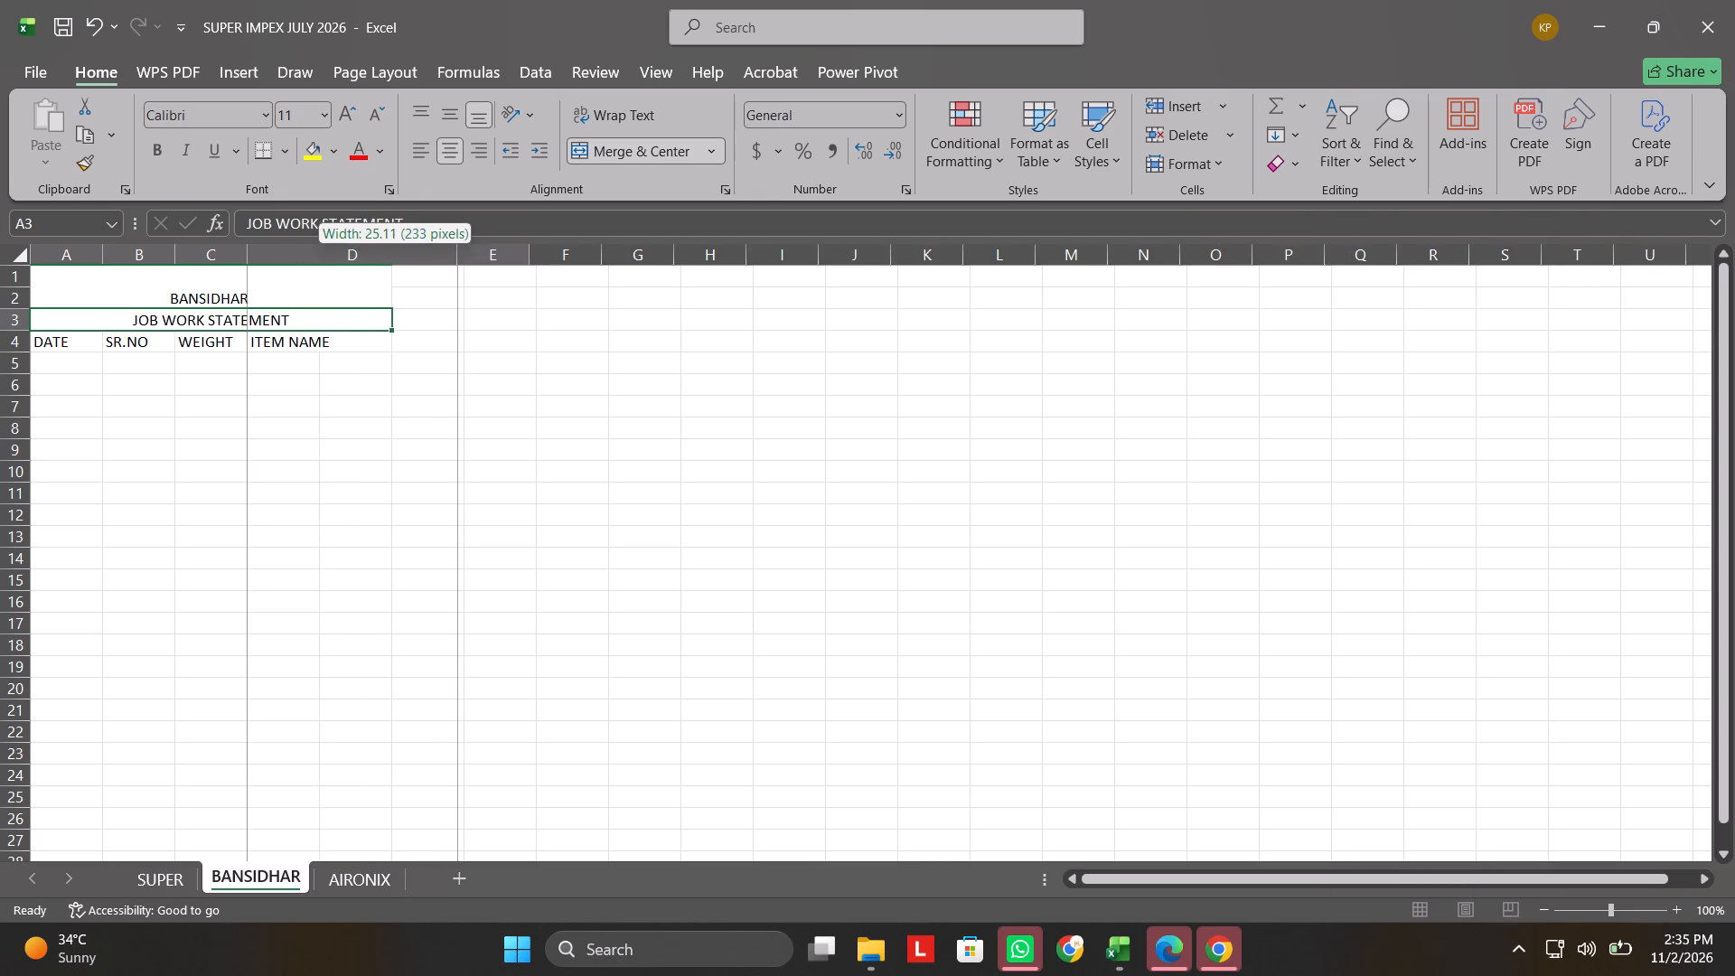
left_click_drag(457, 256, 462, 256)
left_click(56, 354)
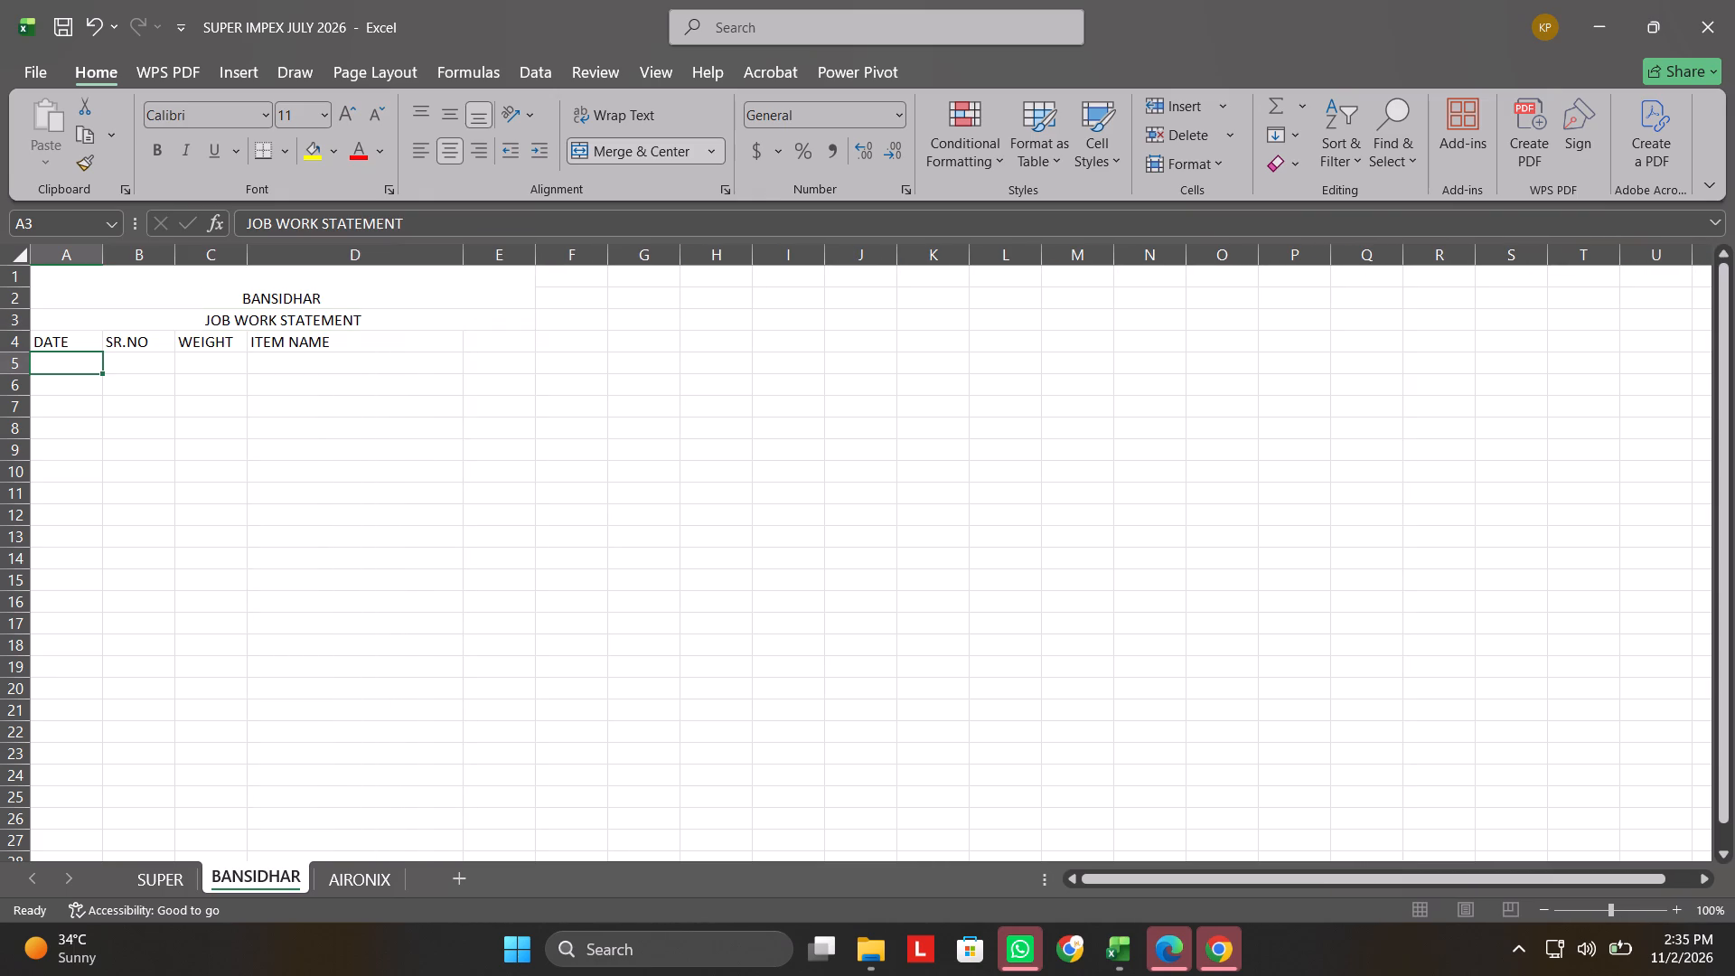
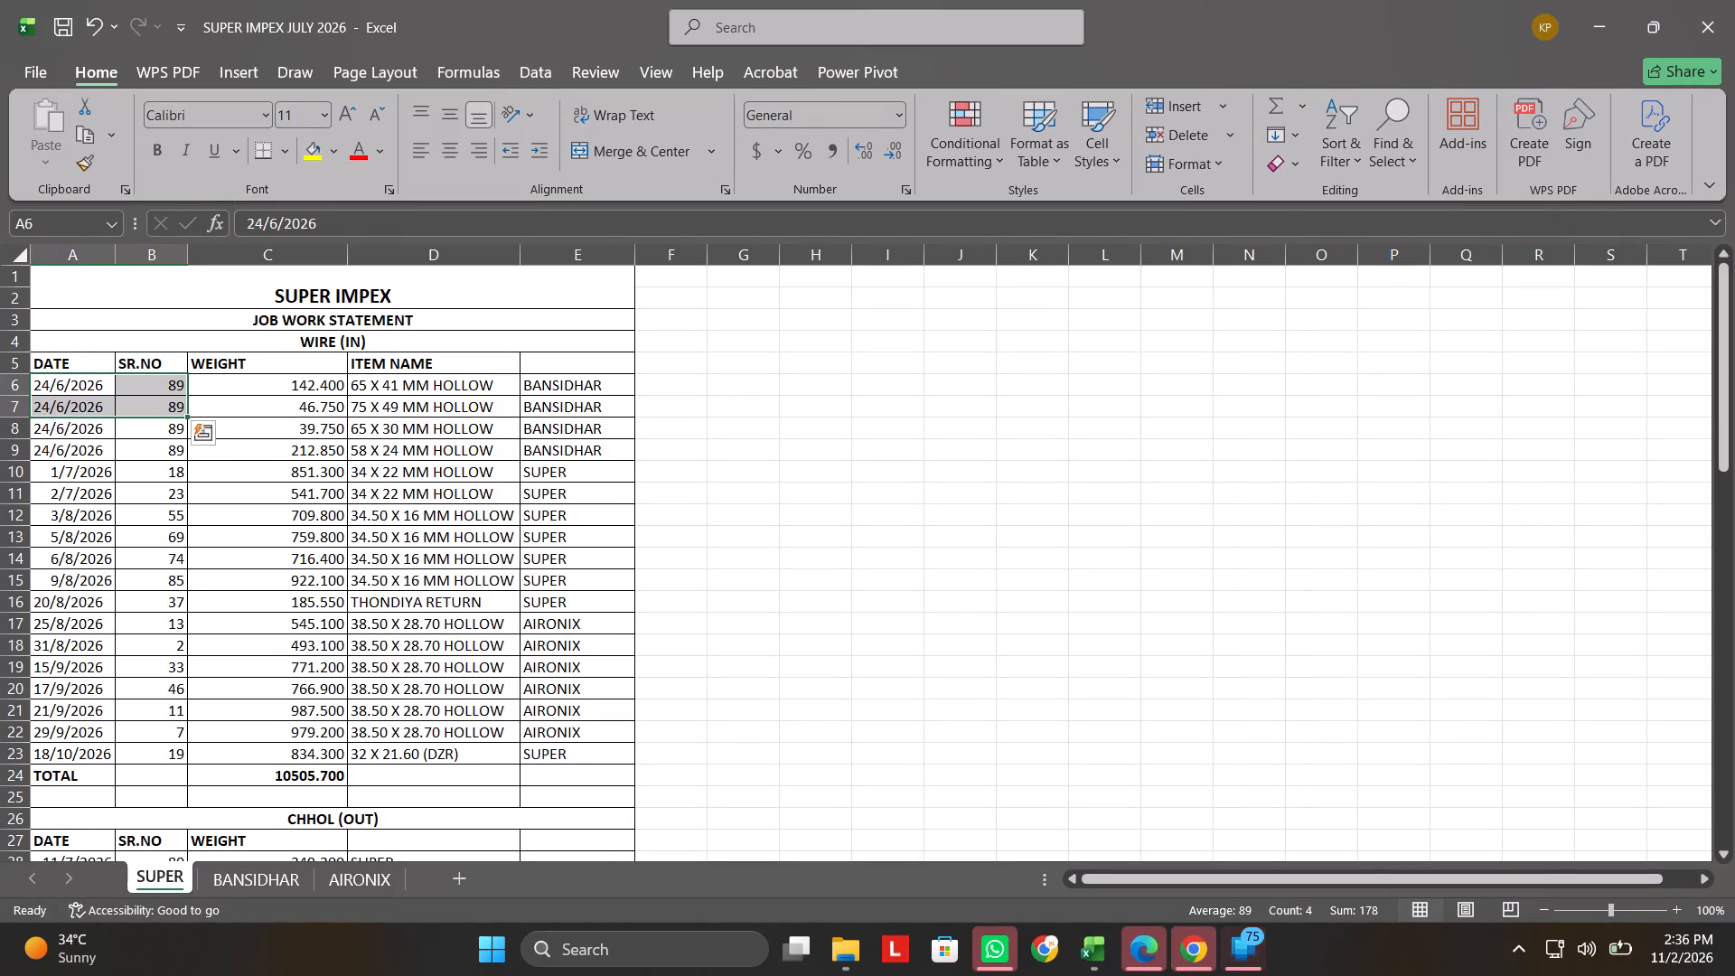
Copy the four BANSIDHAR wire rows, A6 to E9, from the SUPER sheet into A5 to E8 of the BANSIDHAR sheet.
key("shift+Down")
key("shift+Down")
key("shift+Right")
key("shift+Right")
key("shift+Right")
key("shift+Right")
key("shift+Right")
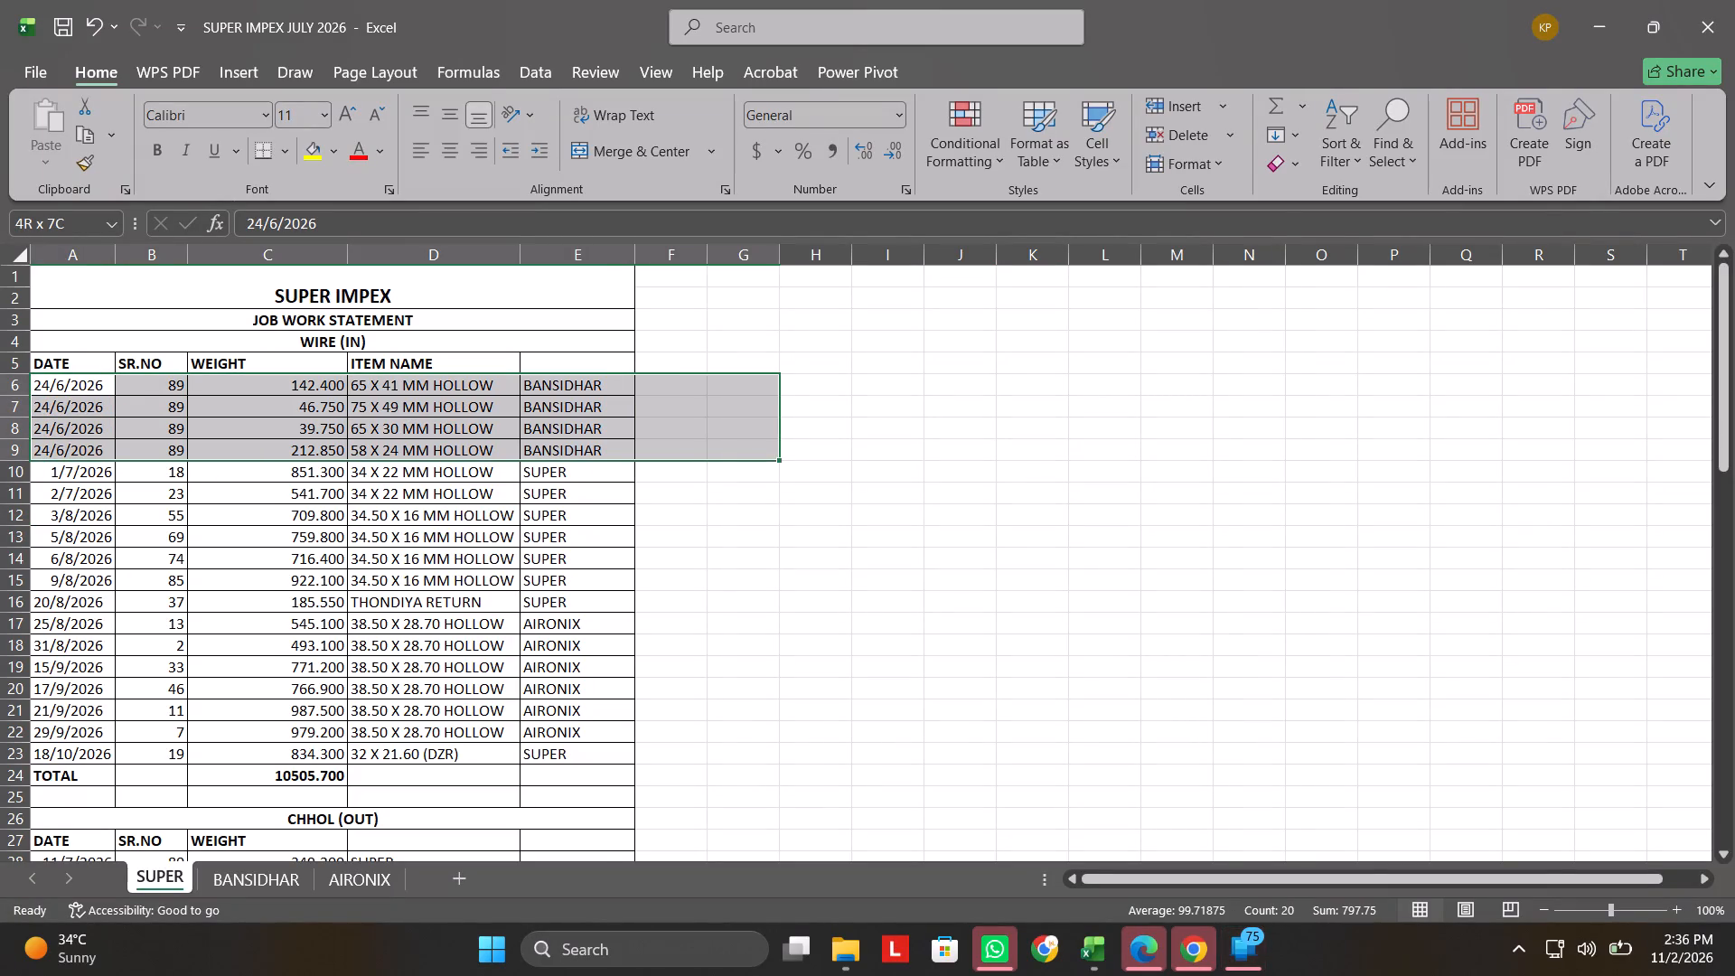
key("shift+Left")
key("shift+Left")
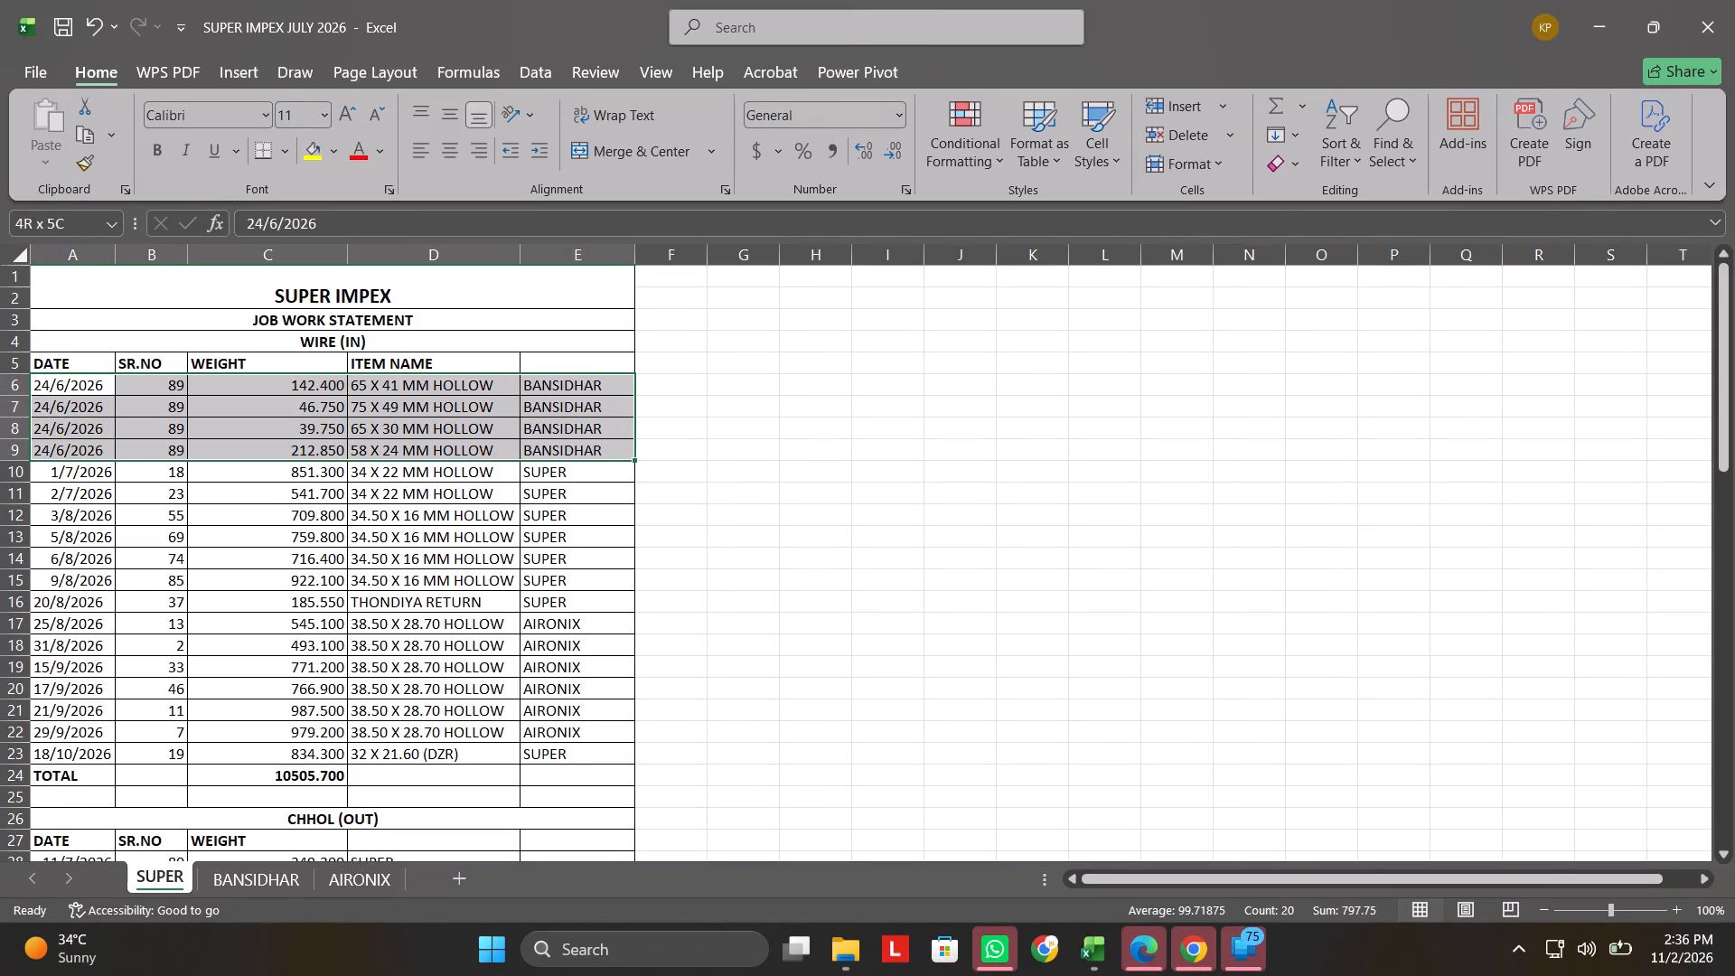
key("ctrl+c")
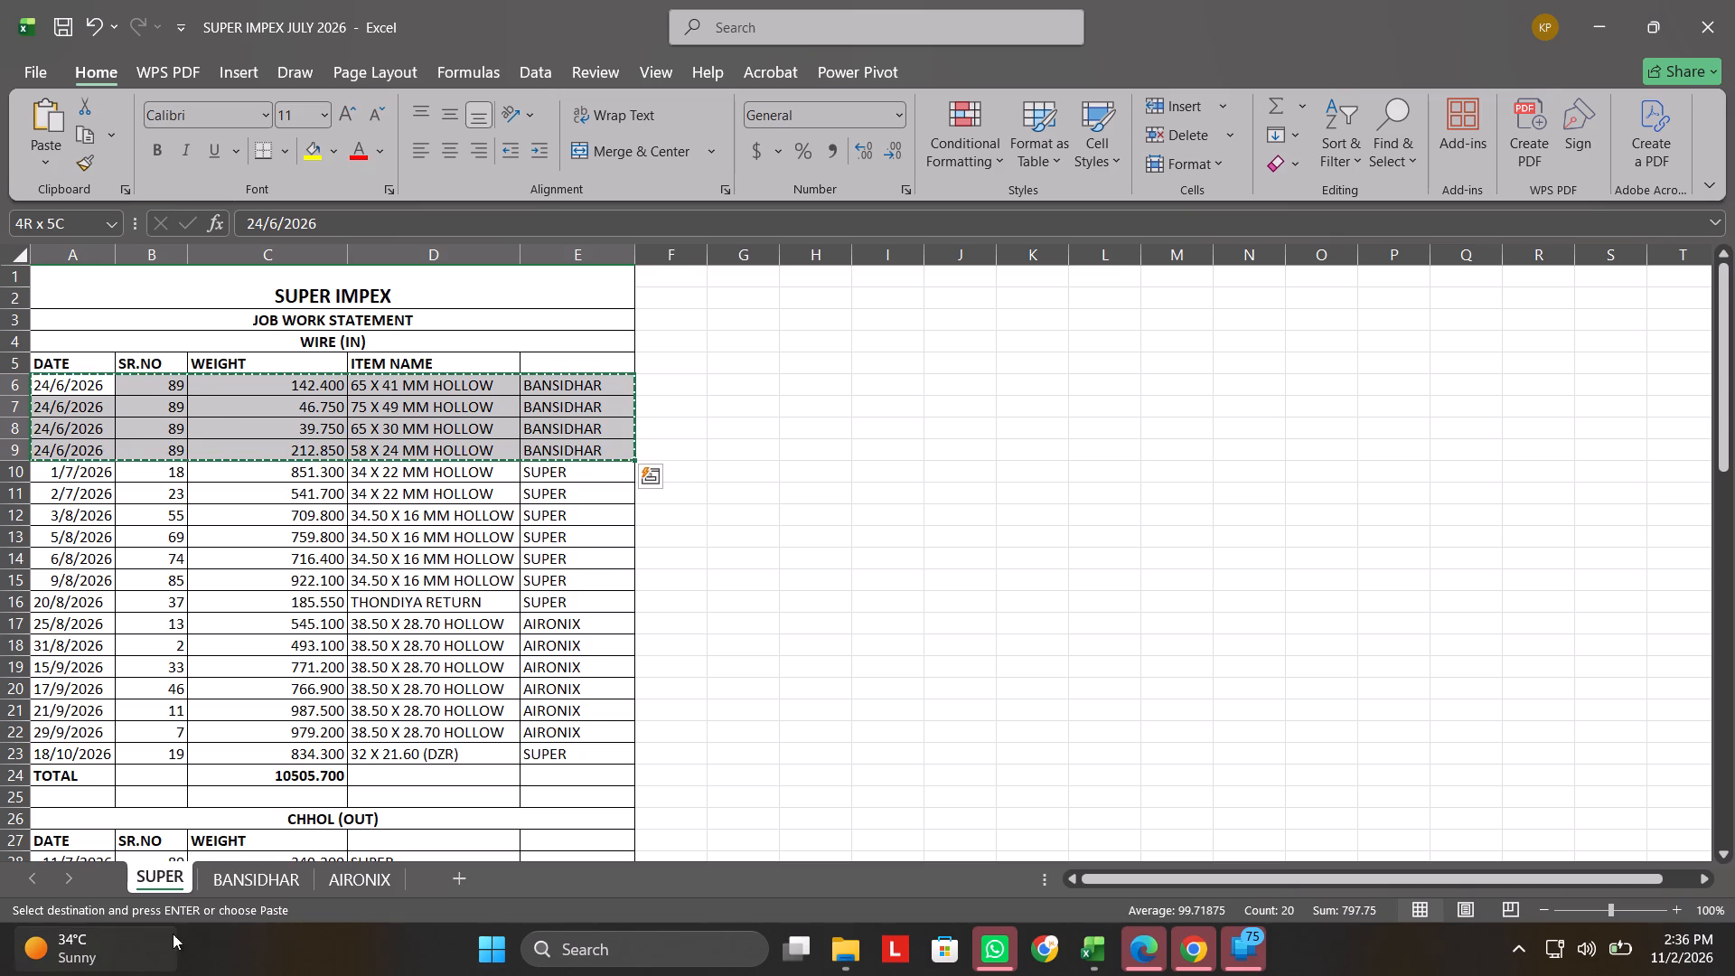
left_click(222, 883)
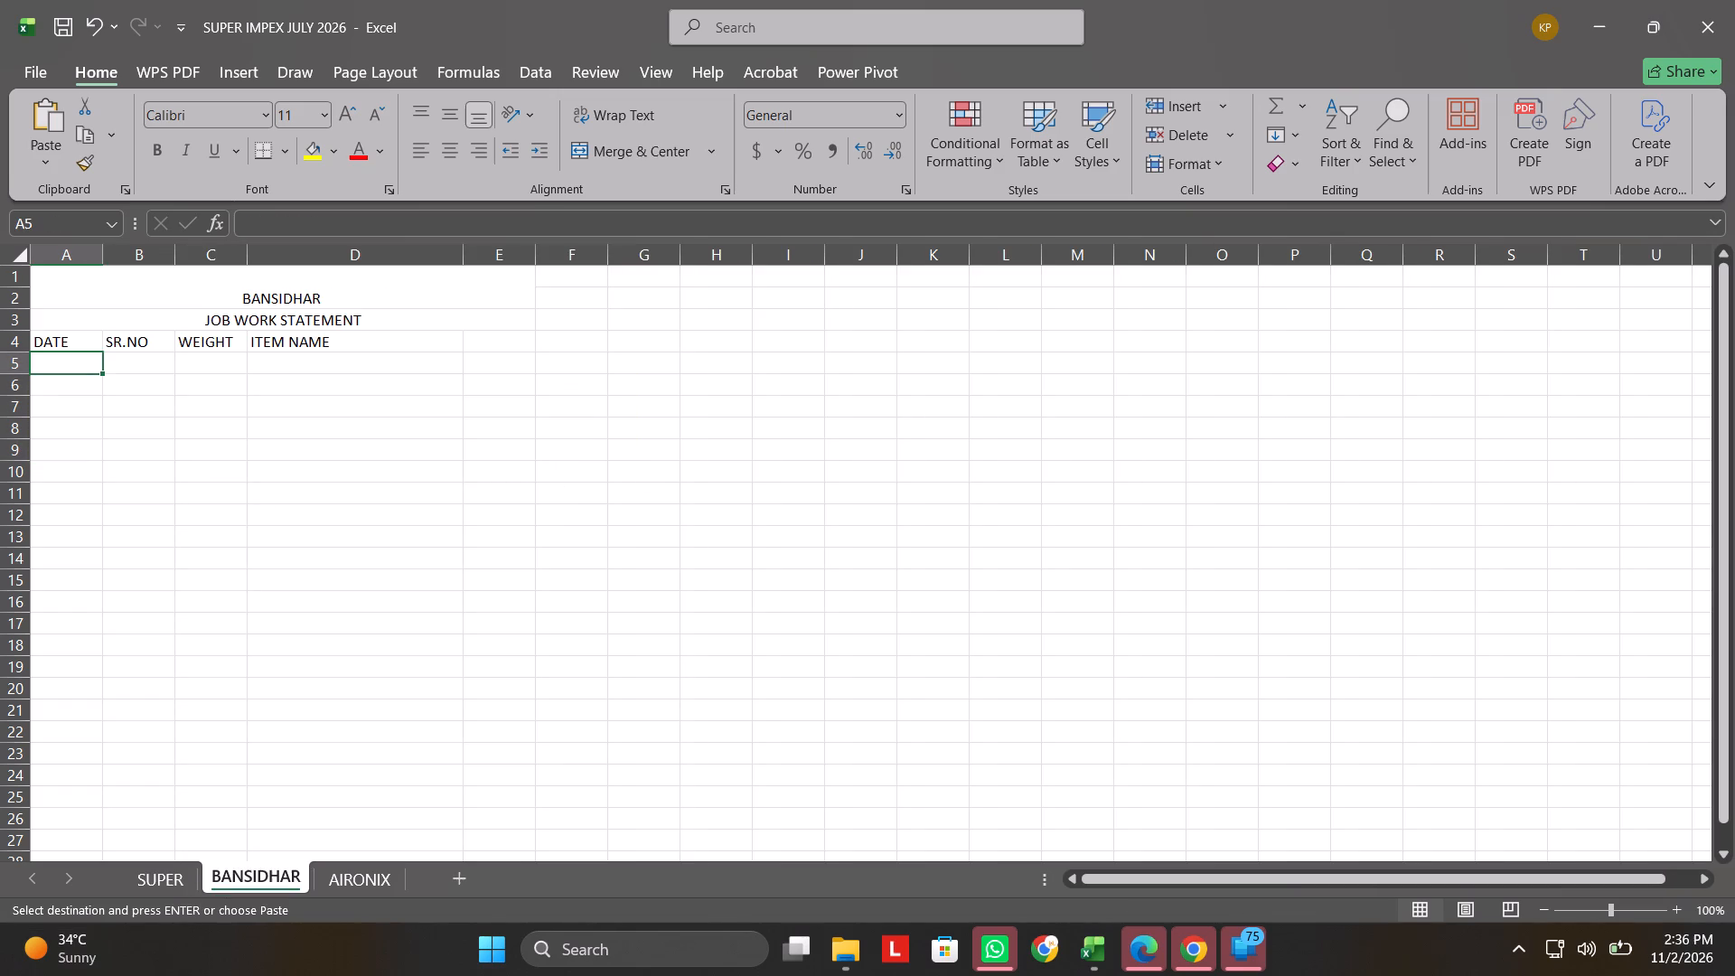
key("shift+Down")
key("shift+Down")
key("shift+Down")
key("shift+Right")
key("shift+Right")
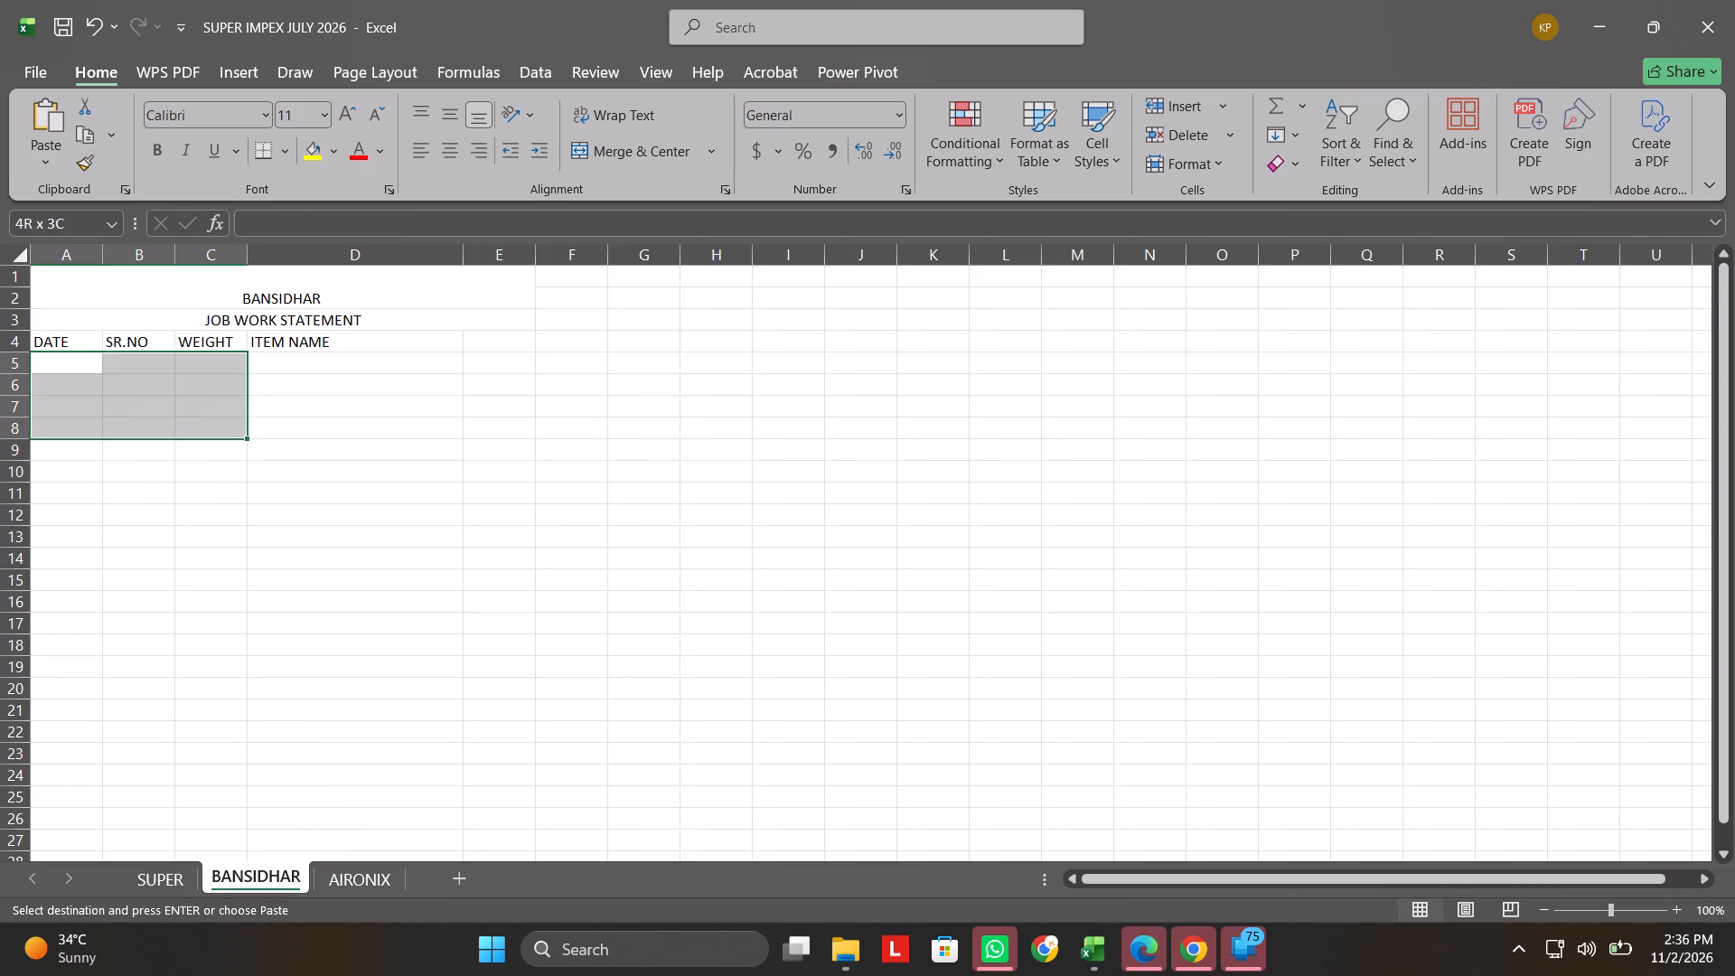
key("shift+Right")
key("shift+Right")
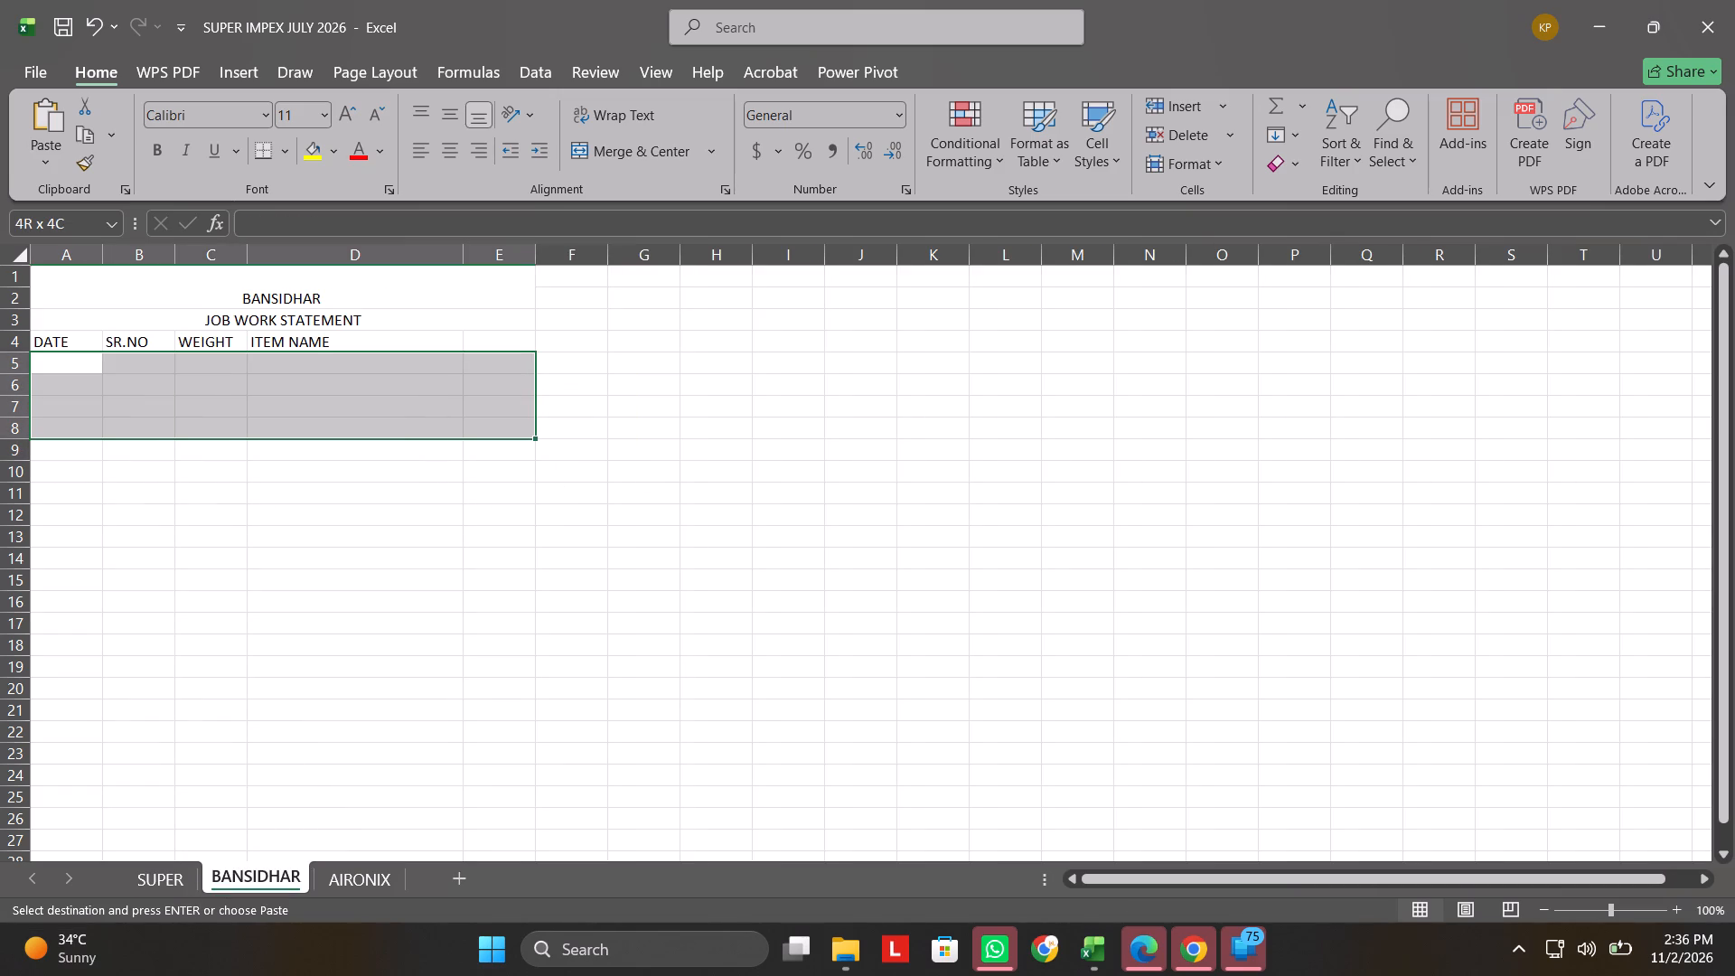
key("ctrl+v")
left_click(121, 584)
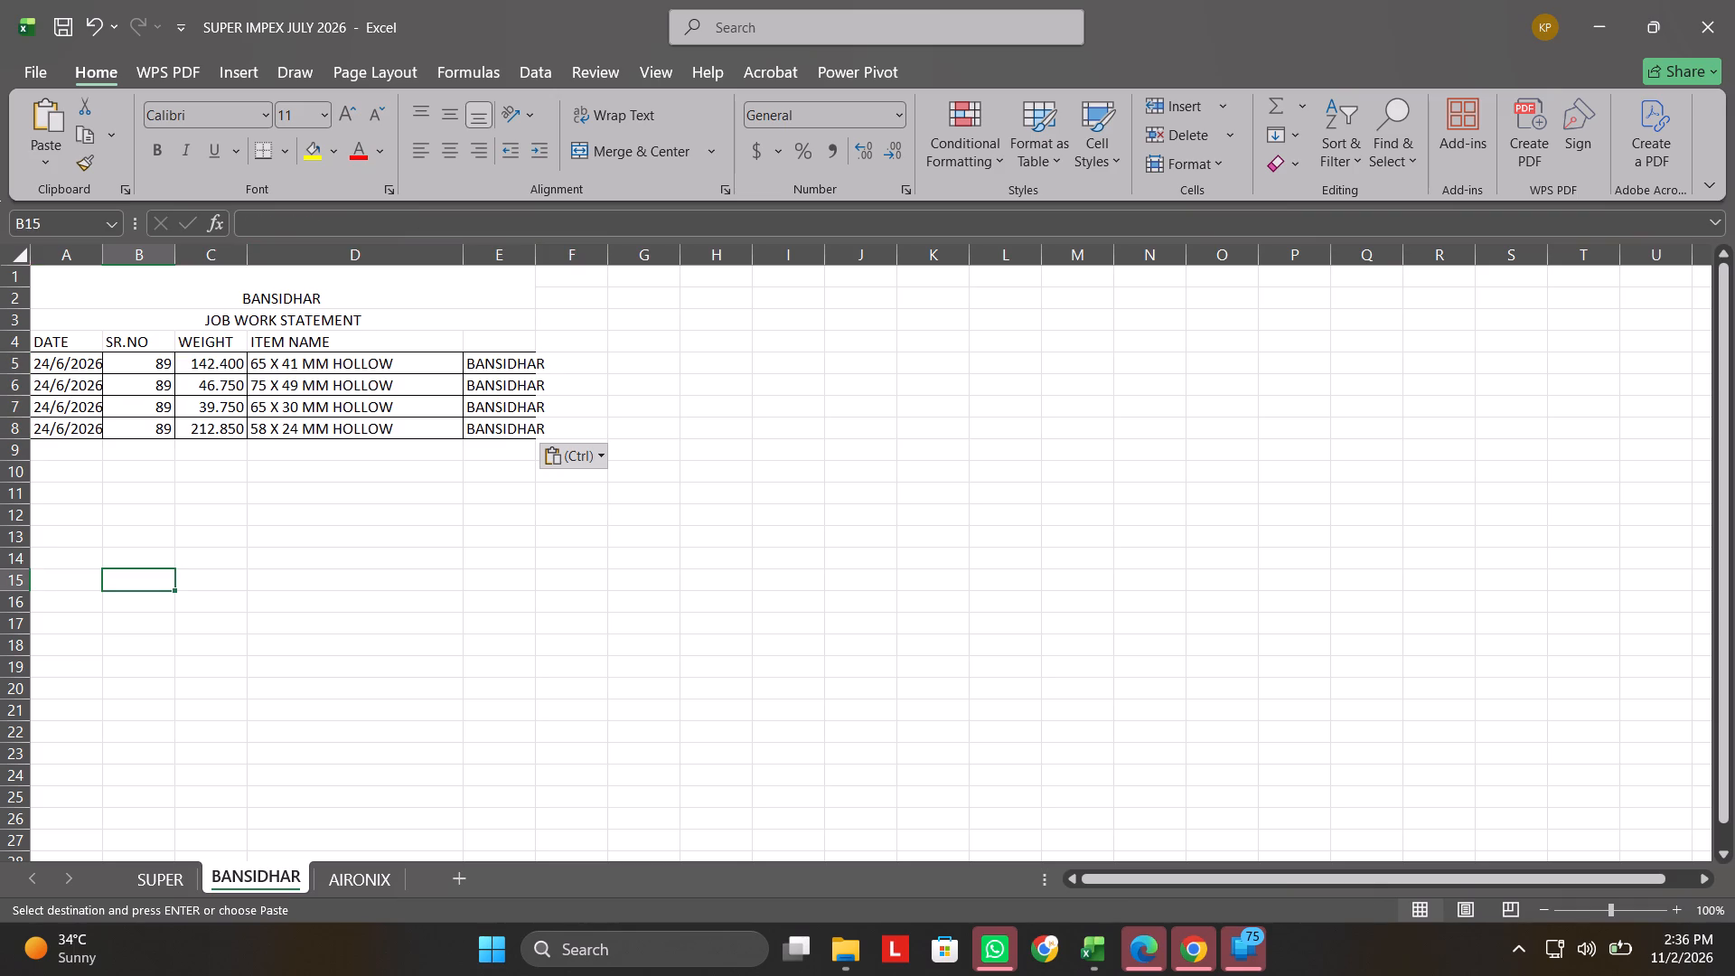
Widen columns E and A on the BANSIDHAR sheet to fit the party names and dates.
left_click_drag(537, 256, 549, 253)
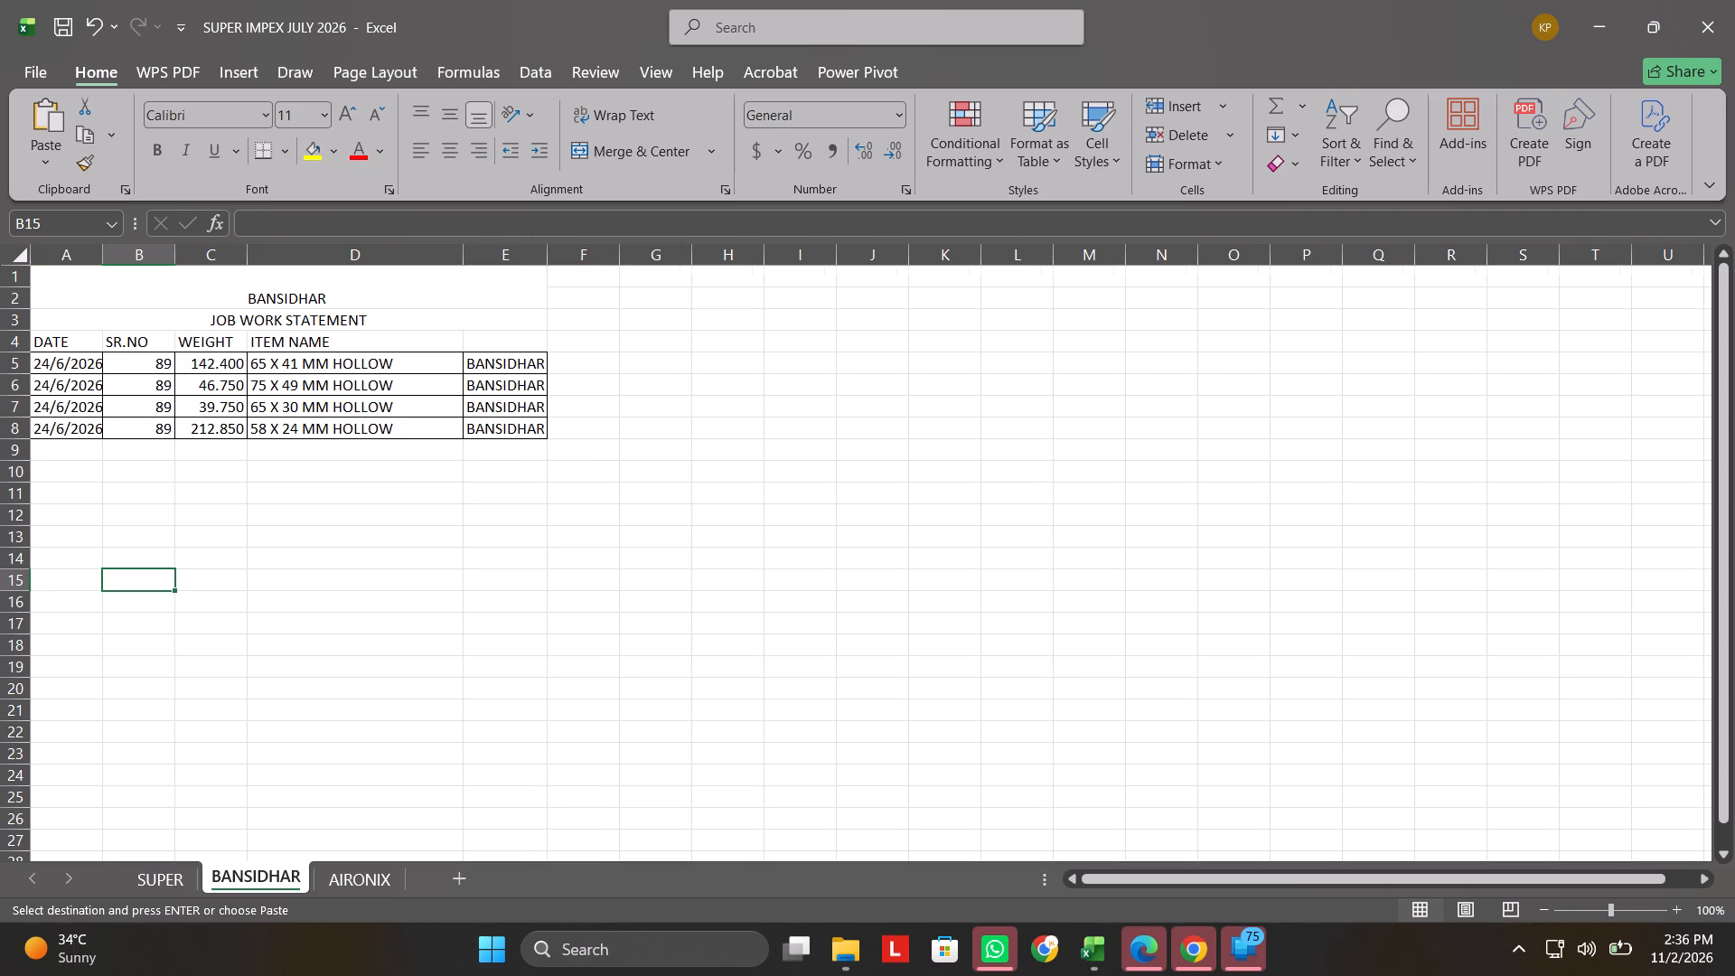
left_click(101, 253)
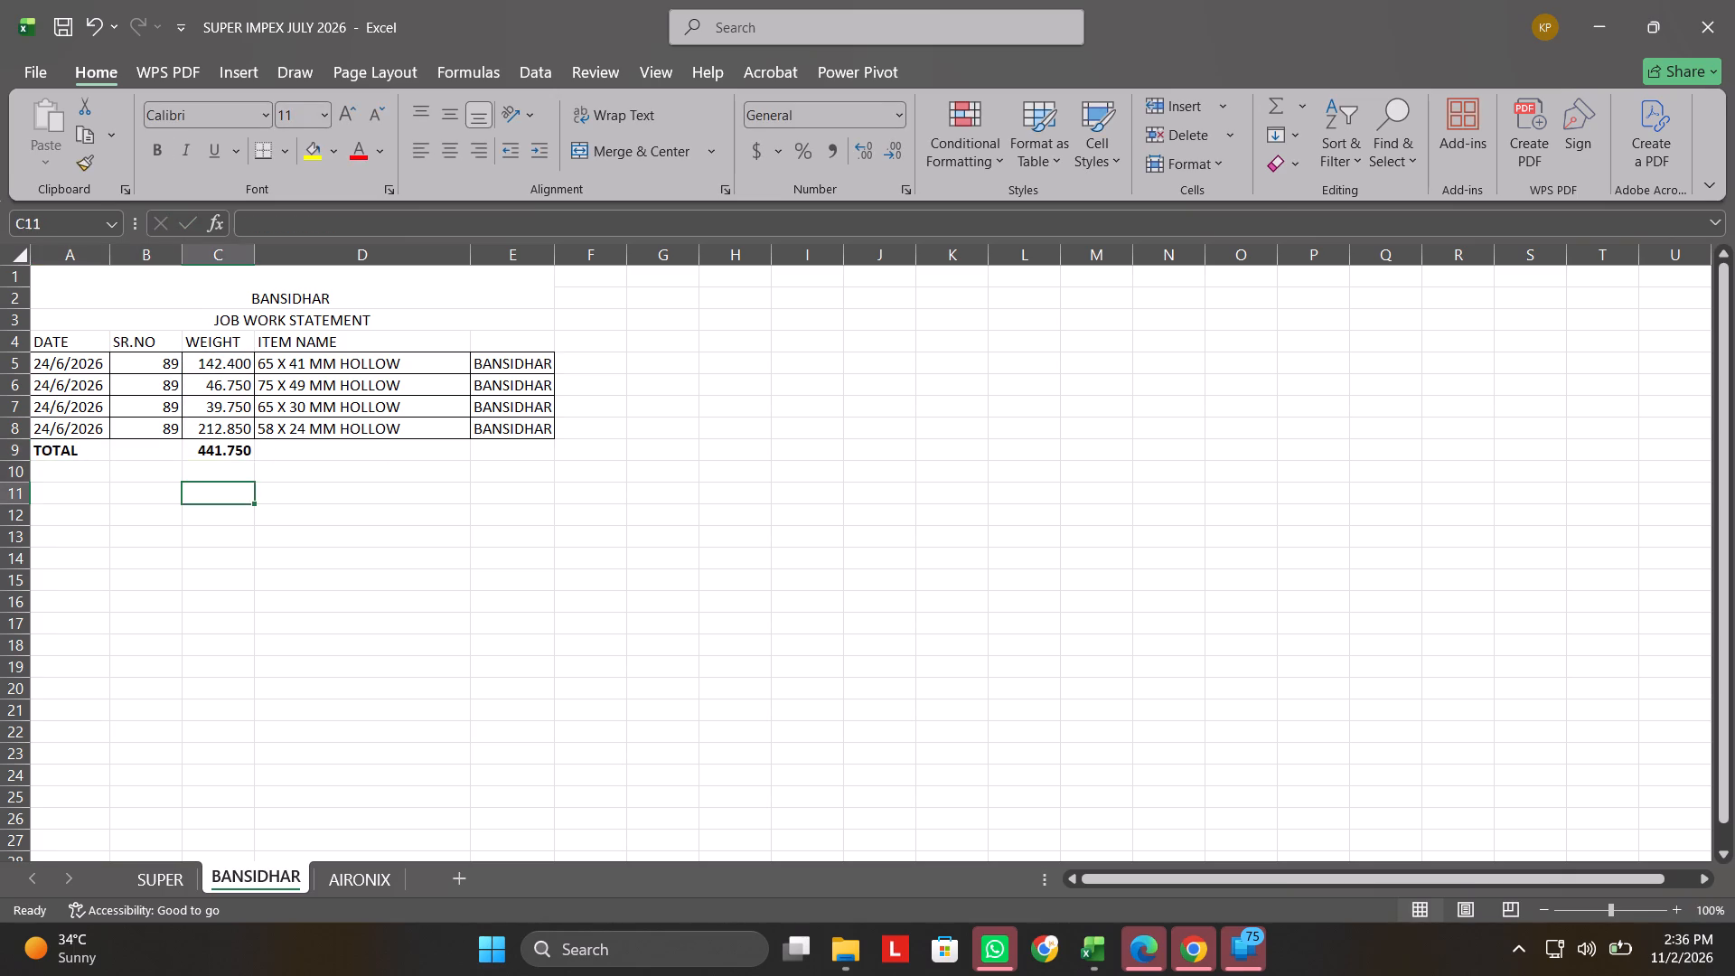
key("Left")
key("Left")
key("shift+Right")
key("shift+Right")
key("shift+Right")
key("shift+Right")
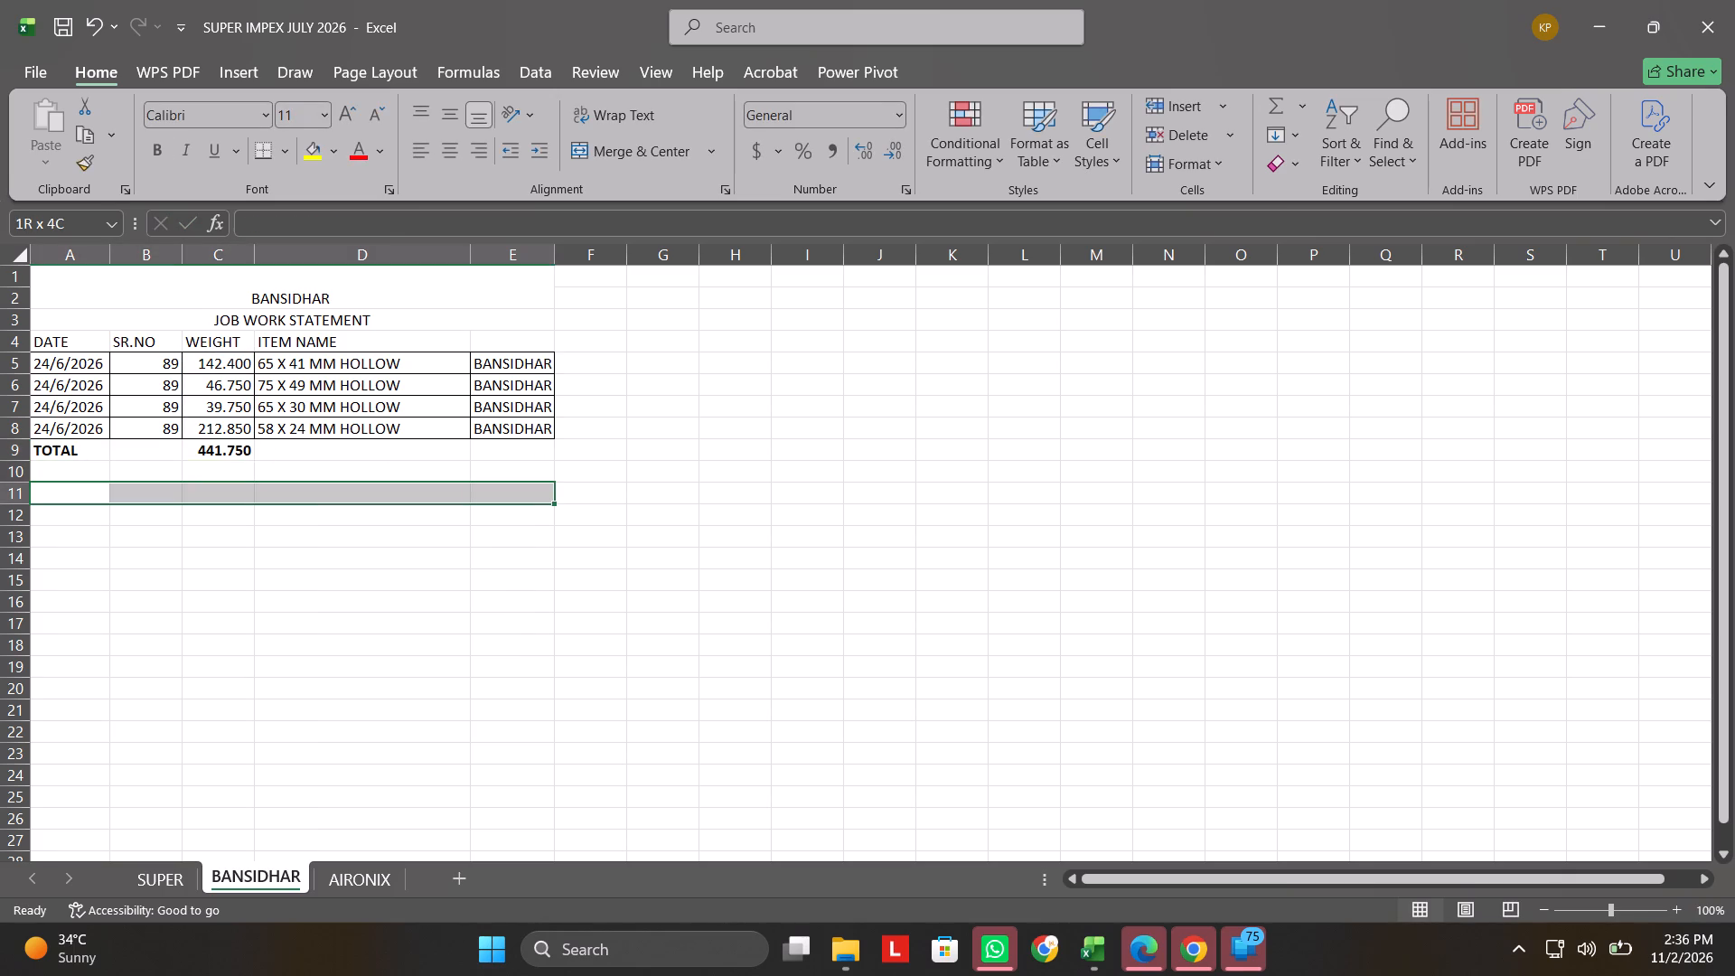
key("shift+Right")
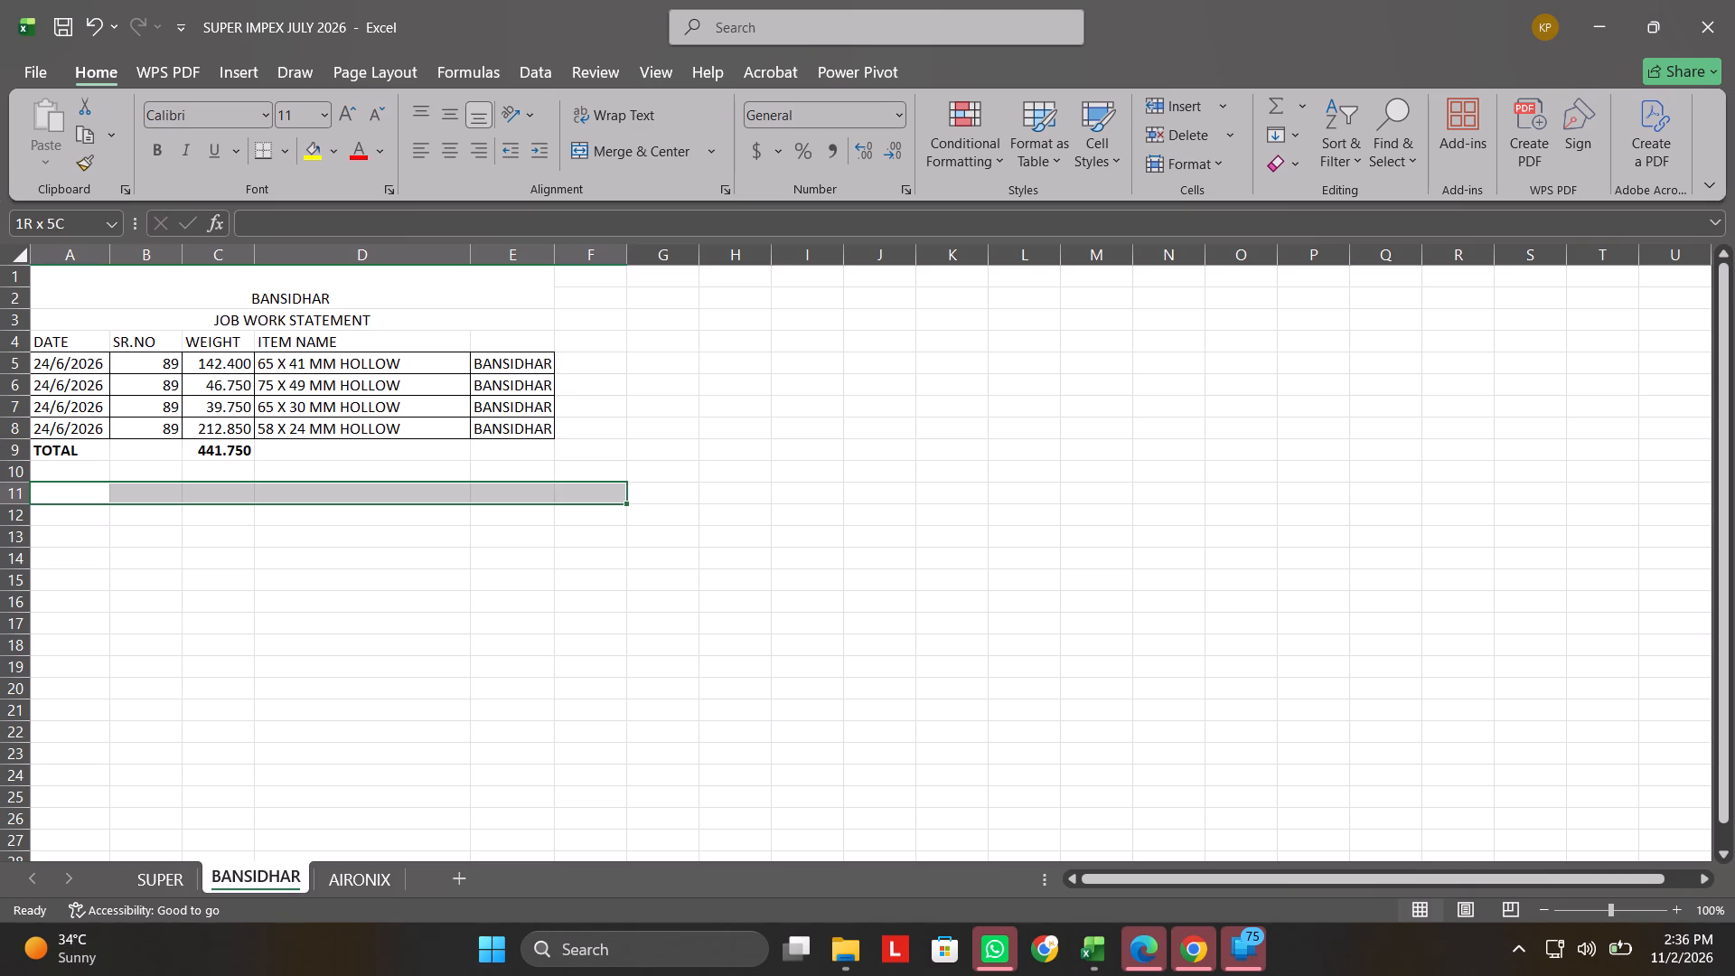
Insert a blank row above the column header row, below the JOB WORK STATEMENT heading.
left_click(436, 346)
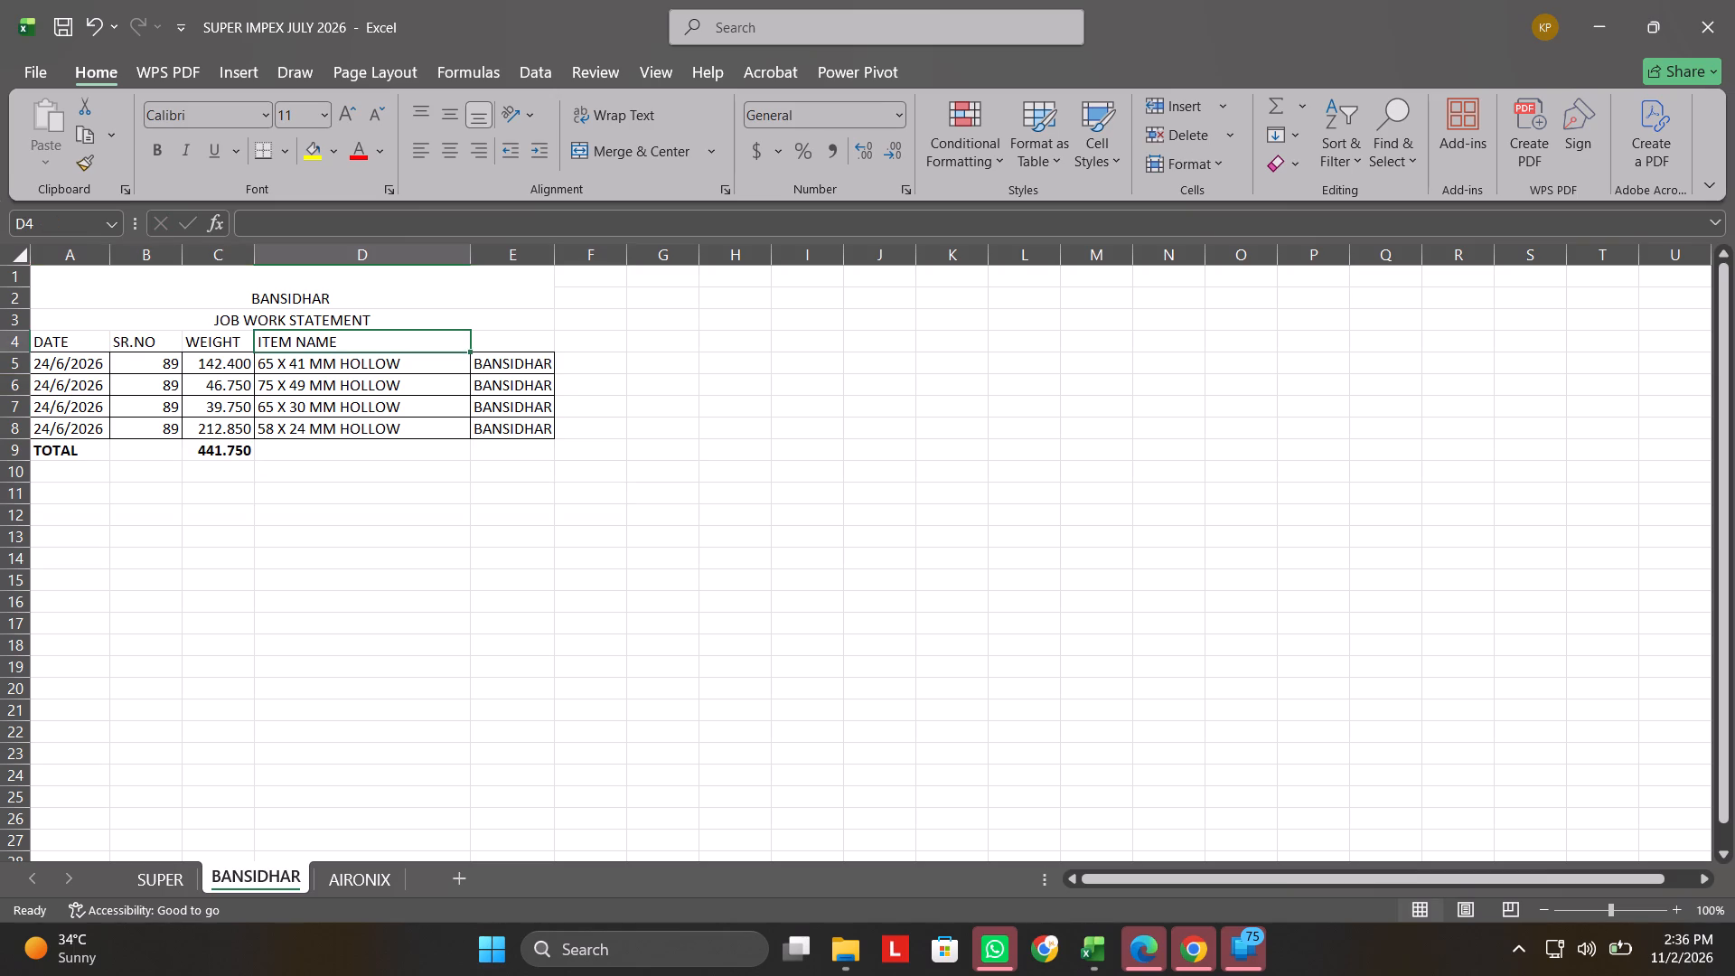
left_click(1226, 99)
left_click(1228, 163)
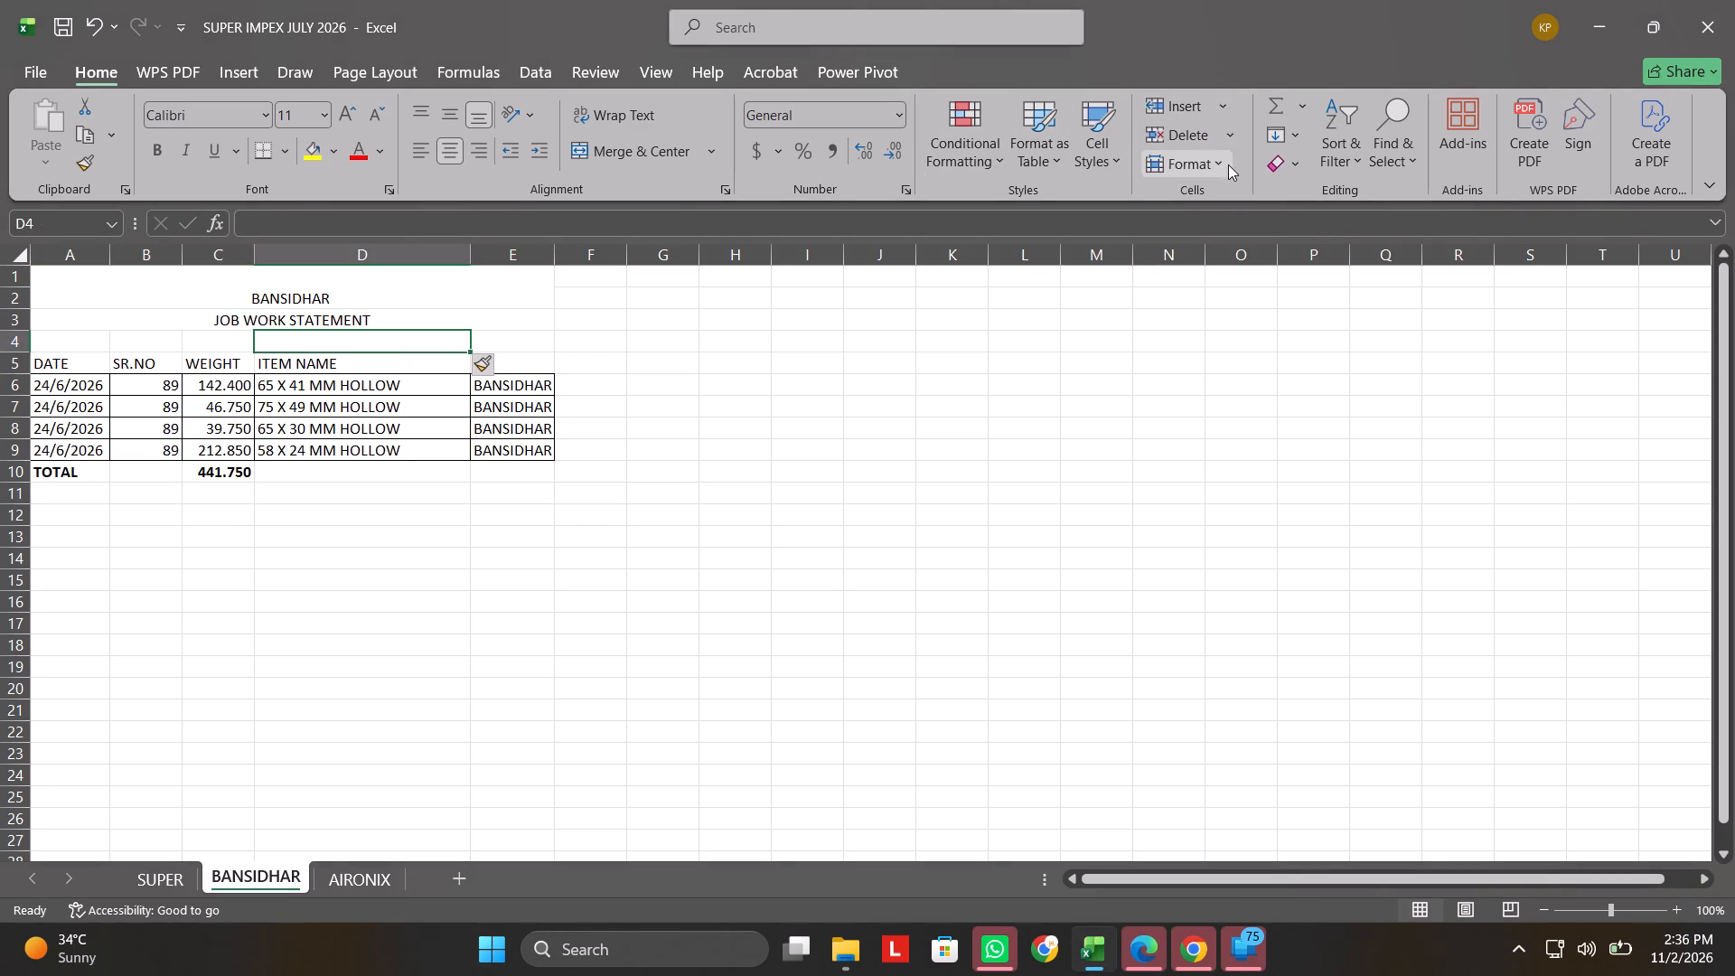
Merge and center A4 to E4 and enter the section heading "WIRE (IN)".
key("Left")
key("Left")
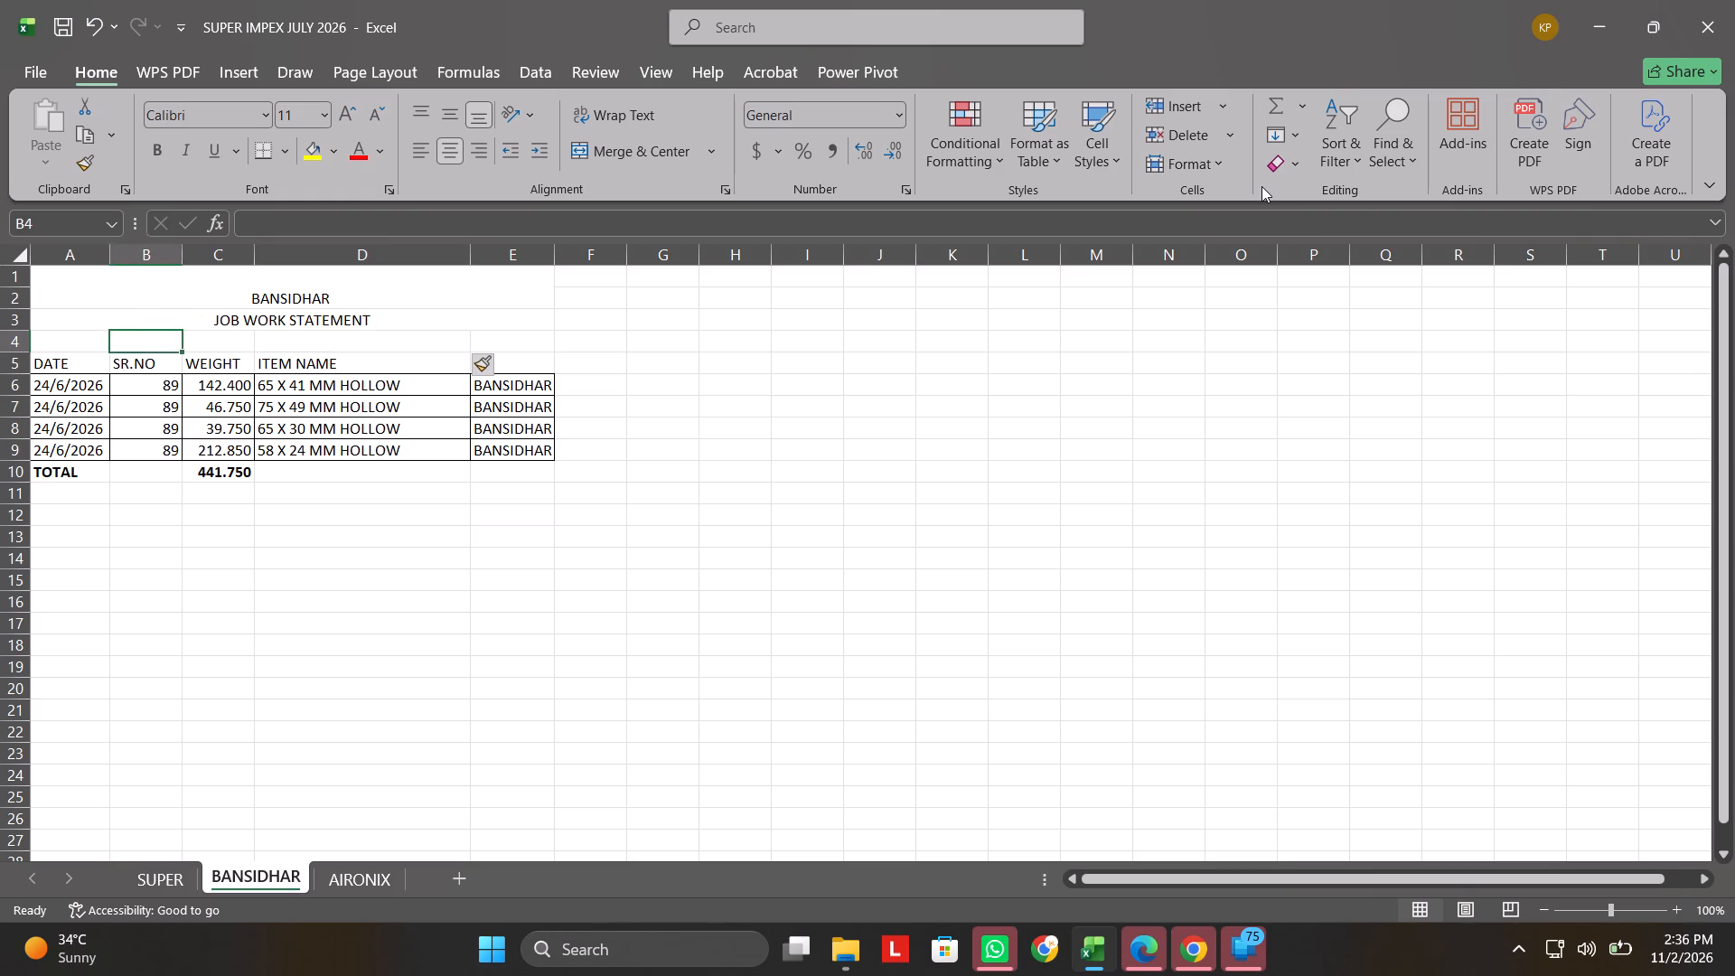
key("Left")
key("shift+Right")
key("shift+Right")
key("shift+Right")
key("shift+Right")
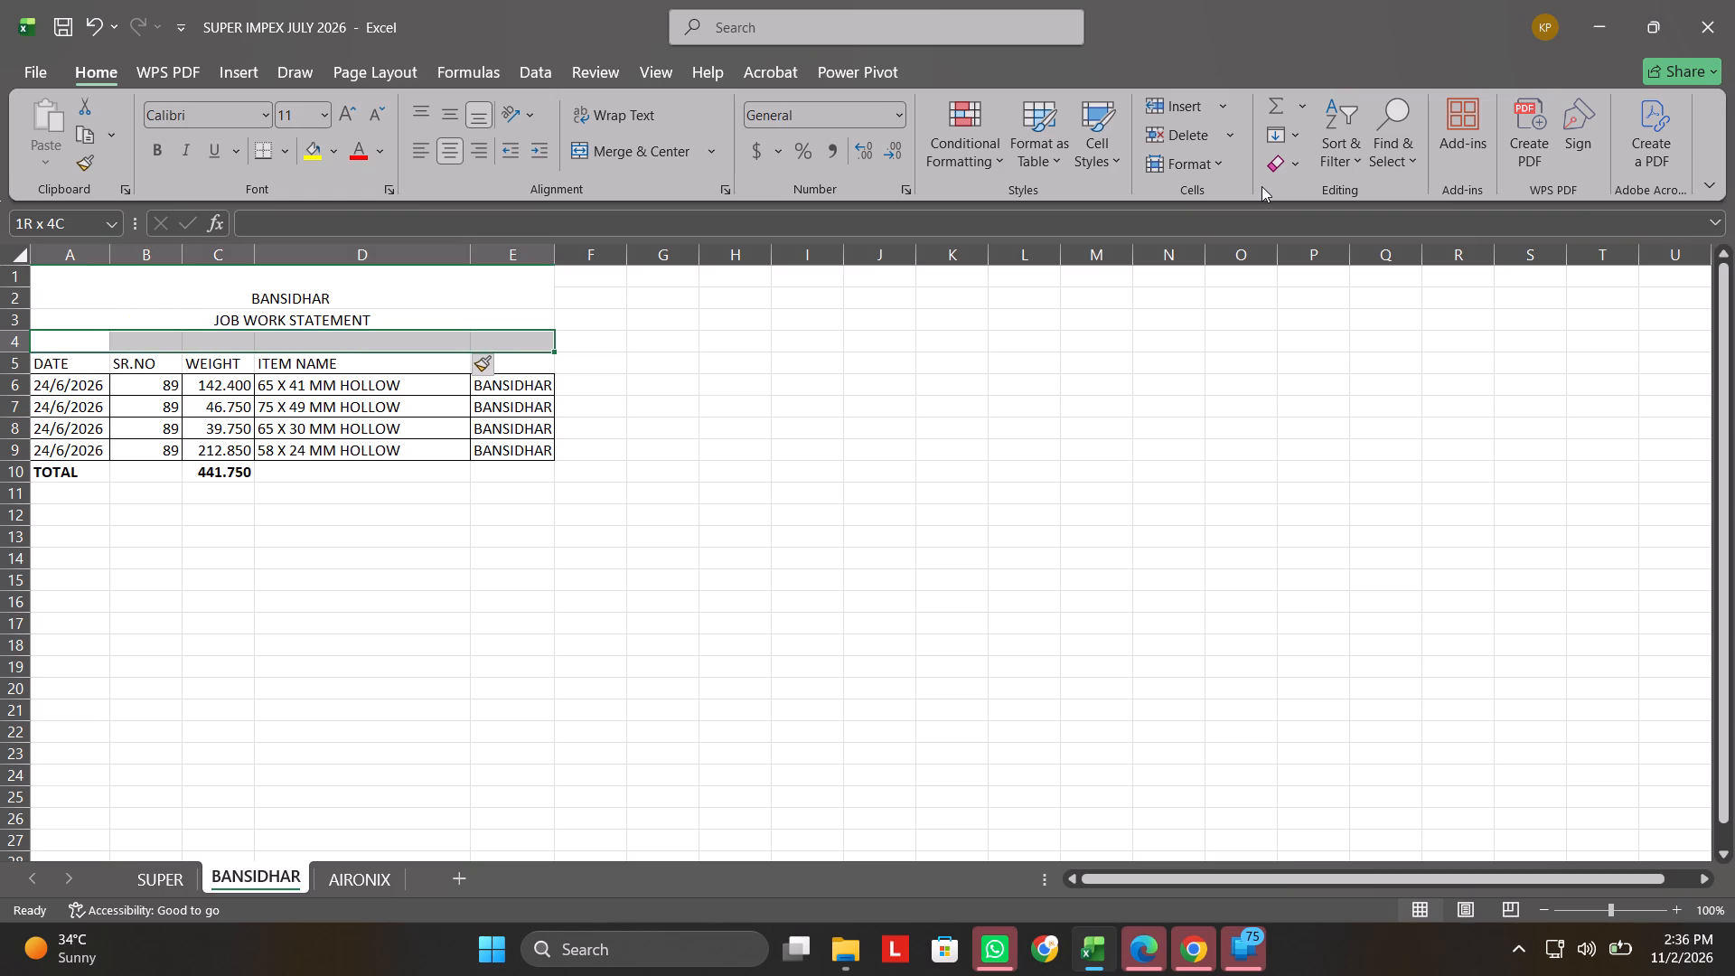
left_click(619, 149)
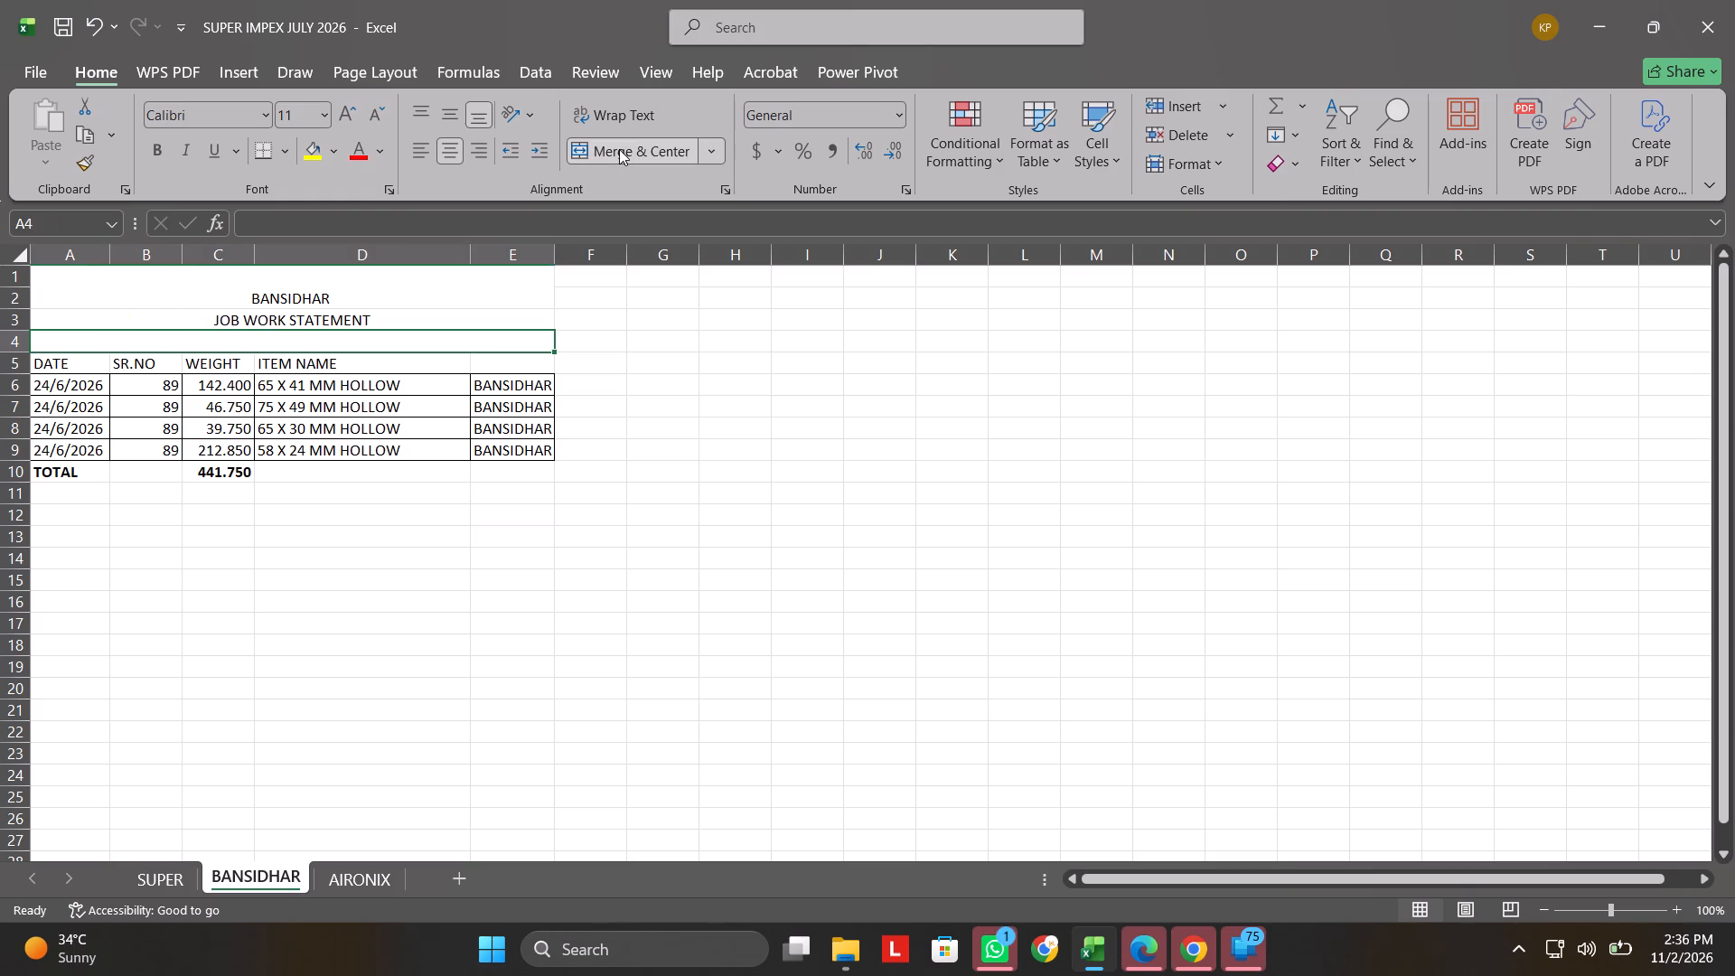
type("WIRE")
key("space")
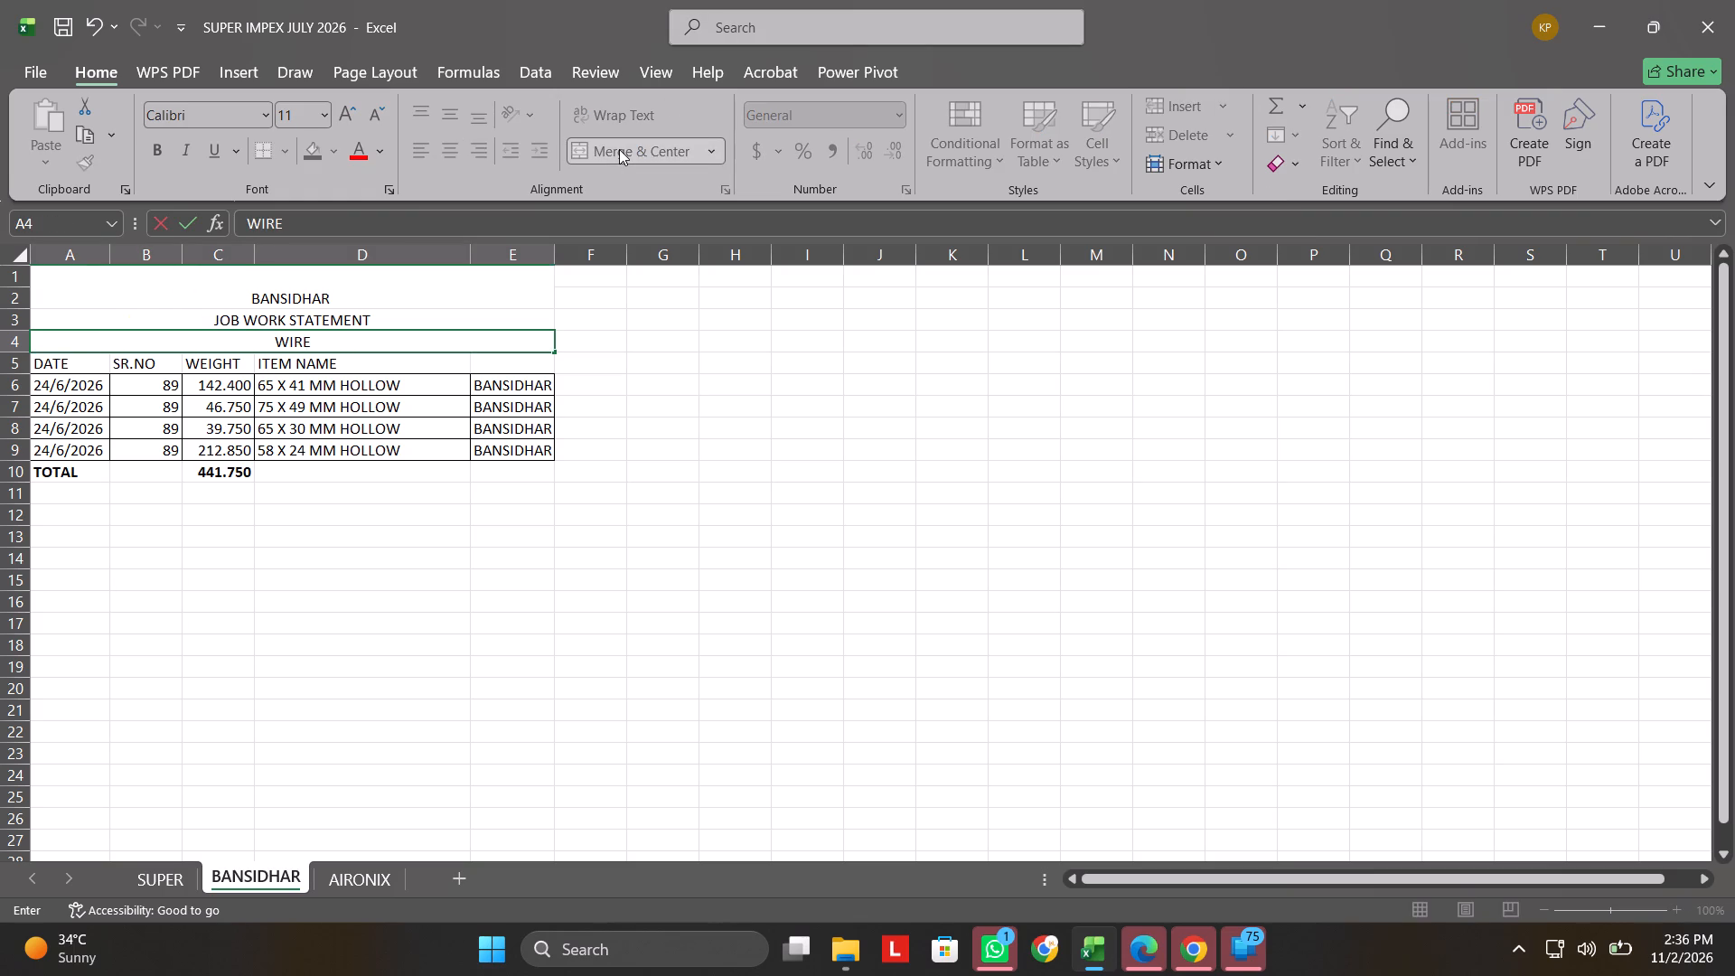
type("(IN")
key("shift+parenright")
key("Return")
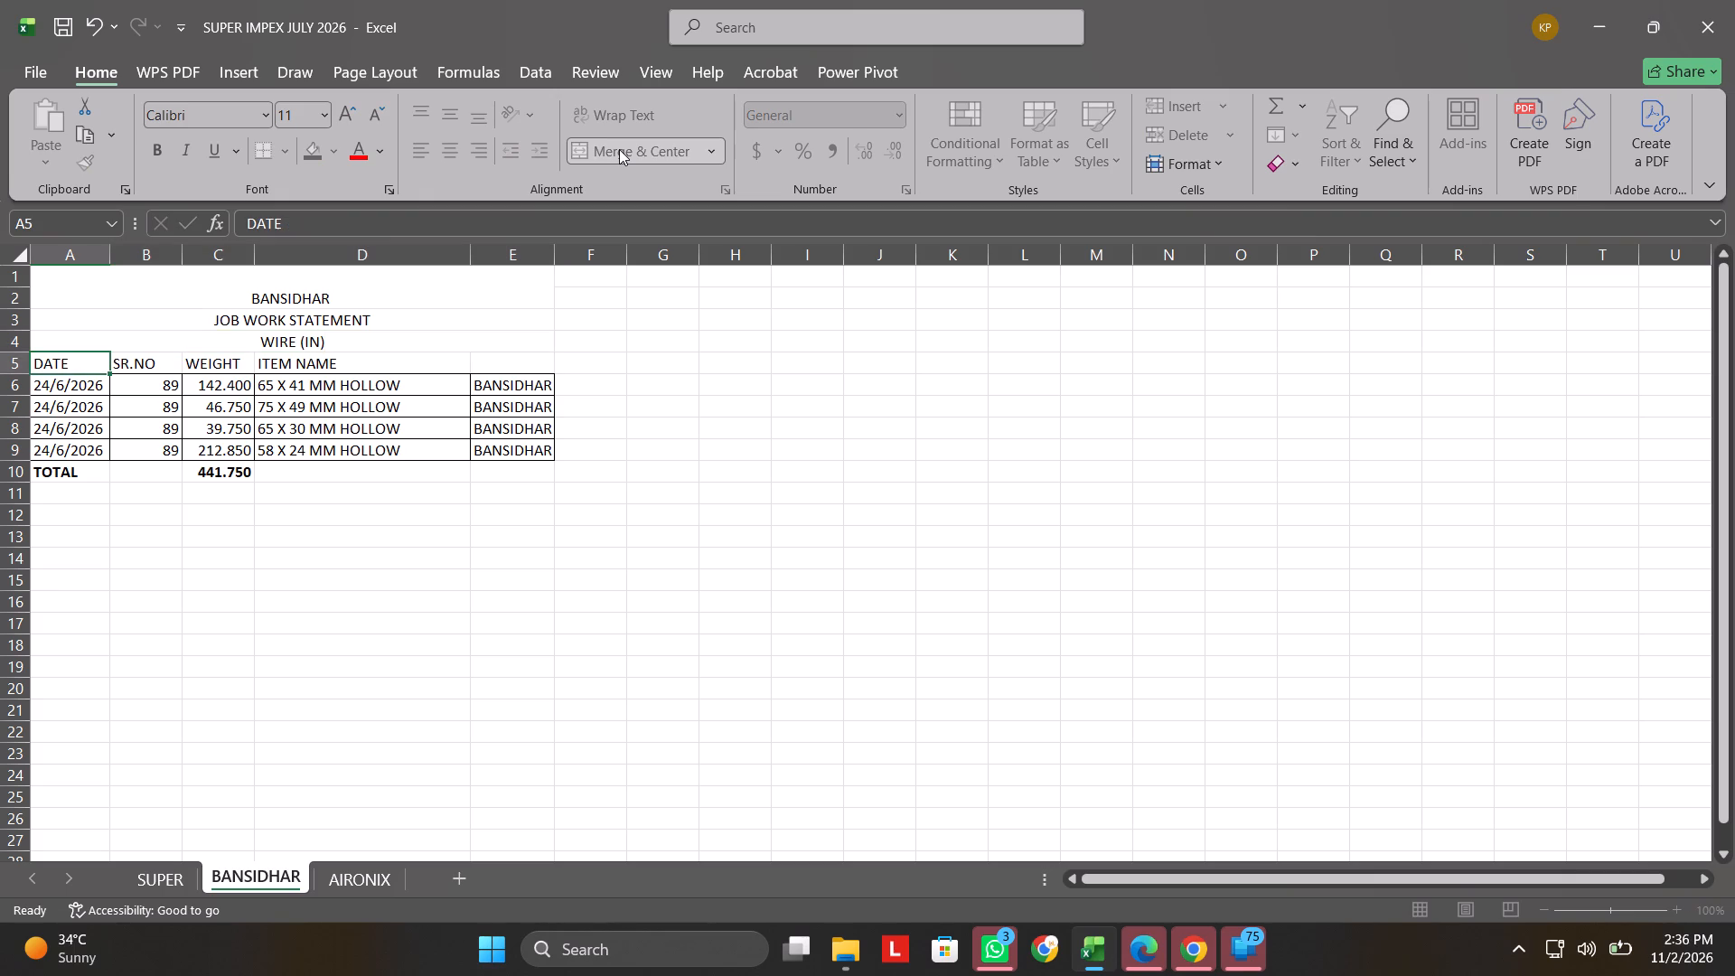
Merge and center A12 to E12 below the total row and enter the section heading "CHHOL (OUT)".
key("Down")
key("Down")
key("Down")
key("Down")
key("Down")
key("Down")
key("Down")
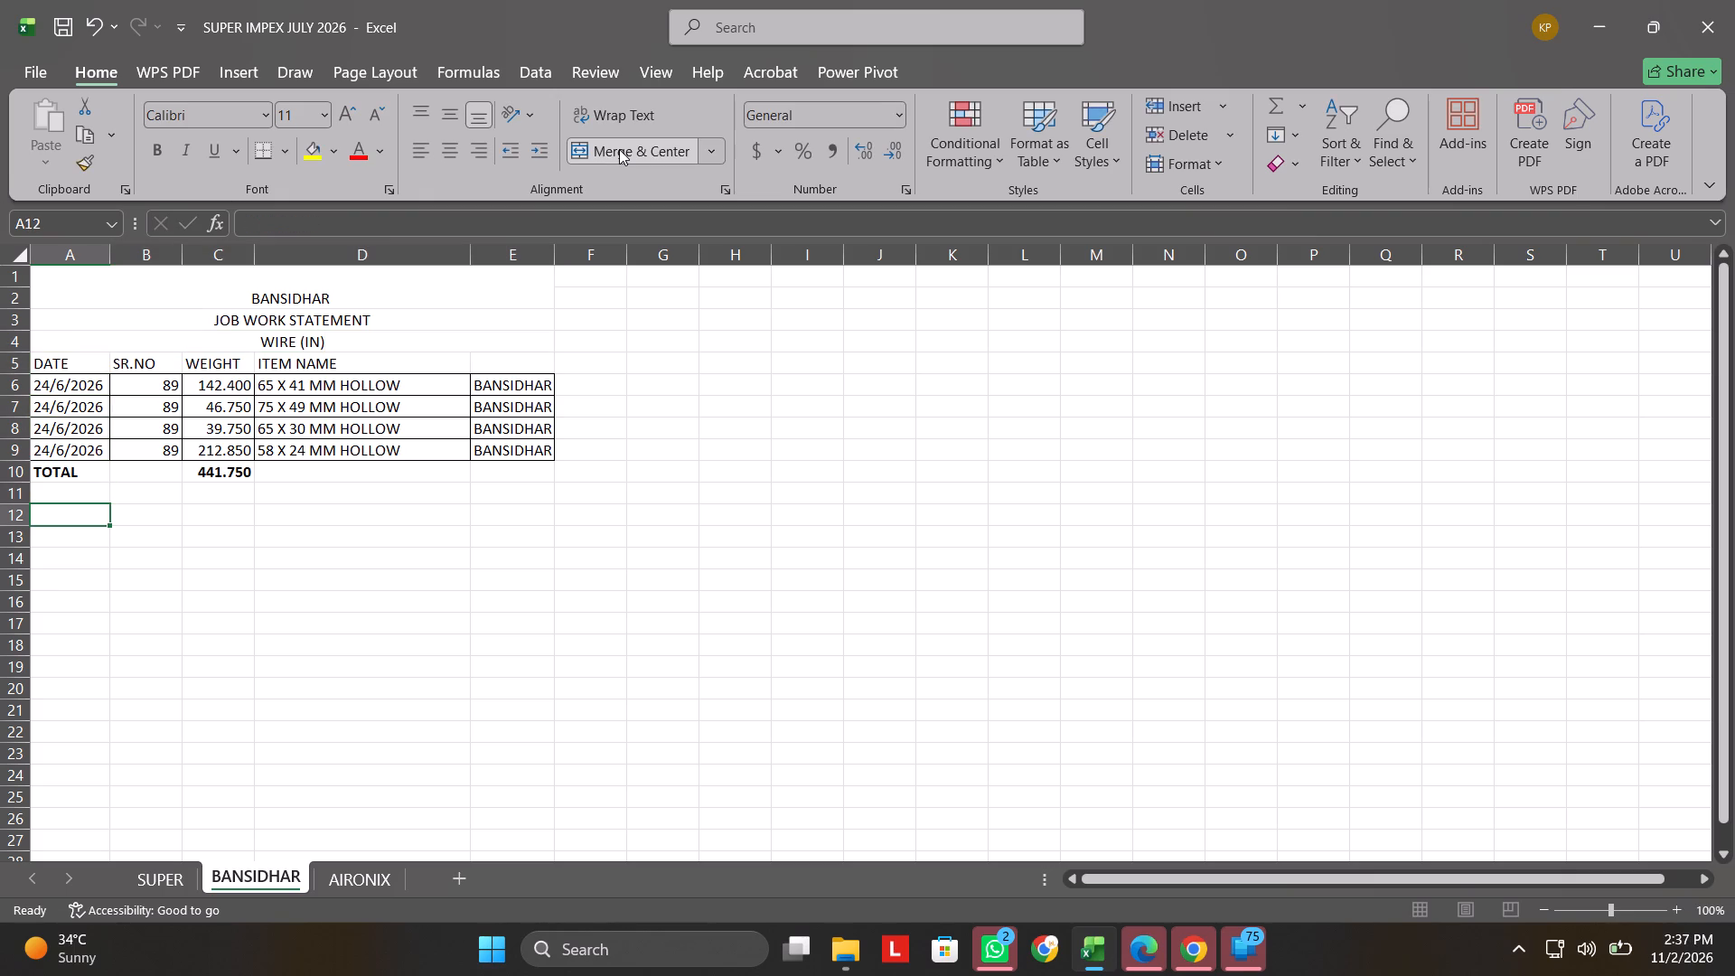
key("shift+Right")
key("shift+Right")
key("shift+Right")
key("shift+Right")
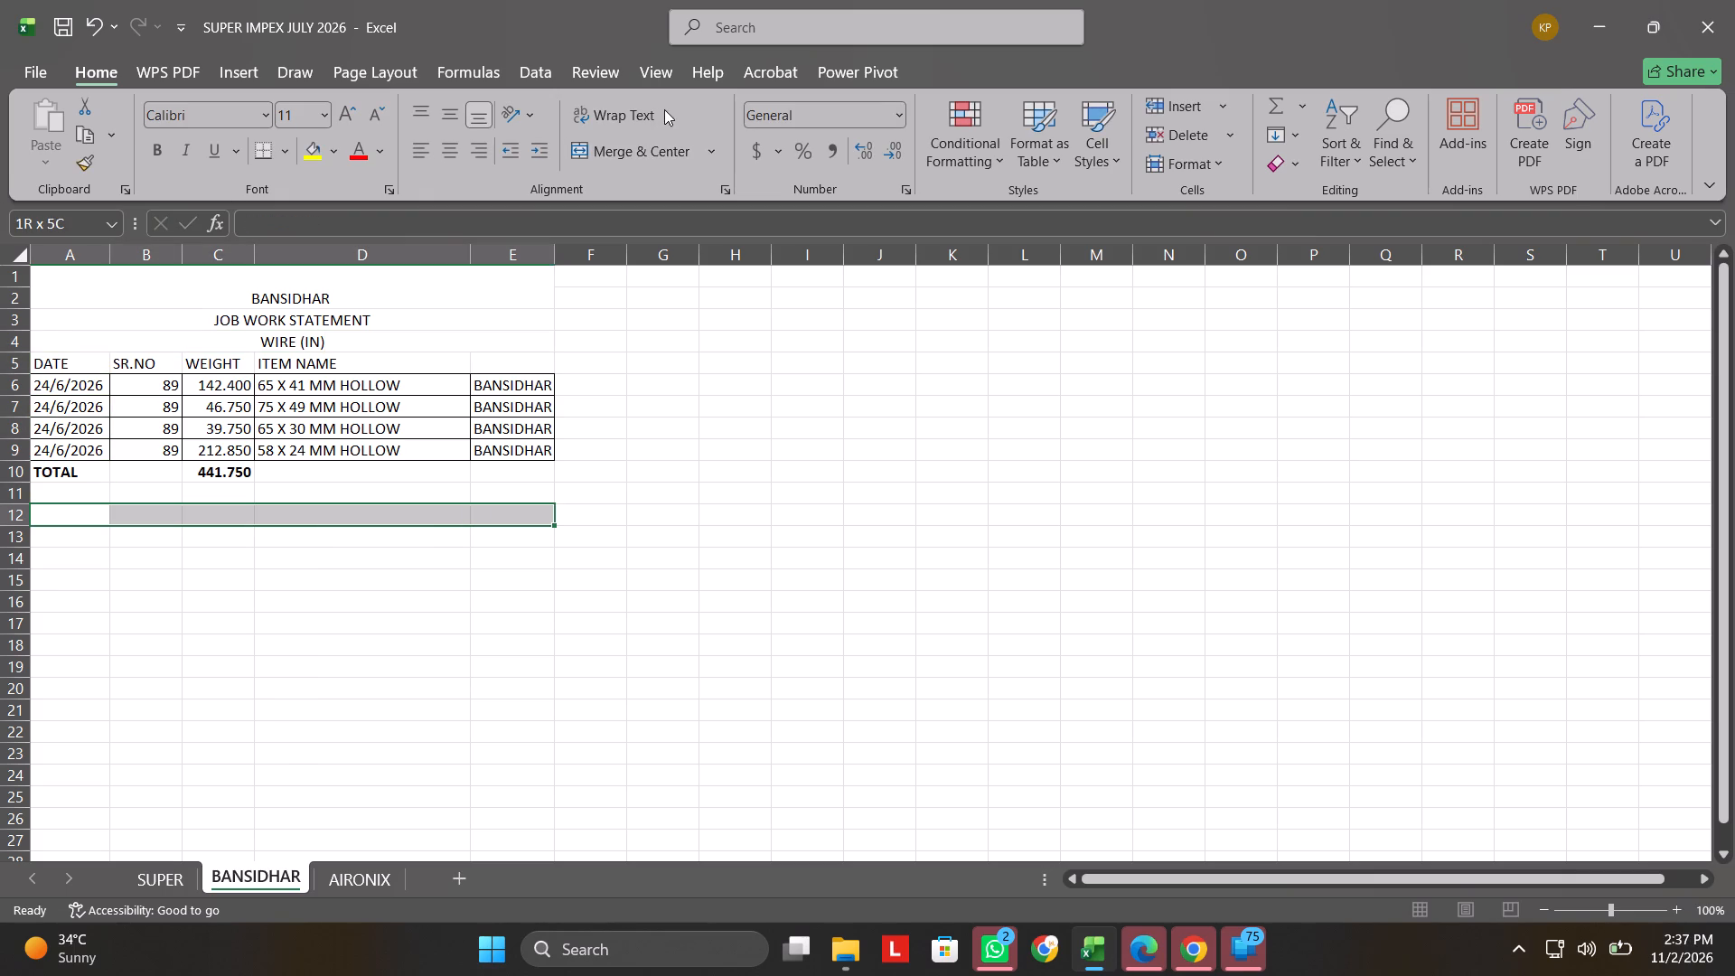
left_click(652, 153)
type("CHHOL")
key("space")
type("(OUT")
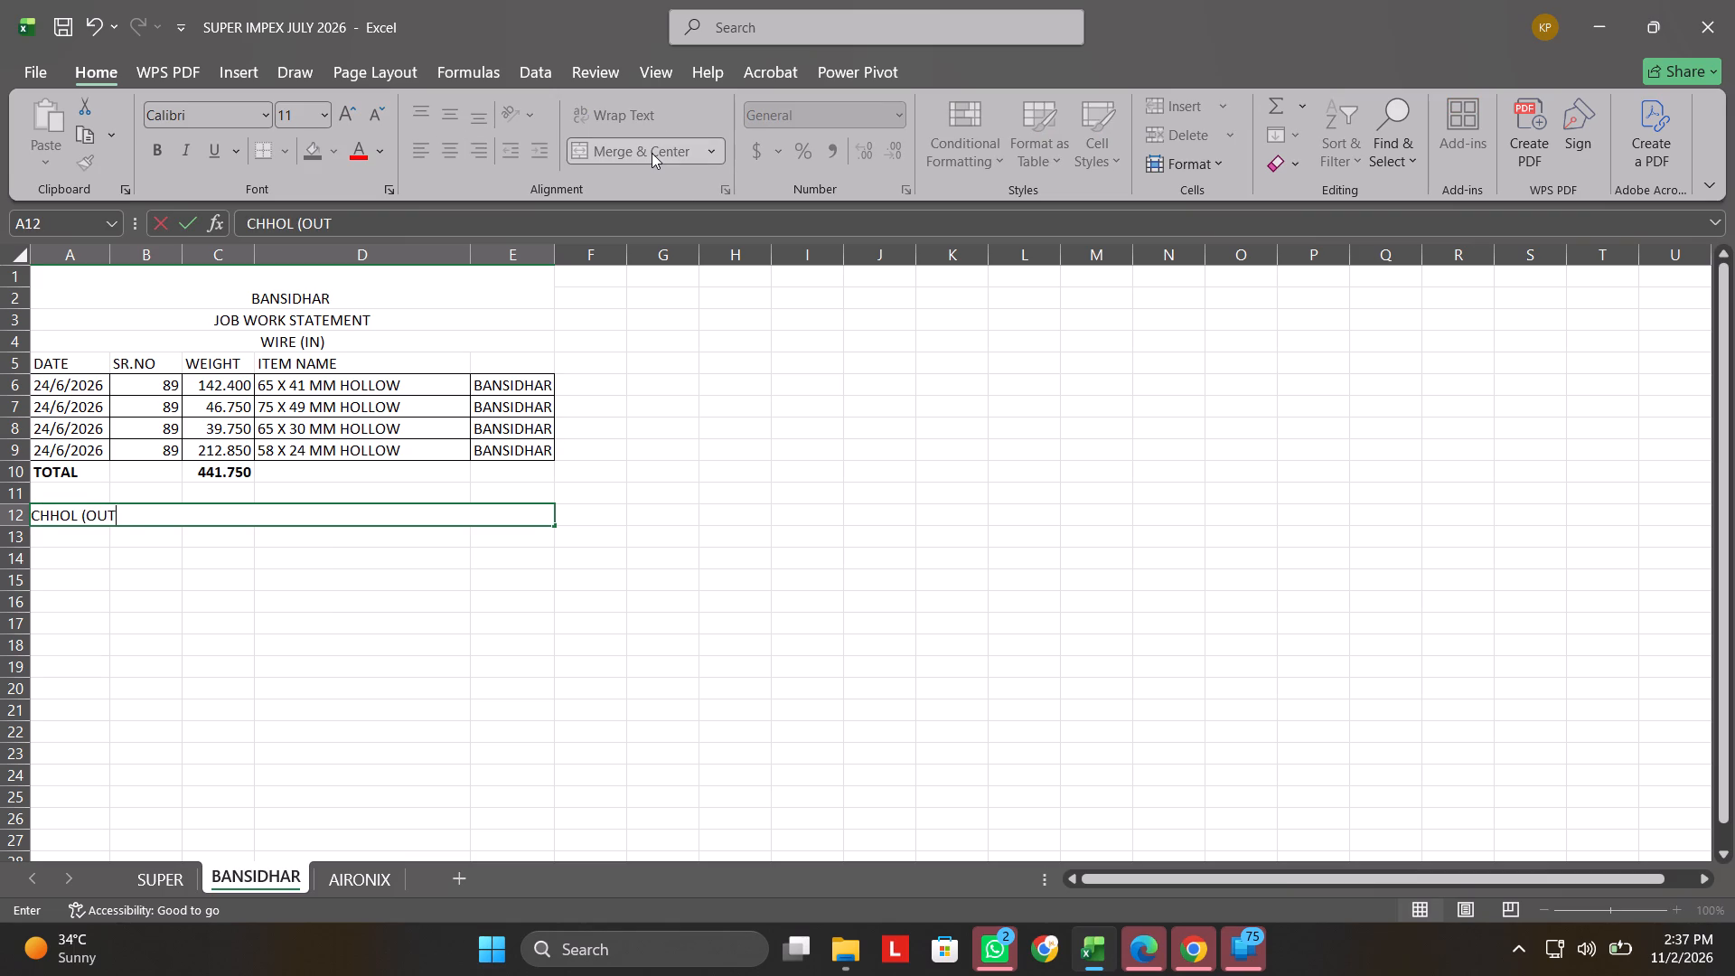
key("shift+parenright")
left_click(195, 580)
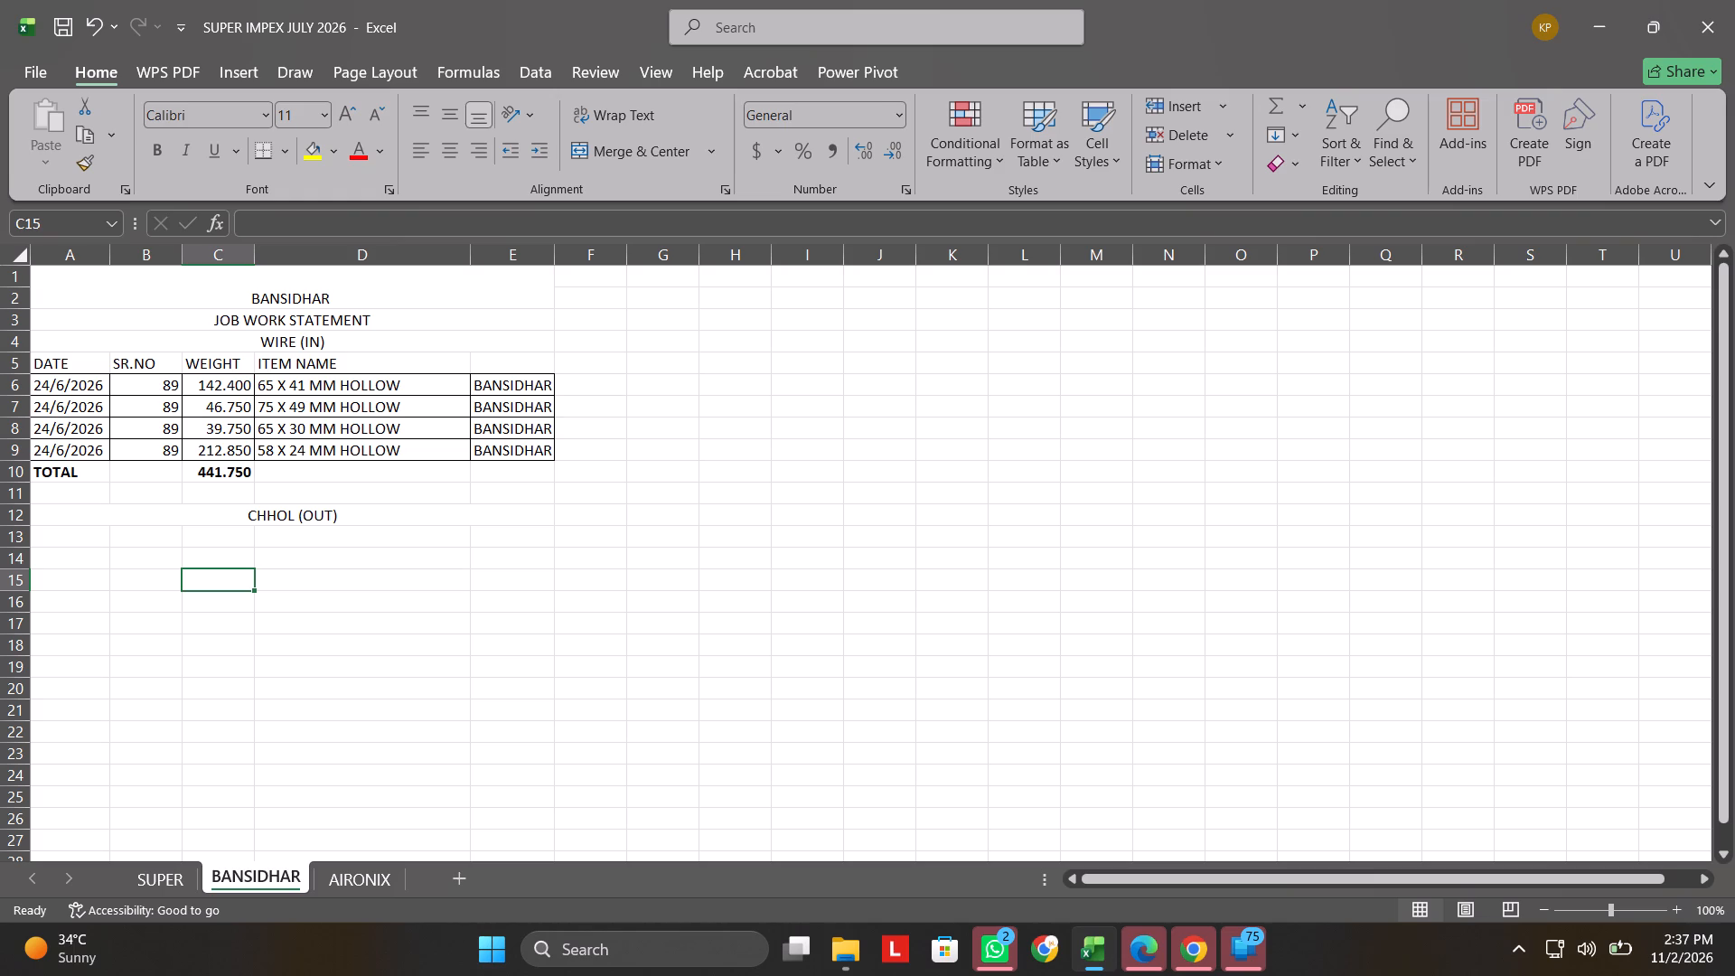
Enter the column headers DATE, SR.NO and WEIGHT in A13 to C13 and select A14 below DATE.
left_click(69, 533)
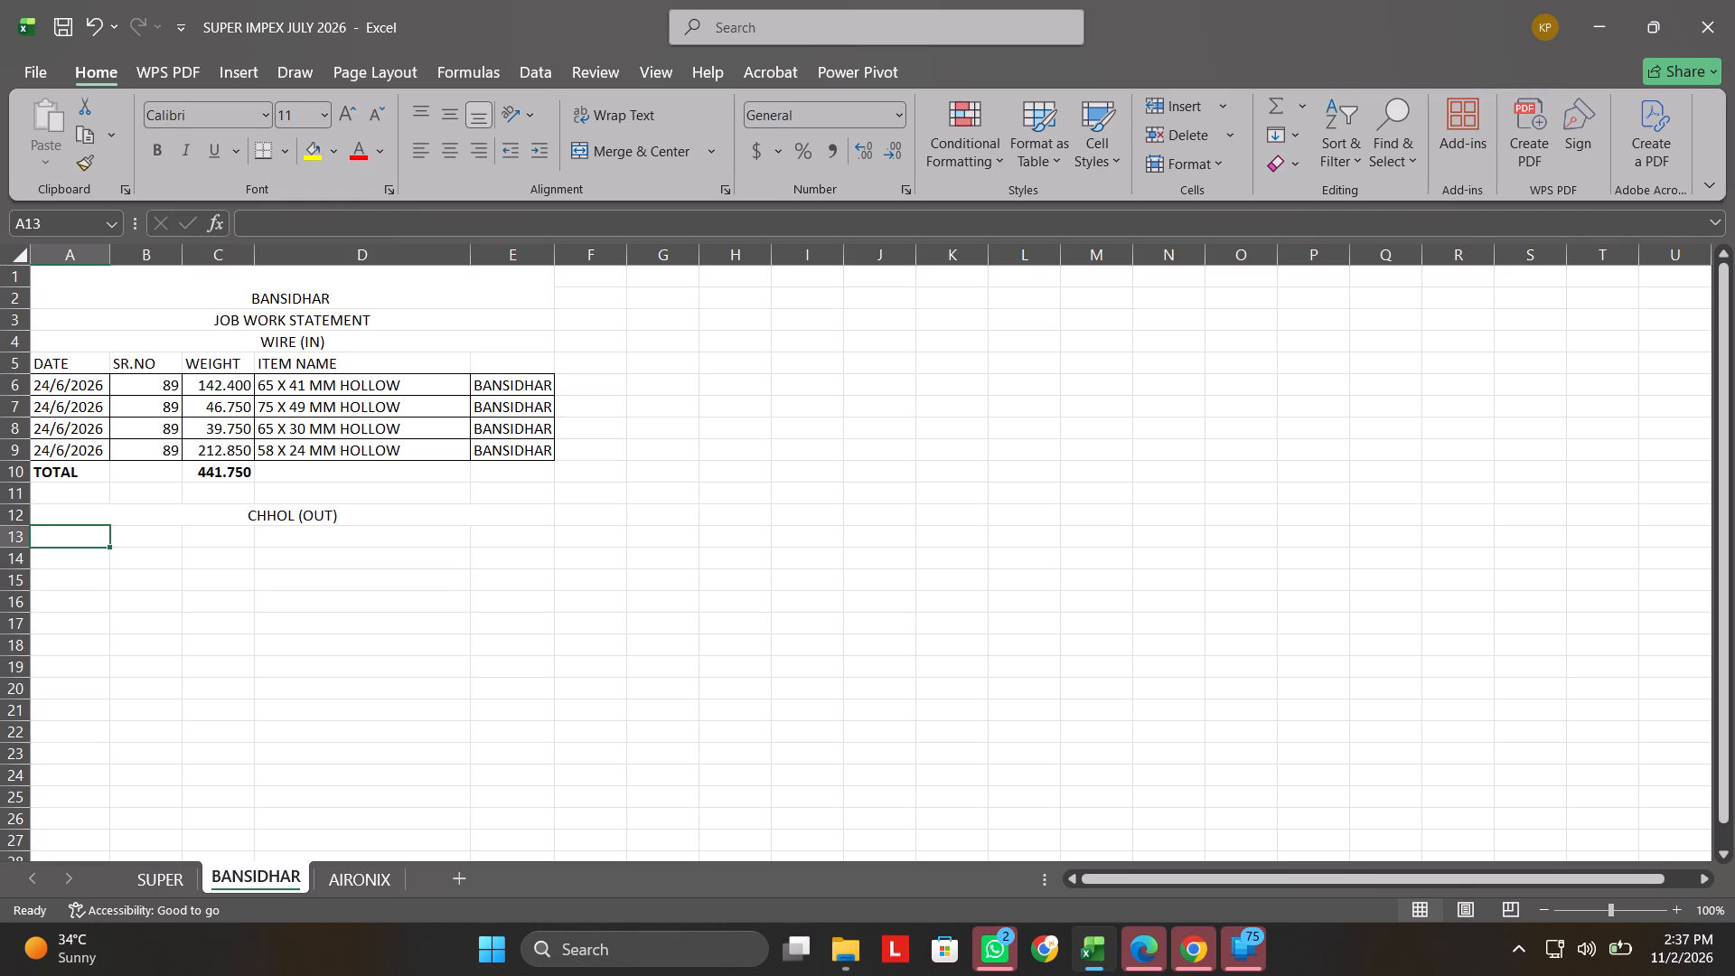
type("DATE")
key("Right")
key("s")
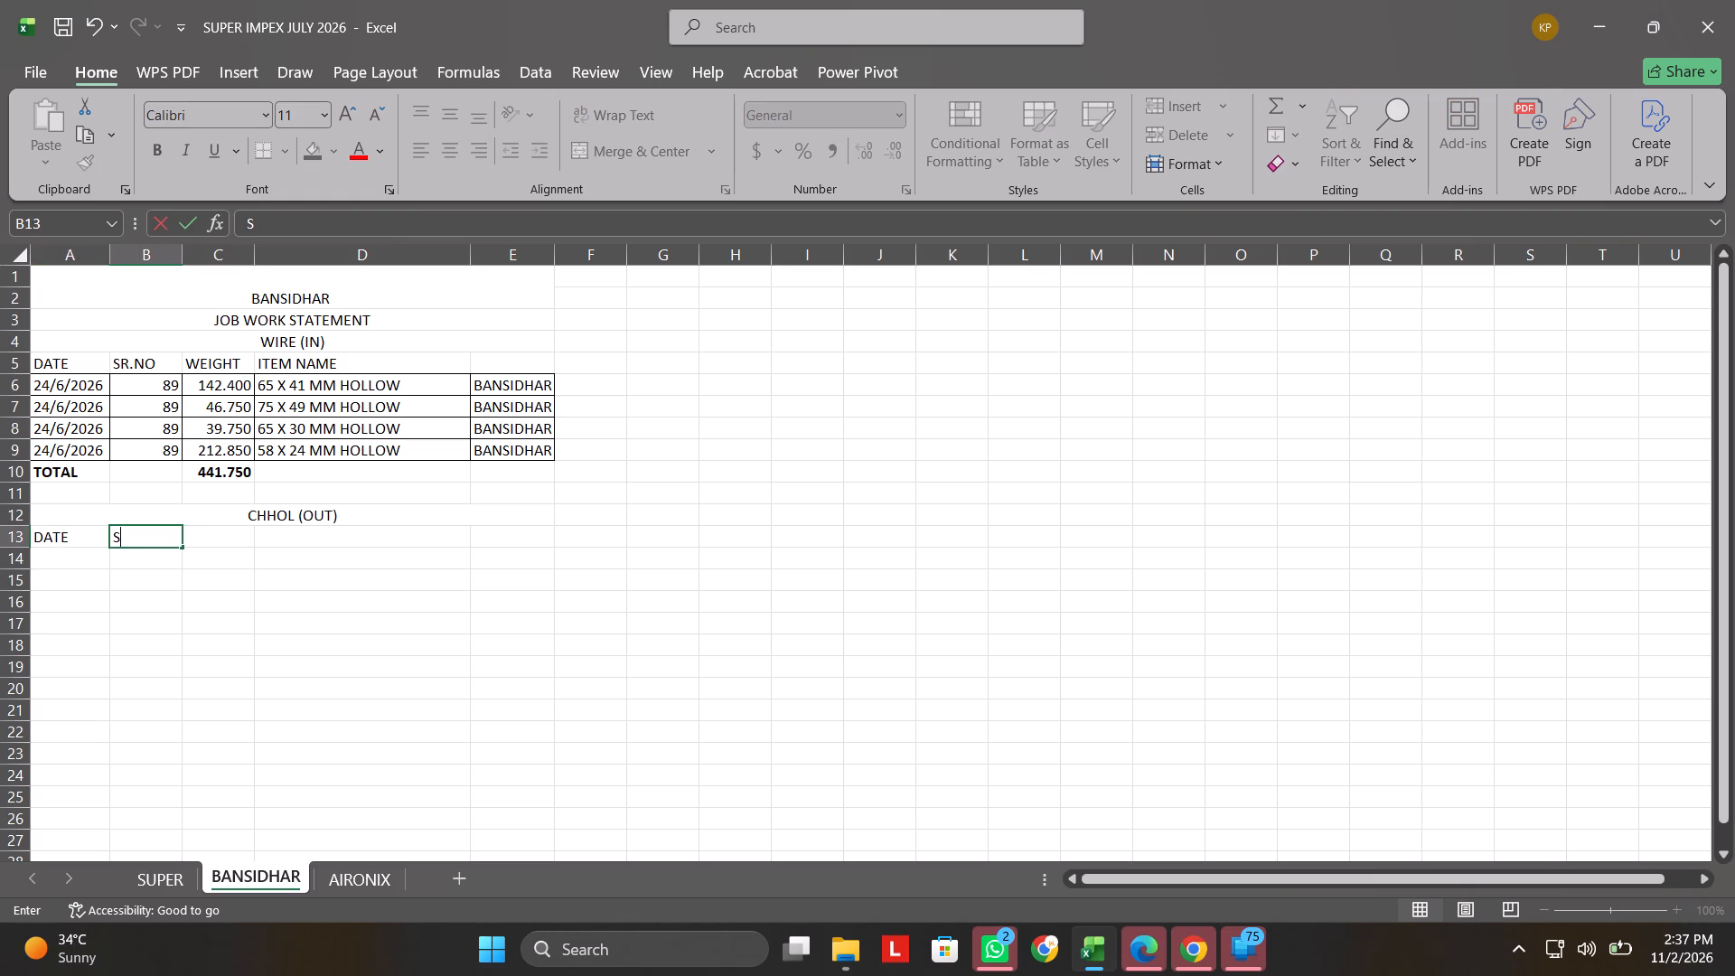
type("R.NO")
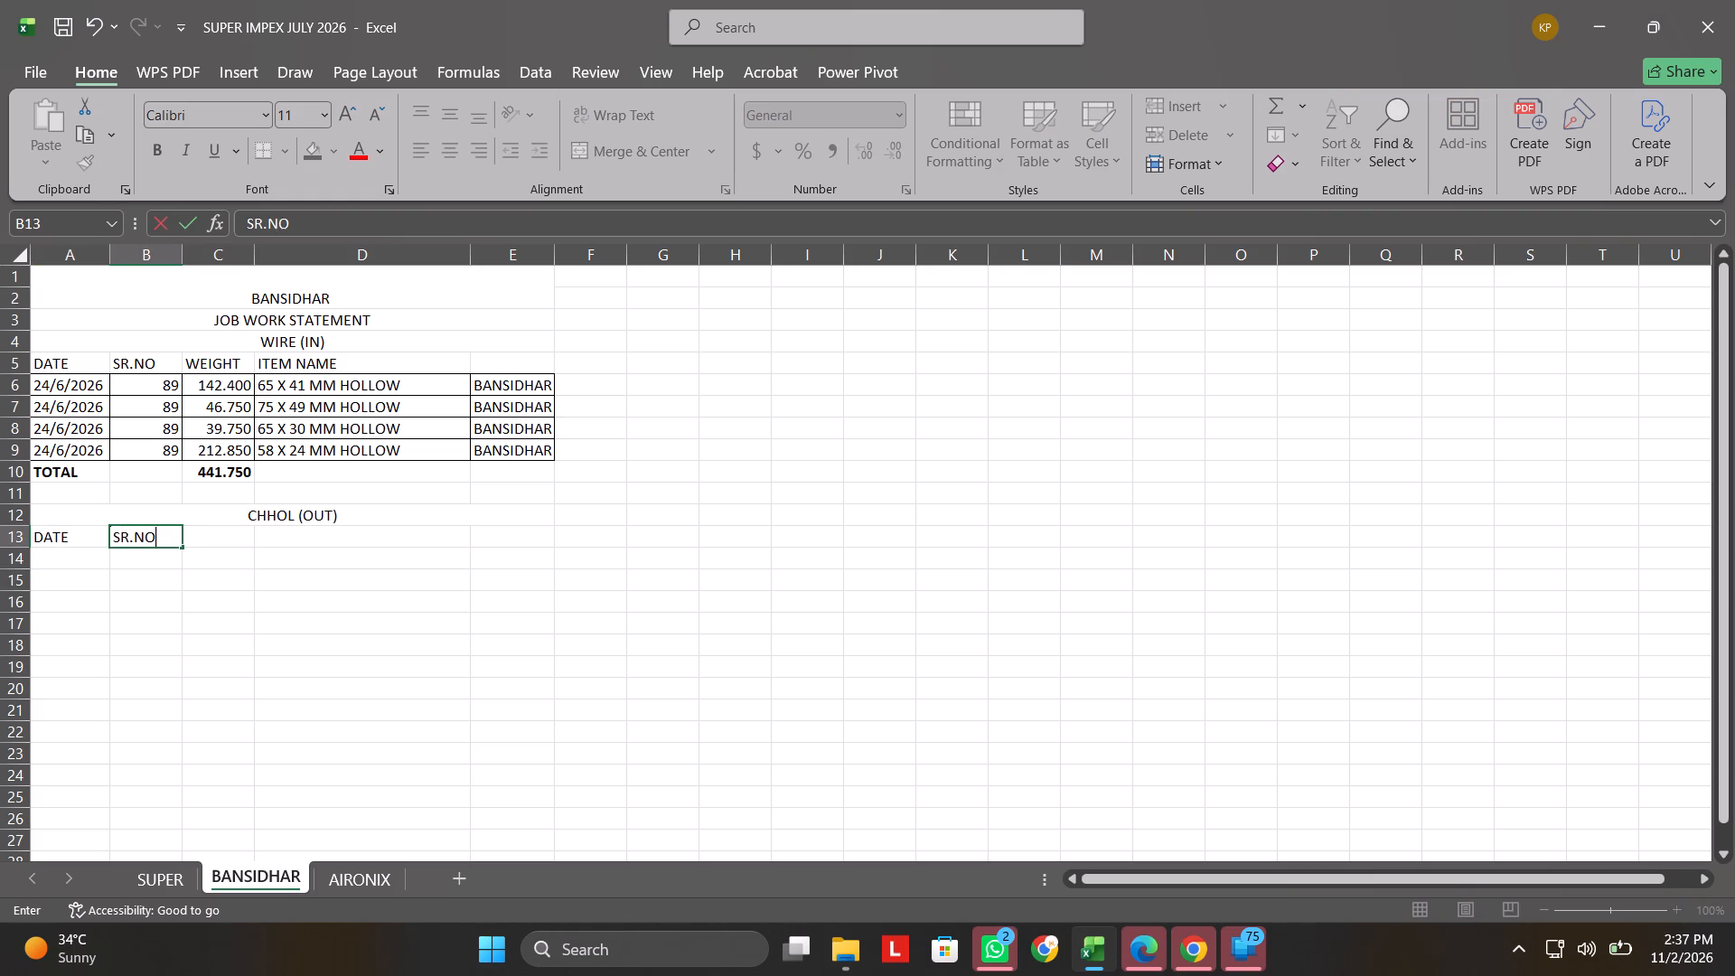
key("Right")
type("WEIGHT")
key("Right")
key("Down")
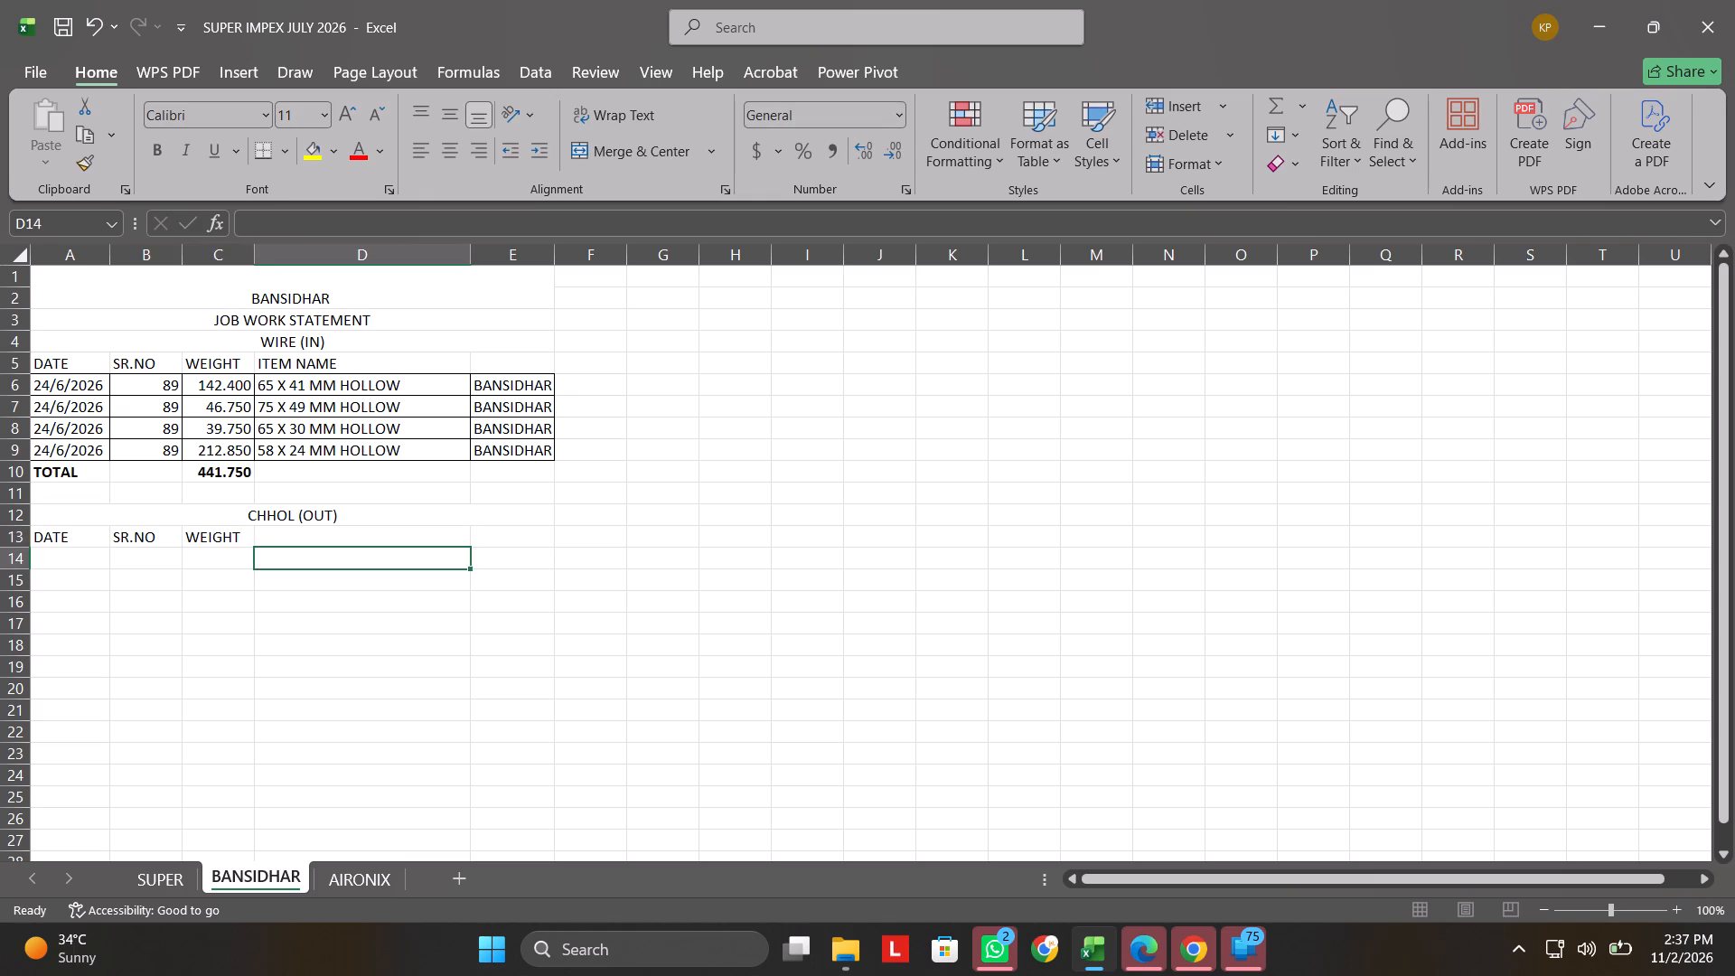
key("Left")
key("Left")
key("Left")
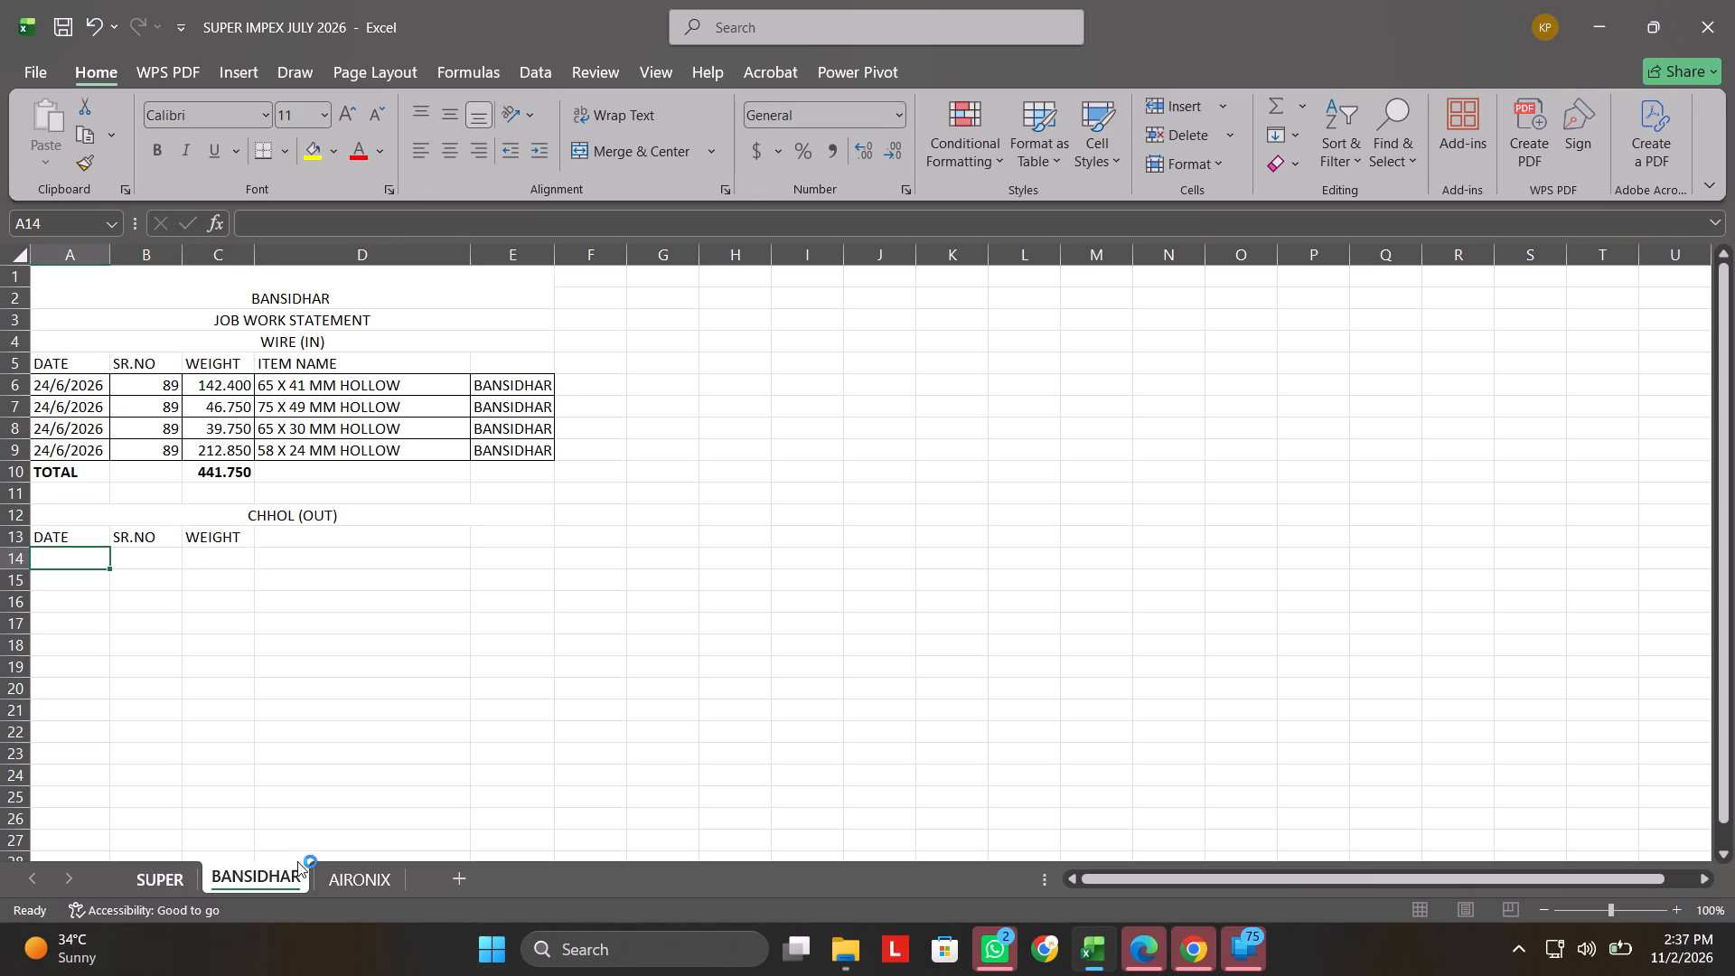
Copy the 11/7/2026 entry, A28 to E28, from the SUPER sheet's CHHOL (OUT) section into A14 of the BANSIDHAR sheet.
left_click(159, 887)
scroll(136, 641, "down", 5)
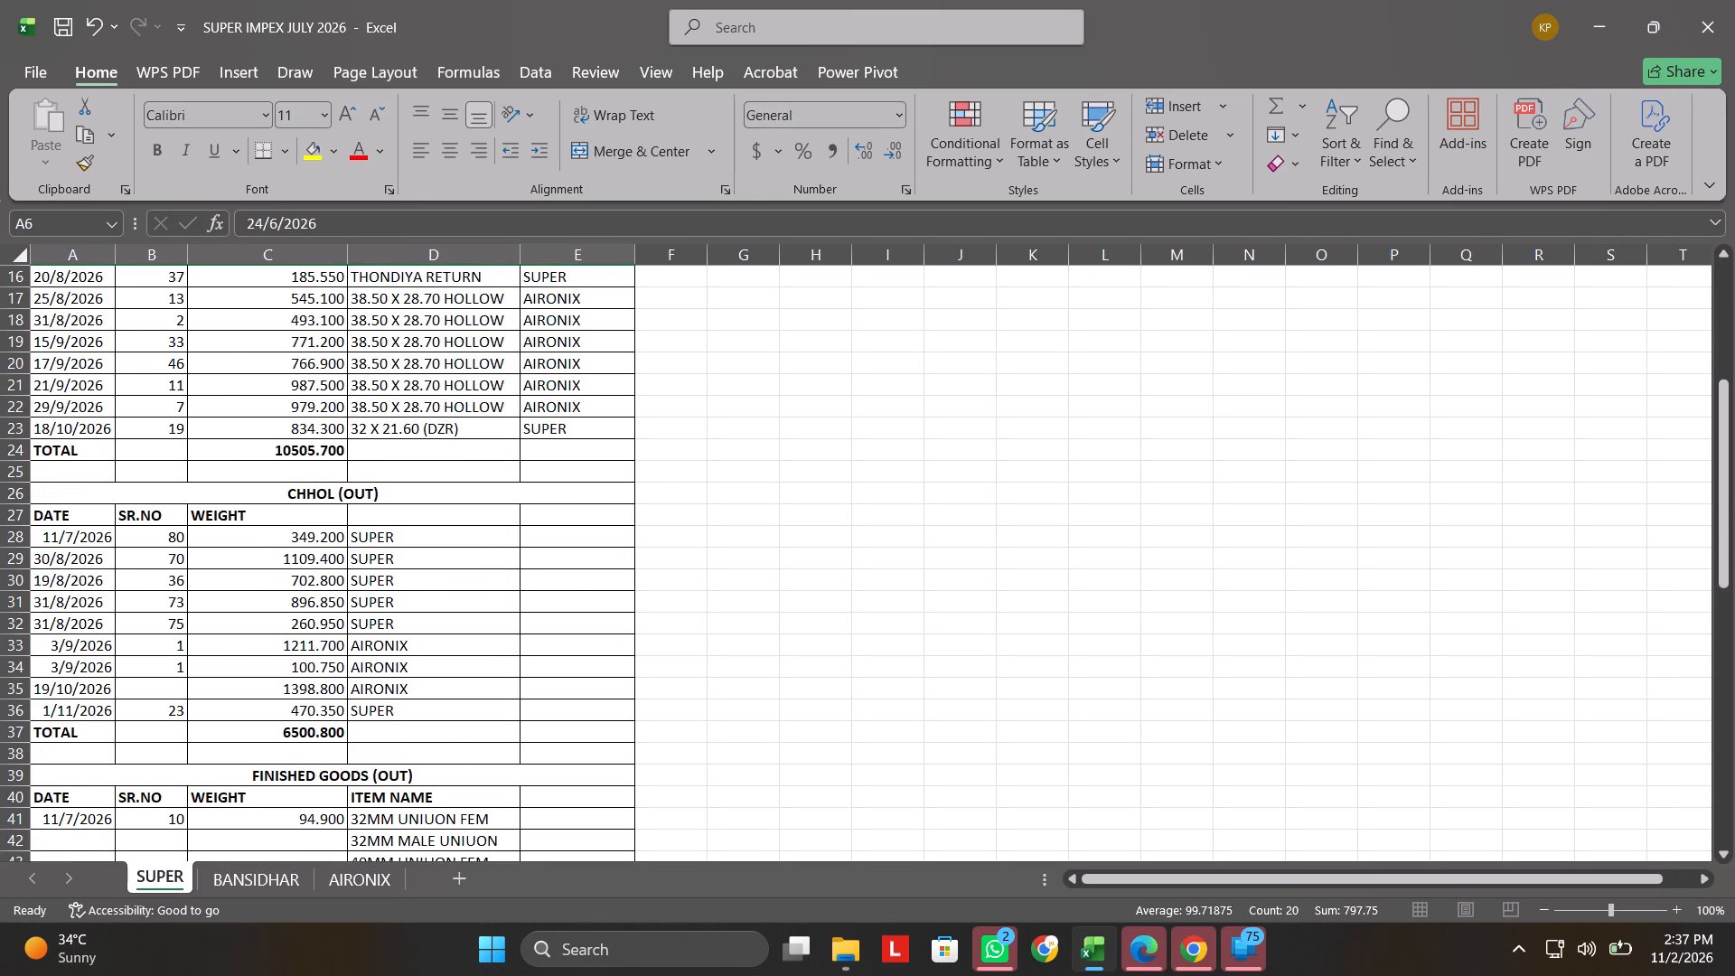
left_click_drag(32, 536, 499, 538)
left_click(499, 538)
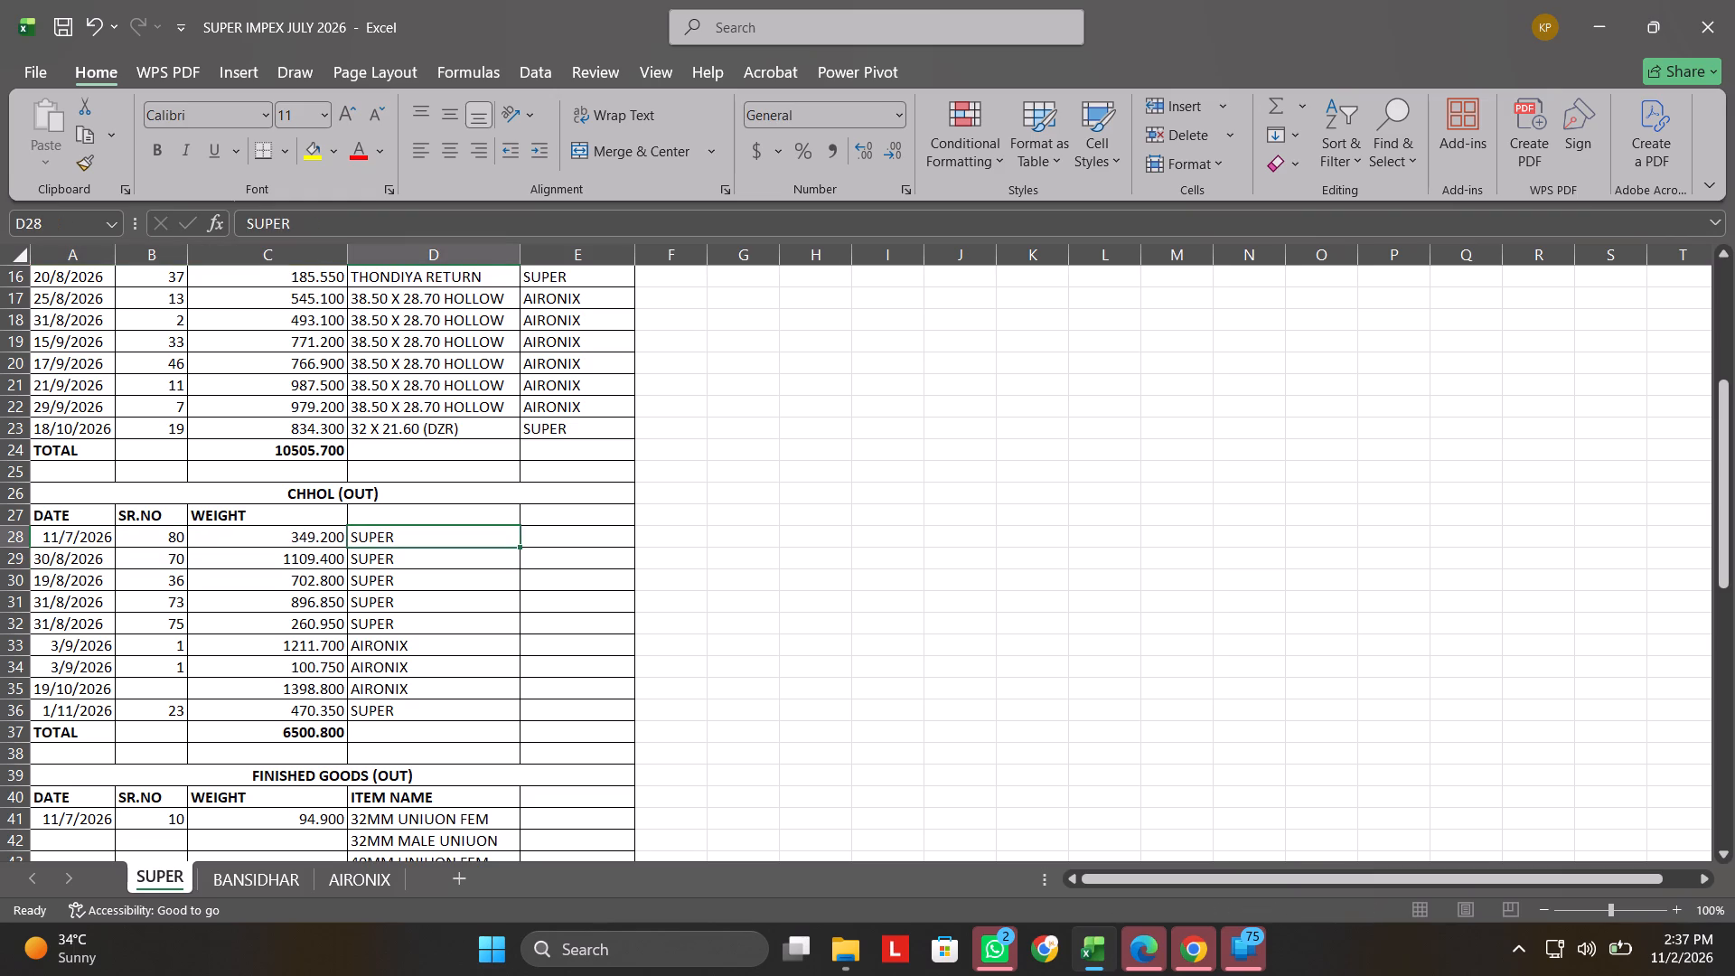
left_click(80, 538)
key("shift+Right")
key("shift+Right")
key("shift+Right")
key("shift+Right")
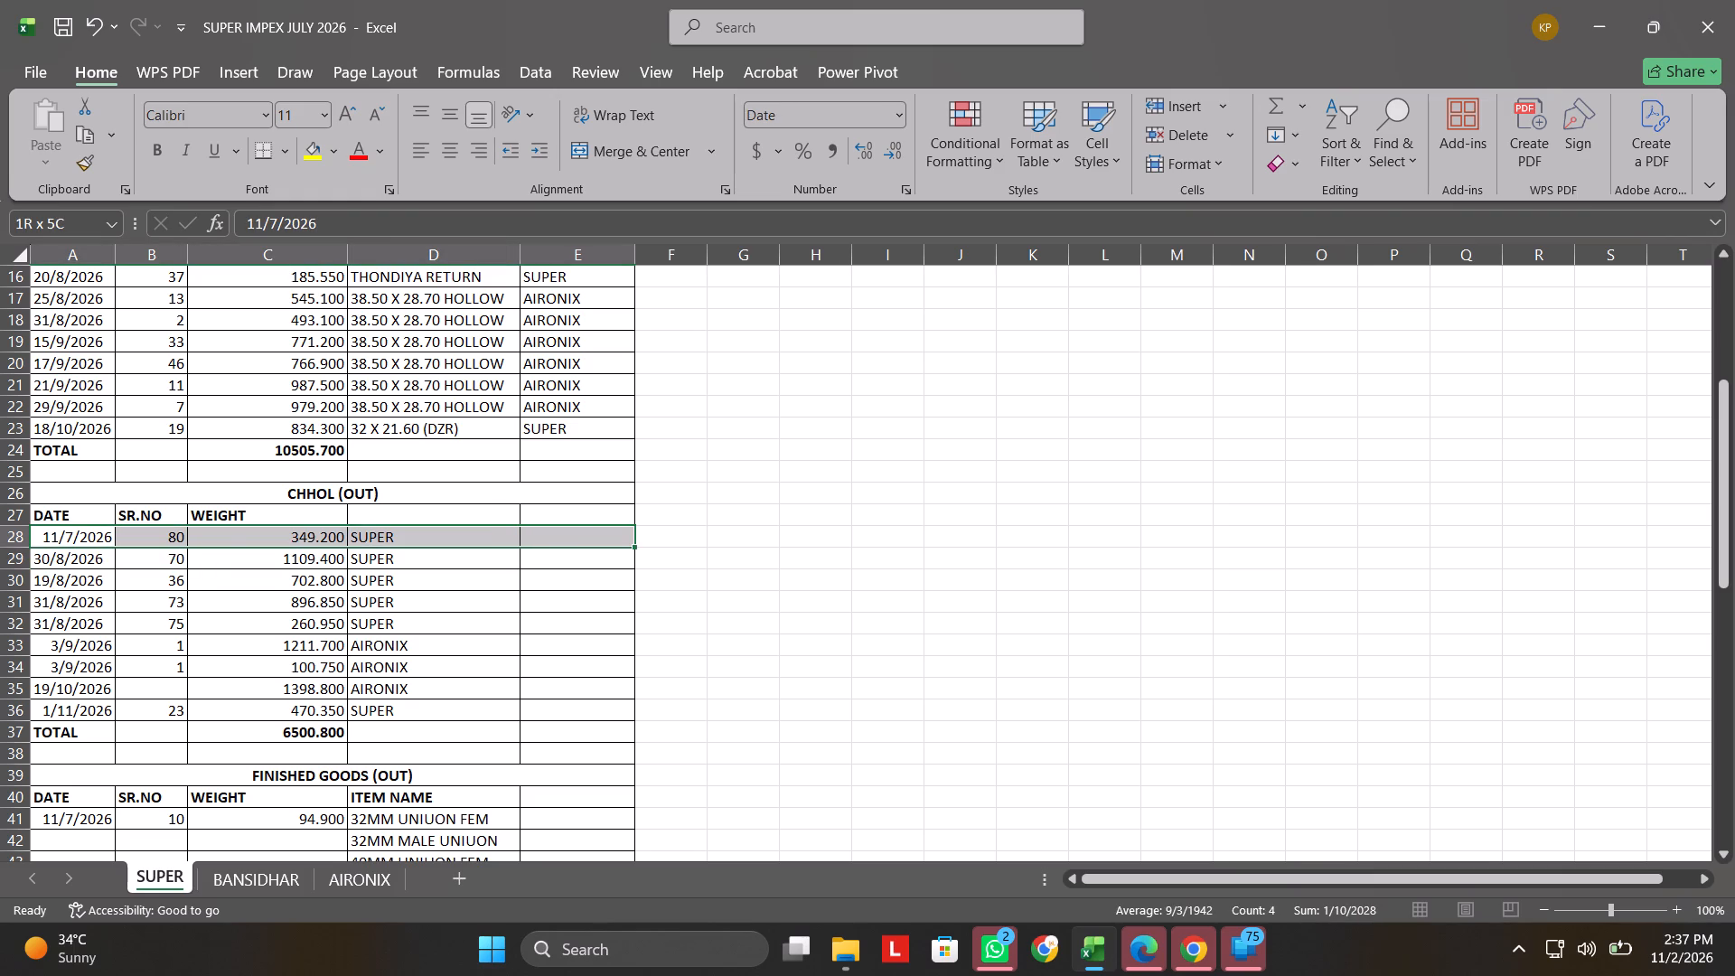
key("ctrl+c")
scroll(80, 538, "up", 1)
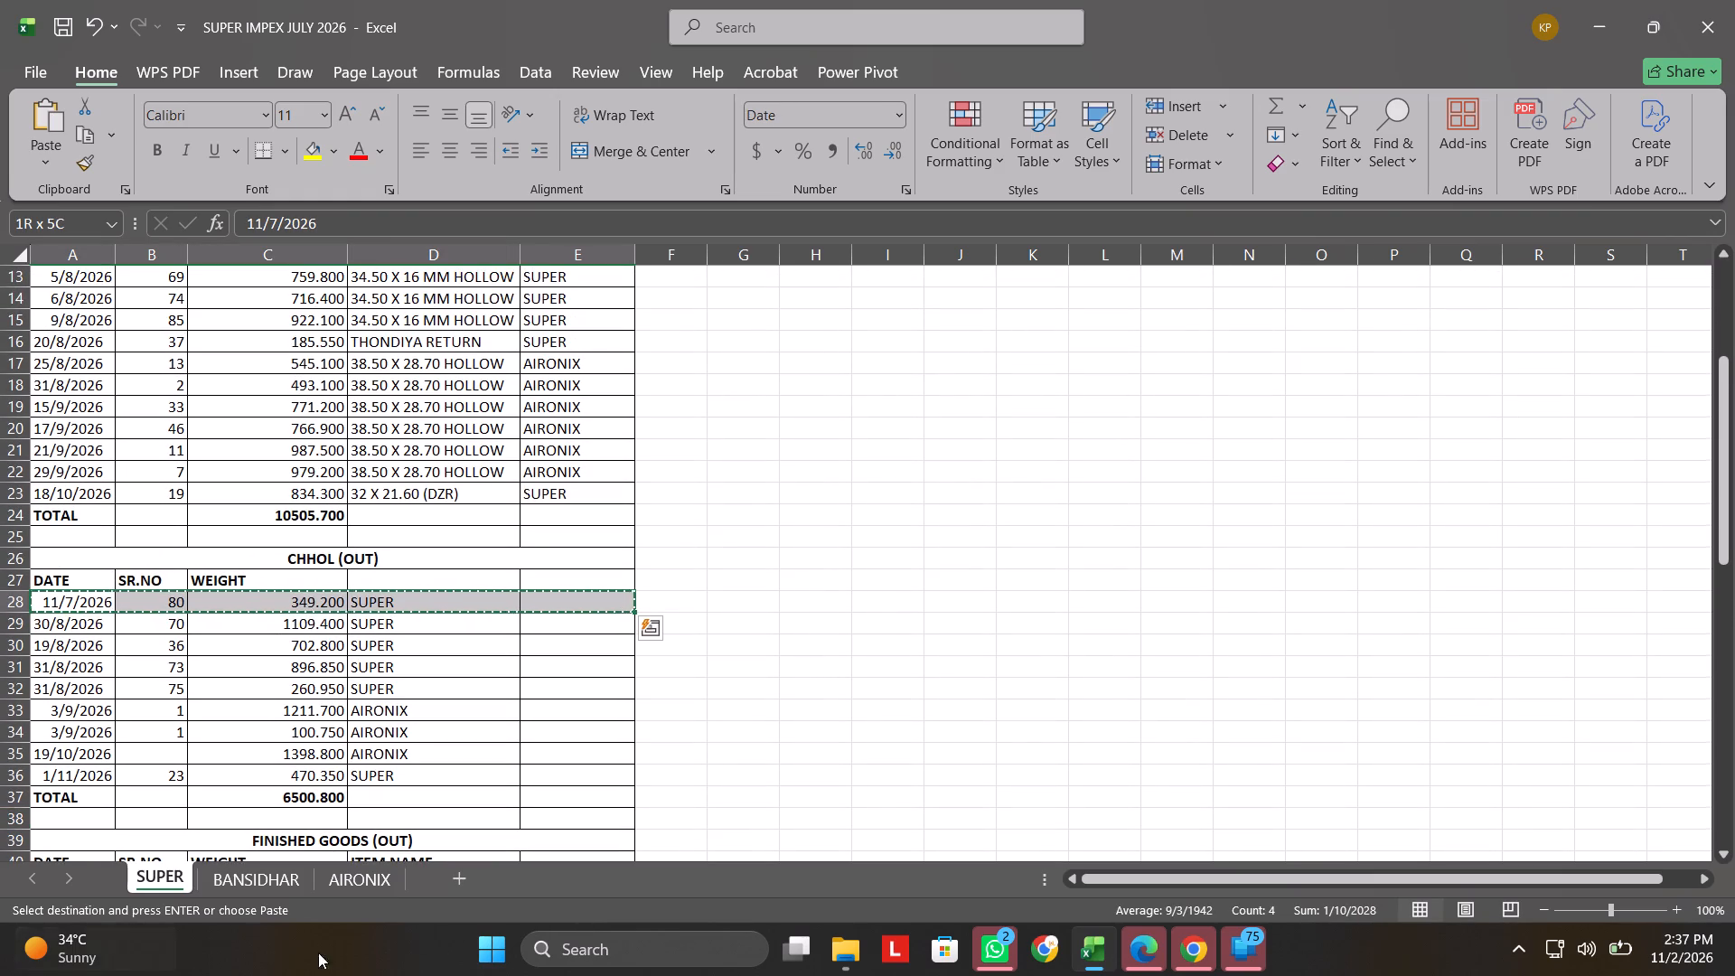
left_click(264, 875)
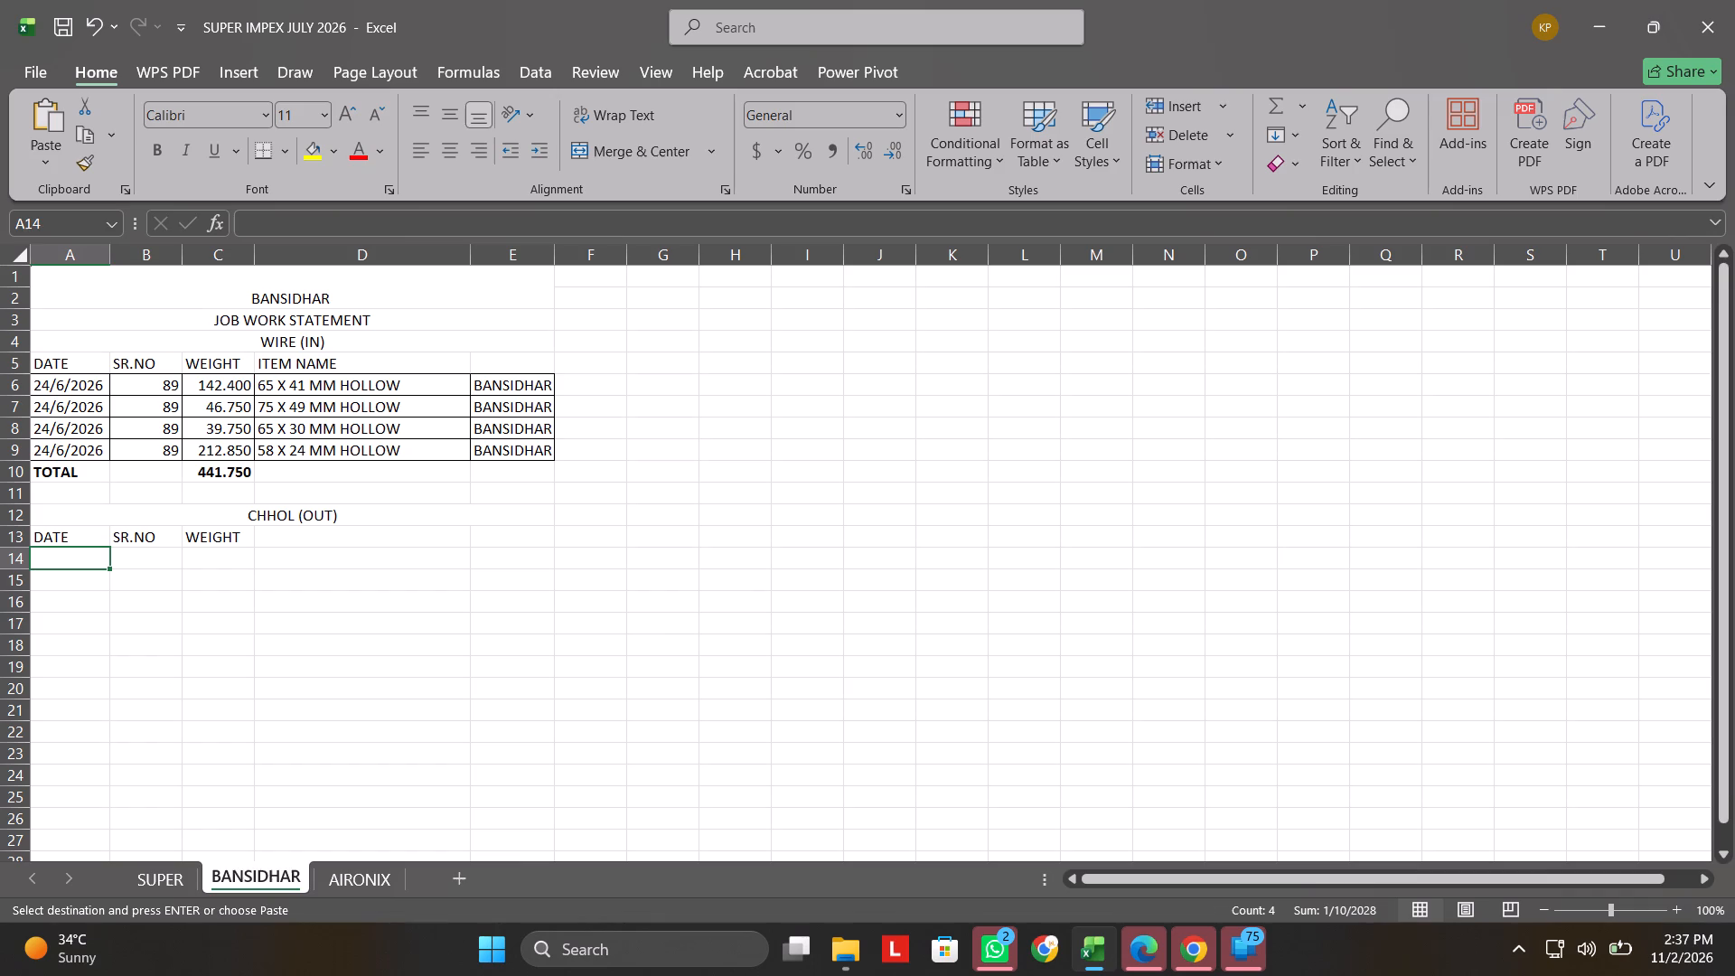
key("ctrl+v")
left_click(382, 637)
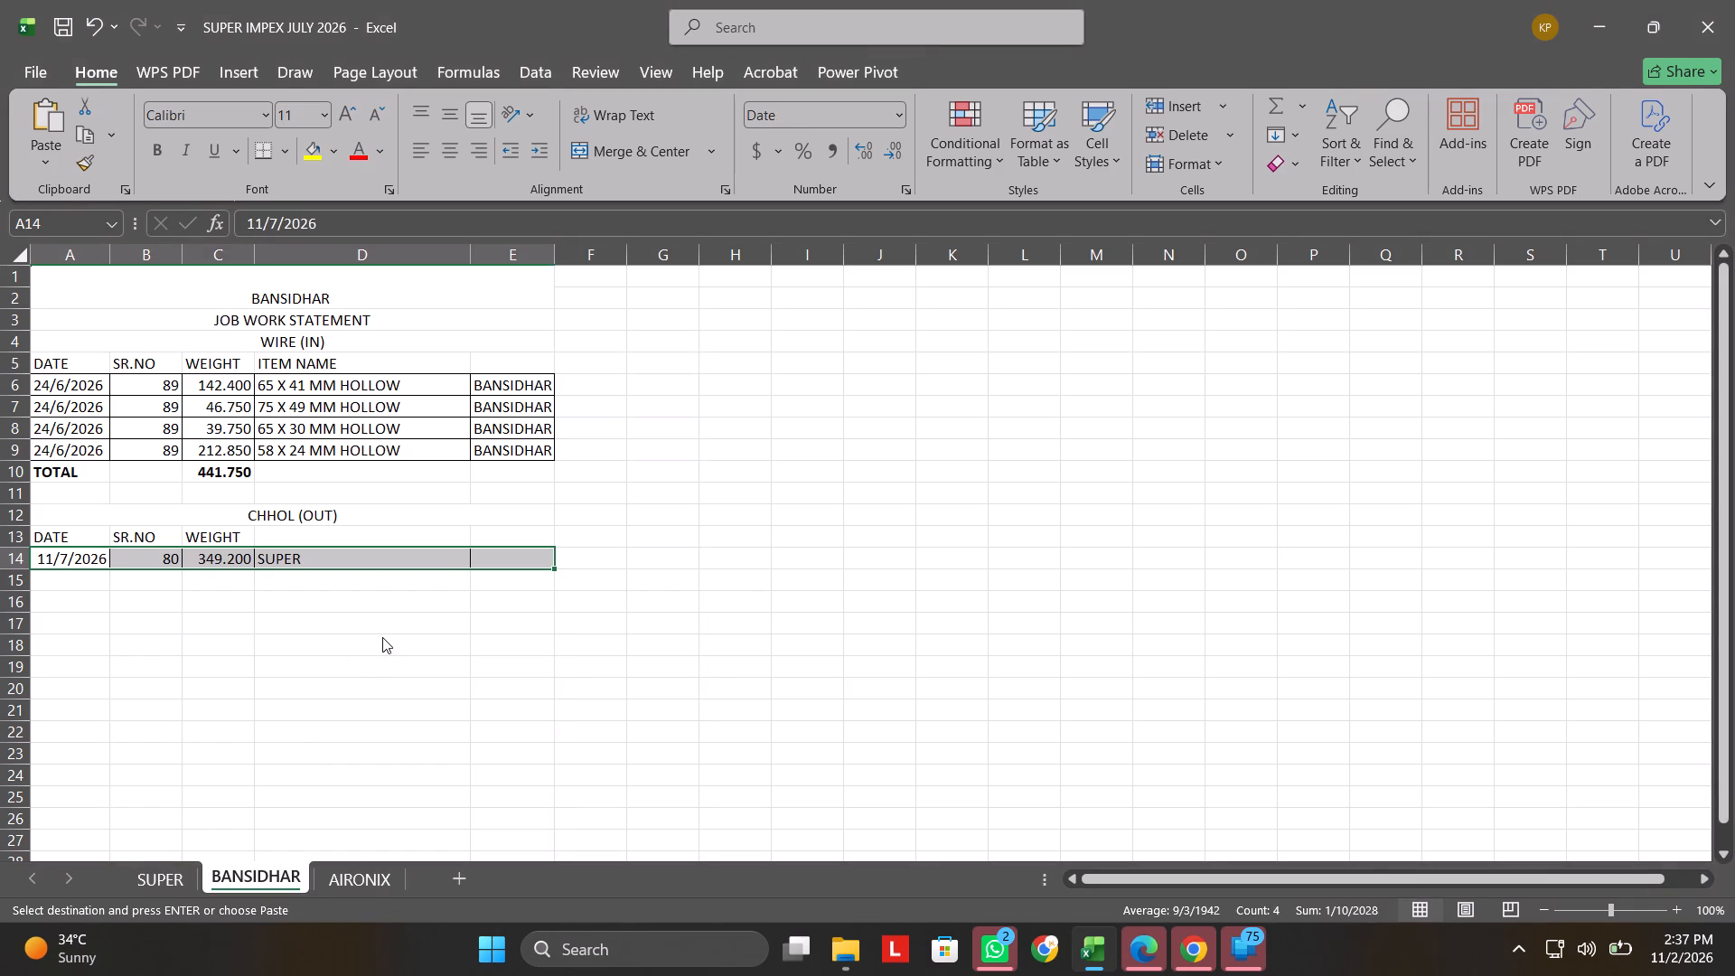
Add a bold total row in row 15, with "TOTAL" in A15 and the sum of the CHHOL weight, =SUM(C14), in C15.
left_click(75, 585)
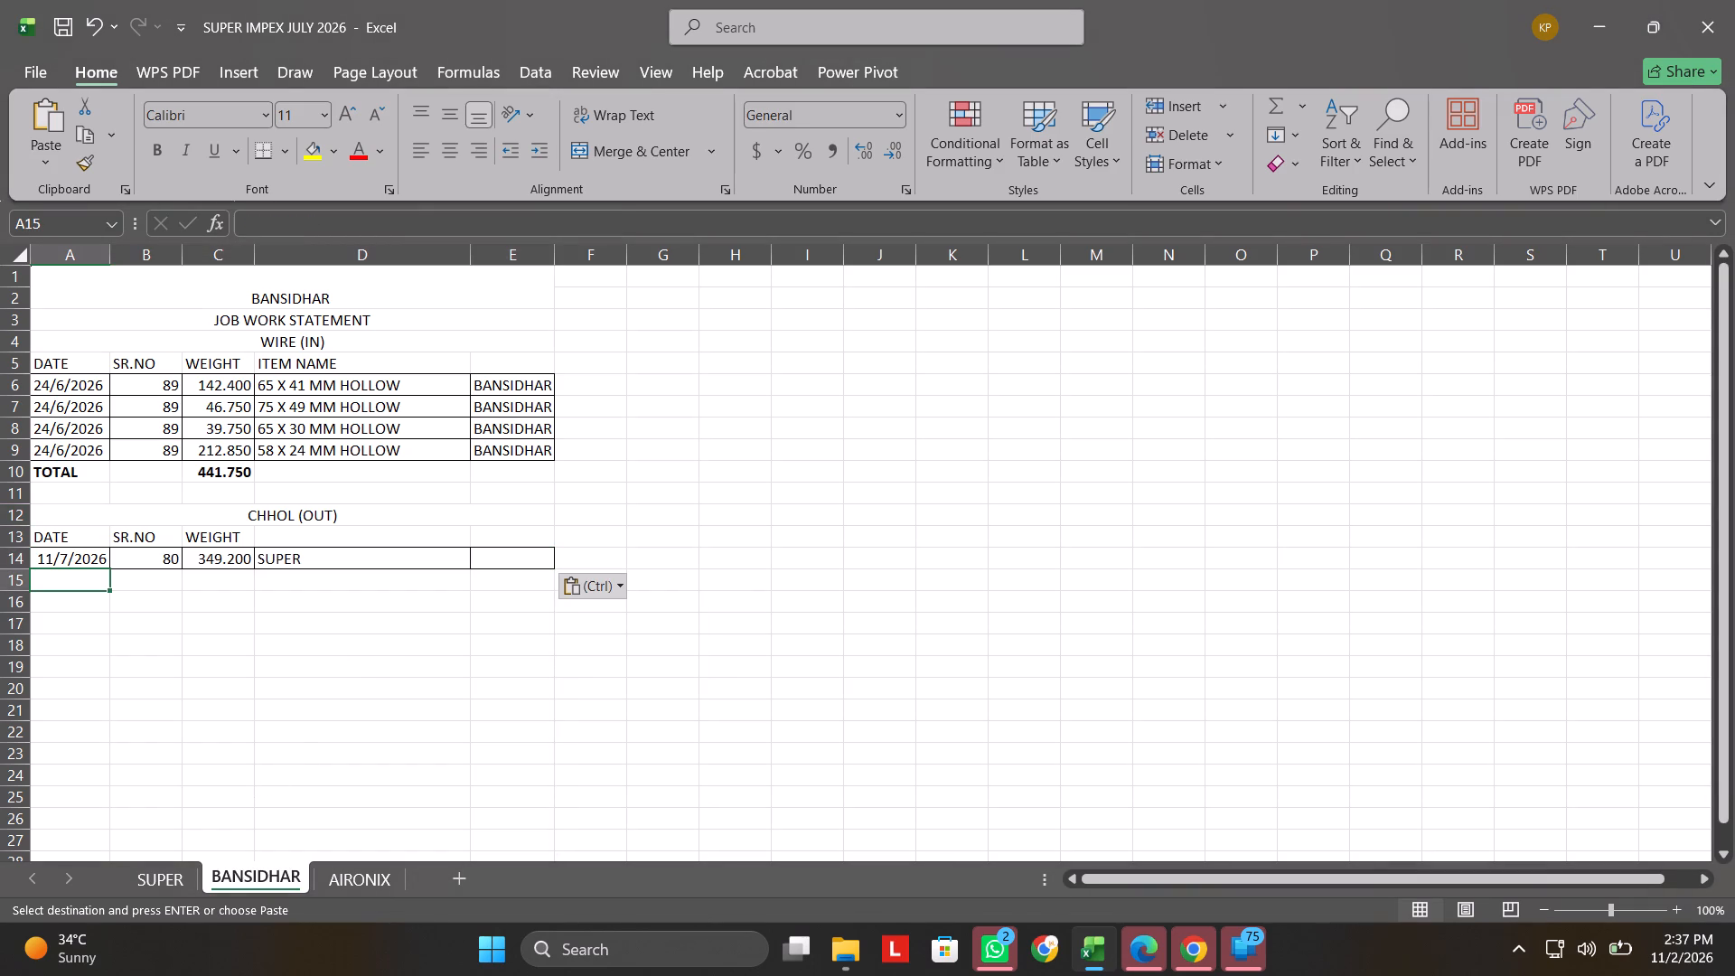
key("ctrl+b")
type("TOTAL")
key("Right")
key("Right")
key("ctrl+b")
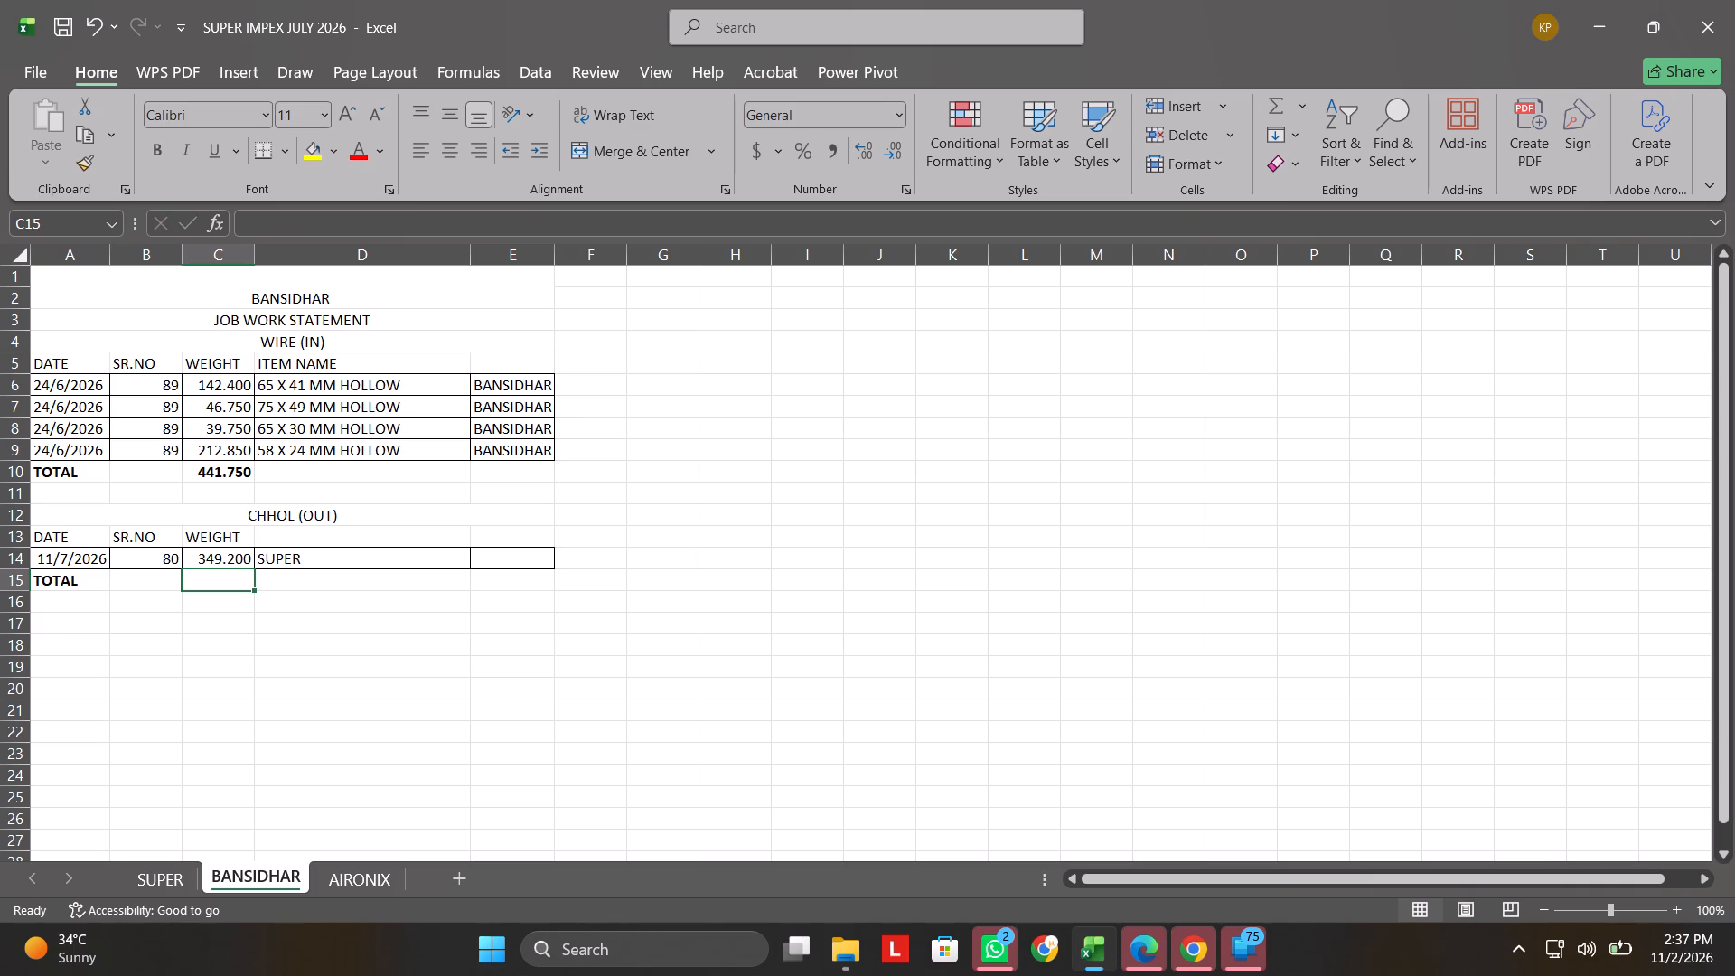
key("alt+plus")
key("alt+plus")
key("alt+plus")
key("alt+equal")
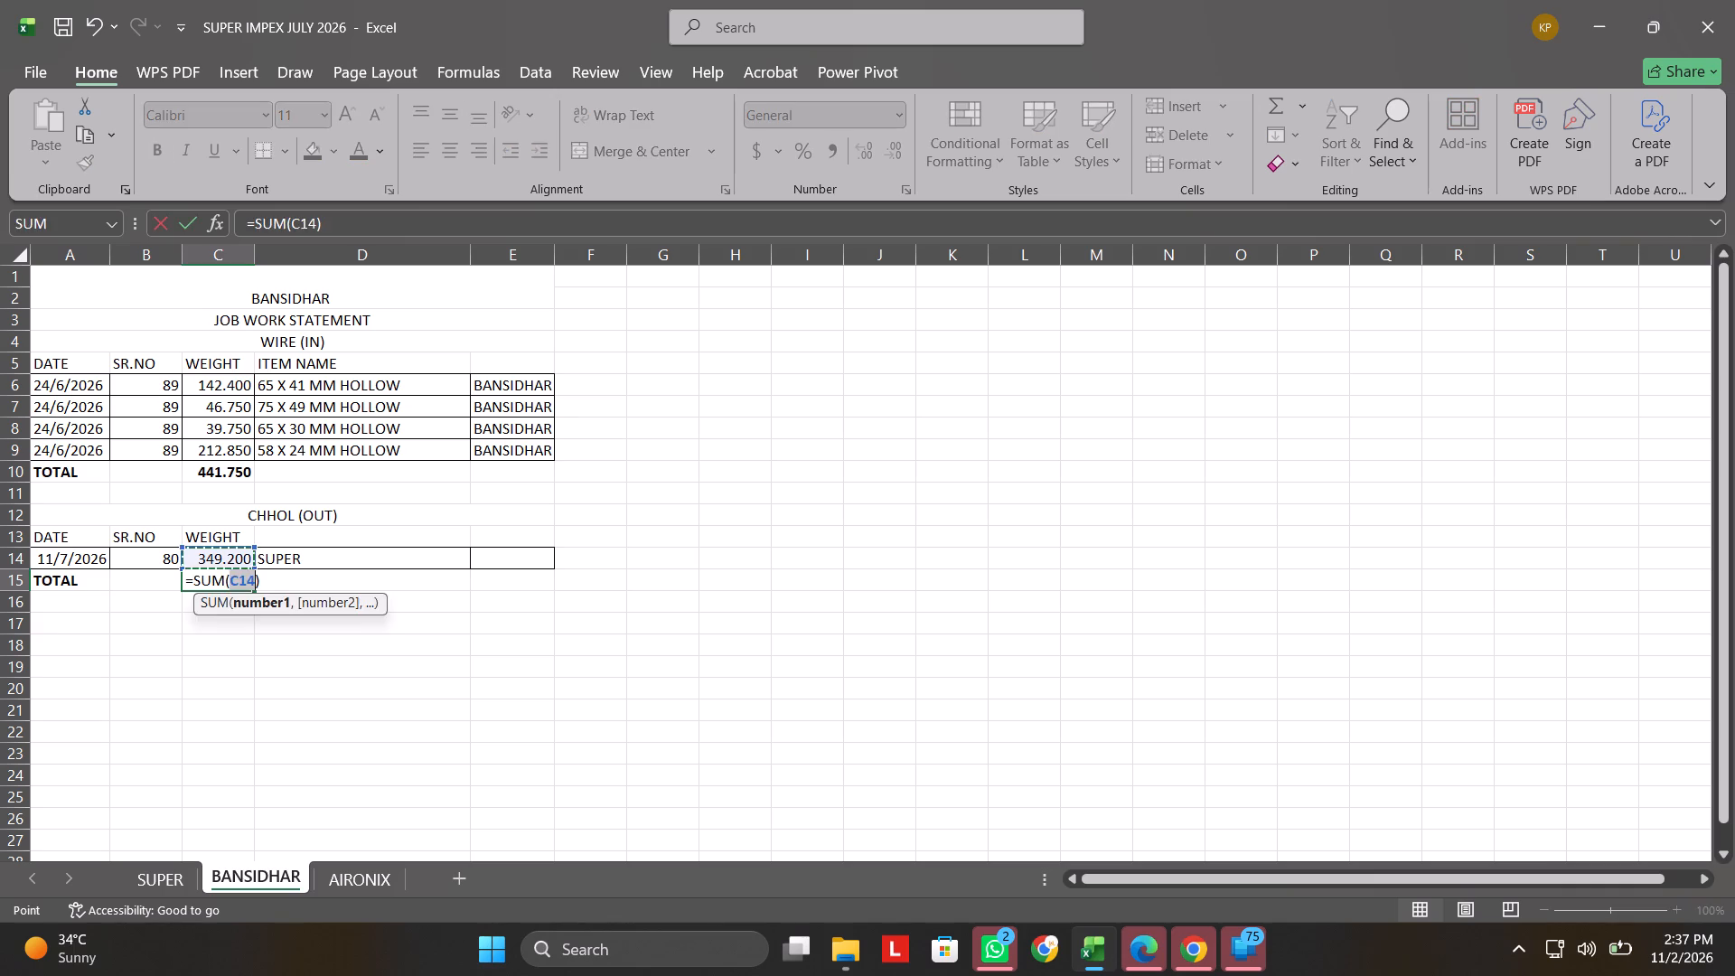
key("Return")
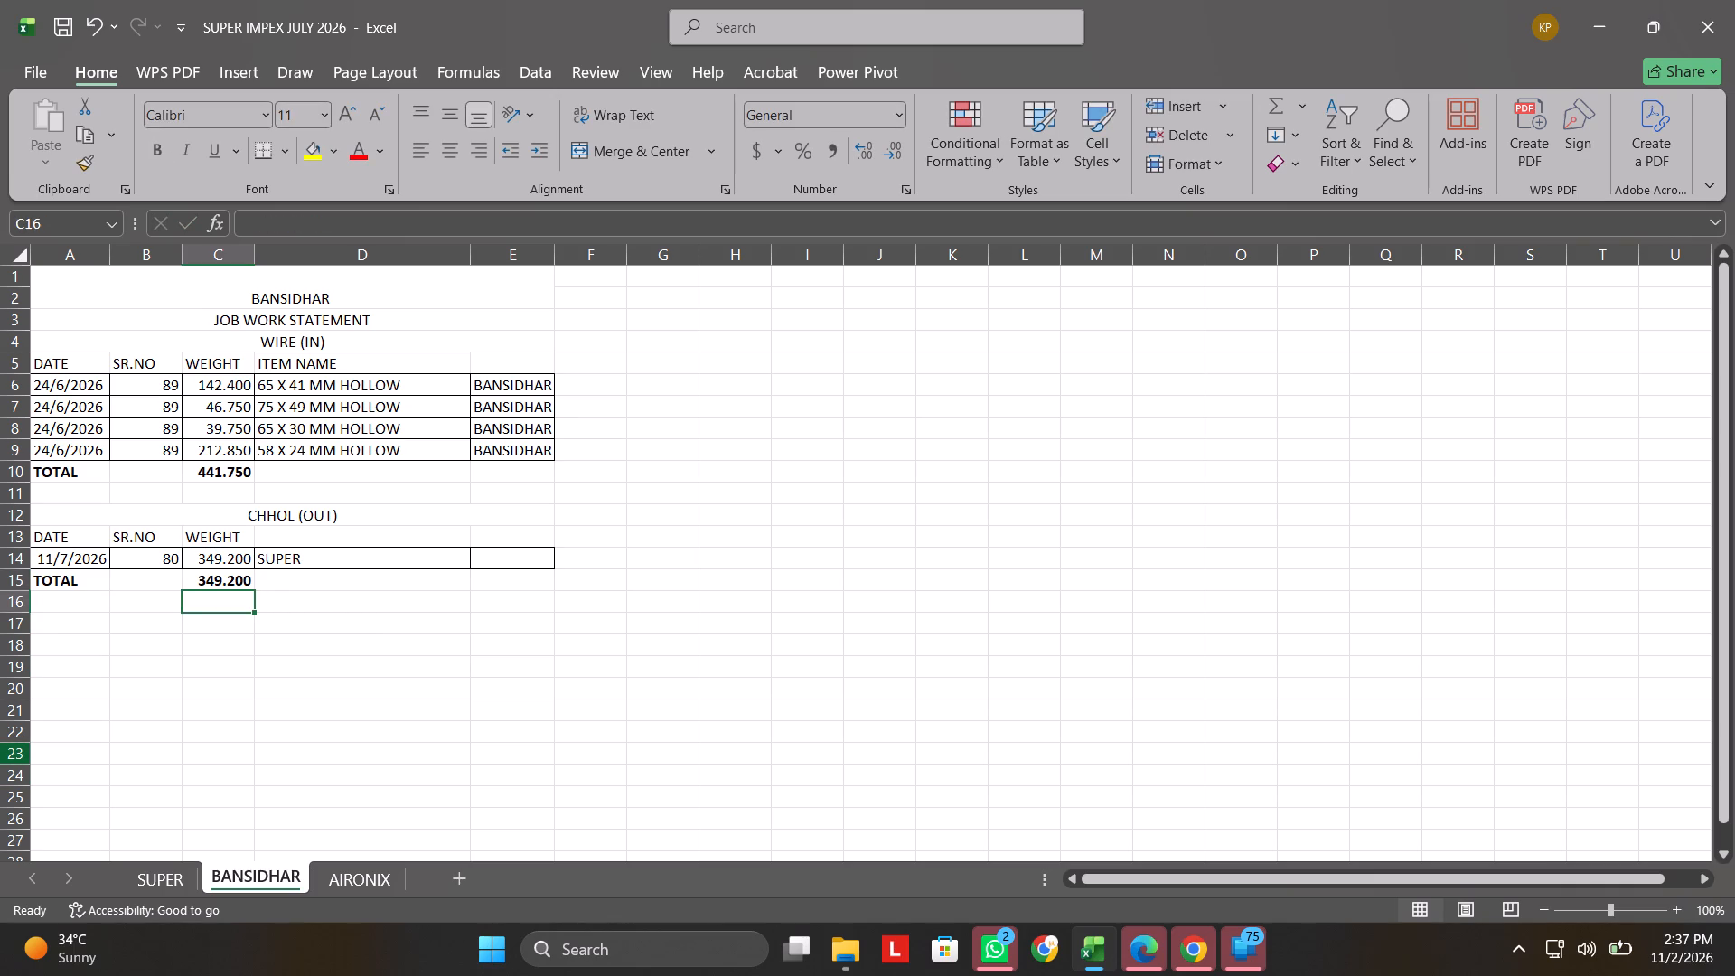
Merge and center A17 to E17 and enter the section heading "FINISHED GOODS (OUT)".
left_click(36, 619)
key("shift+Right")
key("shift+Right")
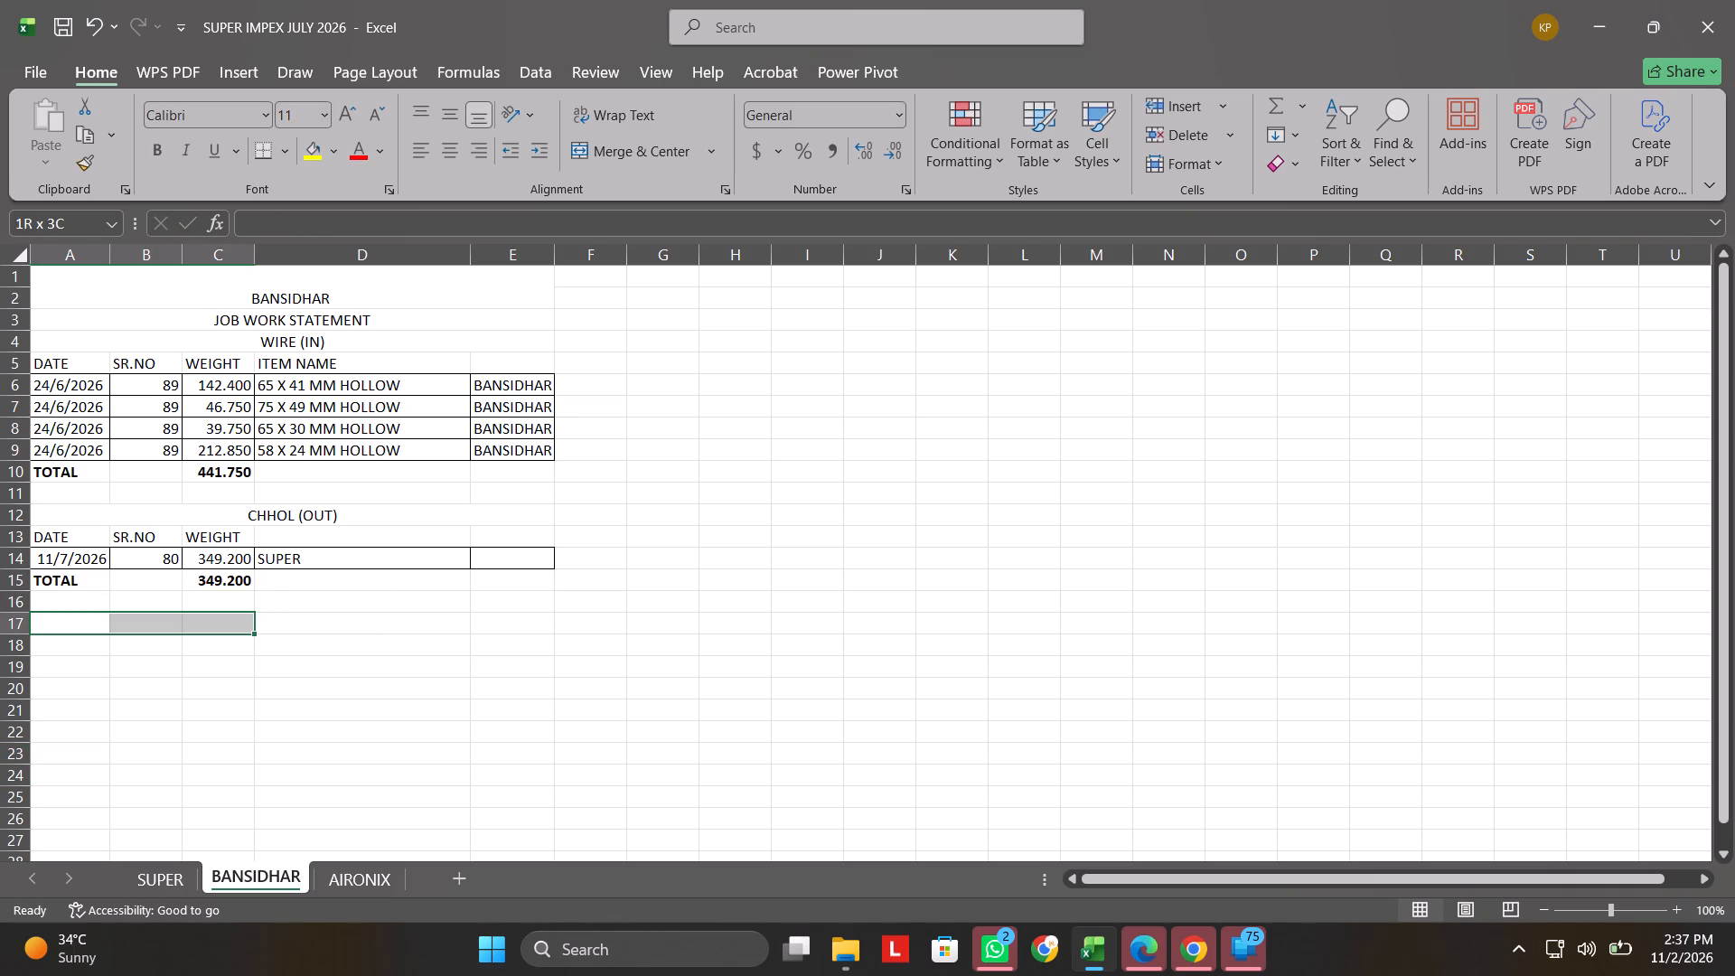
key("shift+Right")
key("shift+Right")
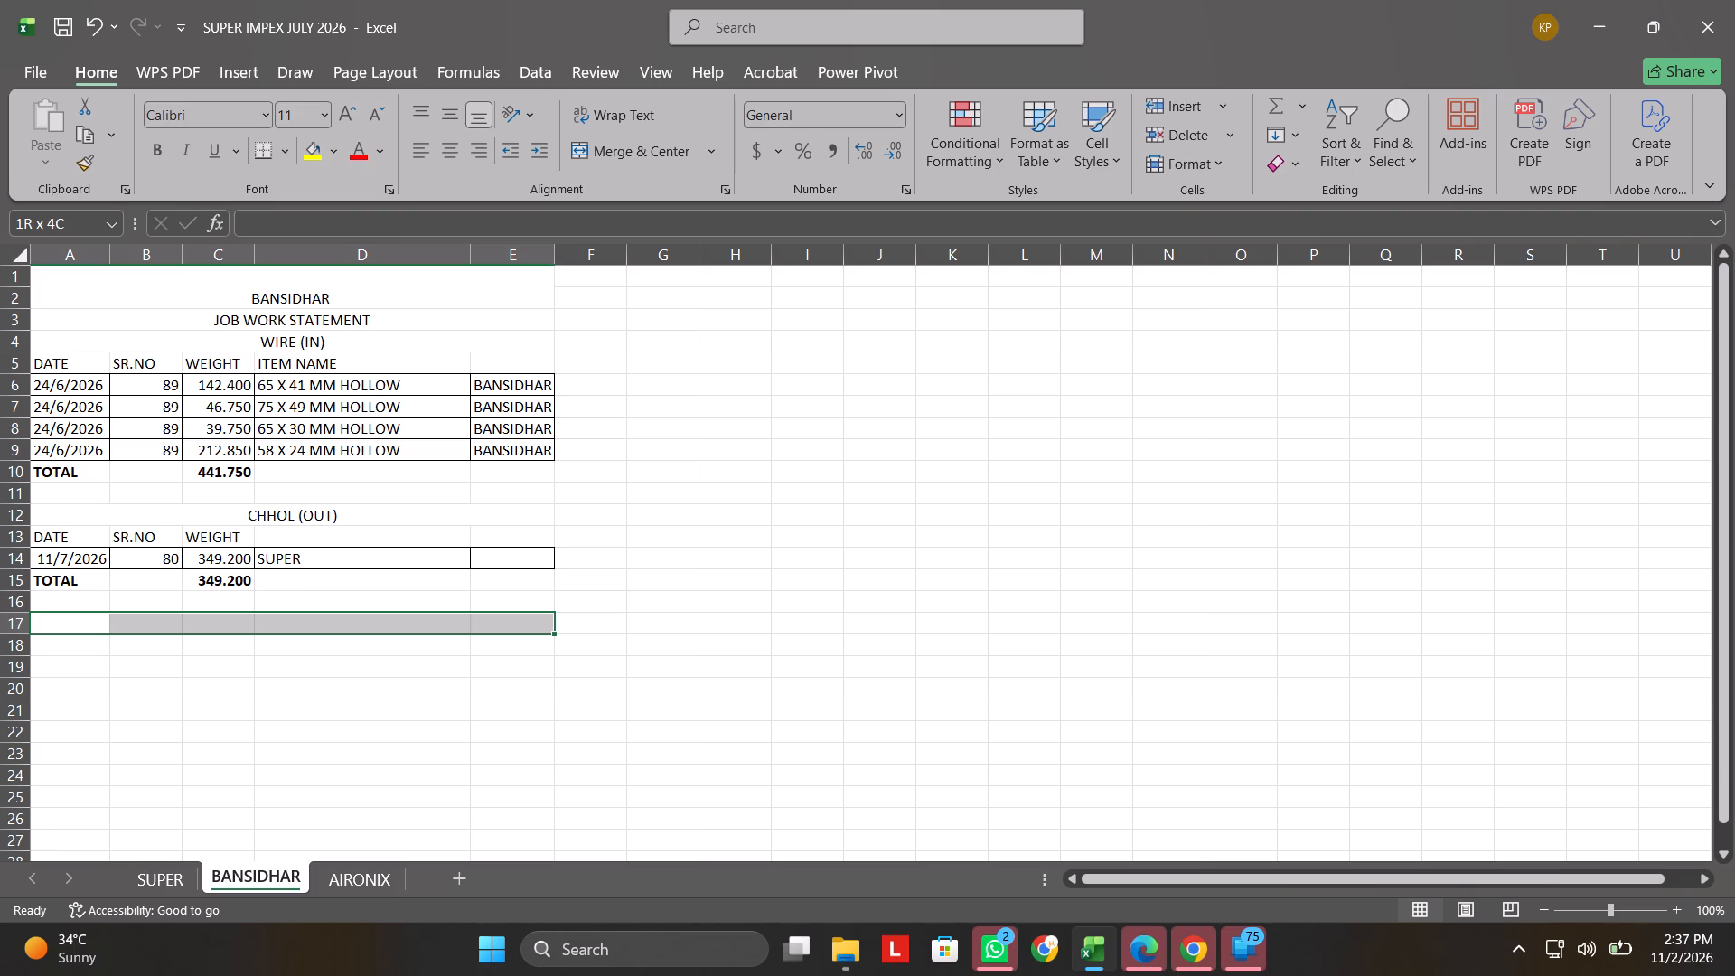
left_click(648, 146)
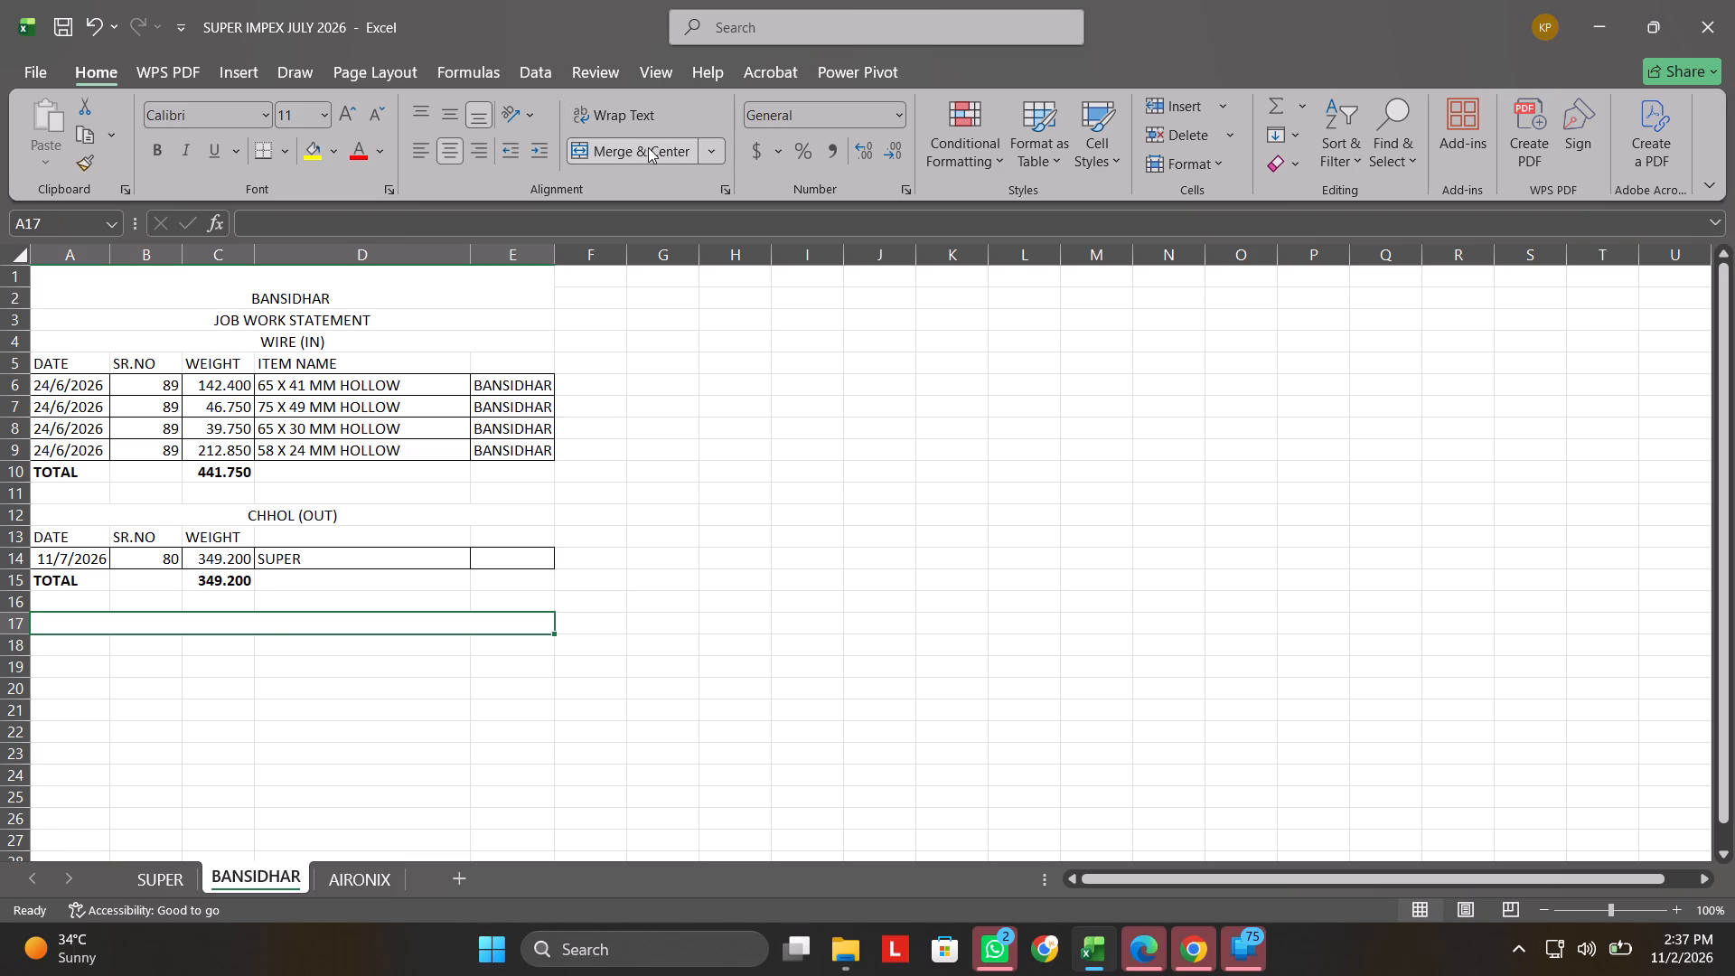
type("FI")
type("NISHED GOODS")
key("space")
type("(OUT")
key("shift+parenright")
key("Return")
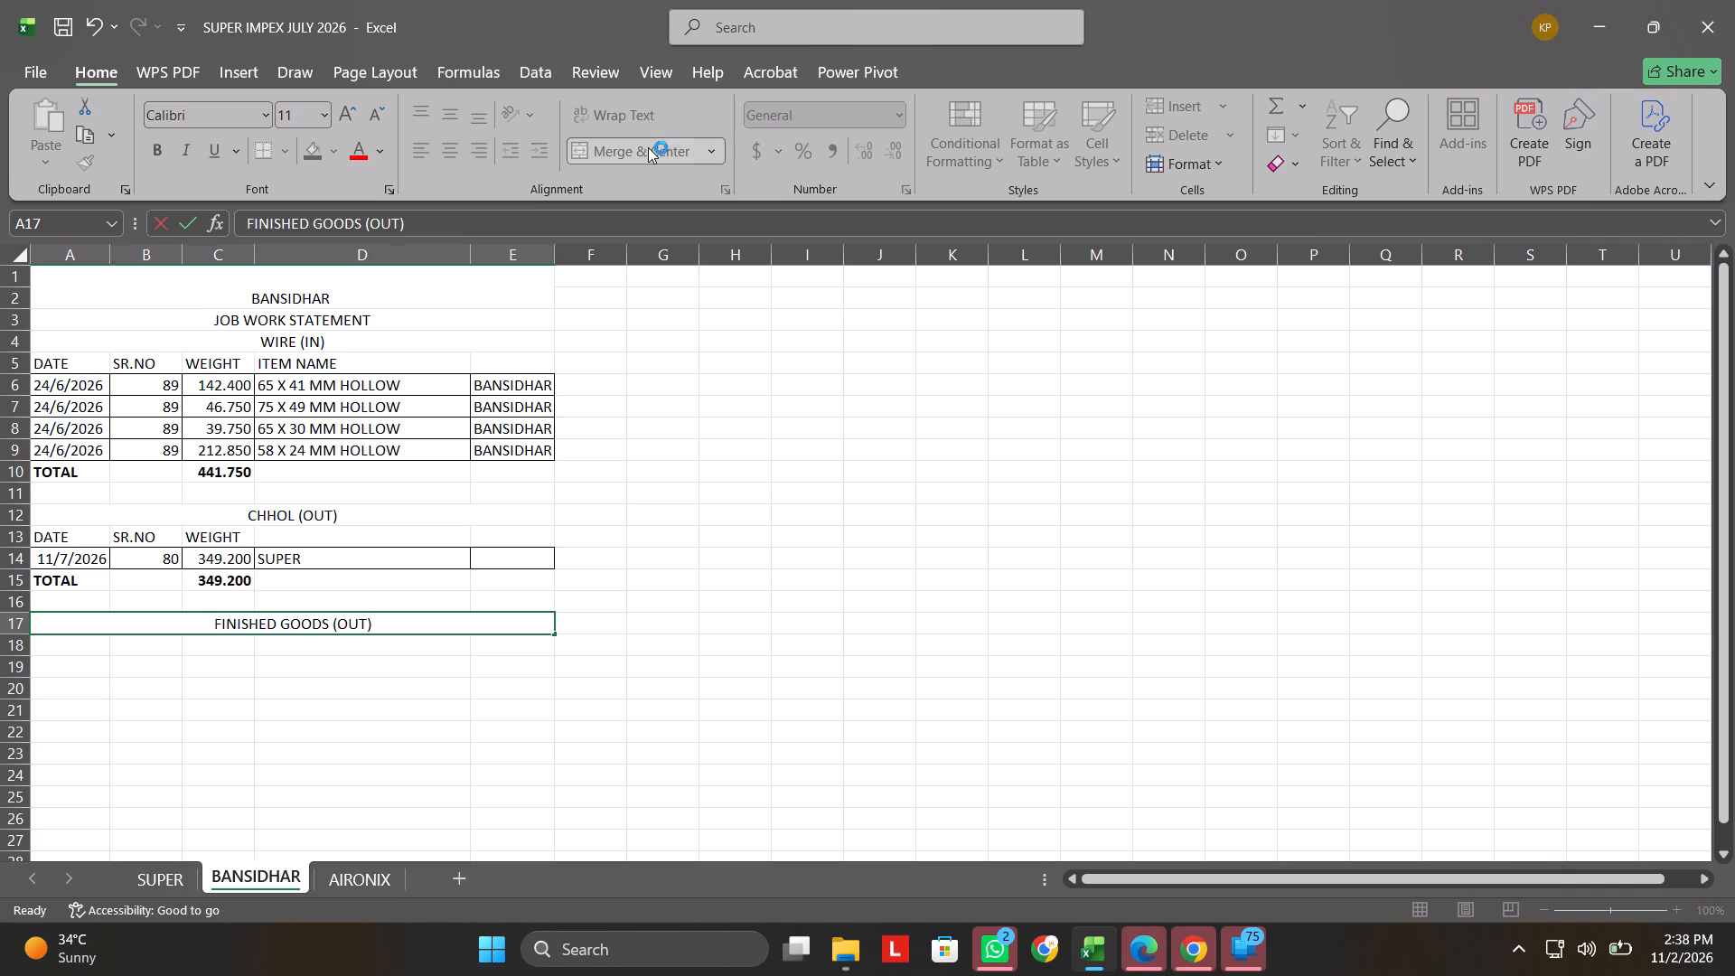
Enter the column headers DATE, SR.NO, WEIGHT and ITEM NAME in A18 to D18.
type("DATE")
key("Right")
key("s")
type("R.NO")
key("Right")
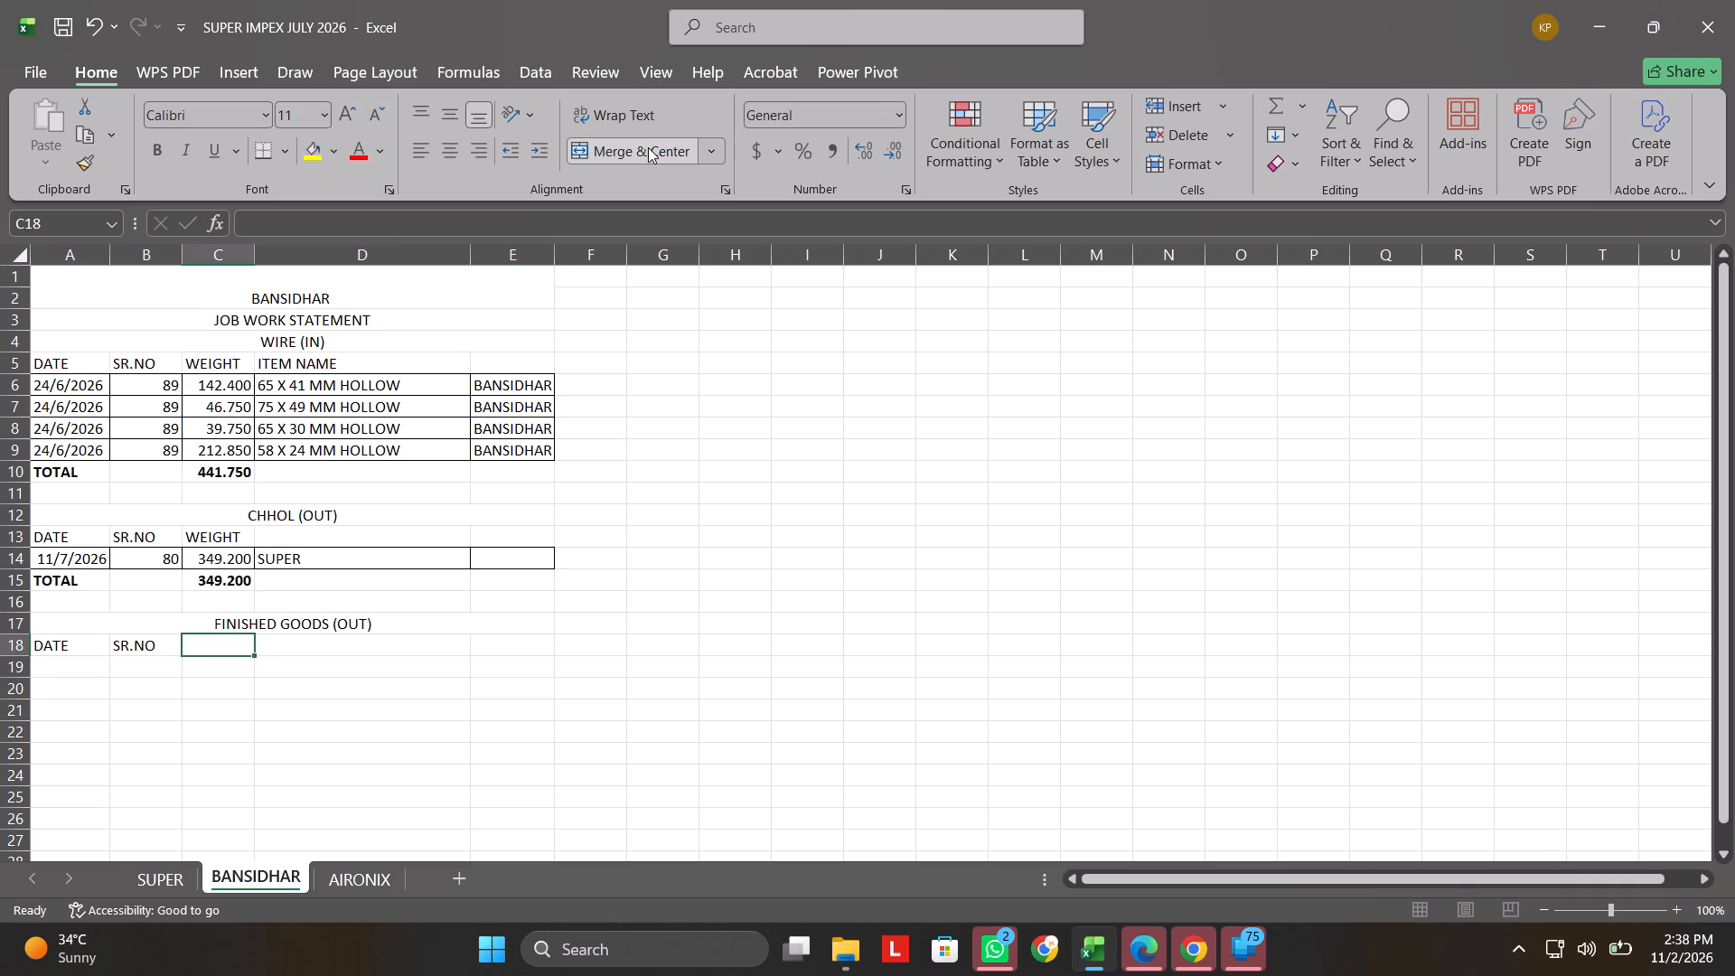
type("WEIGHT")
key("Right")
type("ITEM NAME")
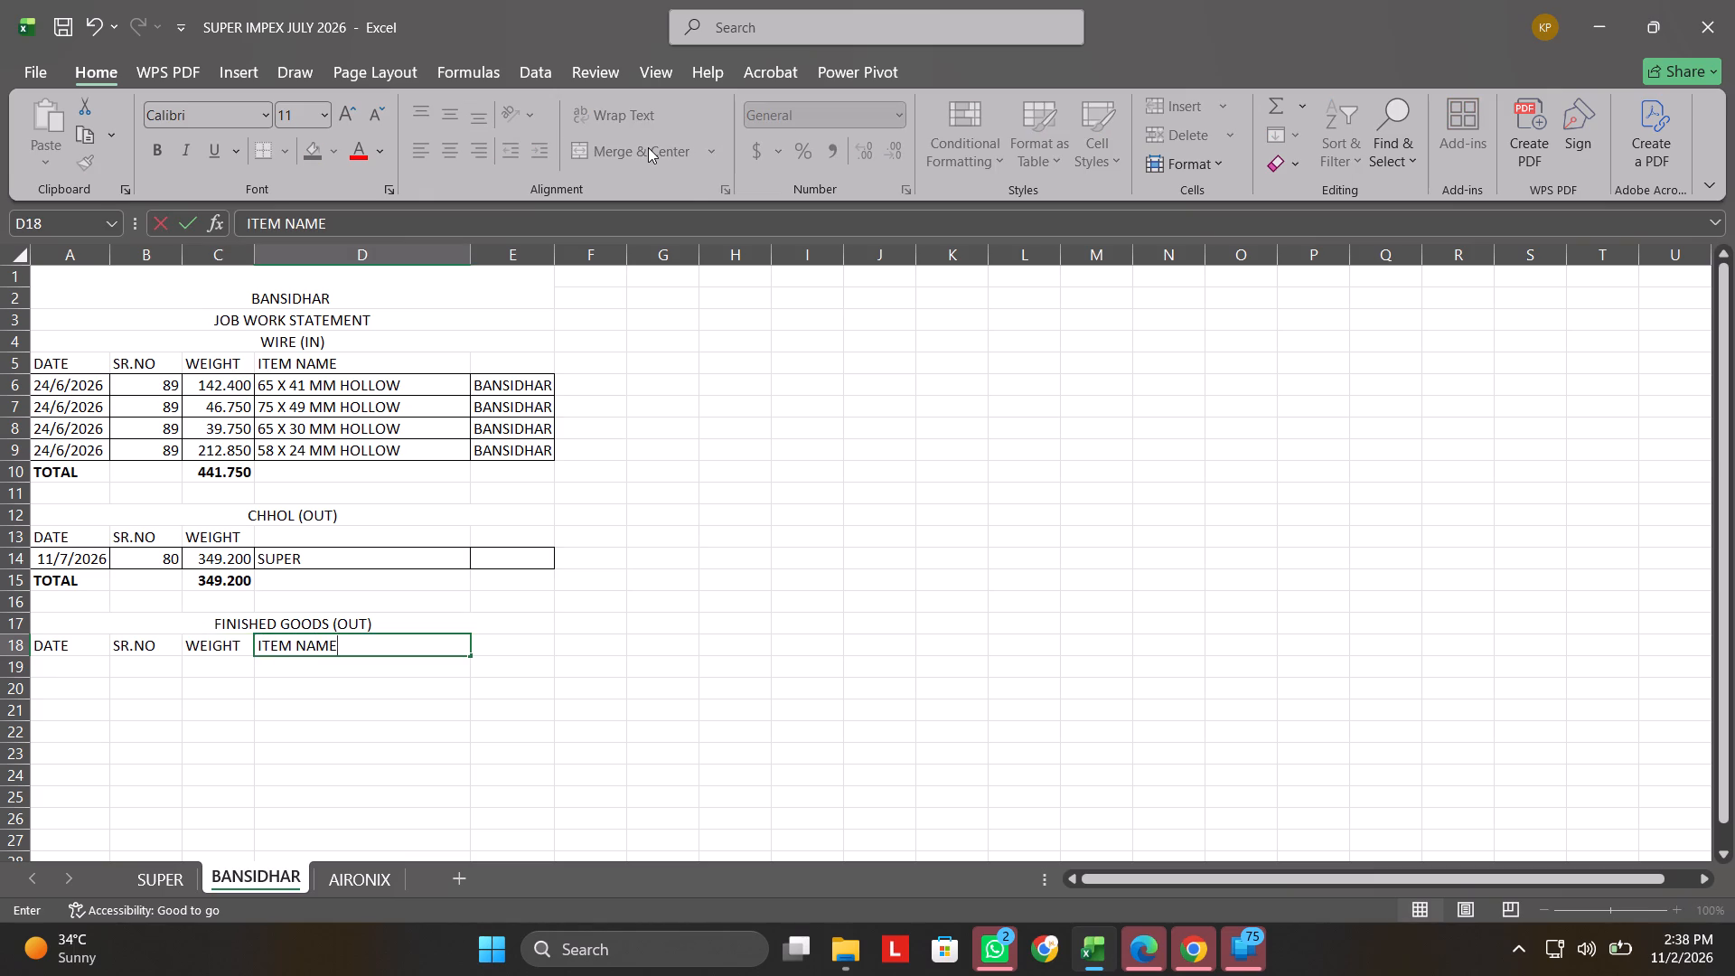
key("Down")
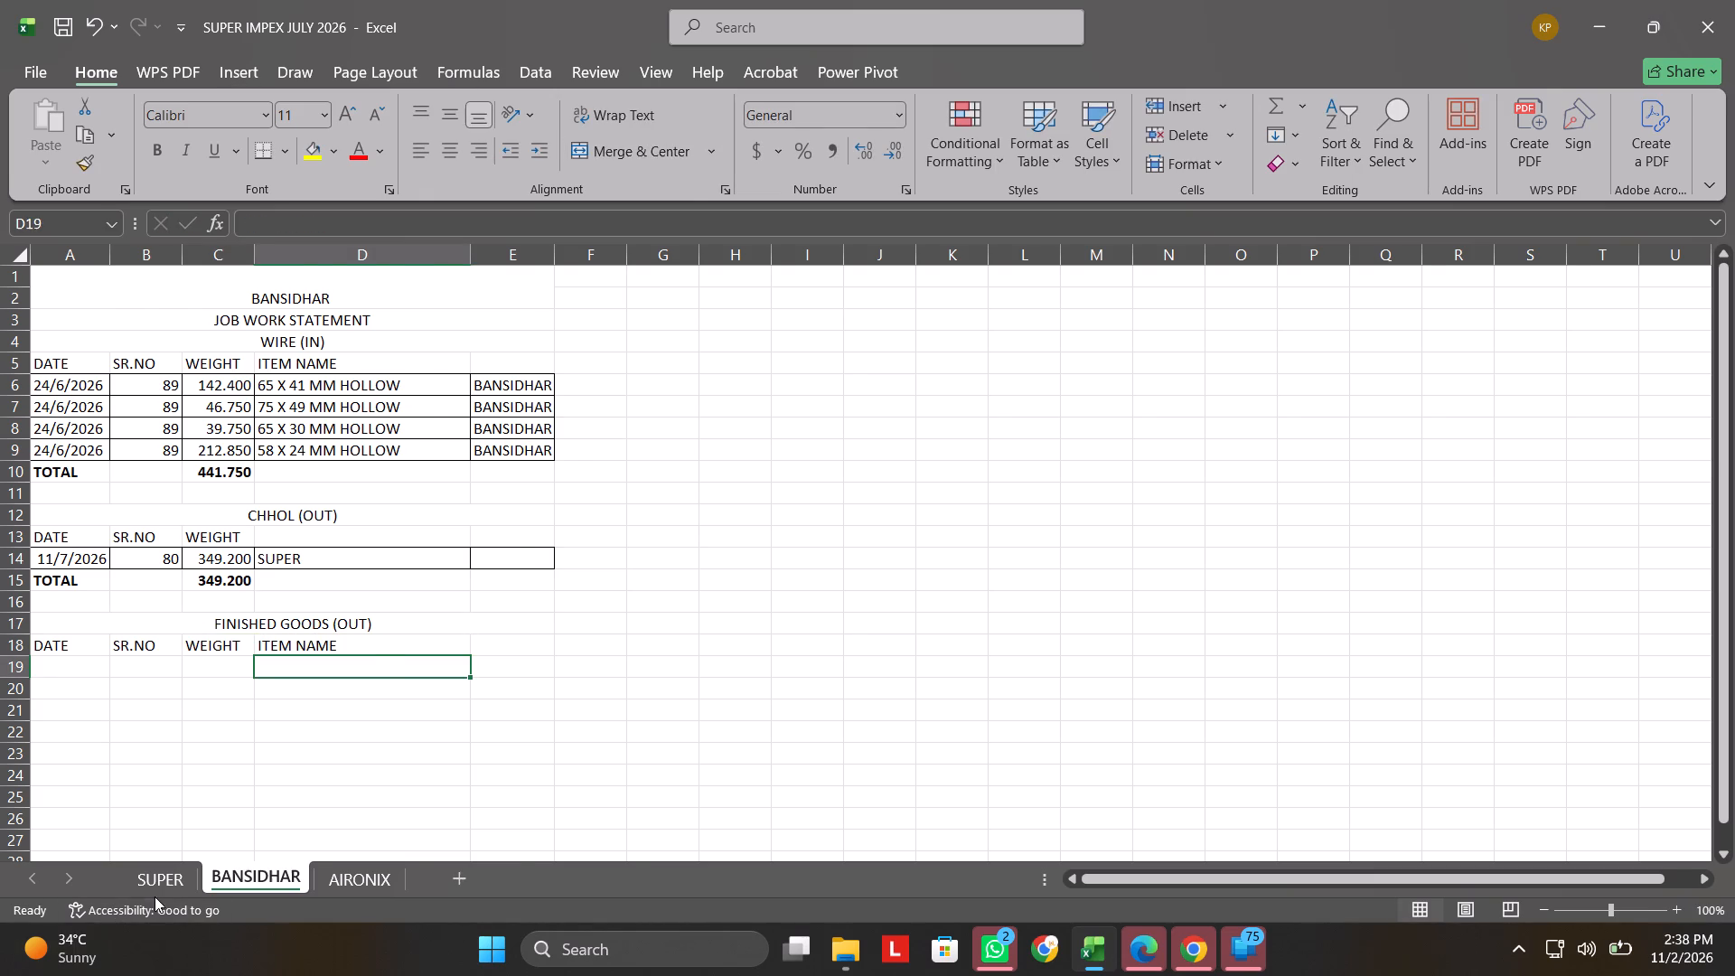
Go to the FINISHED GOODS (OUT) section of the SUPER sheet.
left_click(161, 874)
scroll(312, 701, "down", 5)
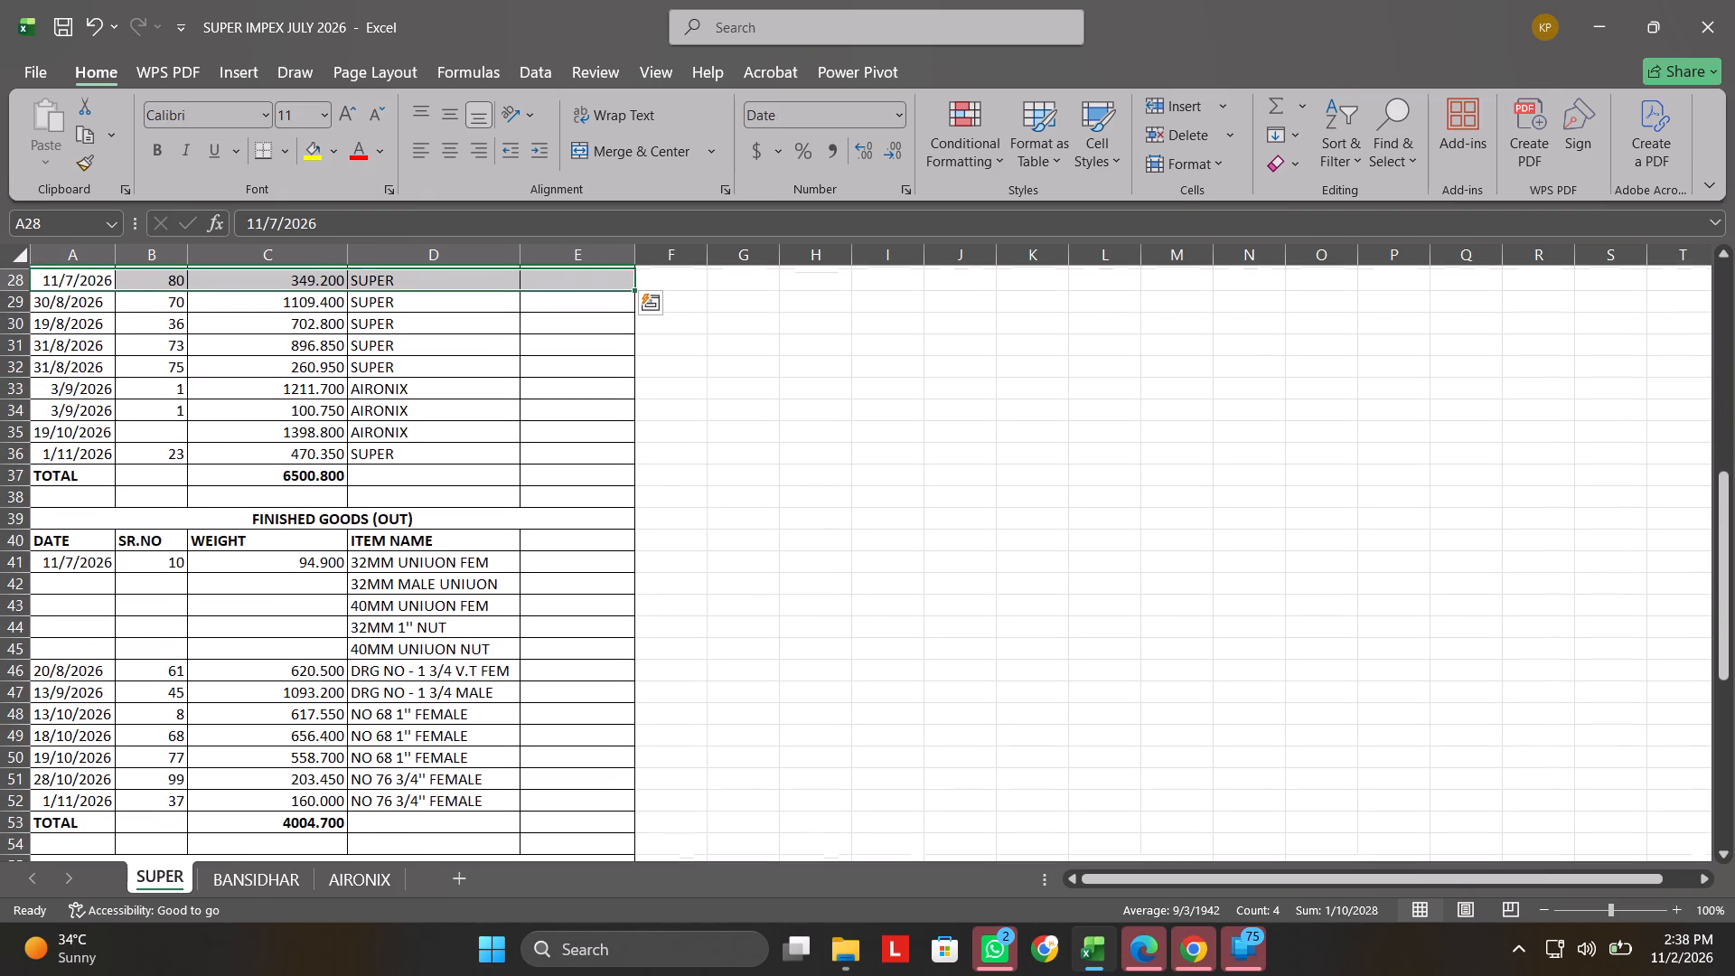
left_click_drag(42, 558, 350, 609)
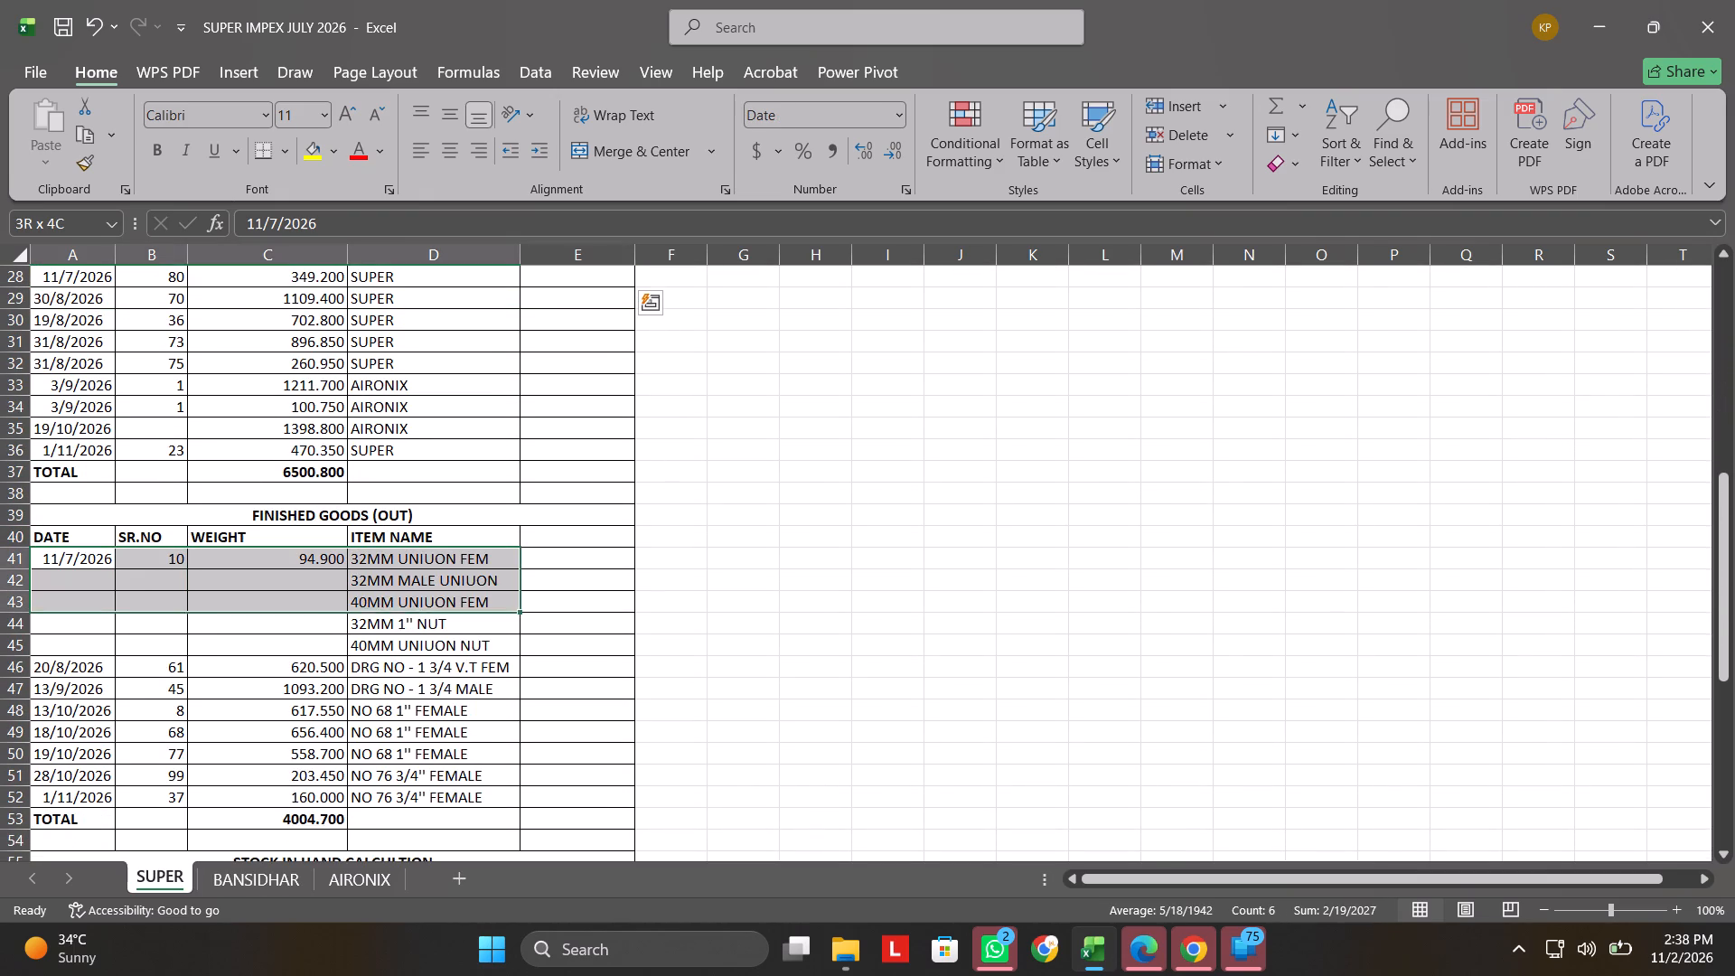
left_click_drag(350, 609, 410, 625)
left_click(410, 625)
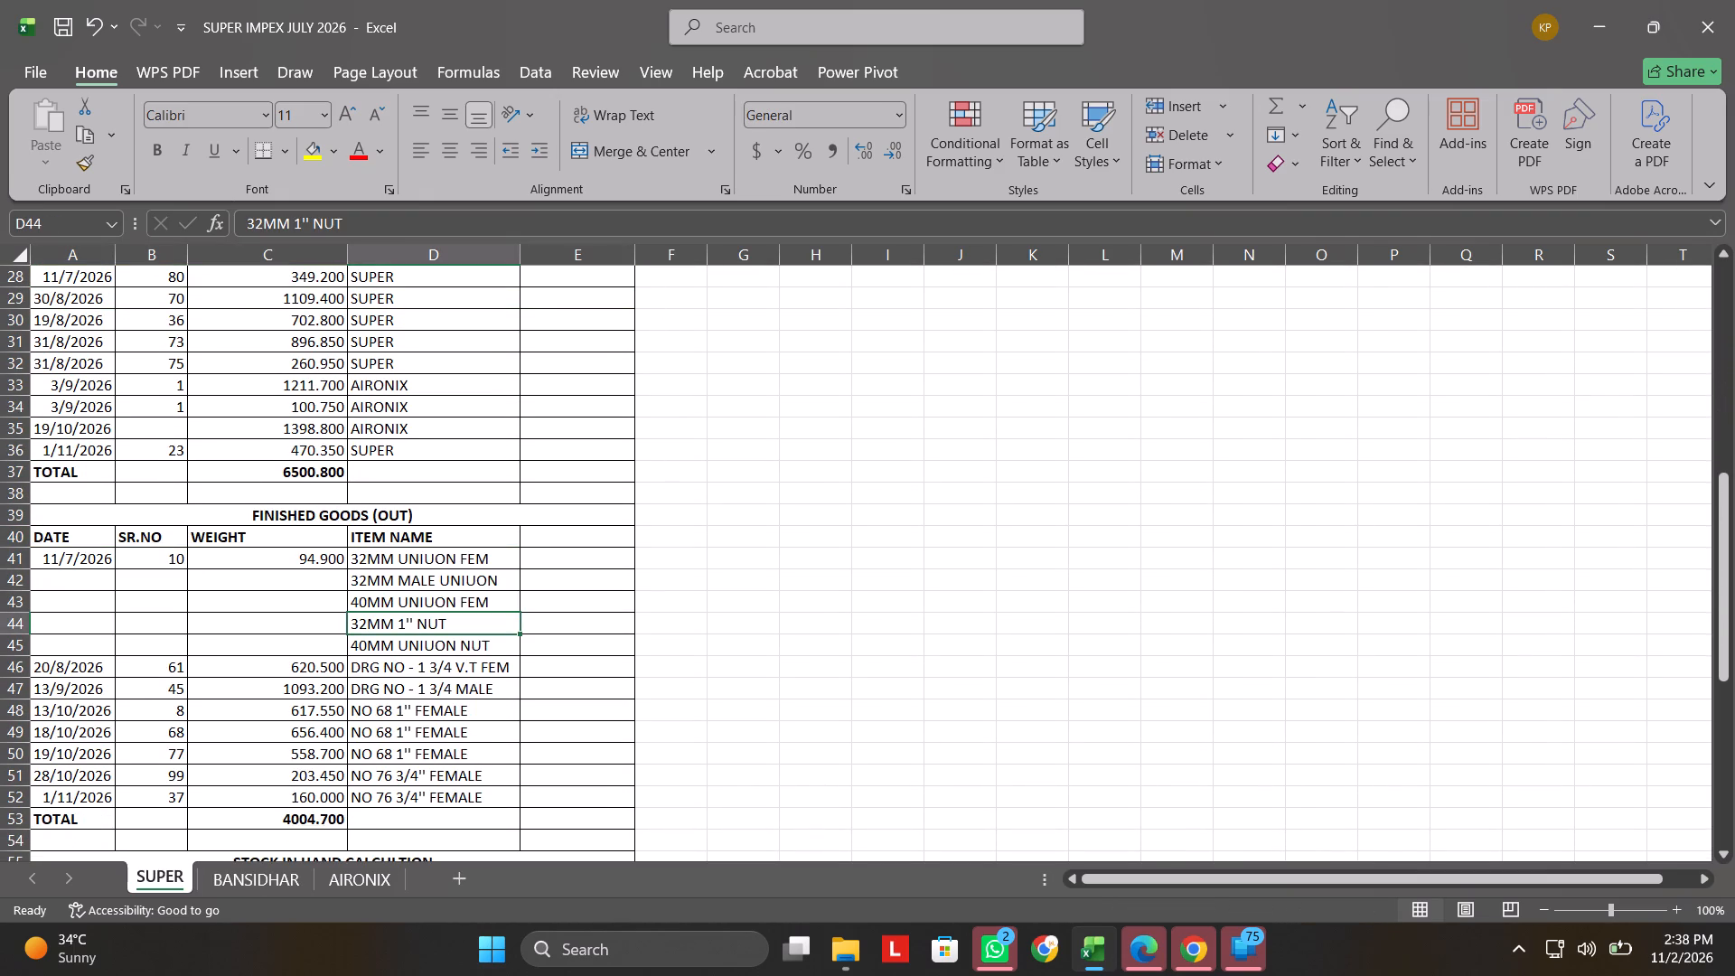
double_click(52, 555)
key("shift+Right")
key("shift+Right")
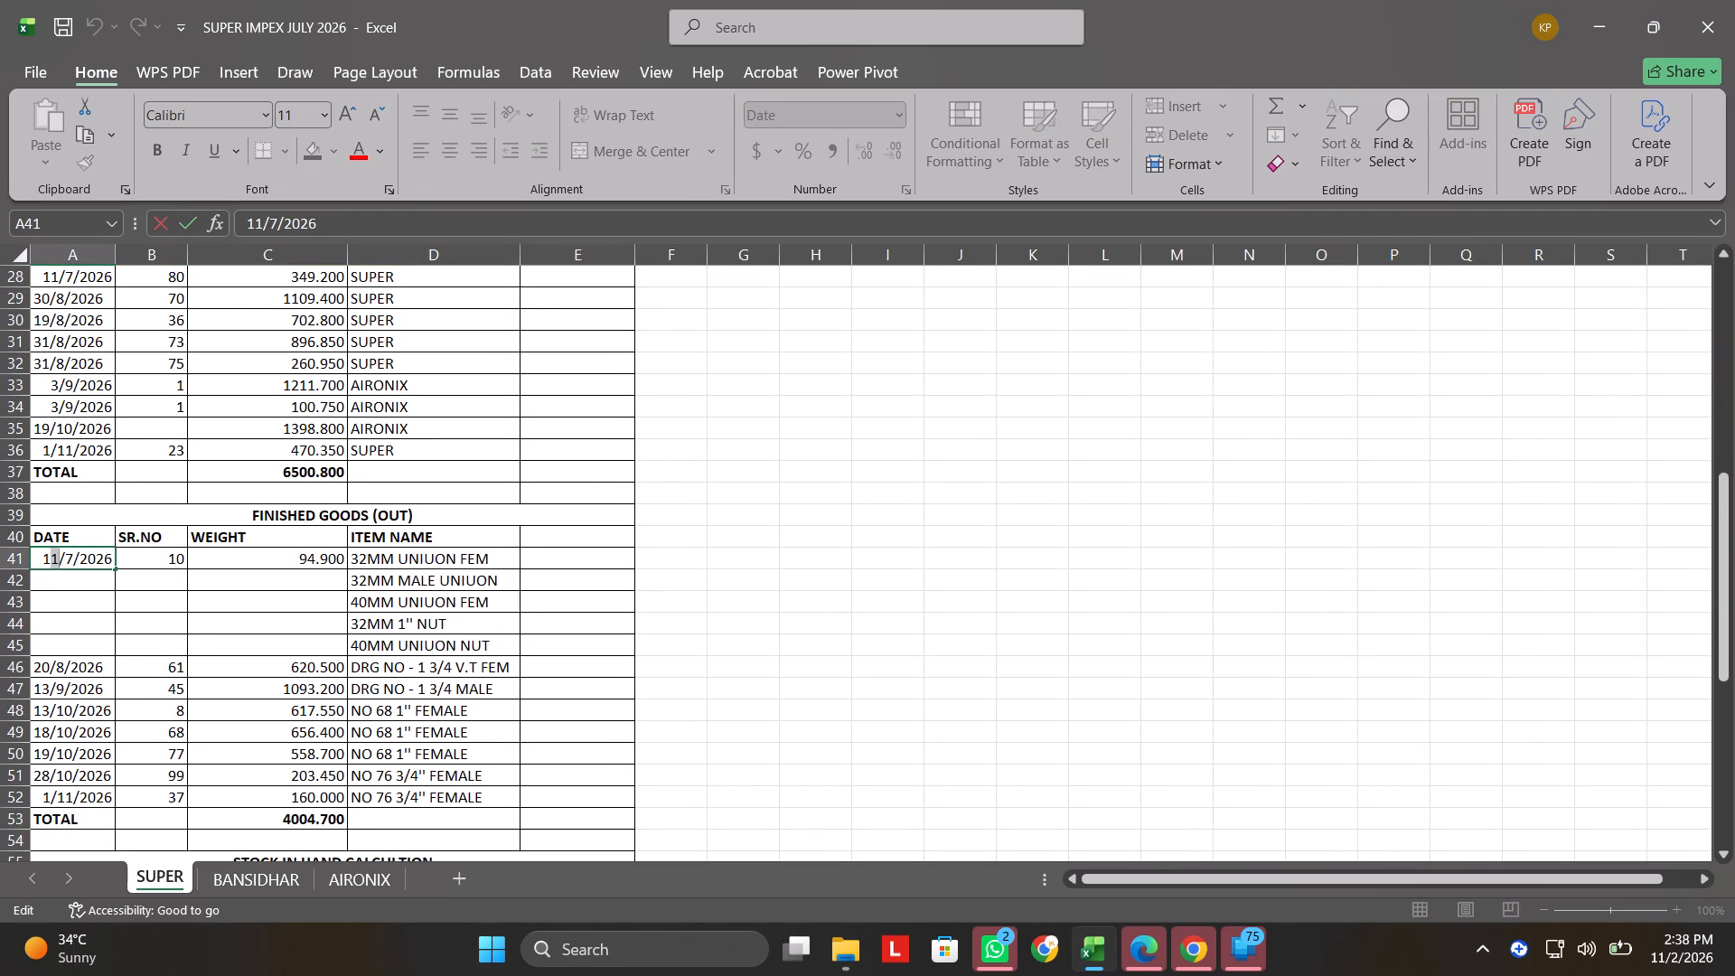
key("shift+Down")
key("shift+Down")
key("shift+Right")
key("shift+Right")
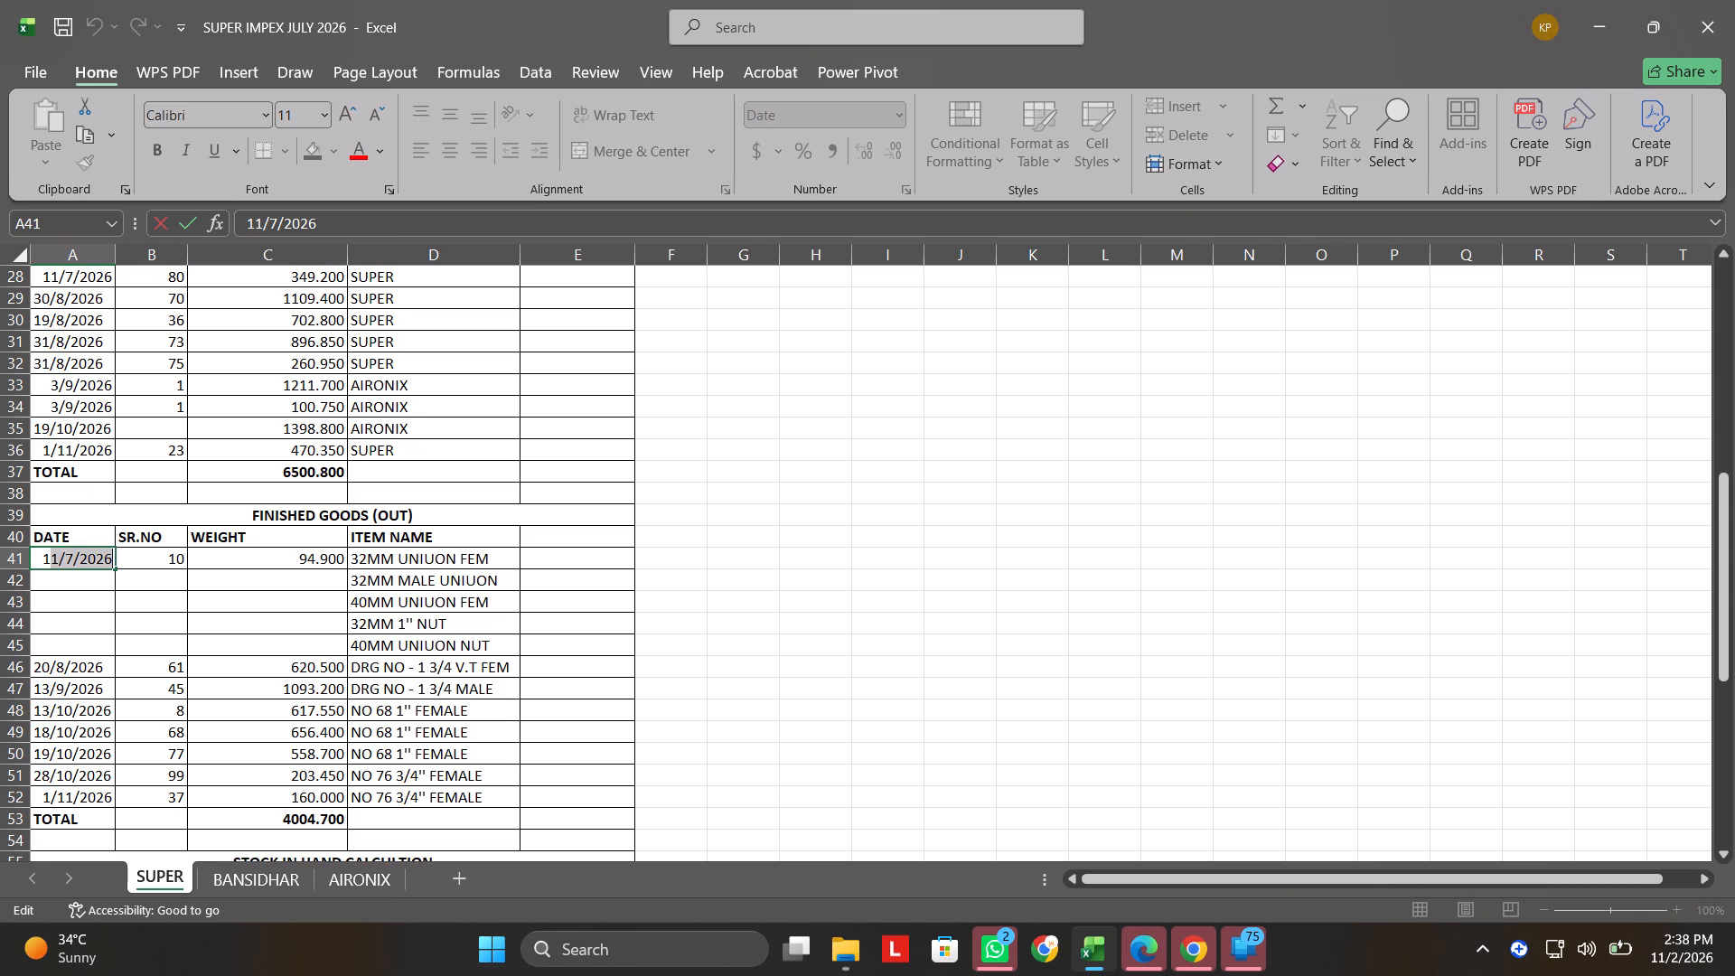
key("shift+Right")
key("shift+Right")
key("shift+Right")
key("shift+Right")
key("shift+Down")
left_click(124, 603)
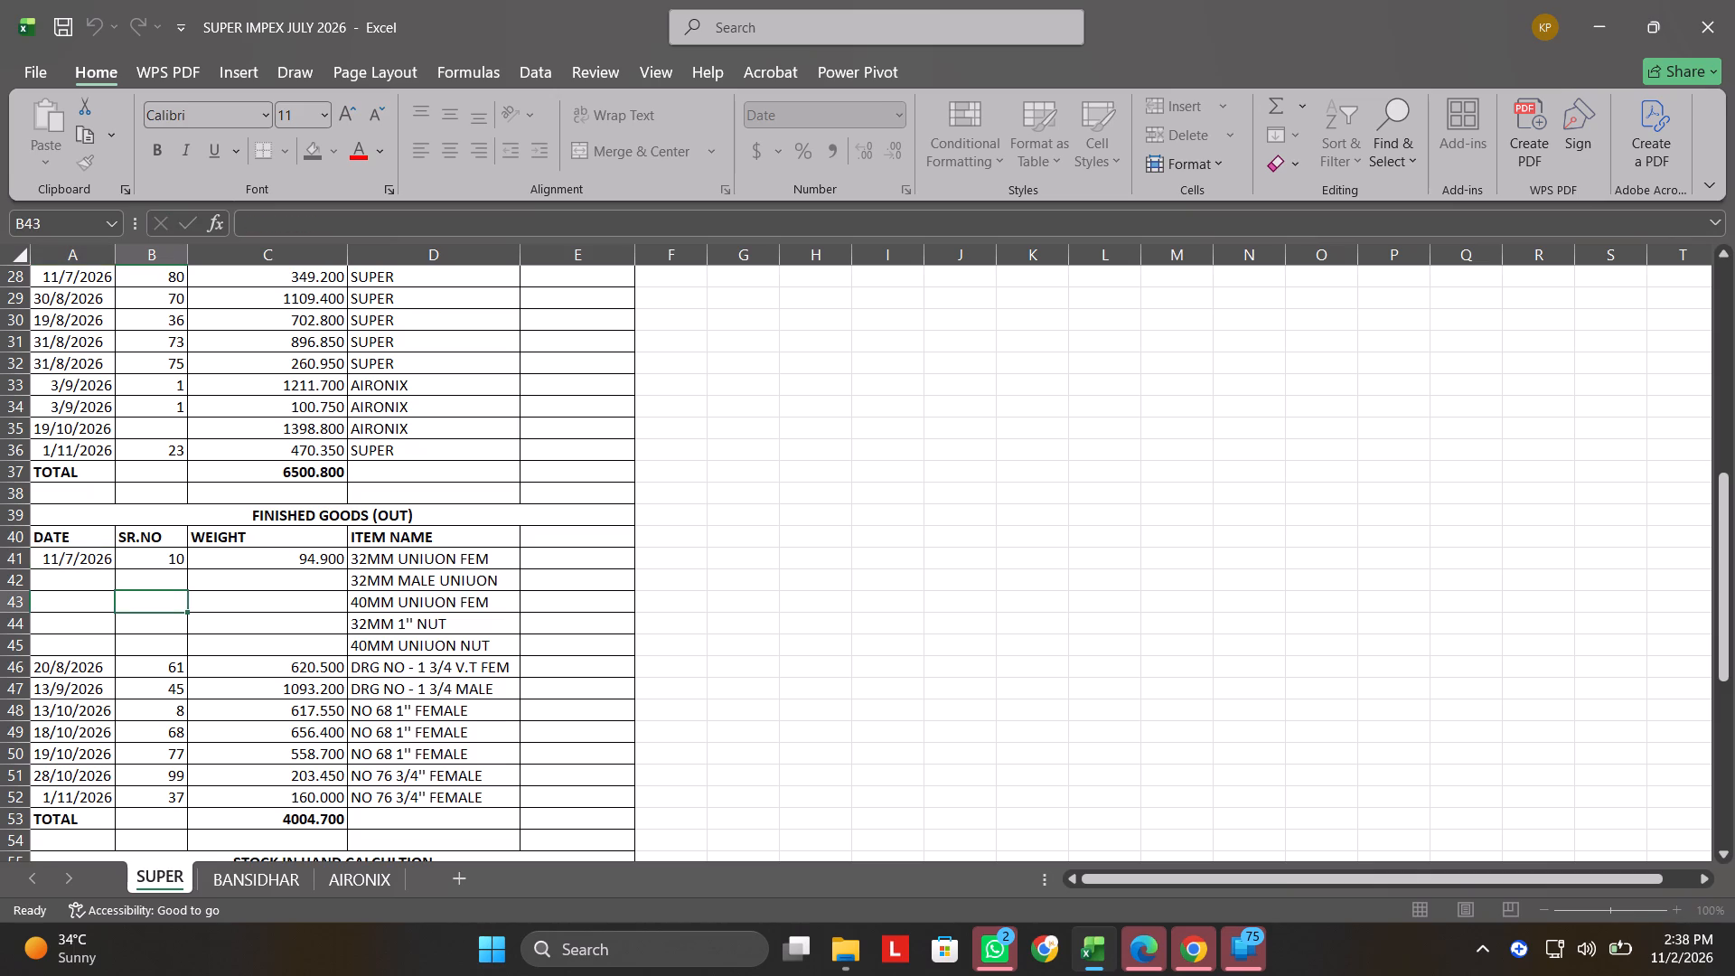
Copy the 11/7/2026 finished goods entry with its five item lines, A41 to E45, into A19 of the BANSIDHAR sheet.
double_click(72, 558)
key("shift+Right")
key("shift+Right")
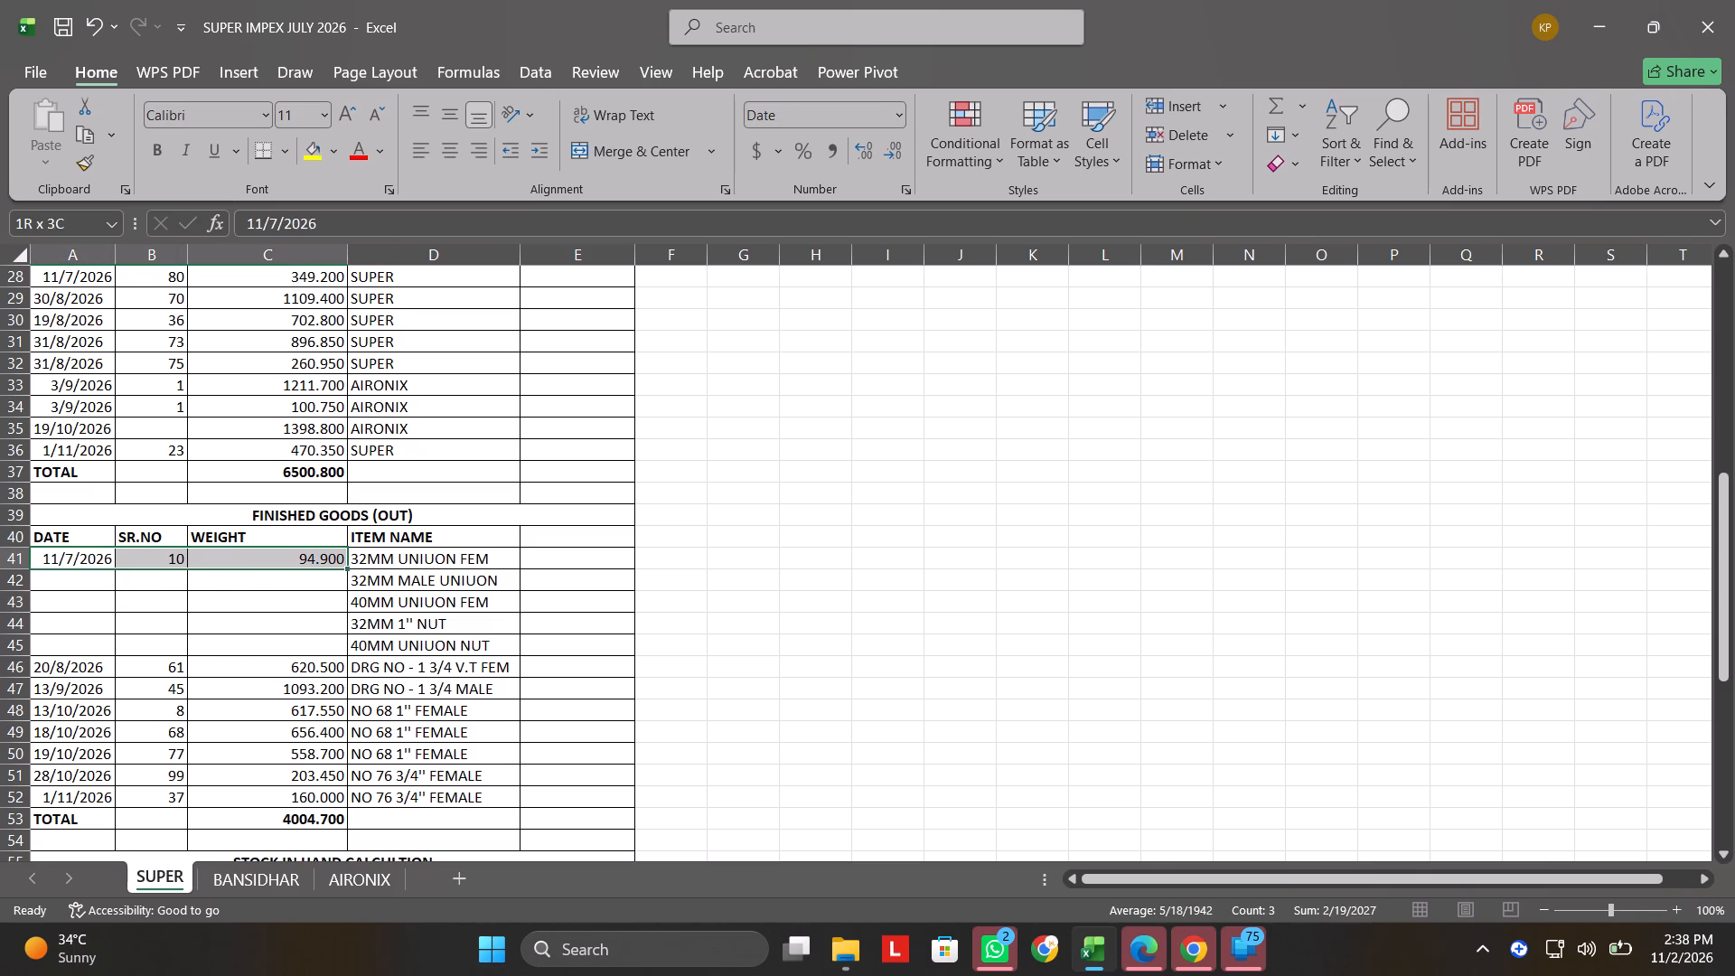
key("shift+Right")
key("shift+Right")
key("shift+Down")
key("shift+Down")
key("shift+Down")
key("shift+Down")
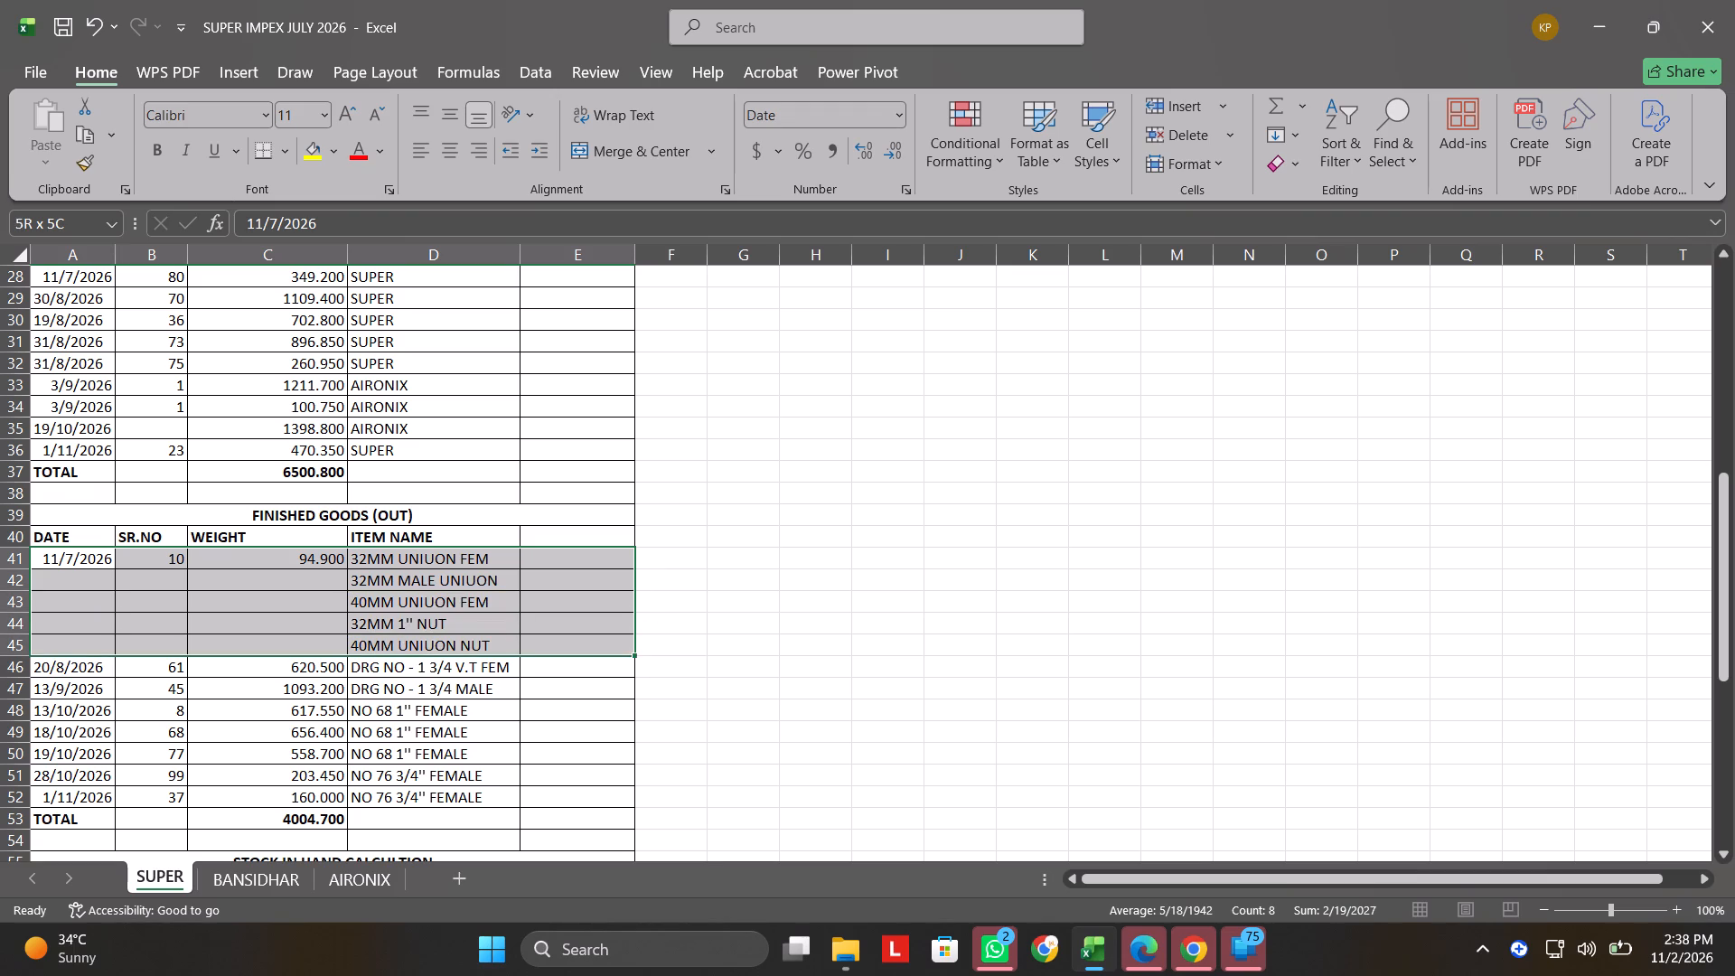
key("ctrl+c")
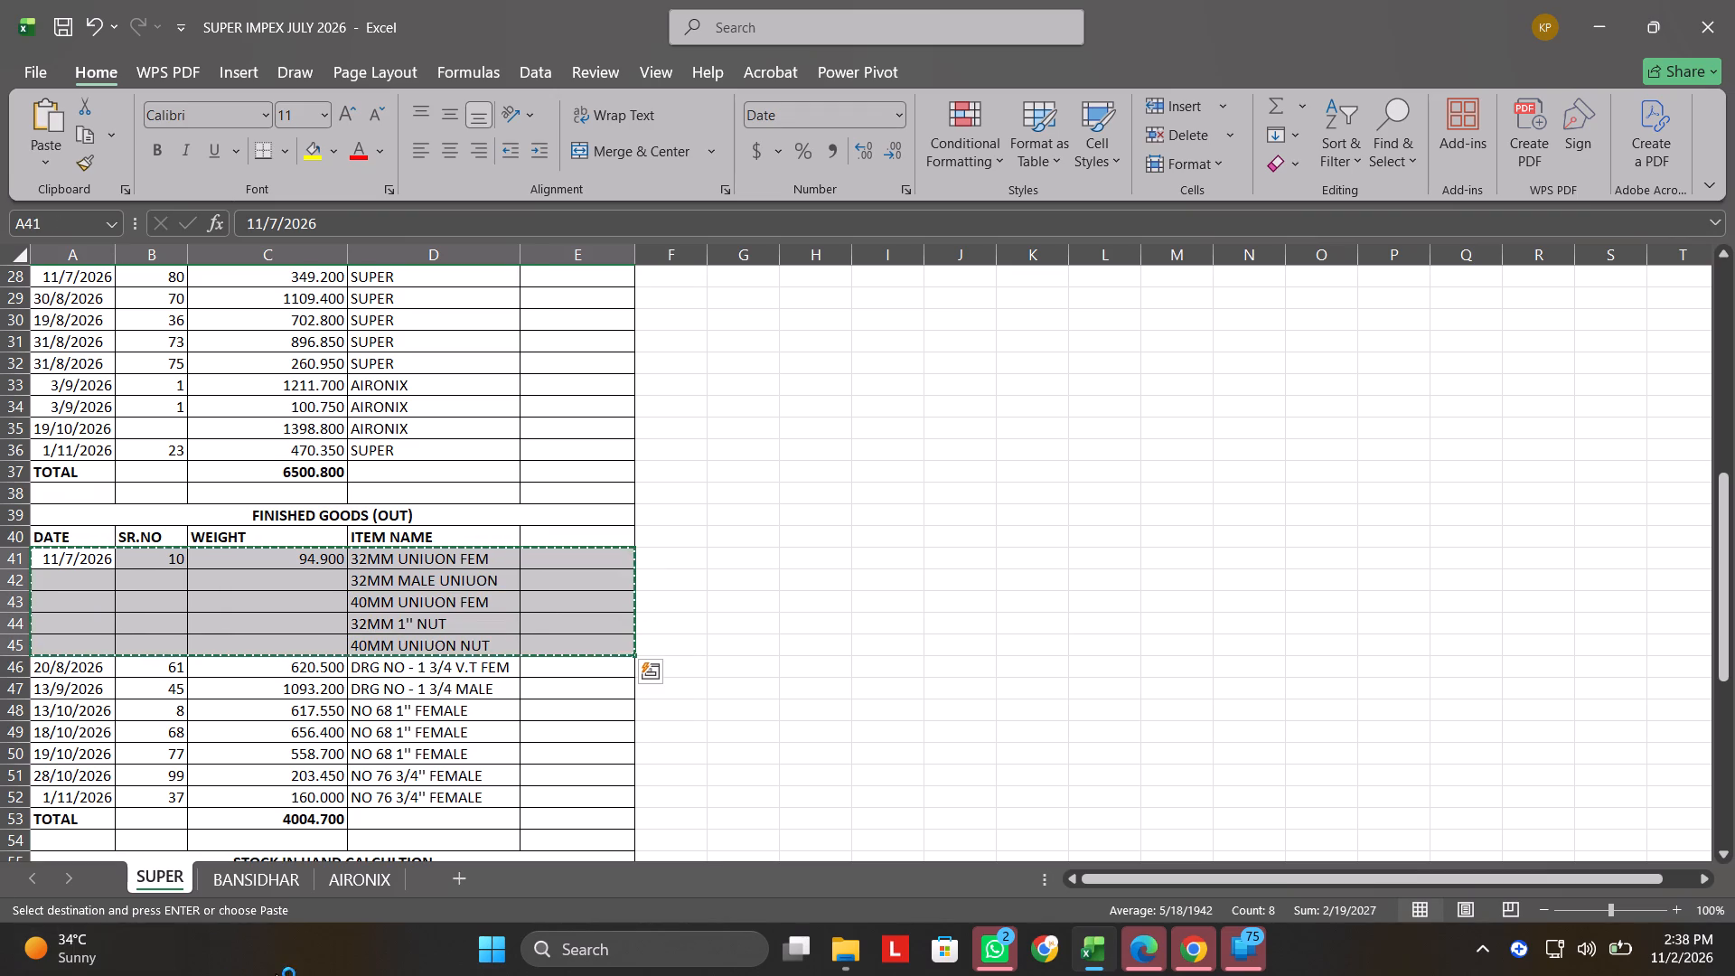
left_click(247, 876)
key("Left")
key("Left")
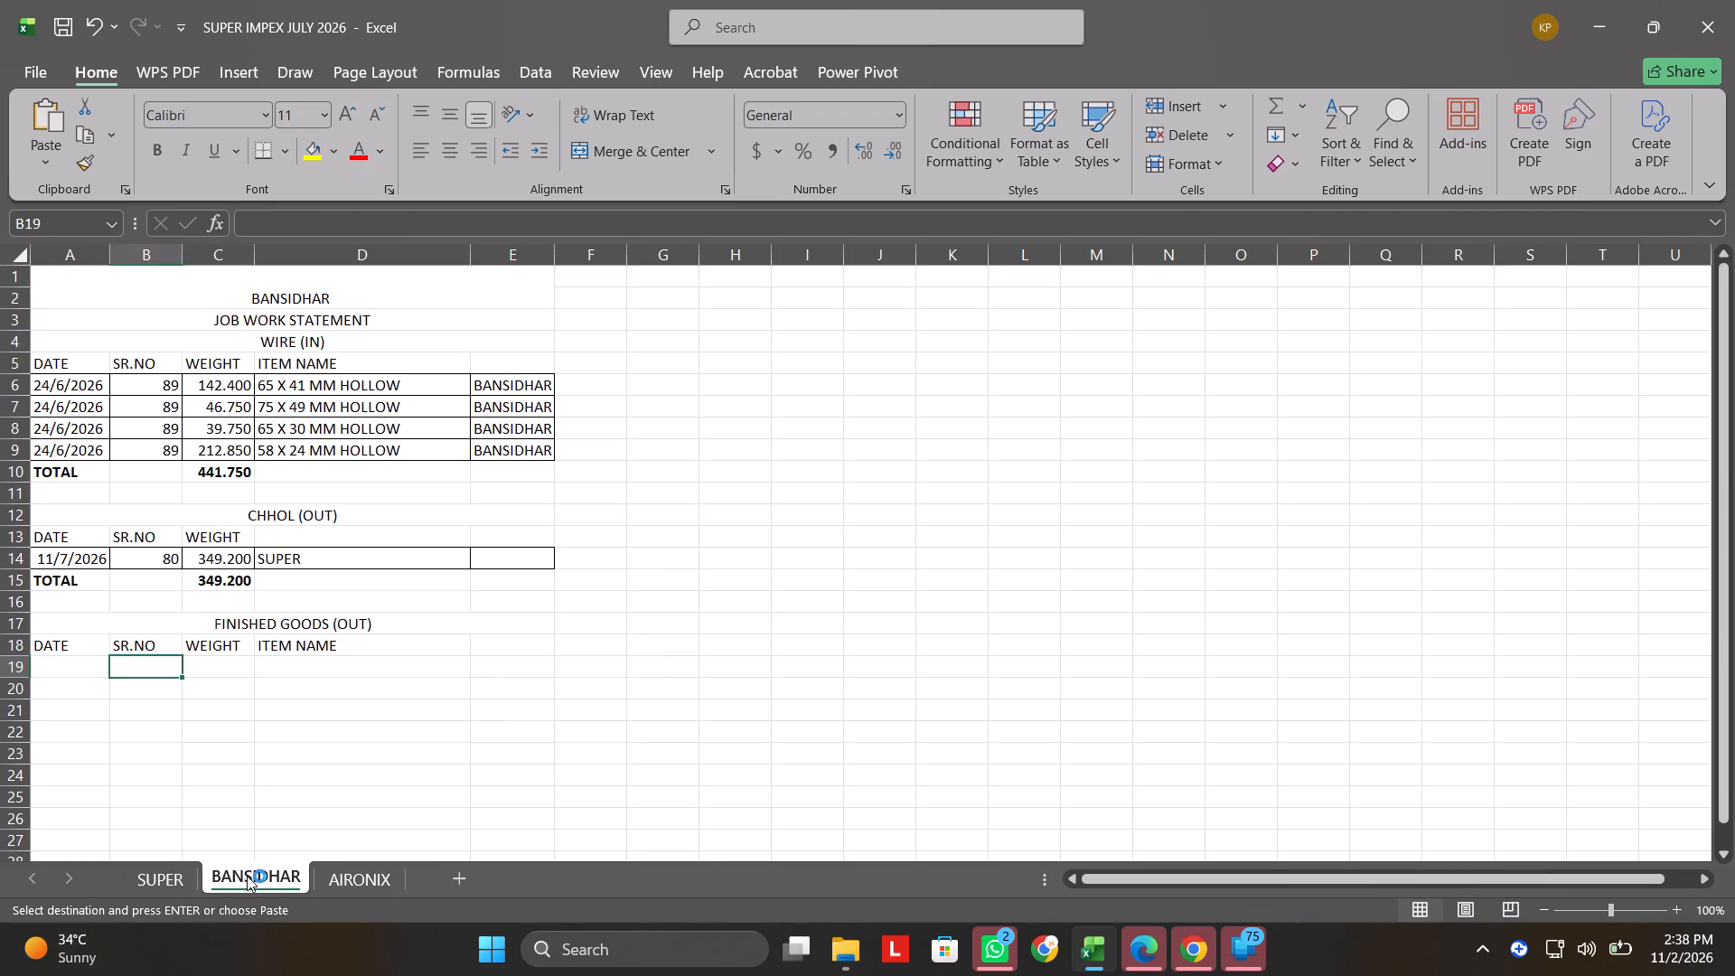
key("Left")
key("ctrl+v")
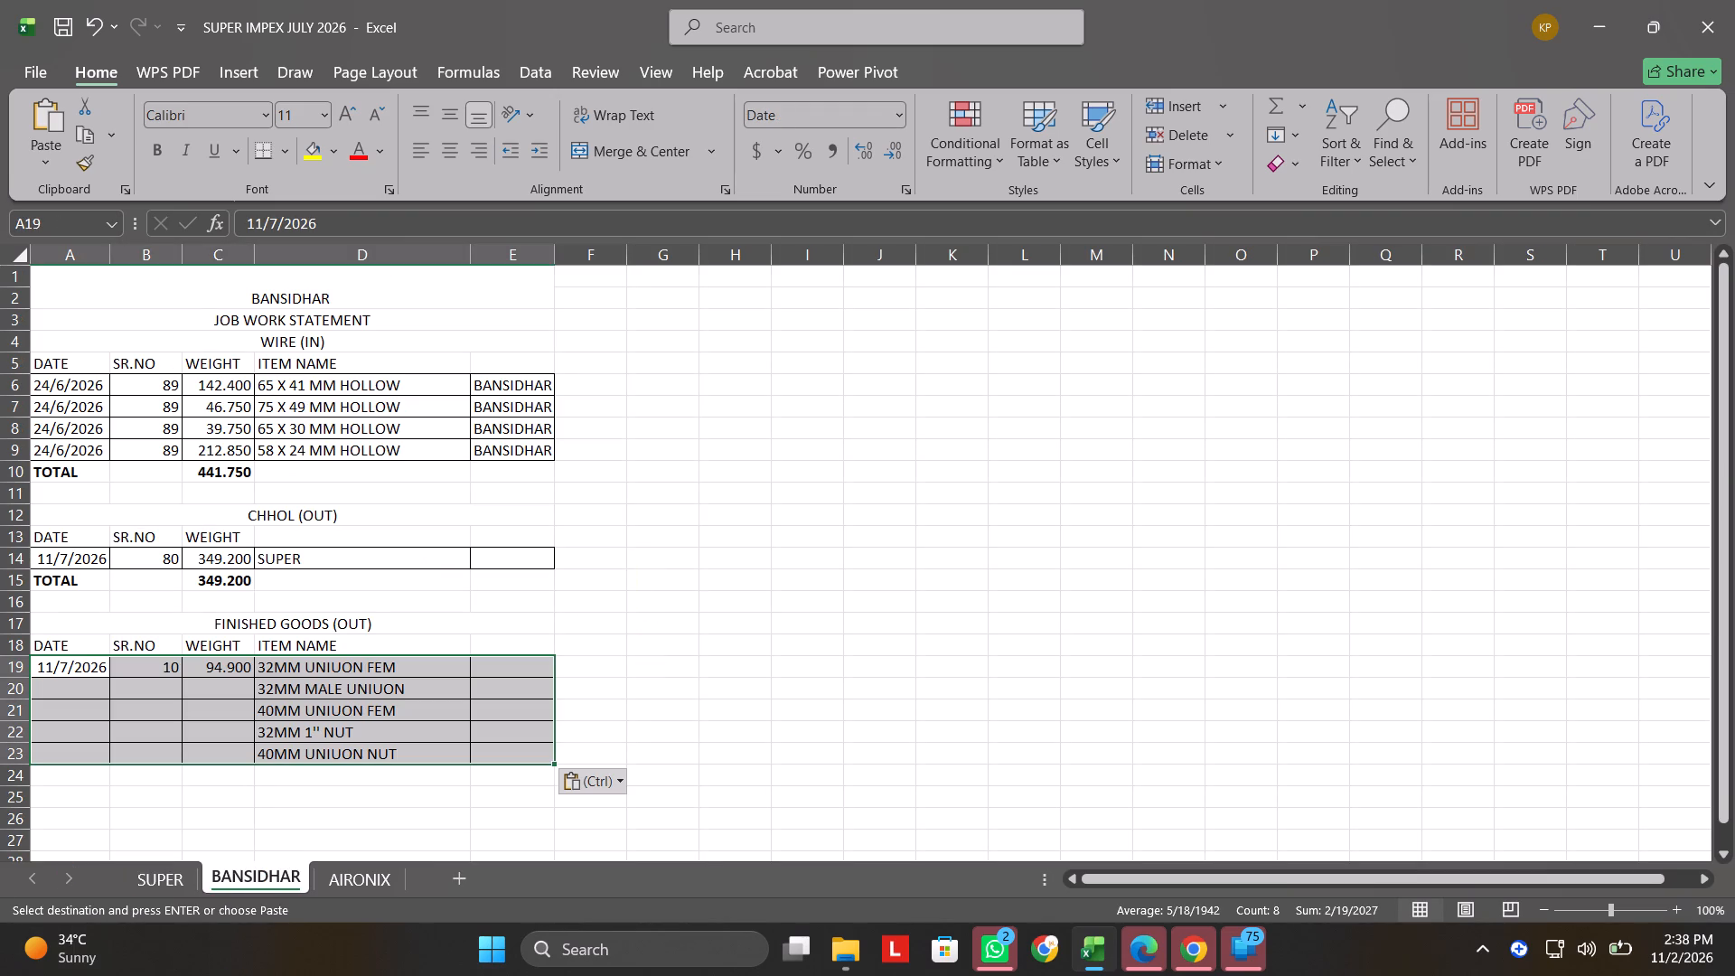
Add a bold total row in row 24, with "TOTAL" in A24 and the sum of the finished goods weights in C24.
left_click(52, 766)
left_click(45, 780)
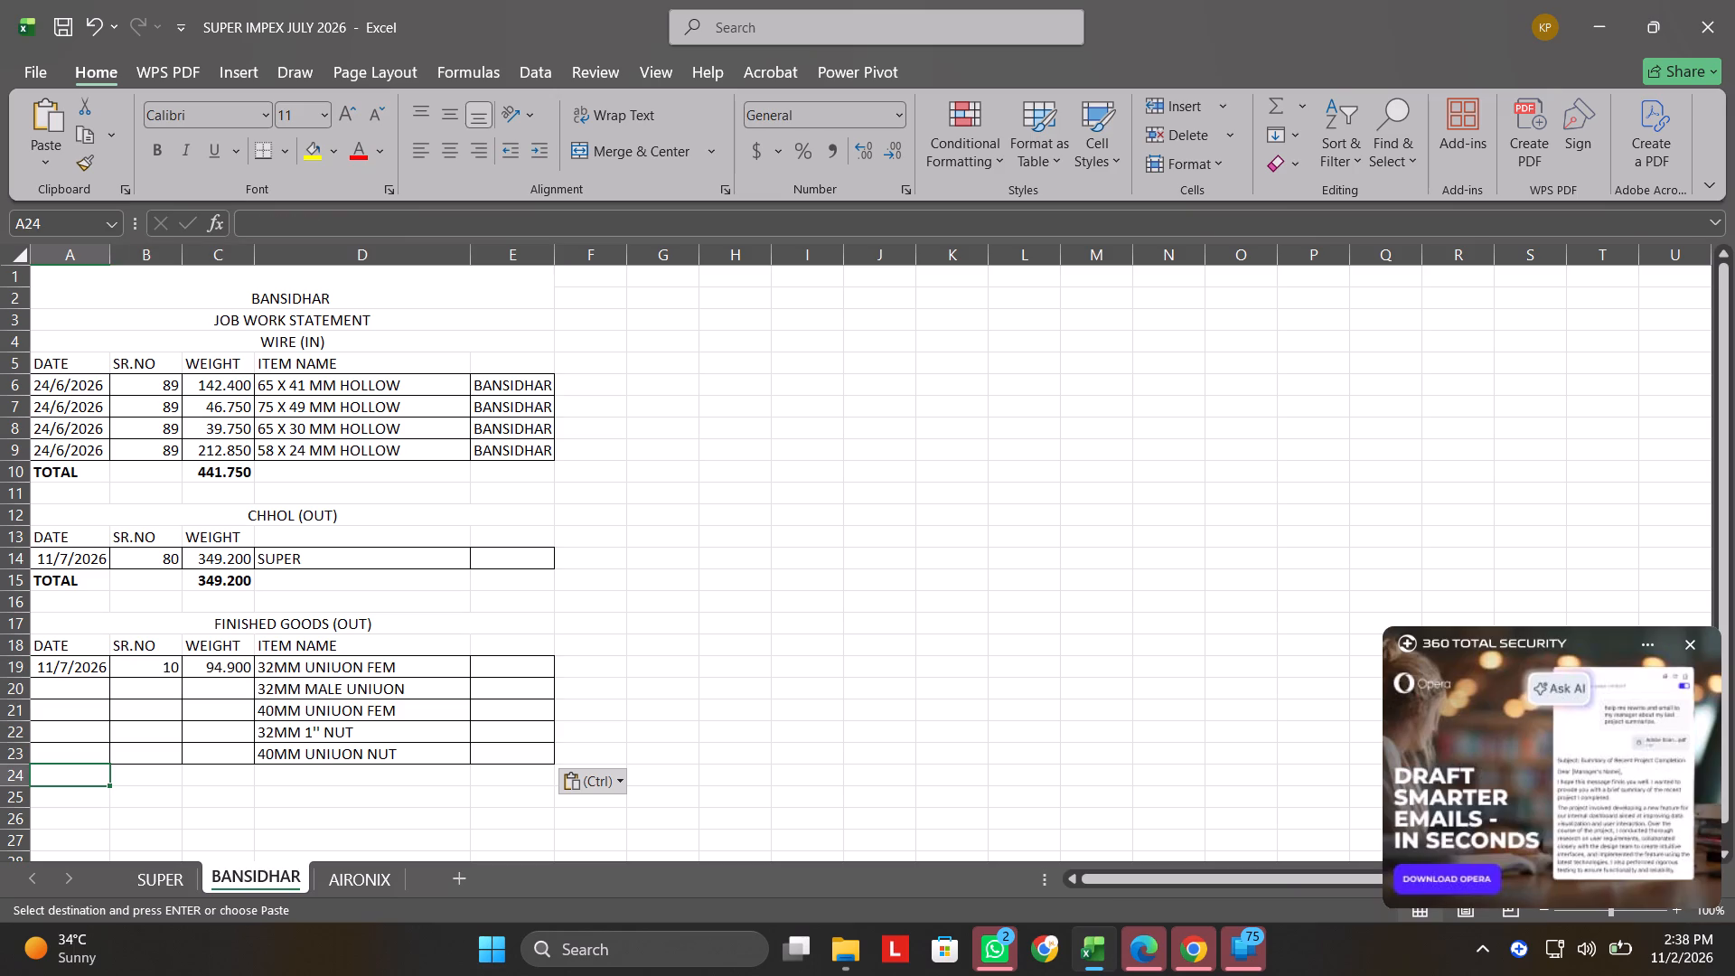
key("ctrl+b")
key("t")
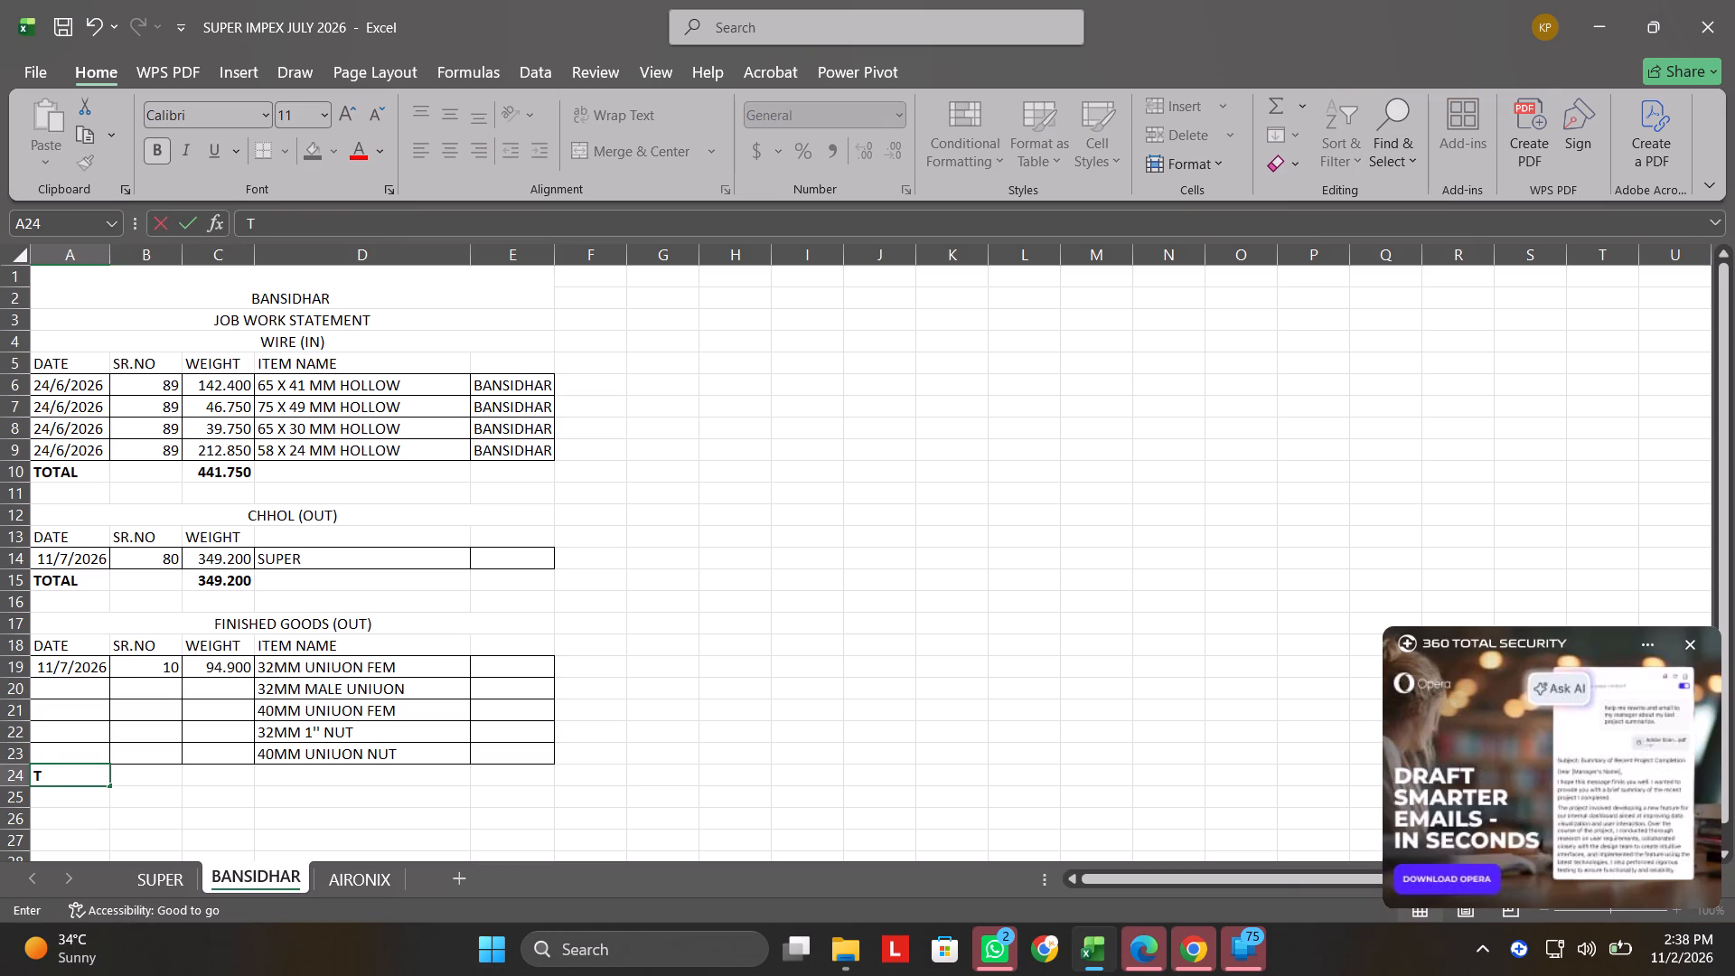
type("OTAL")
key("Right")
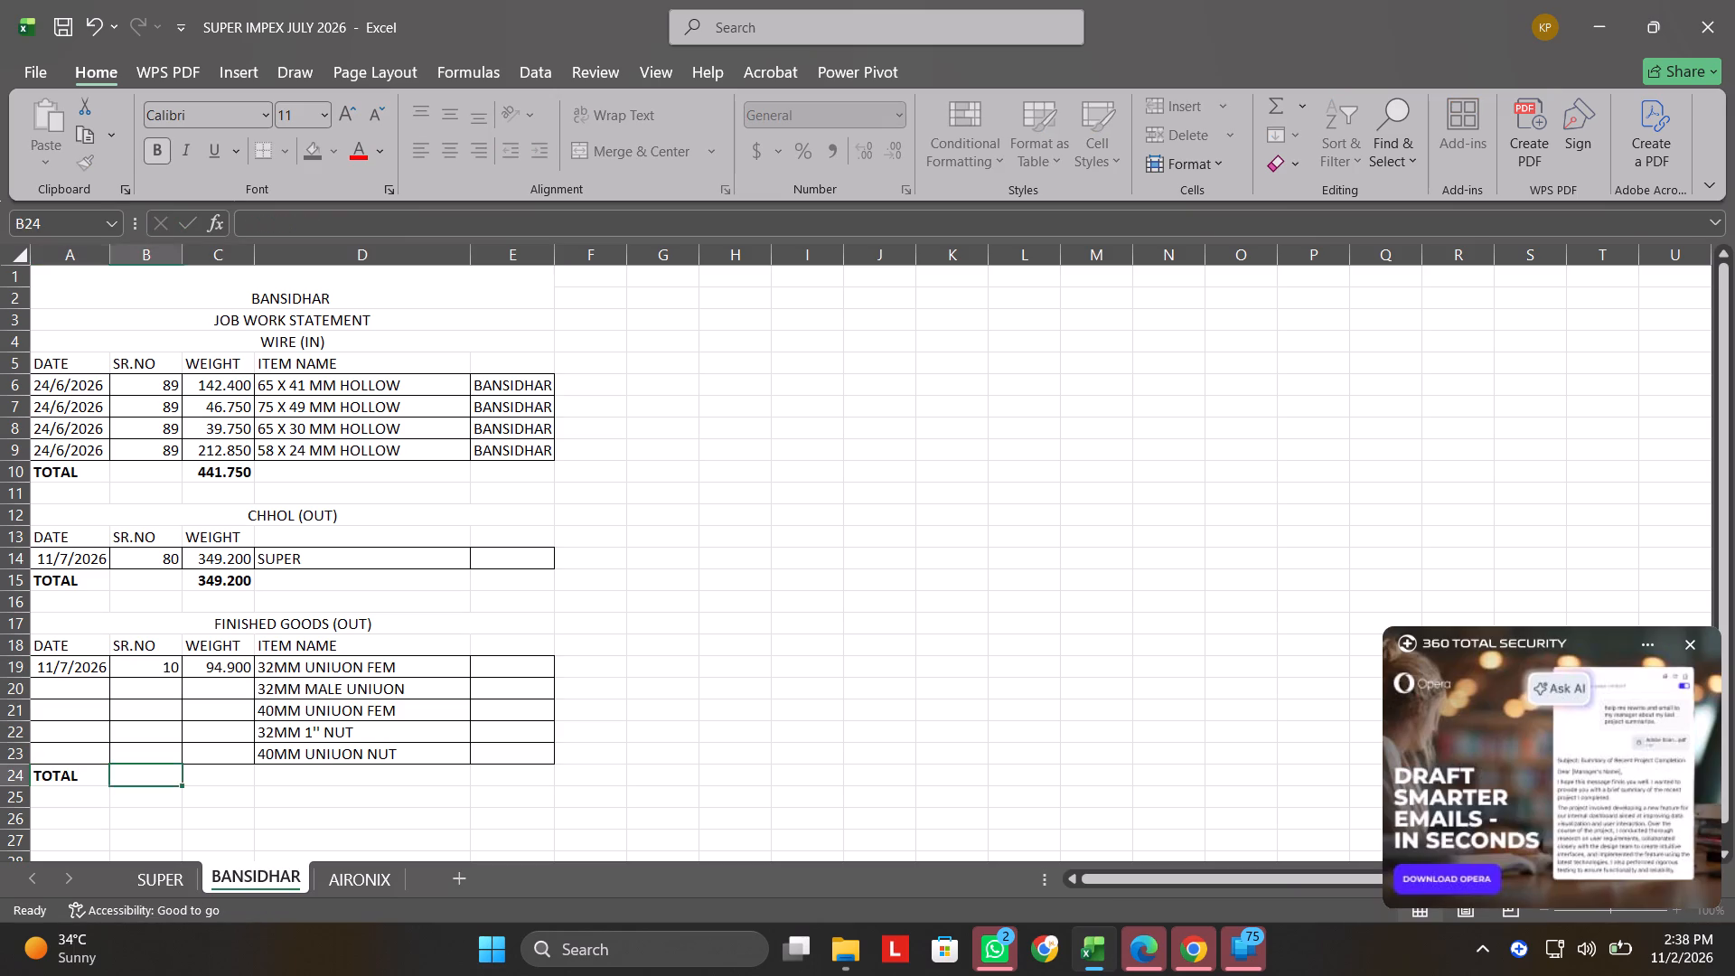
key("Right")
key("ctrl+b")
key("alt+plus")
key("alt+plus")
key("alt+plus")
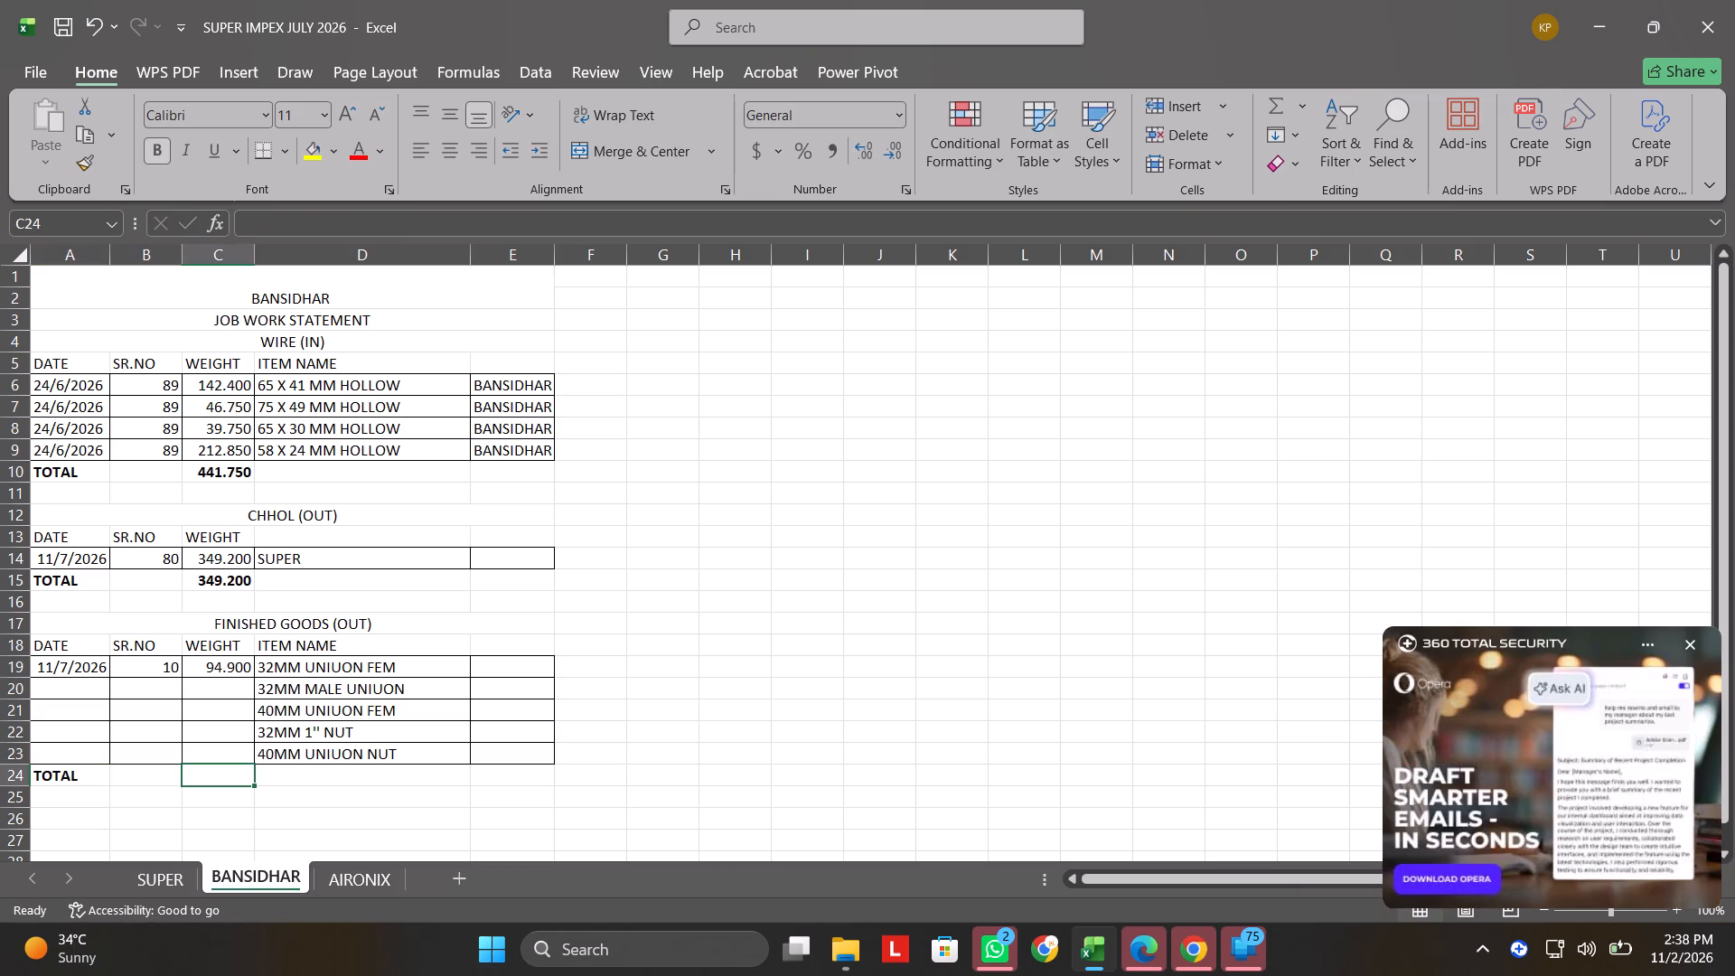
key("alt+equal")
key("Return")
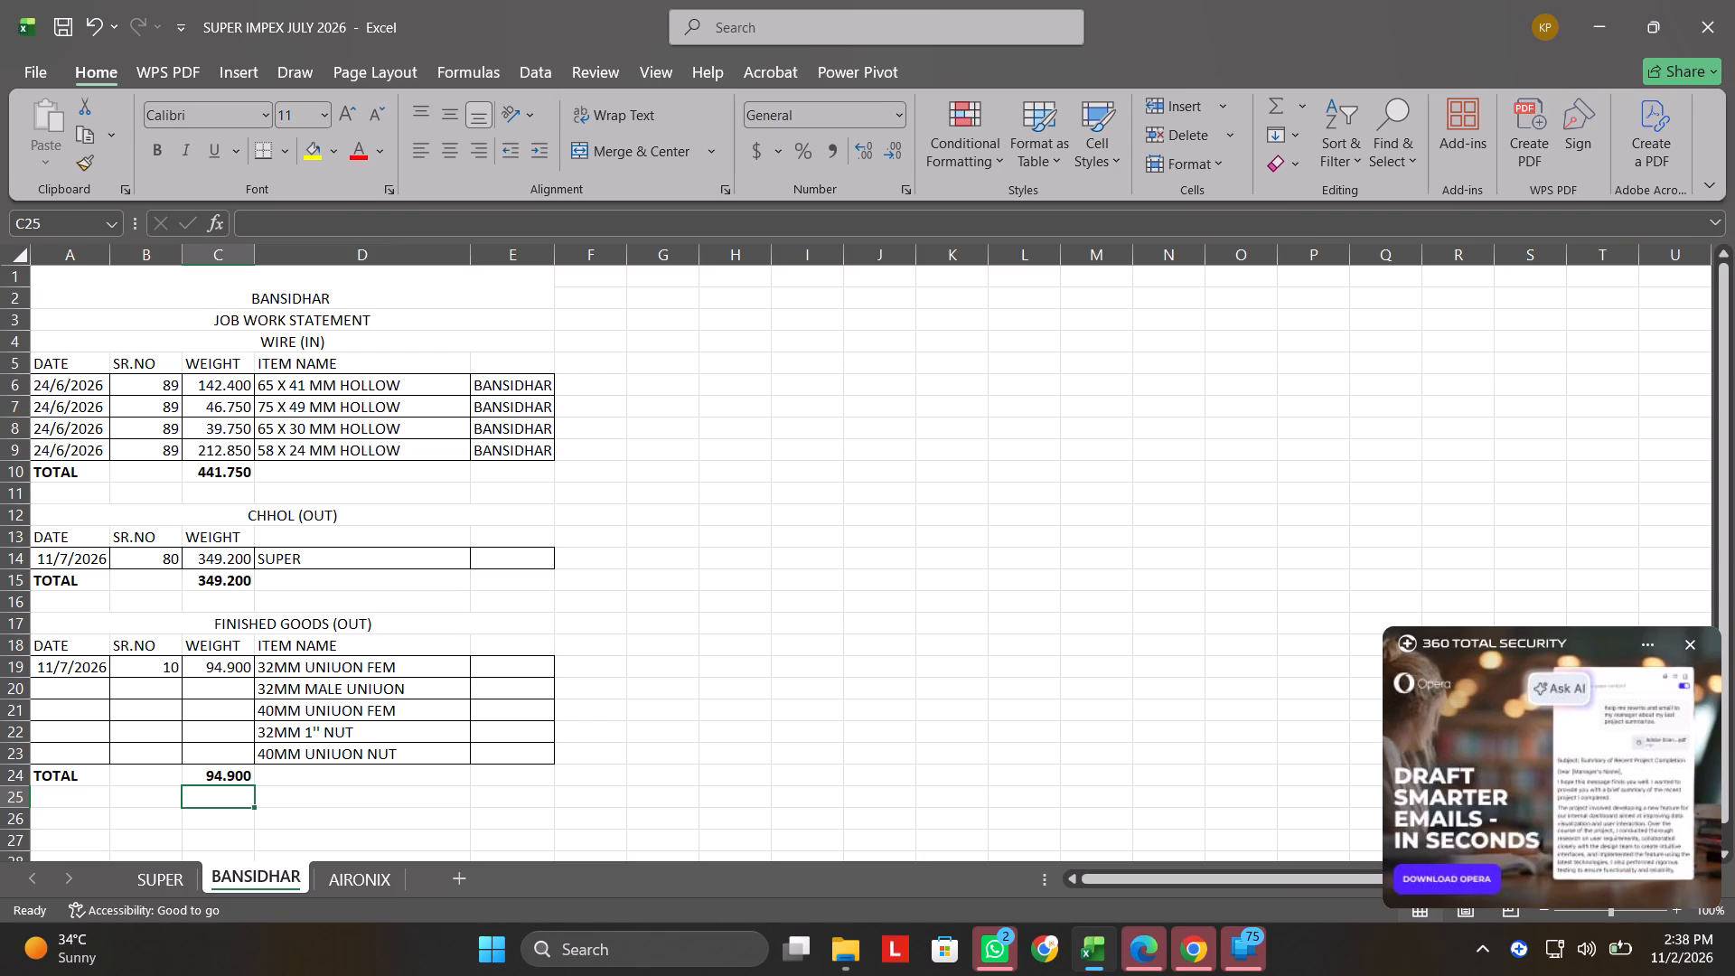
Merge and center A26 to E26 and enter the section heading "STOCK IN HAND CALCULATION".
key("Down")
key("Left")
key("Left")
key("Left")
key("shift+Right")
key("shift+Right")
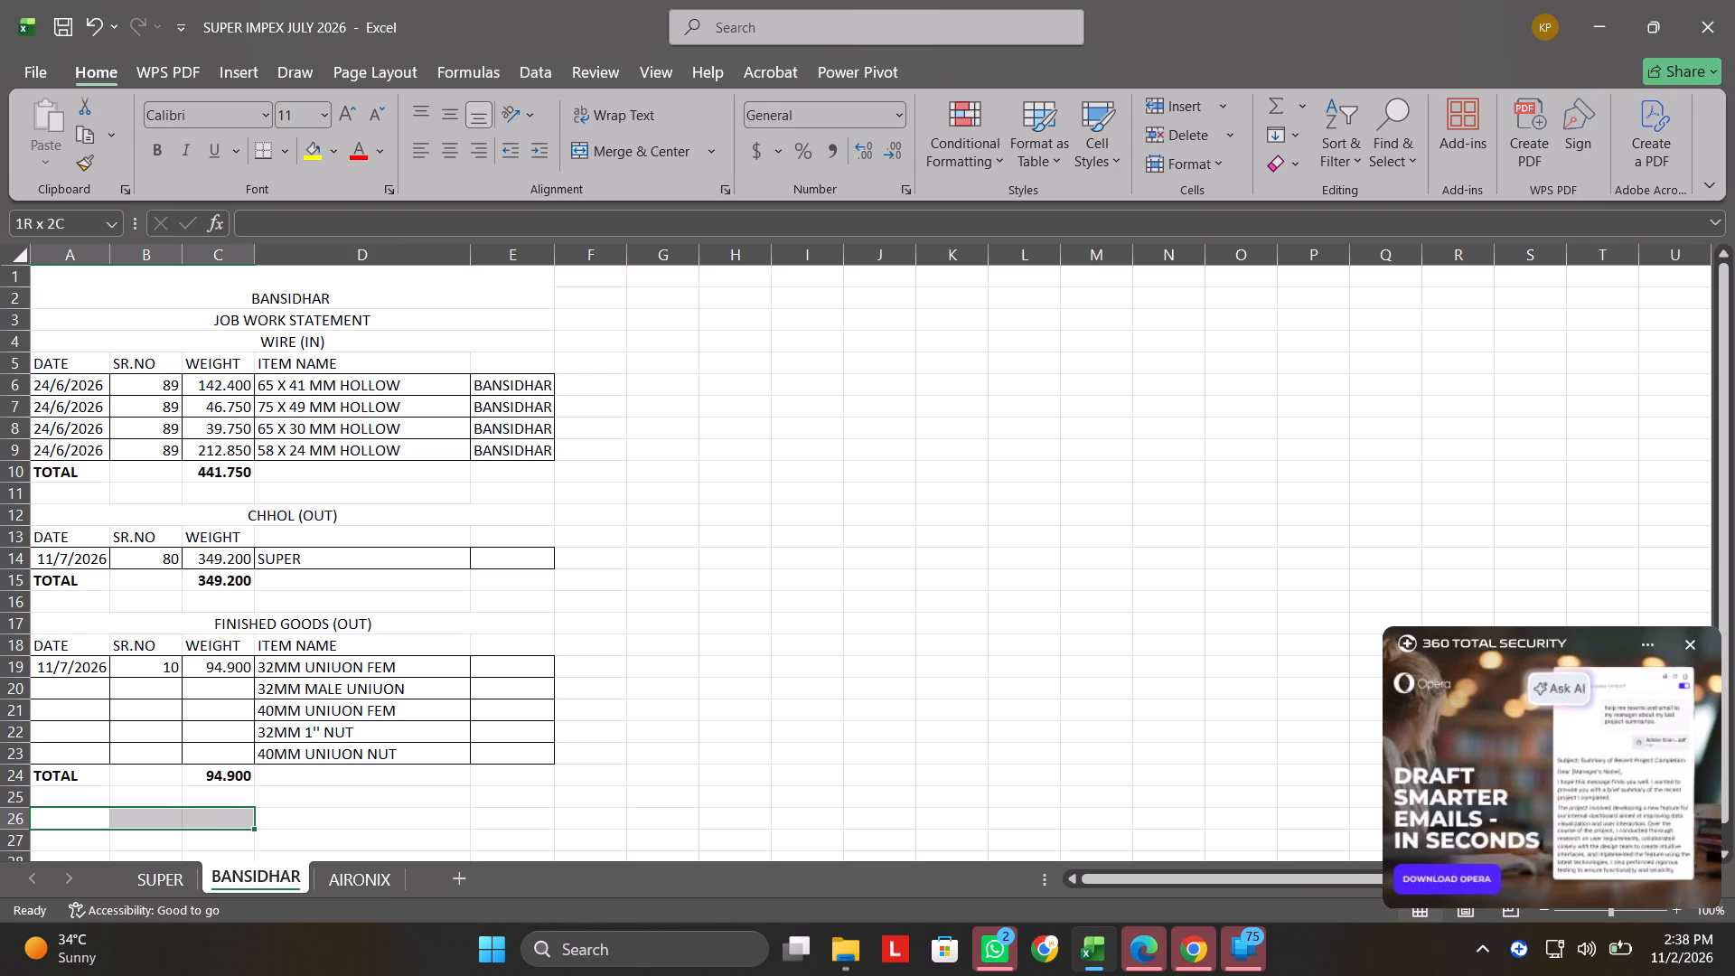
key("shift+Right")
key("shift+Right")
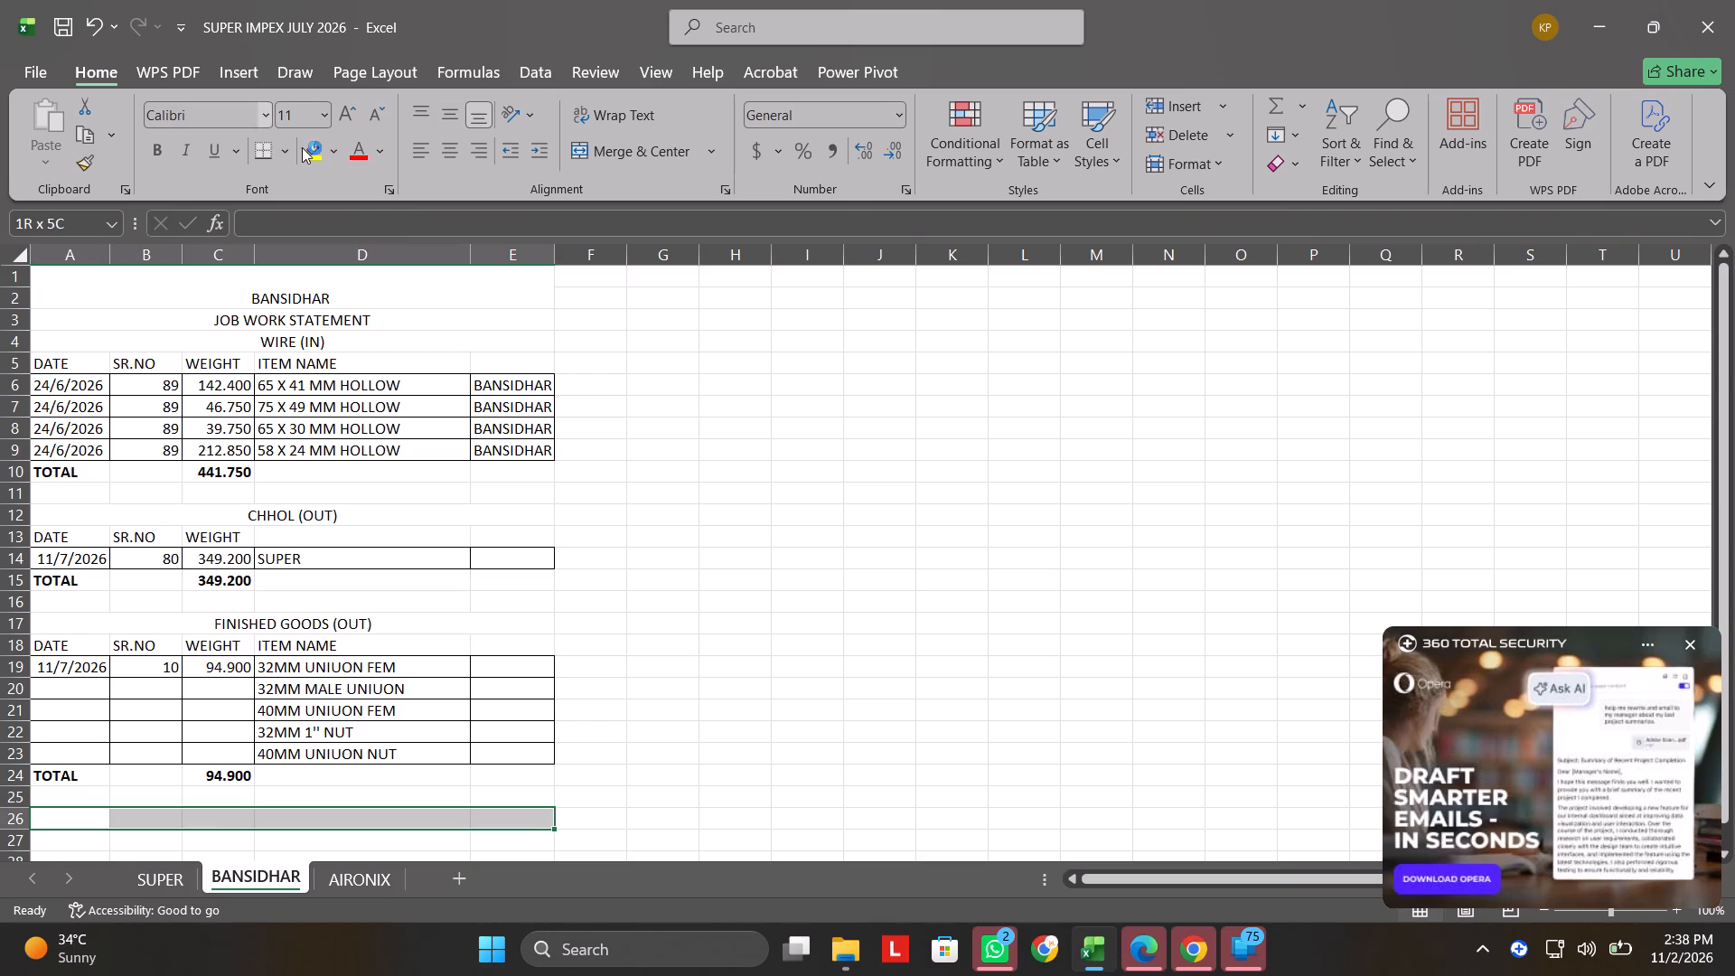
left_click(643, 174)
left_click(659, 153)
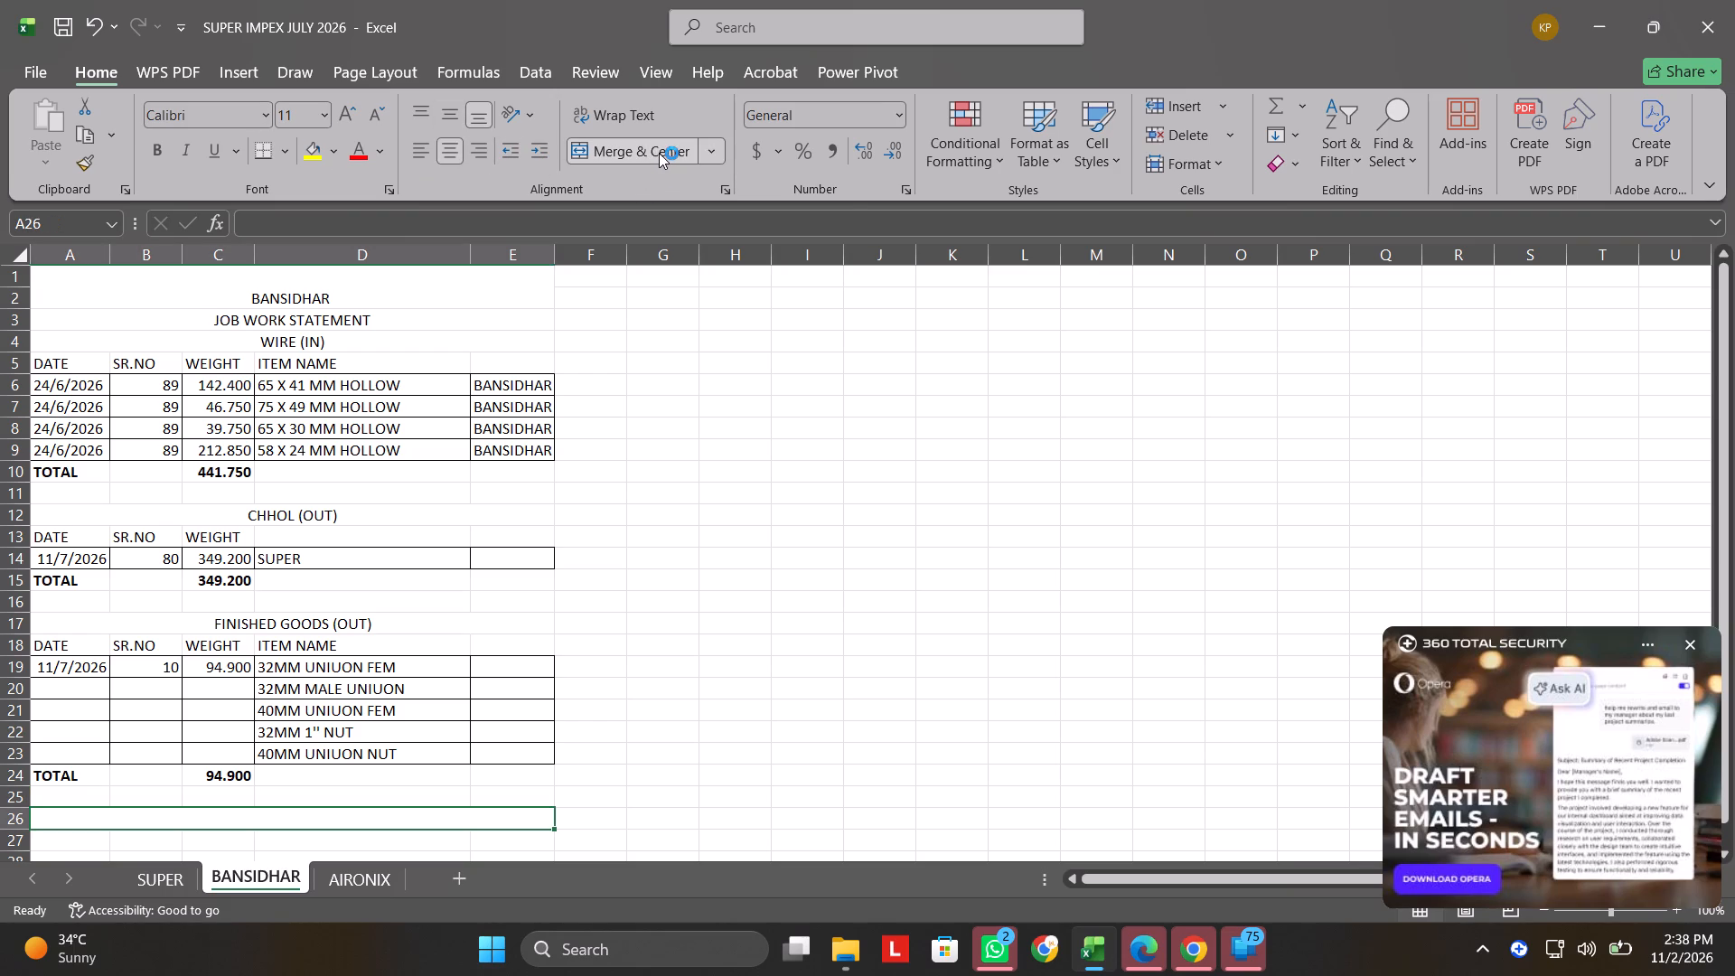
type("STOCK IN HASN")
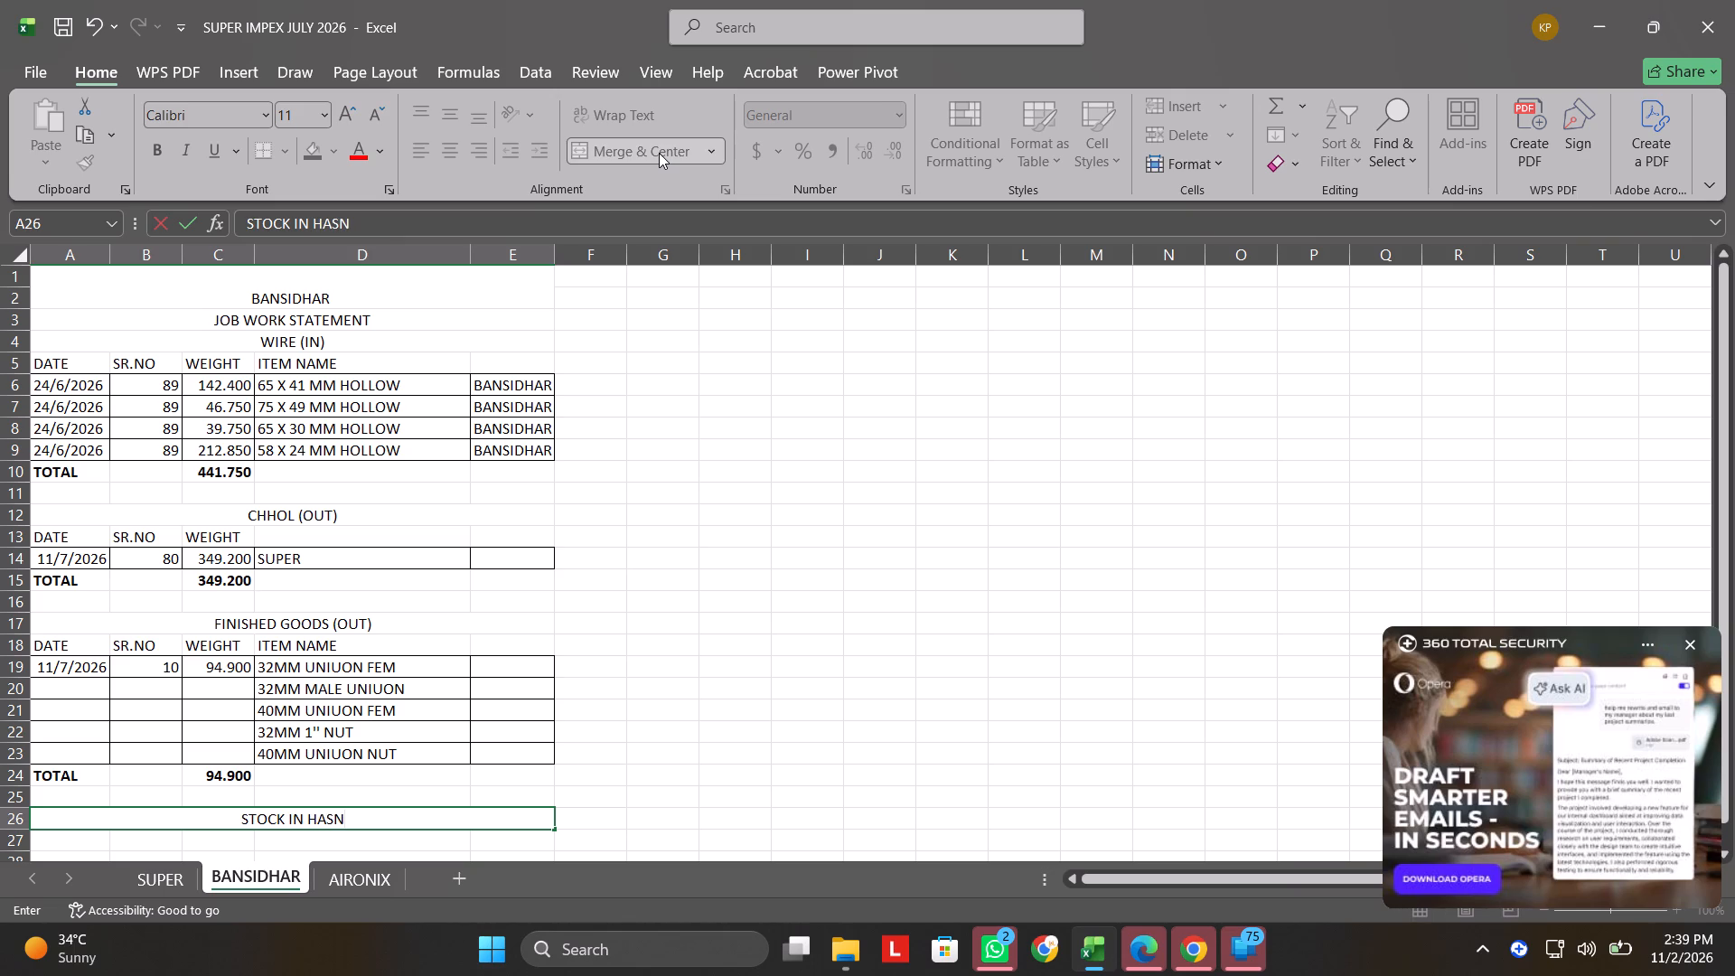
type("]]")
key("BackSpace")
key("BackSpace")
key("BackSpace")
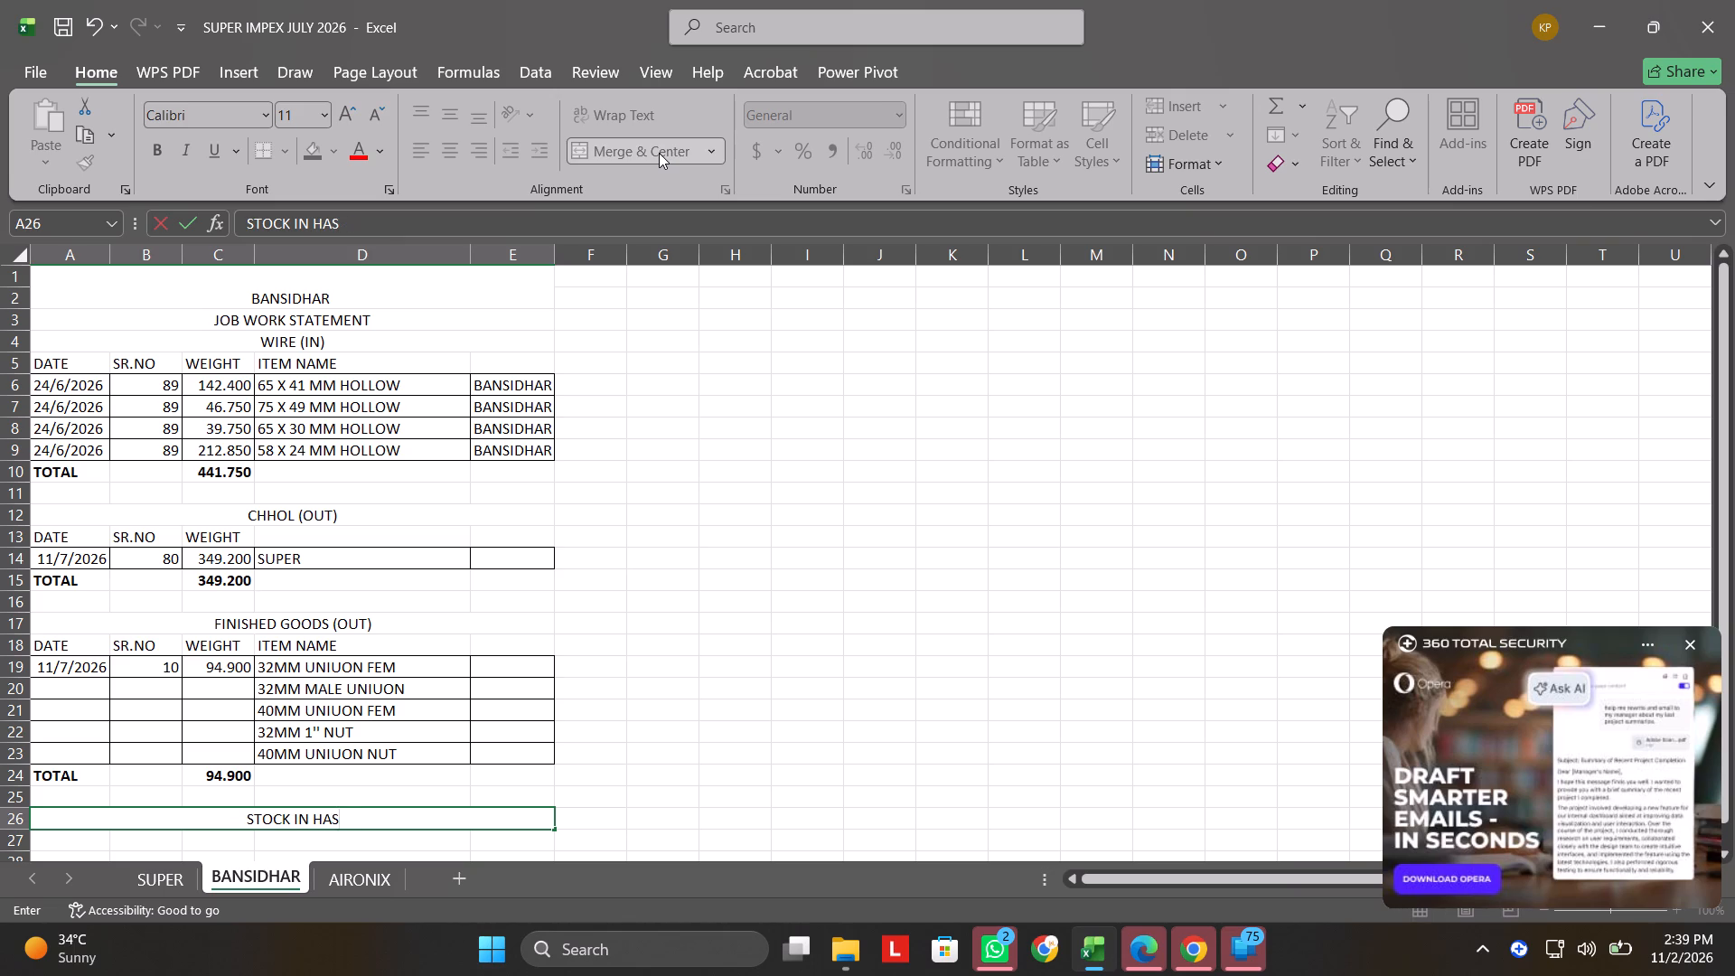
key("BackSpace")
type("ND CALCULATION")
key("Down")
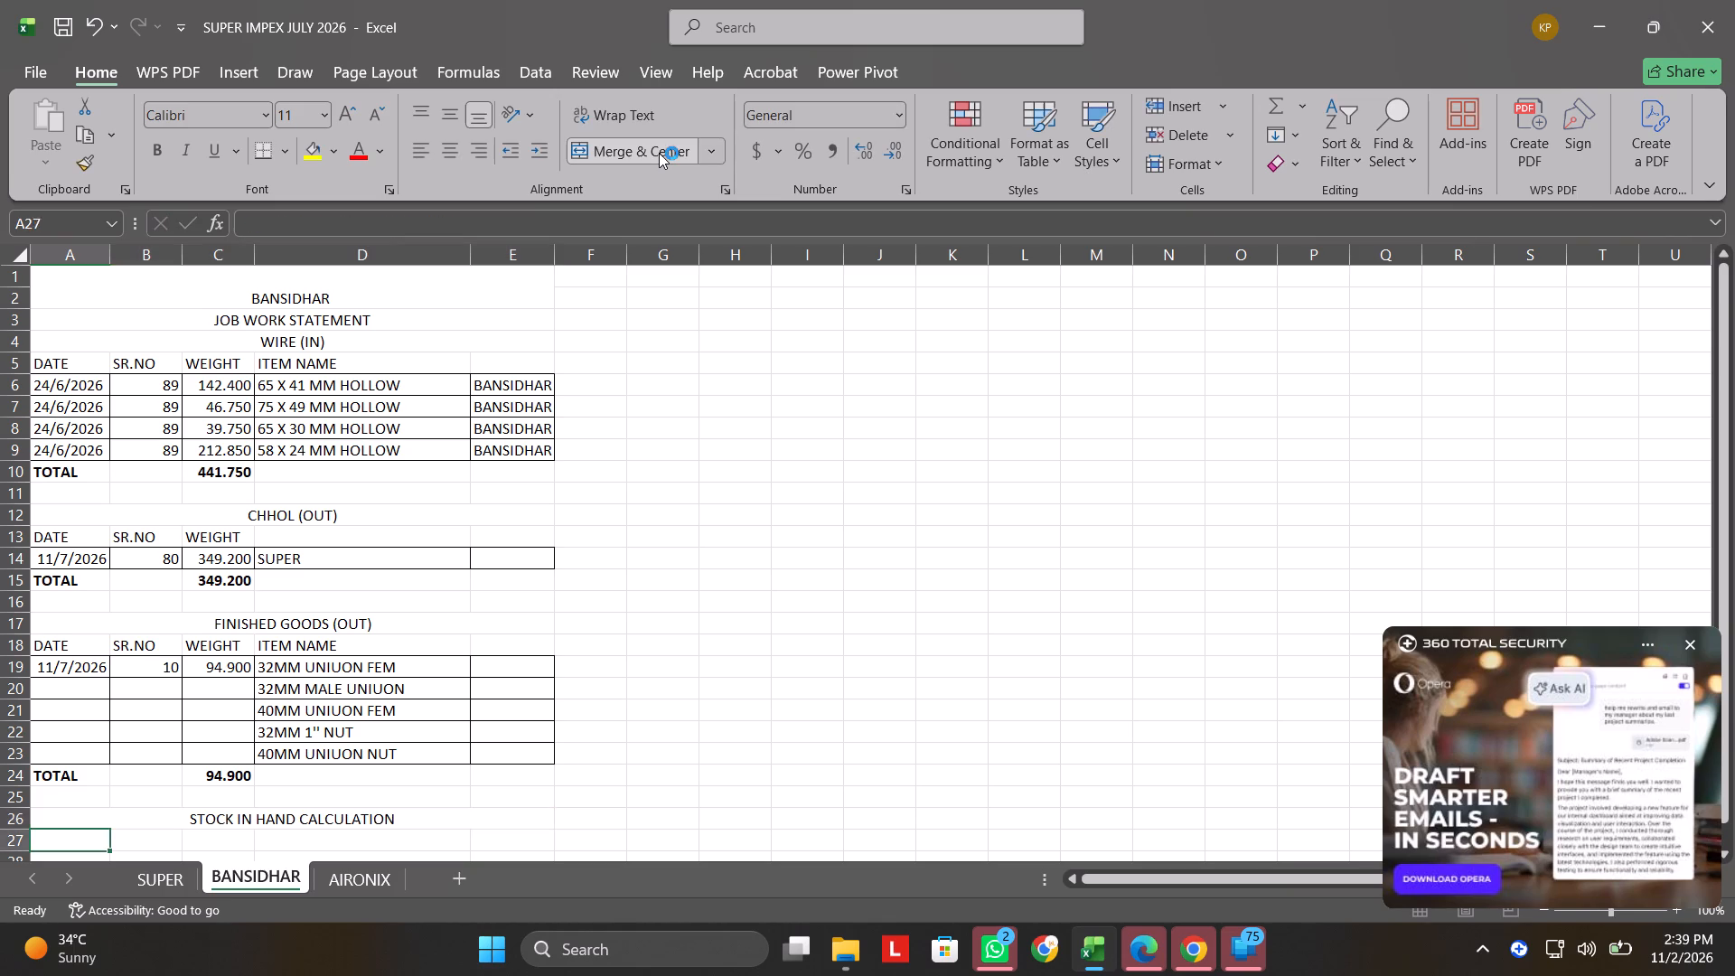
Merge and center A27 to B27 below the stock calculation heading.
key("Down")
key("Down")
key("Down")
key("Down")
key("Down")
key("Up")
key("Up")
key("Up")
key("Up")
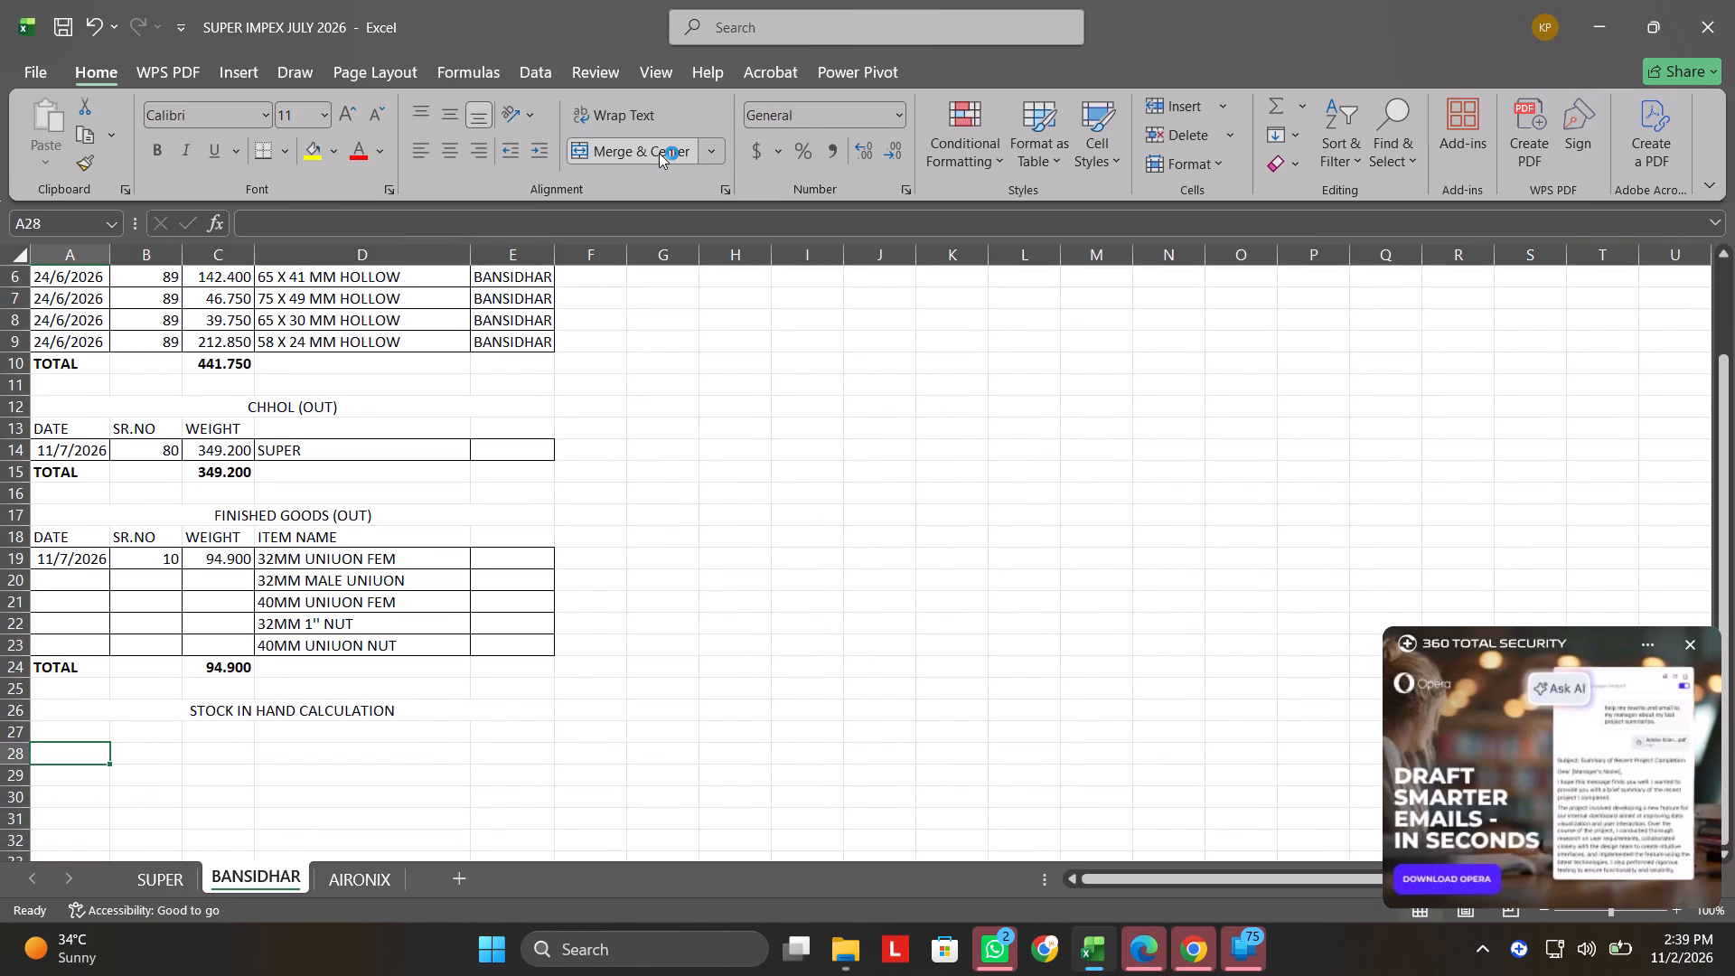
key("Up")
key("shift+Right")
scroll(659, 153, "up", 1)
left_click(635, 152)
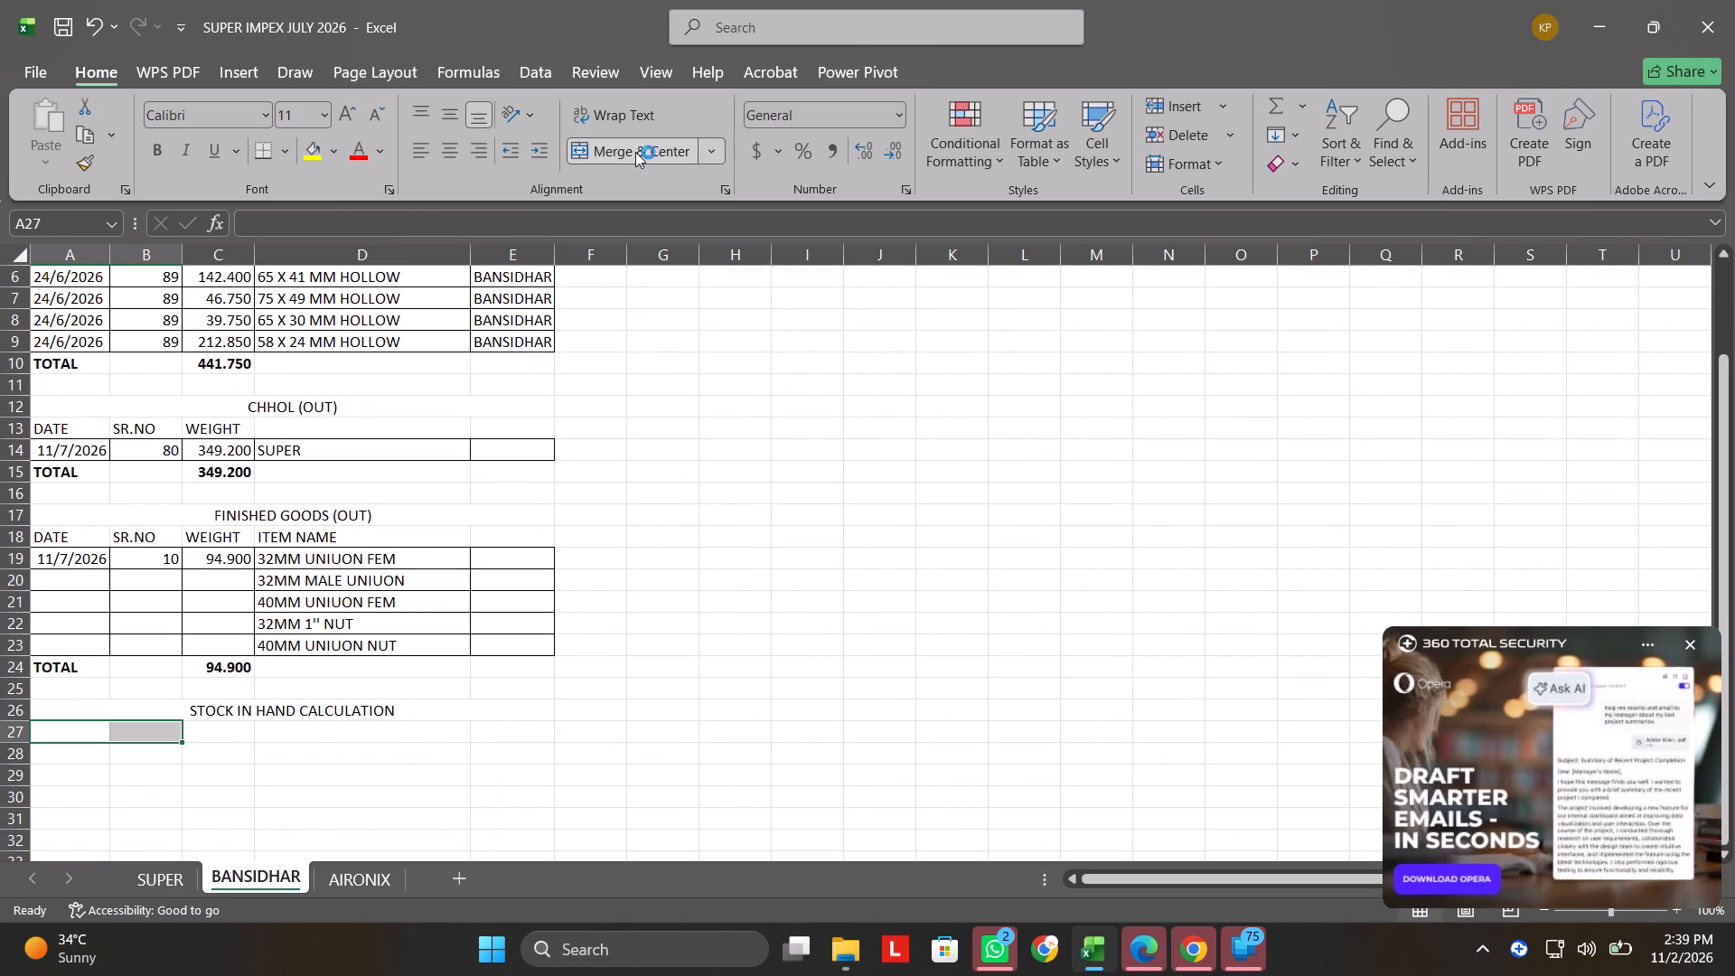
Merge and center columns A and B separately in each of rows 28, 29 and 30.
key("Down")
key("shift+Right")
left_click(626, 172)
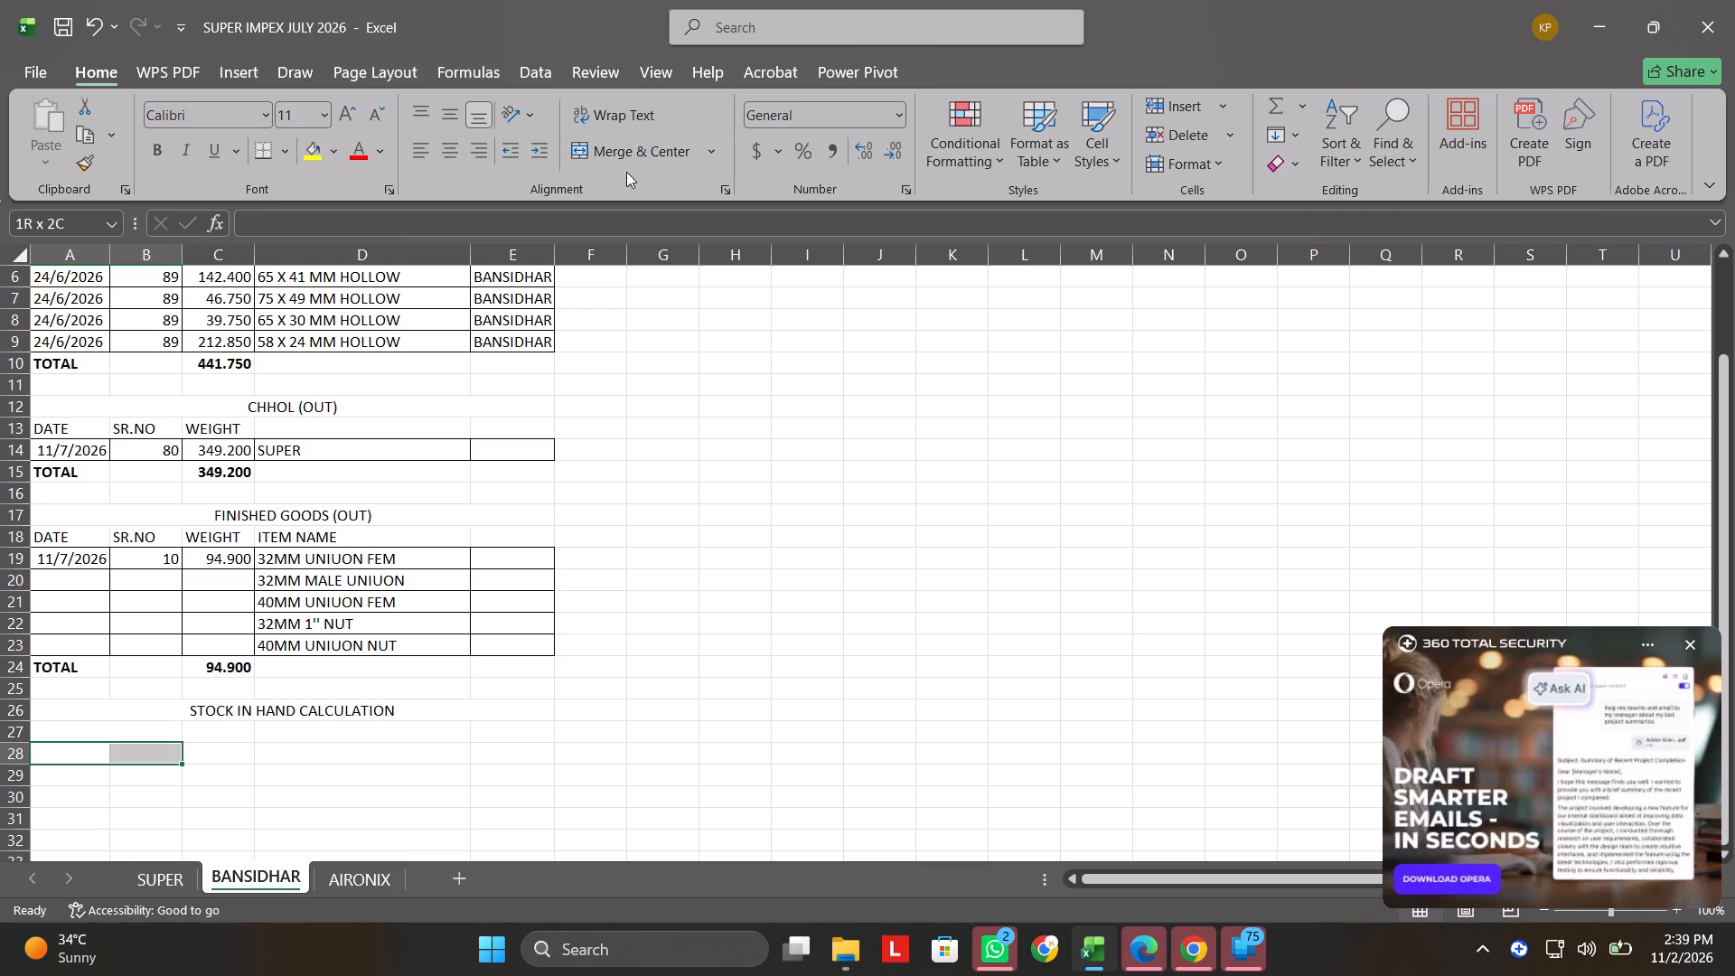
double_click(638, 149)
key("Down")
key("shift+Right")
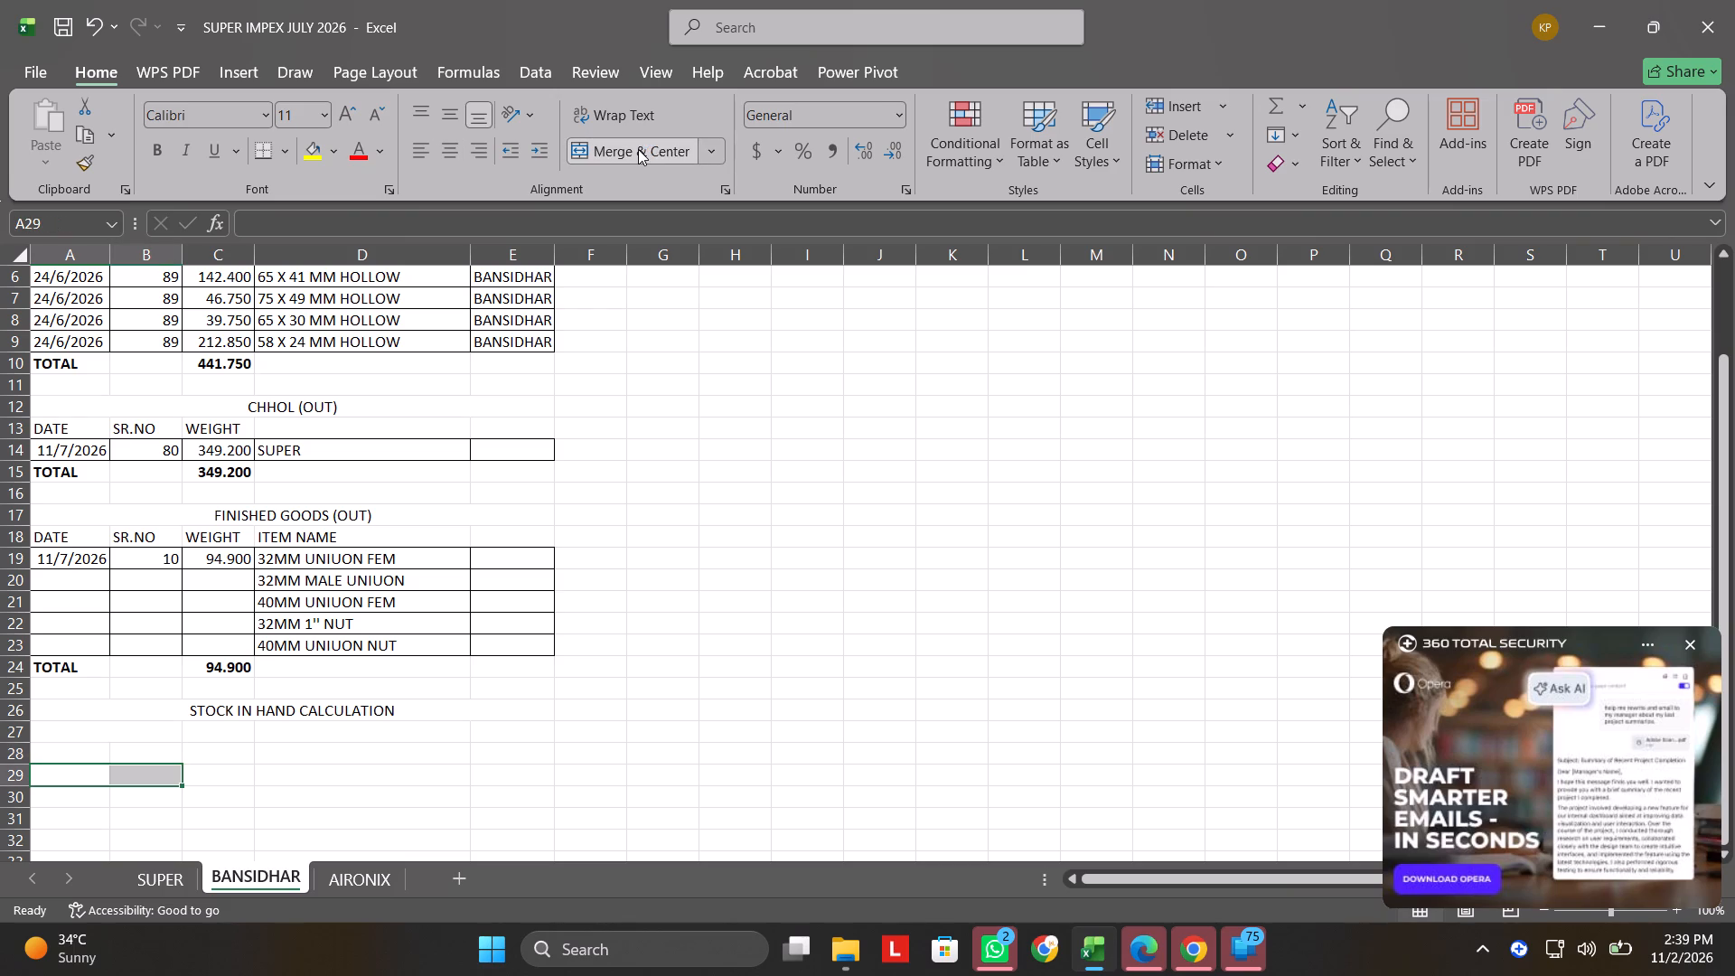
left_click(639, 148)
key("Up")
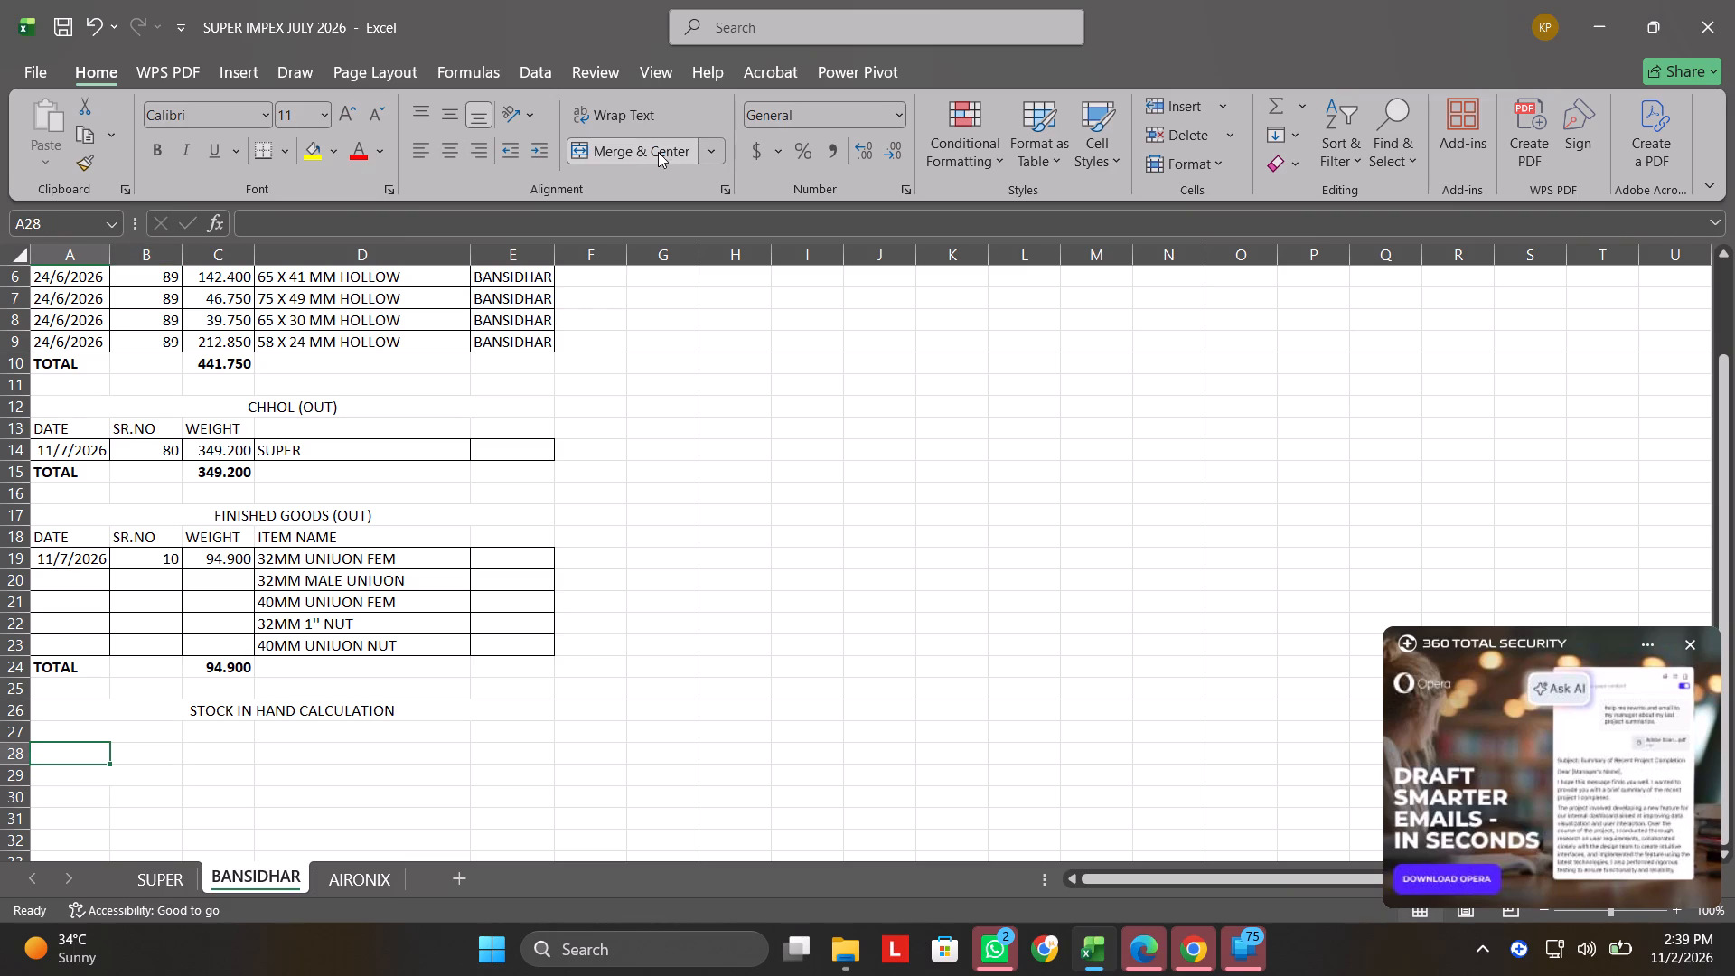
key("shift+Right")
double_click(656, 152)
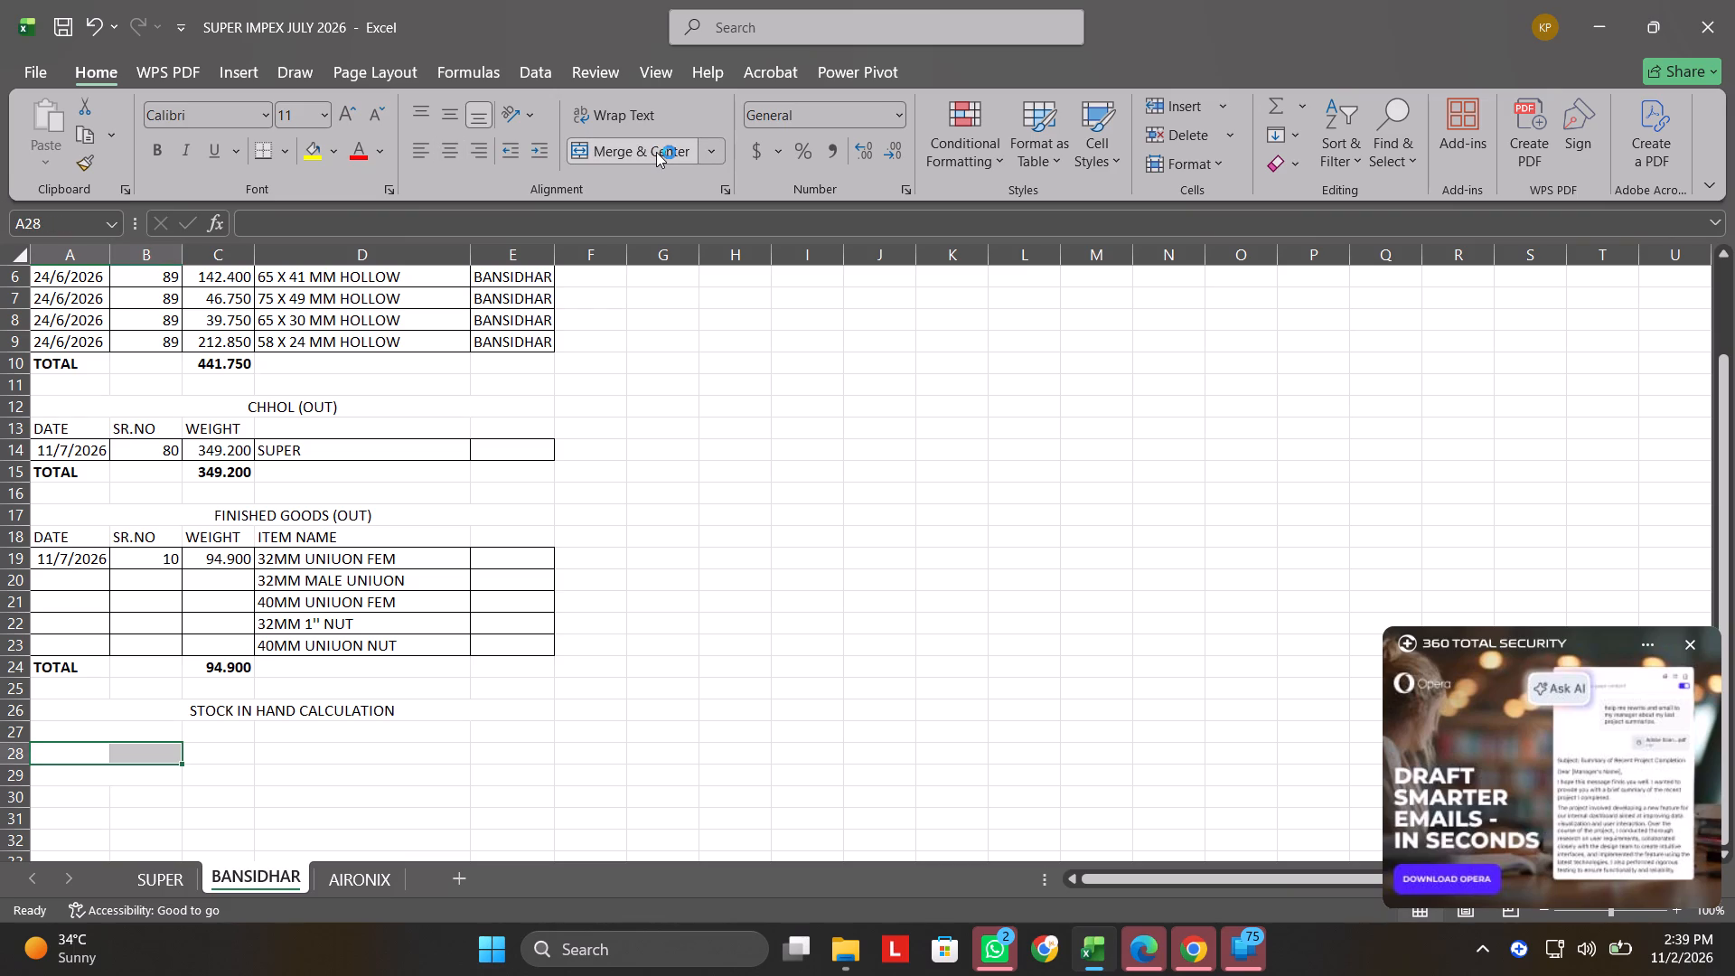
key("Down")
key("Down")
key("shift+Right")
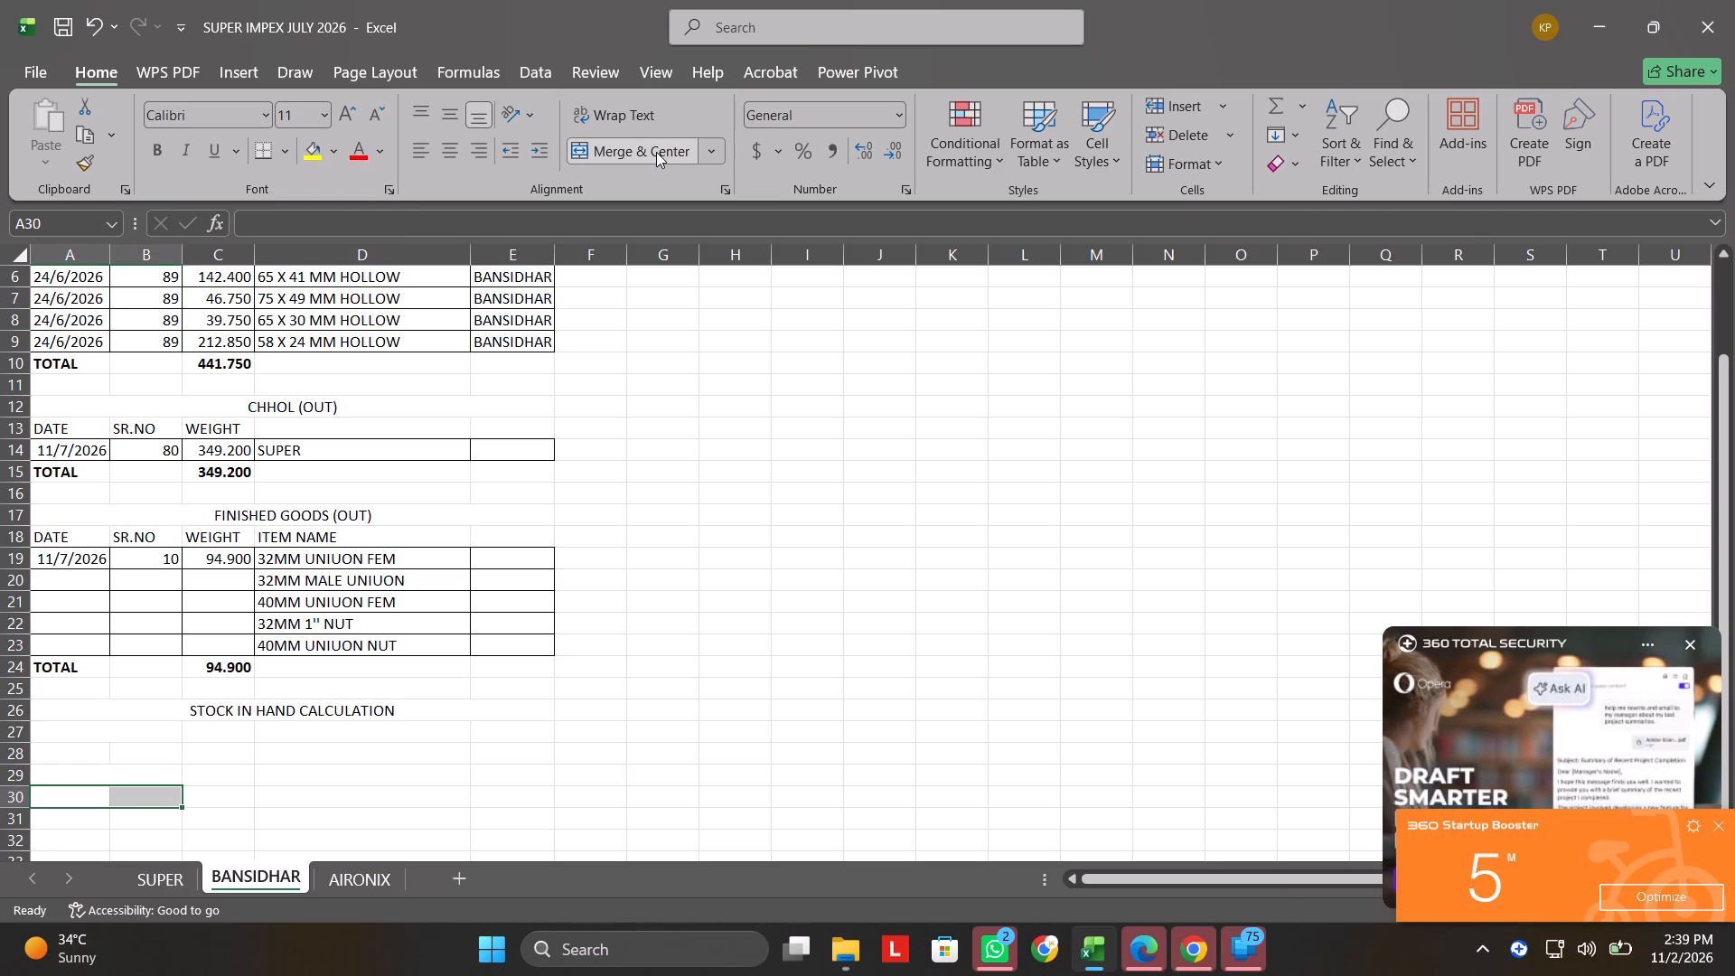
left_click(656, 152)
key("Up")
key("Up")
key("shift+Right")
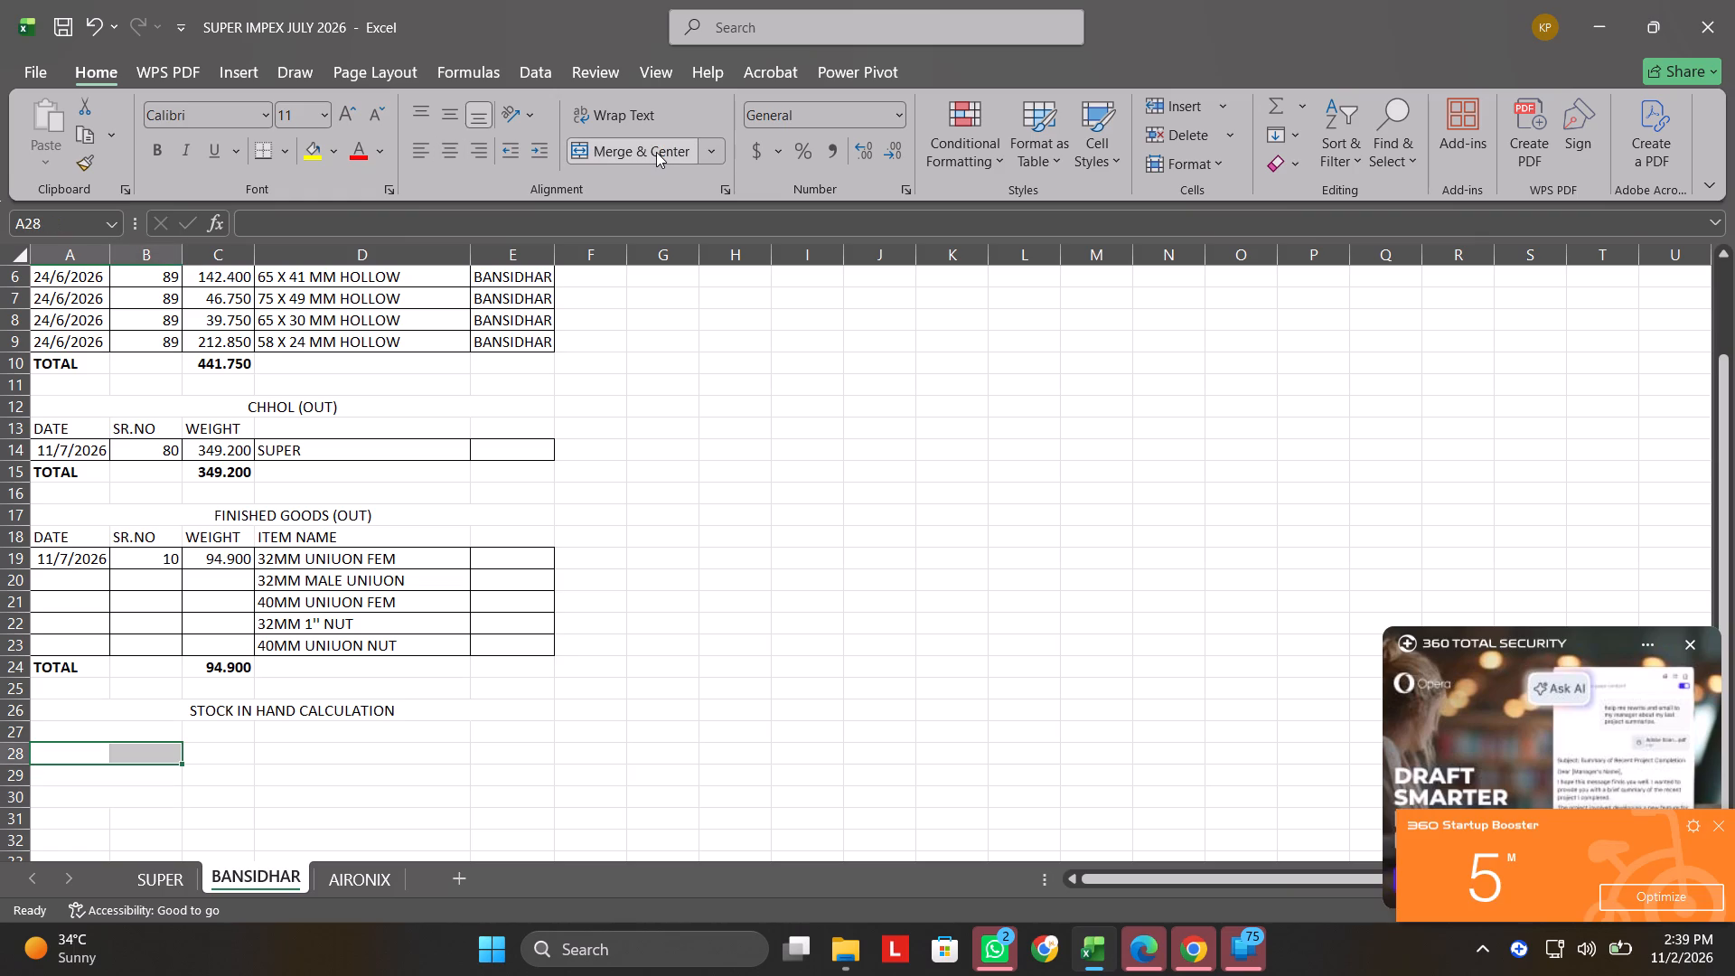
double_click(671, 152)
double_click(725, 587)
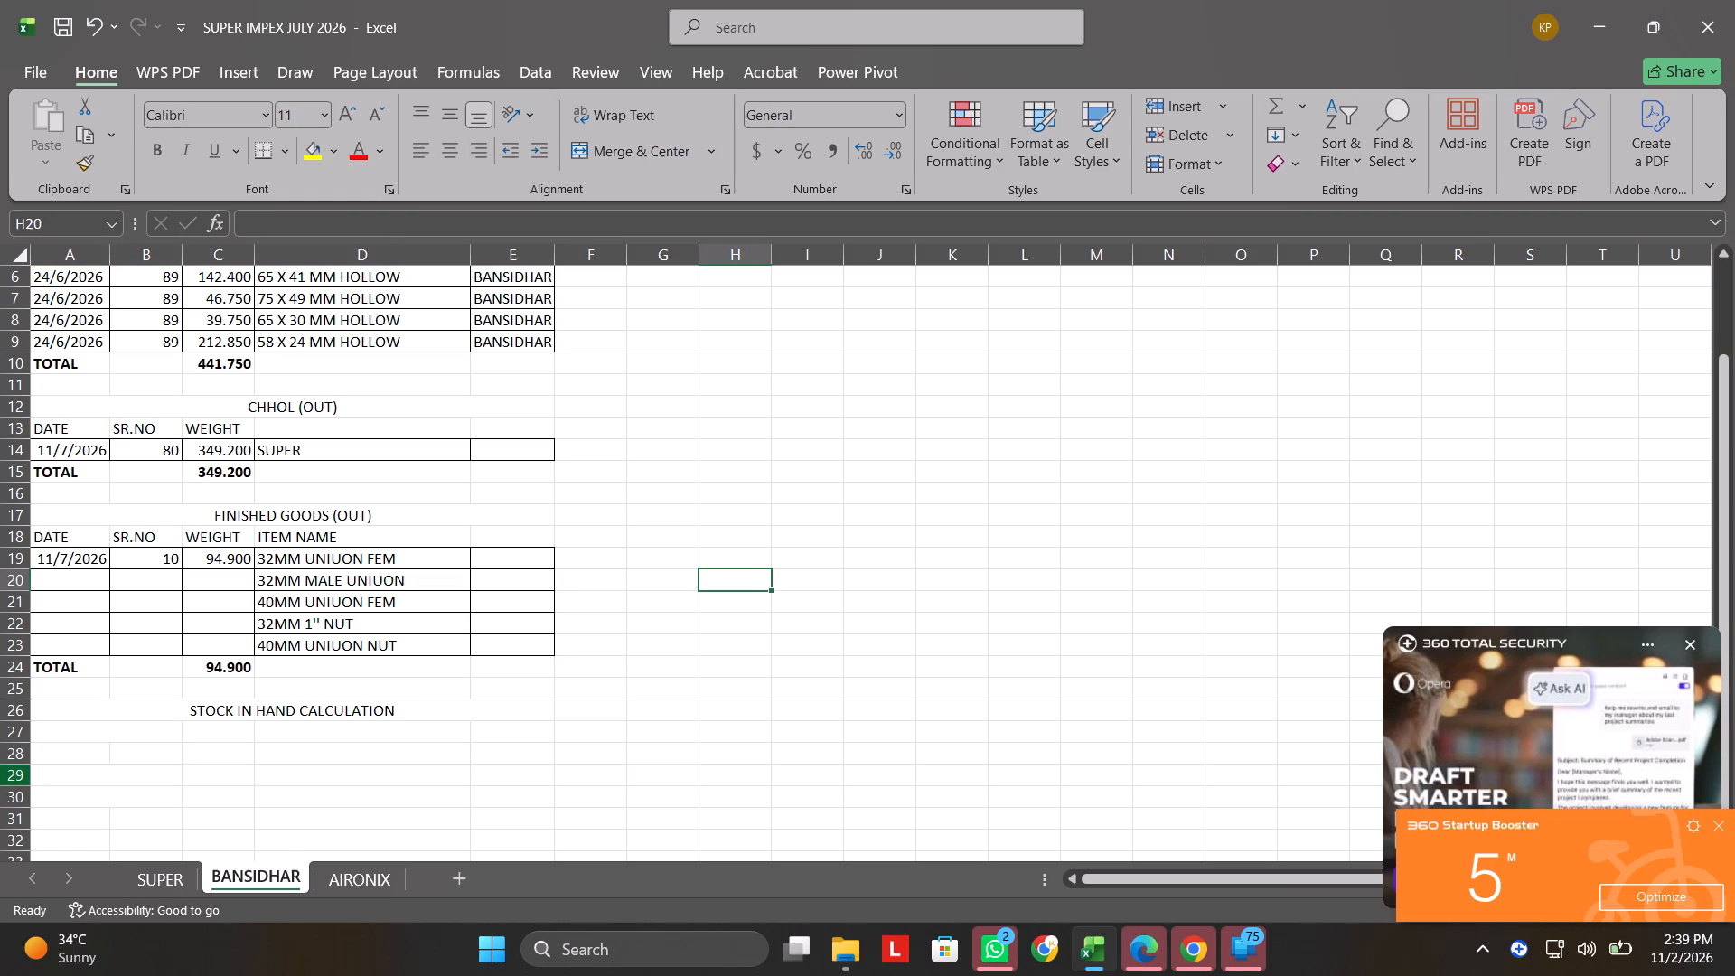
left_click_drag(70, 753, 135, 752)
left_click(614, 140)
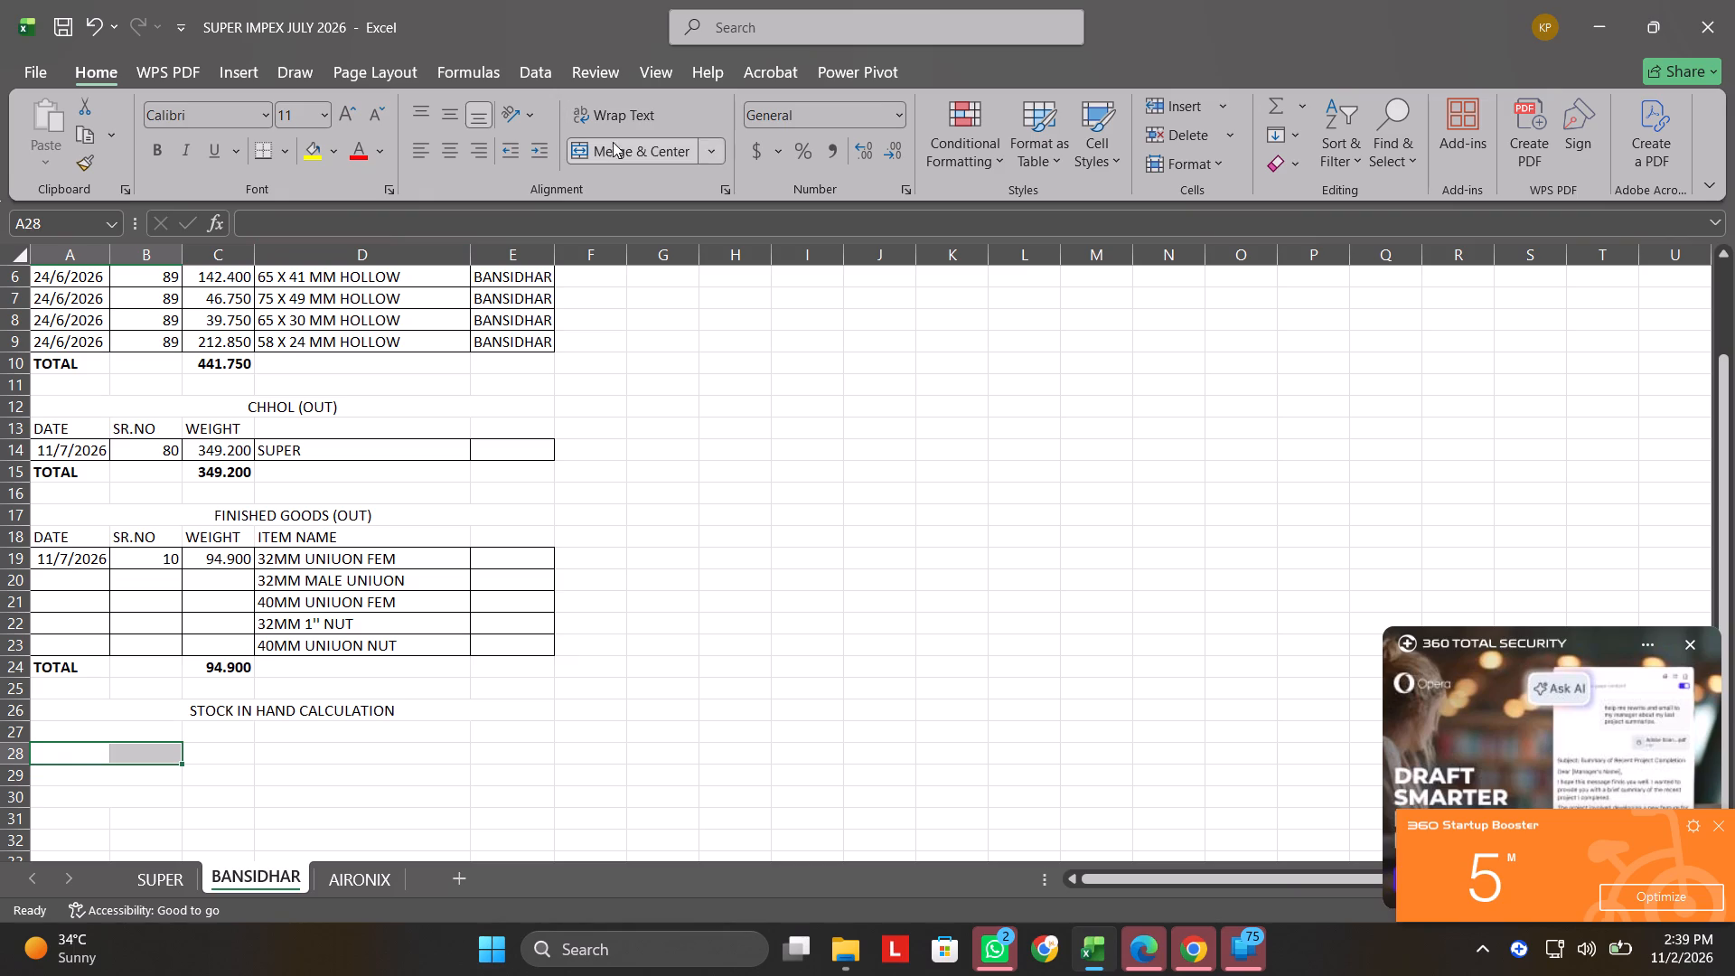
Enter the row labels "WIRE (IN)", "CHHOL (OUT)" and "F.GOODS (OUT)" in A27 to A29.
left_click(75, 724)
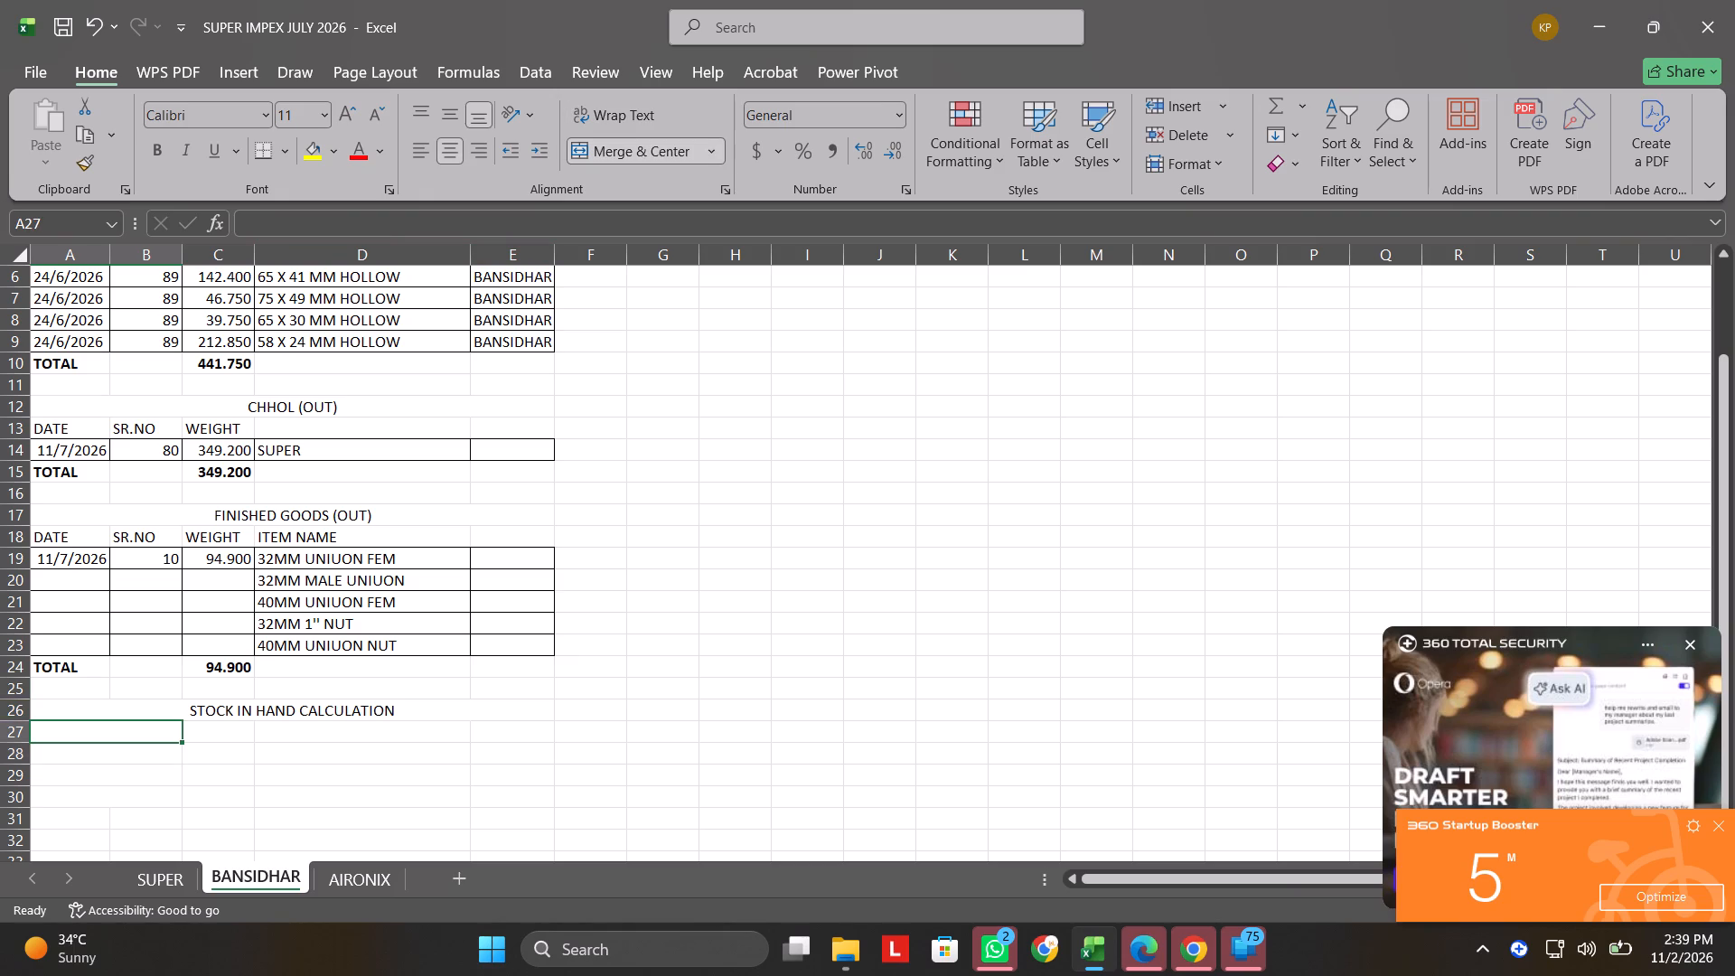
type("WIRE")
key("space")
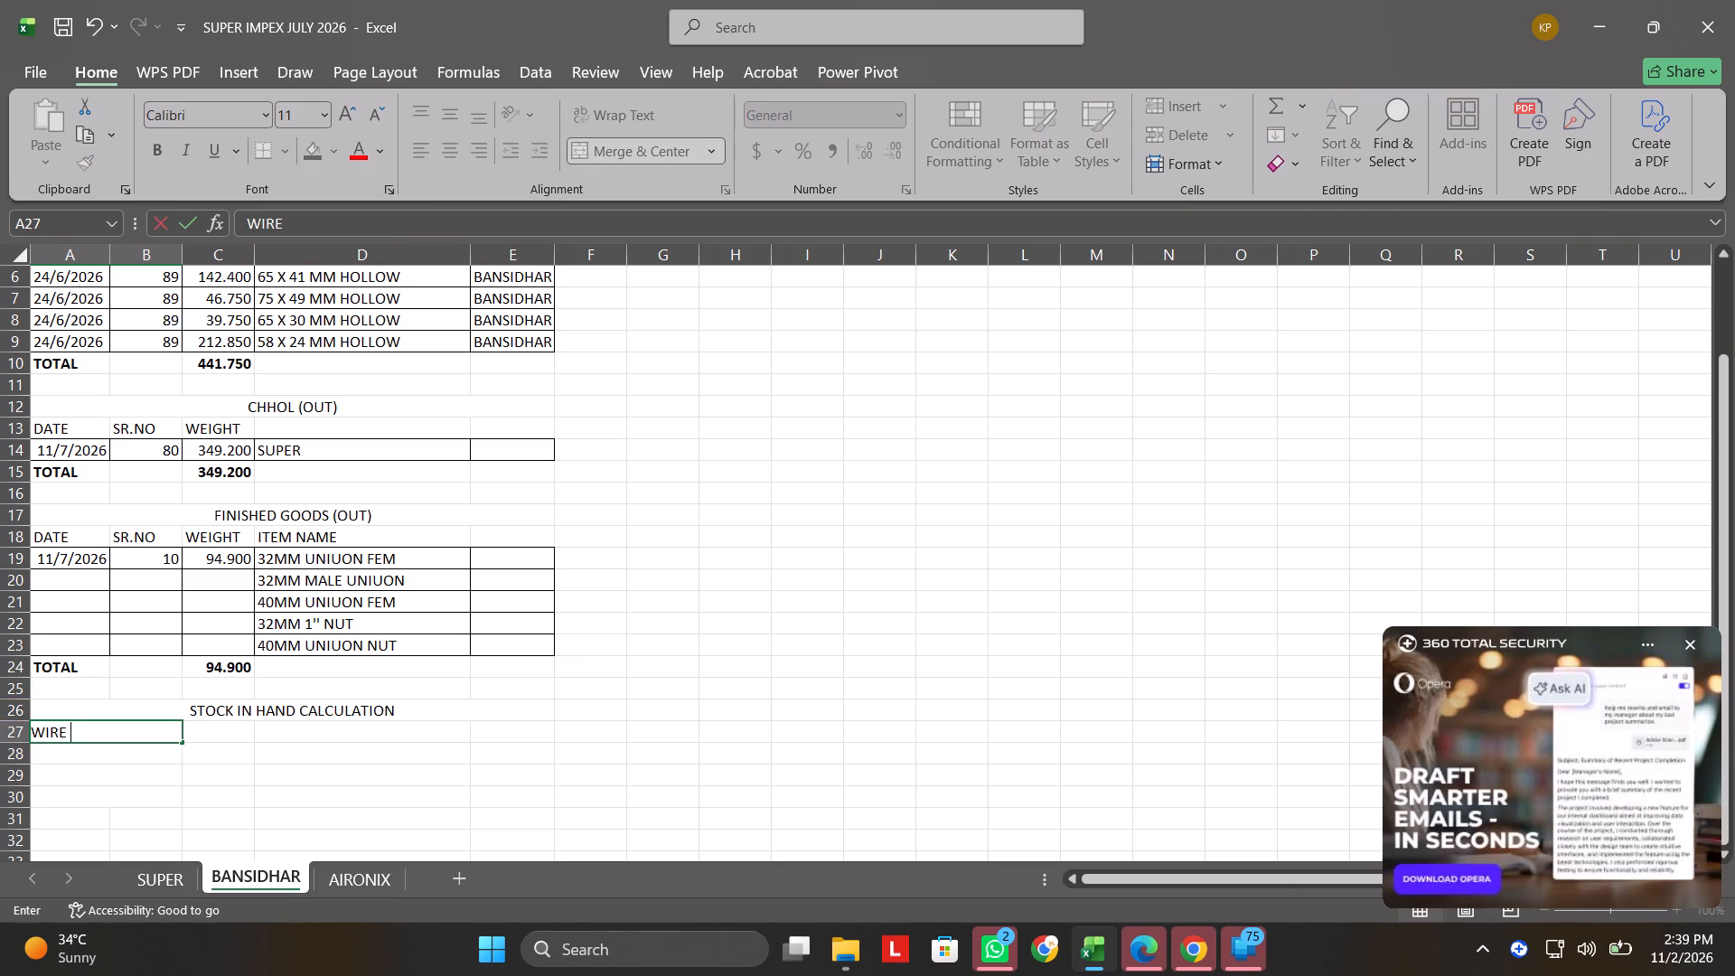
key("shift+parenleft")
type("IN")
key("shift+parenright")
key("Down")
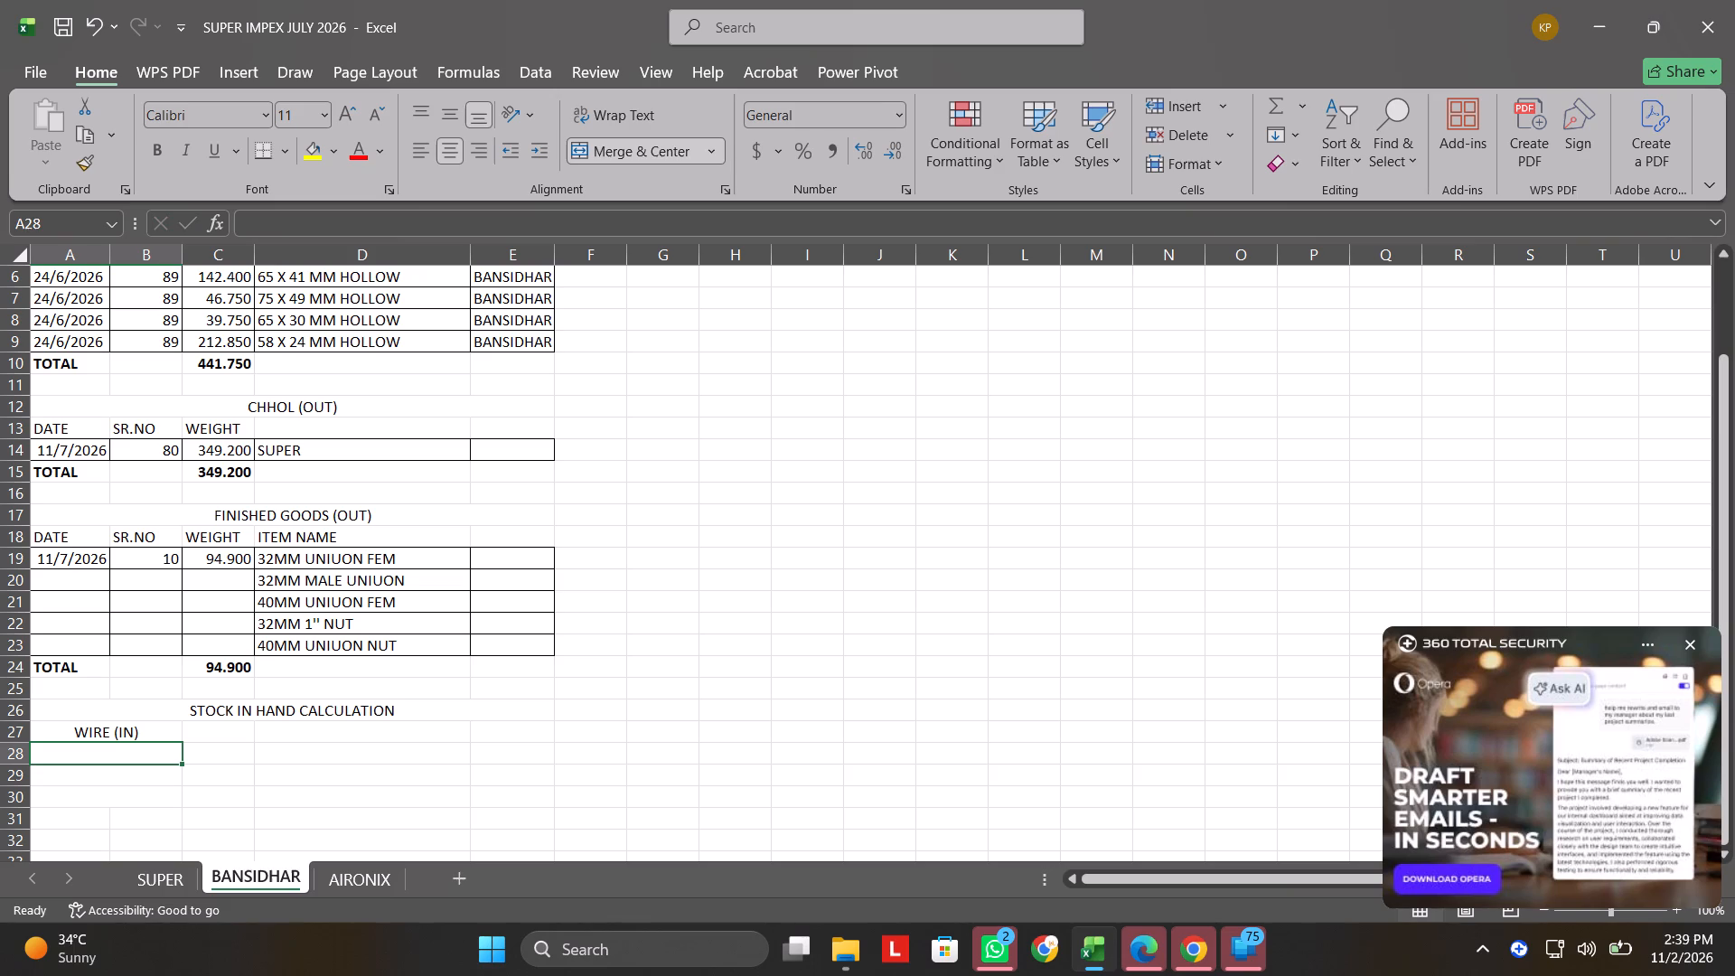
type("CHHOL")
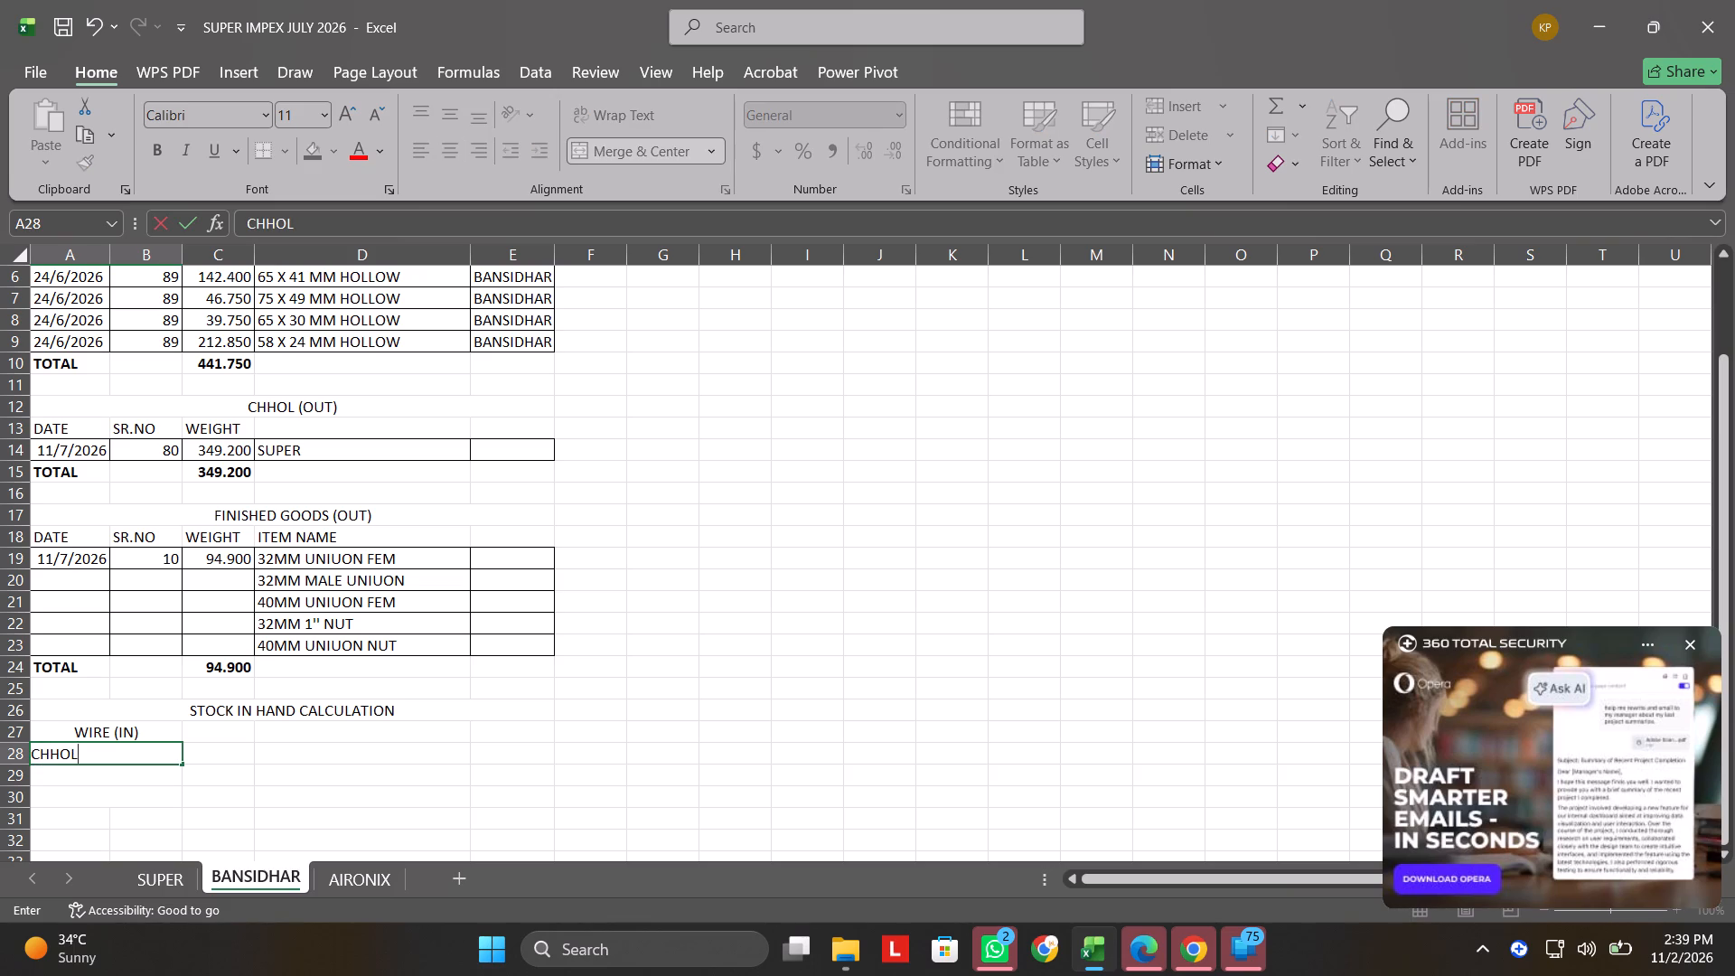
key("space")
type("(OUT")
key("shift+parenright")
key("Down")
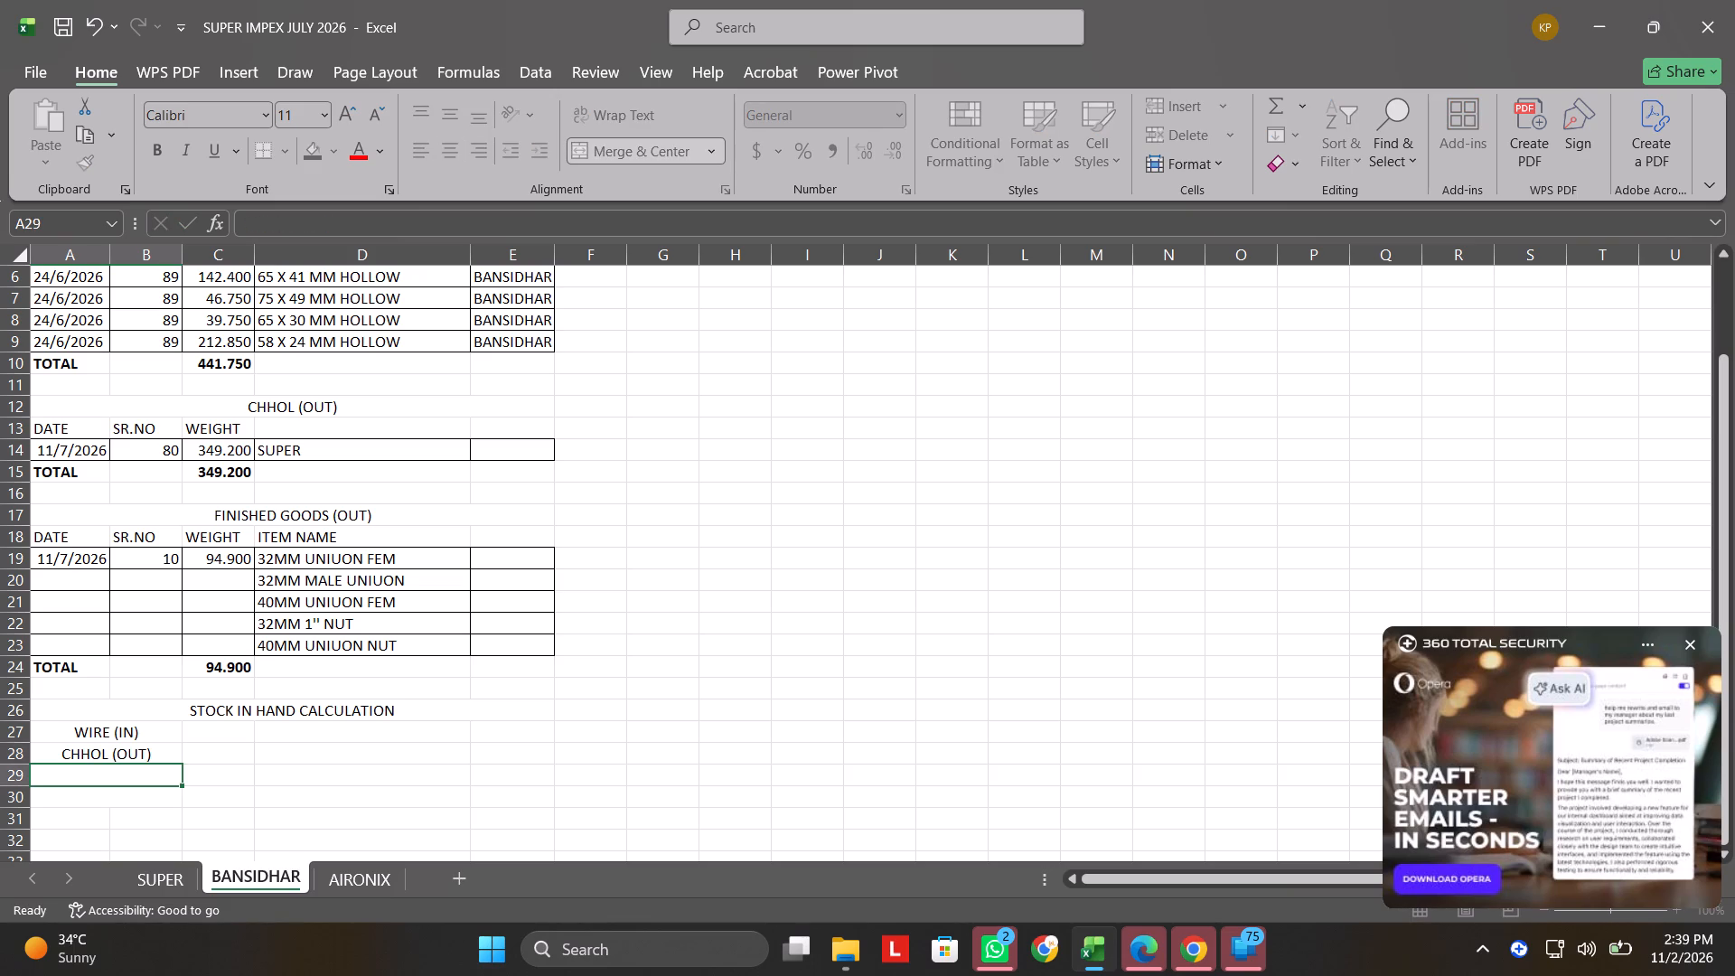
key("f")
type(".GOODS")
key("space")
type("(OUT")
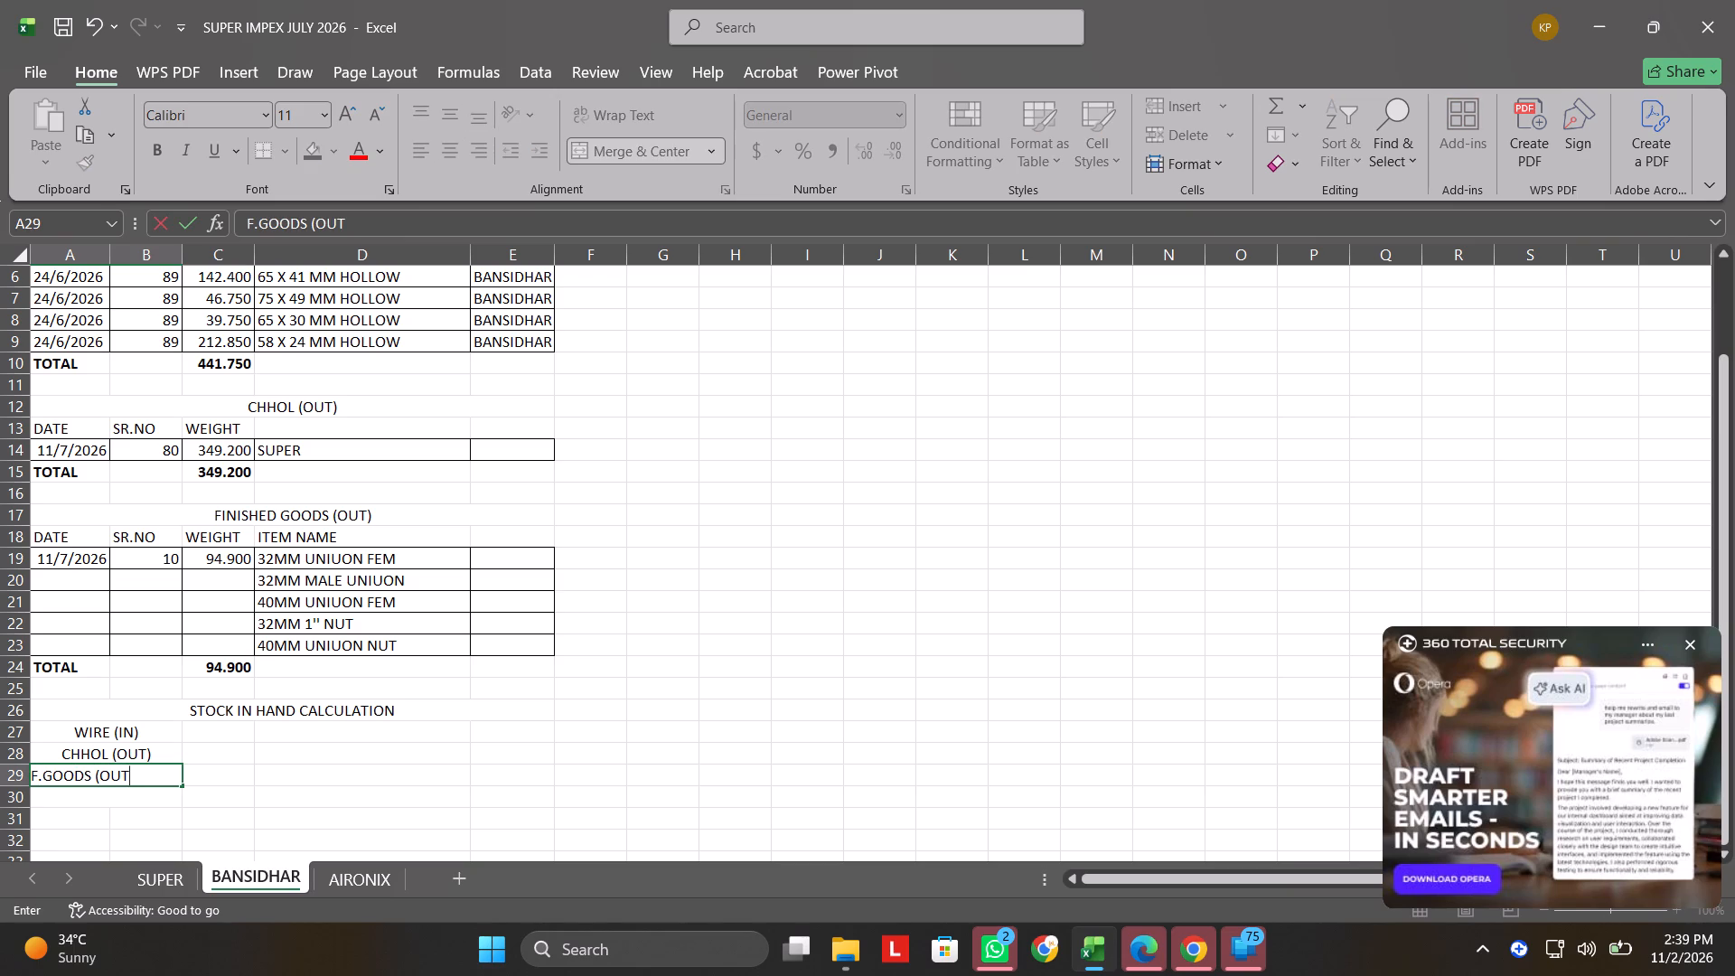
key("shift+parenright")
key("Down")
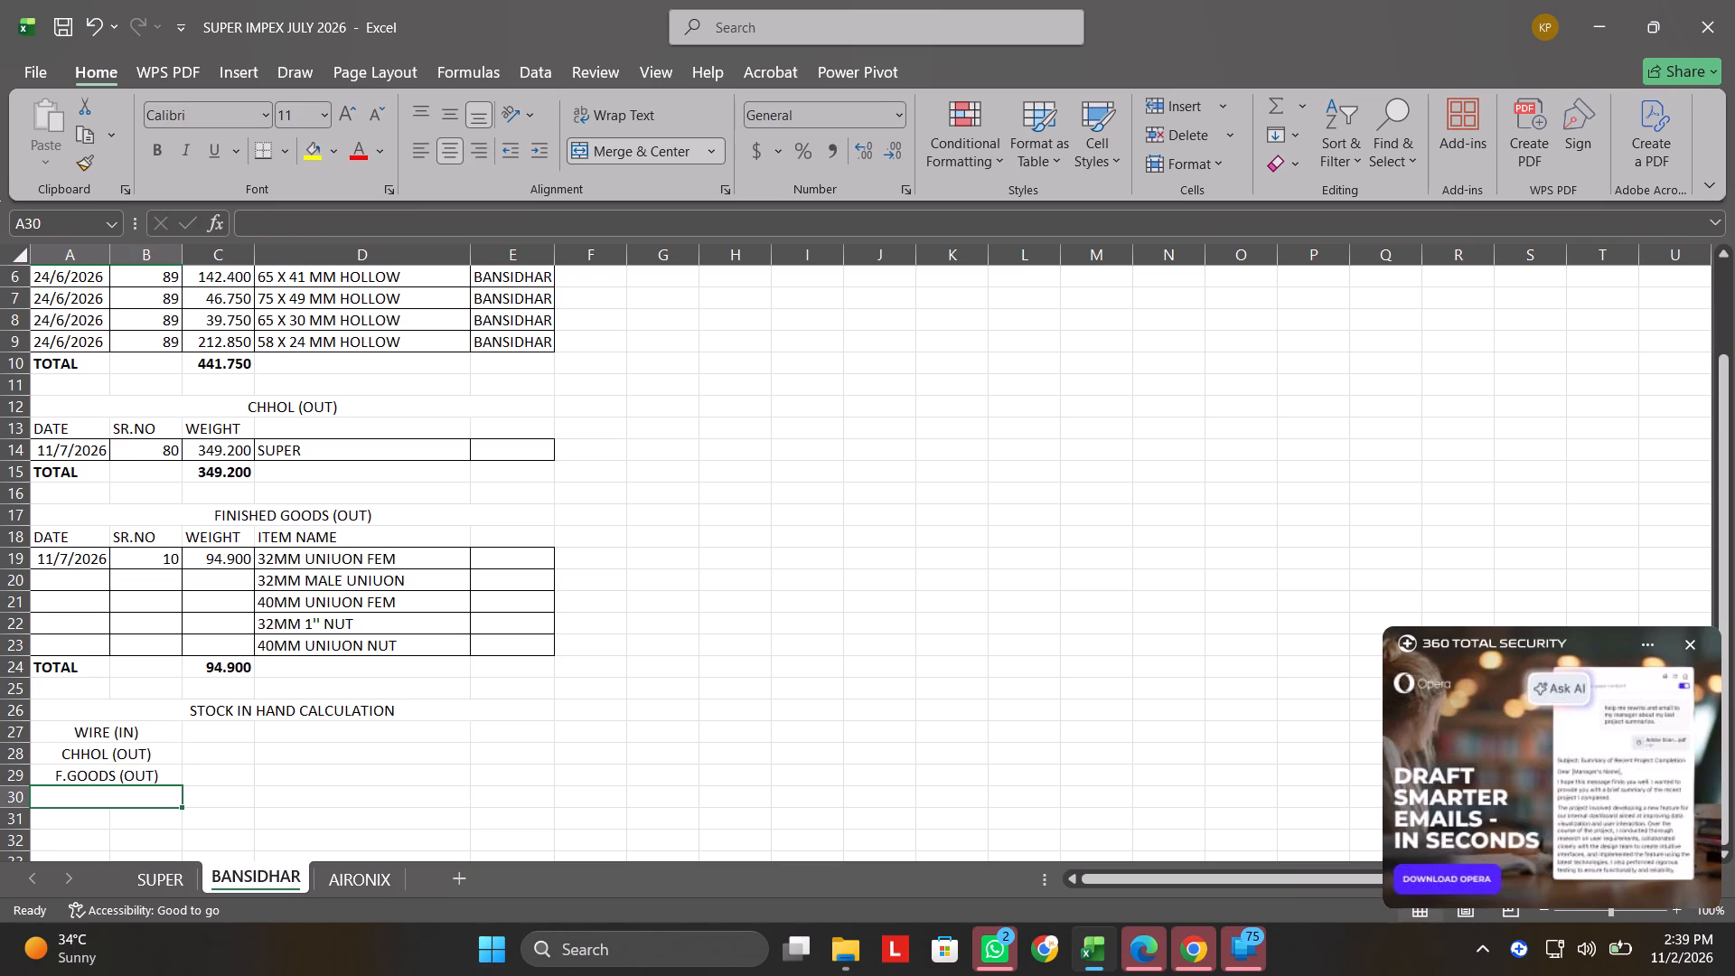
Enter the label "STOCK" in A30, removing the autocompleted words after it.
type("ST")
type("OCK")
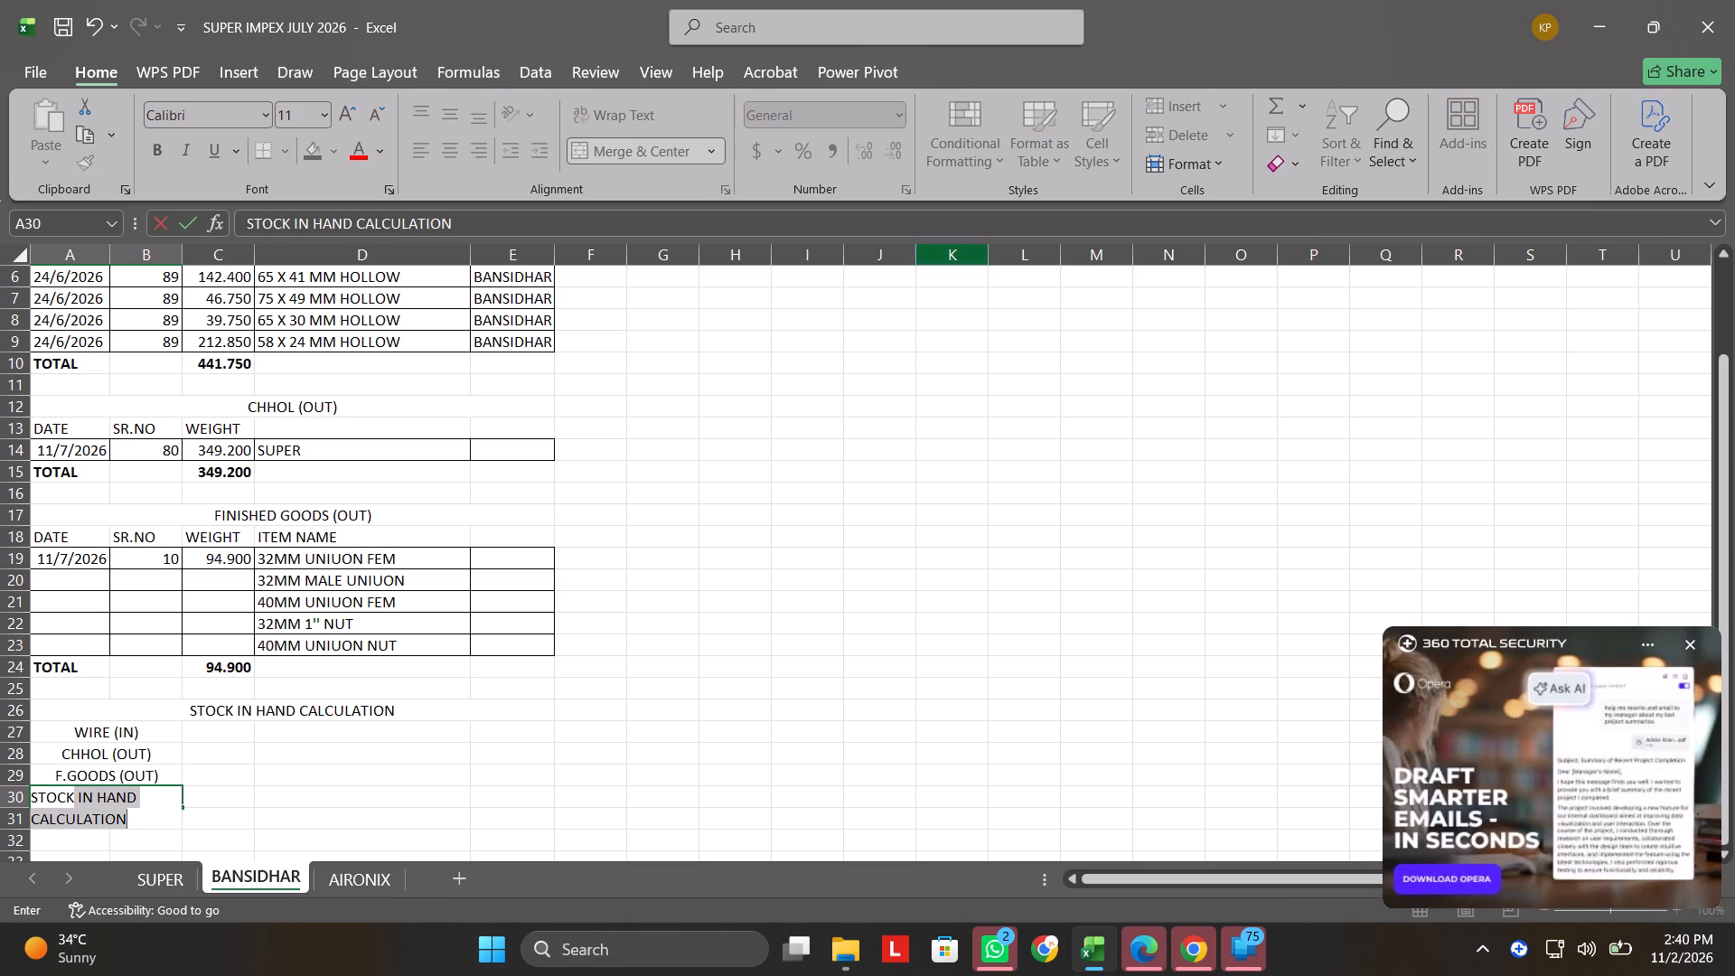
left_click(883, 212)
key("BackSpace")
key("BackSpace")
key("BackSpace")
key("BackSpace")
key("BackSpace")
key("BackSpace")
key("BackSpace")
key("BackSpace")
key("BackSpace")
key("BackSpace")
key("BackSpace")
key("BackSpace")
key("BackSpace")
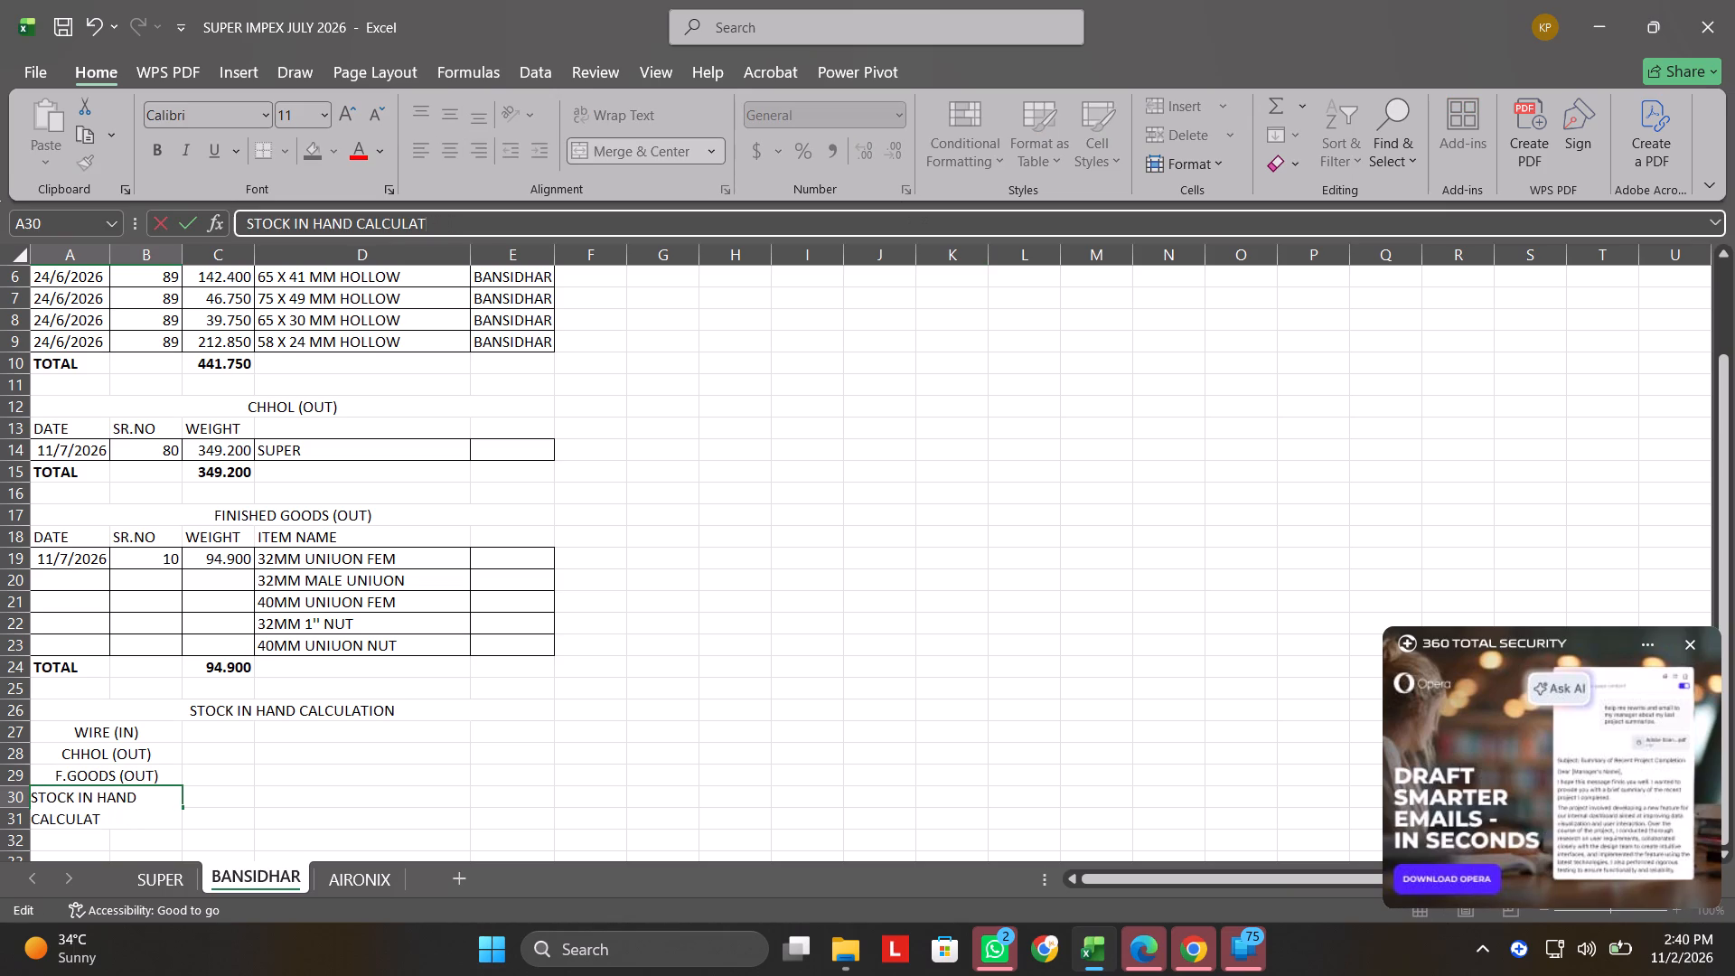
key("BackSpace")
key("BackSpace")
key("BackSpace")
key("BackSpace")
key("BackSpace")
key("BackSpace")
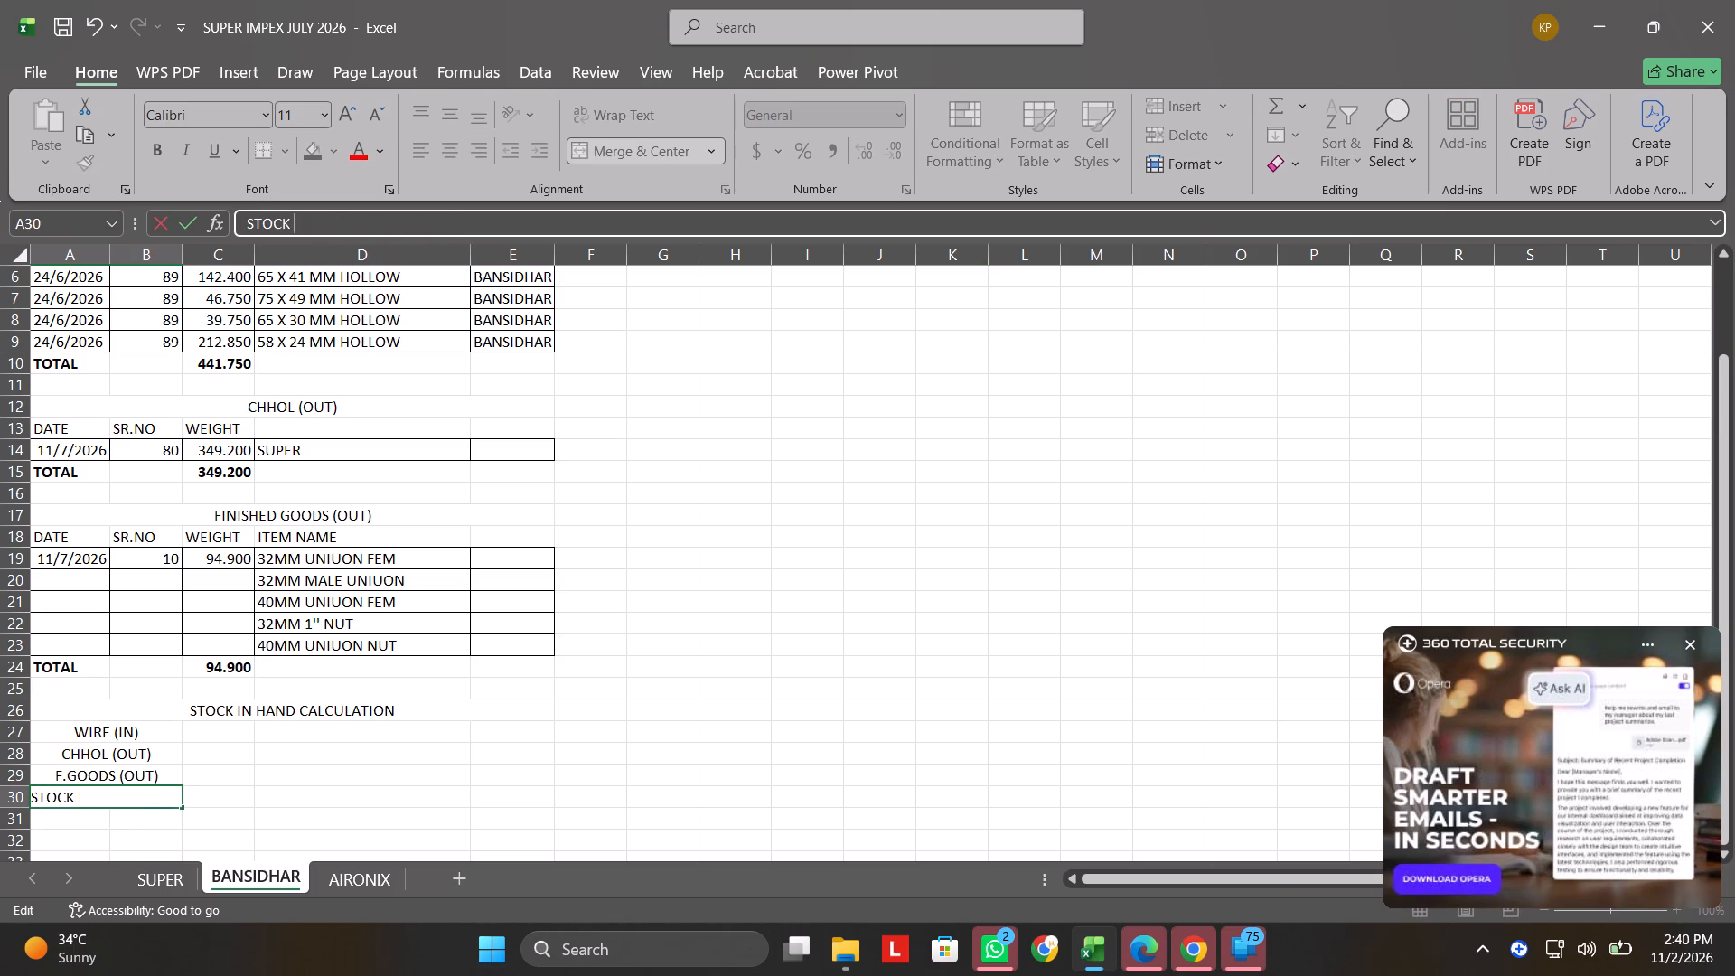
key("Return")
Enter the out weights beside their labels: 94.9 for F.GOODS in C29 and 349.2 for CHHOL in C28.
key("Up")
key("Up")
key("Right")
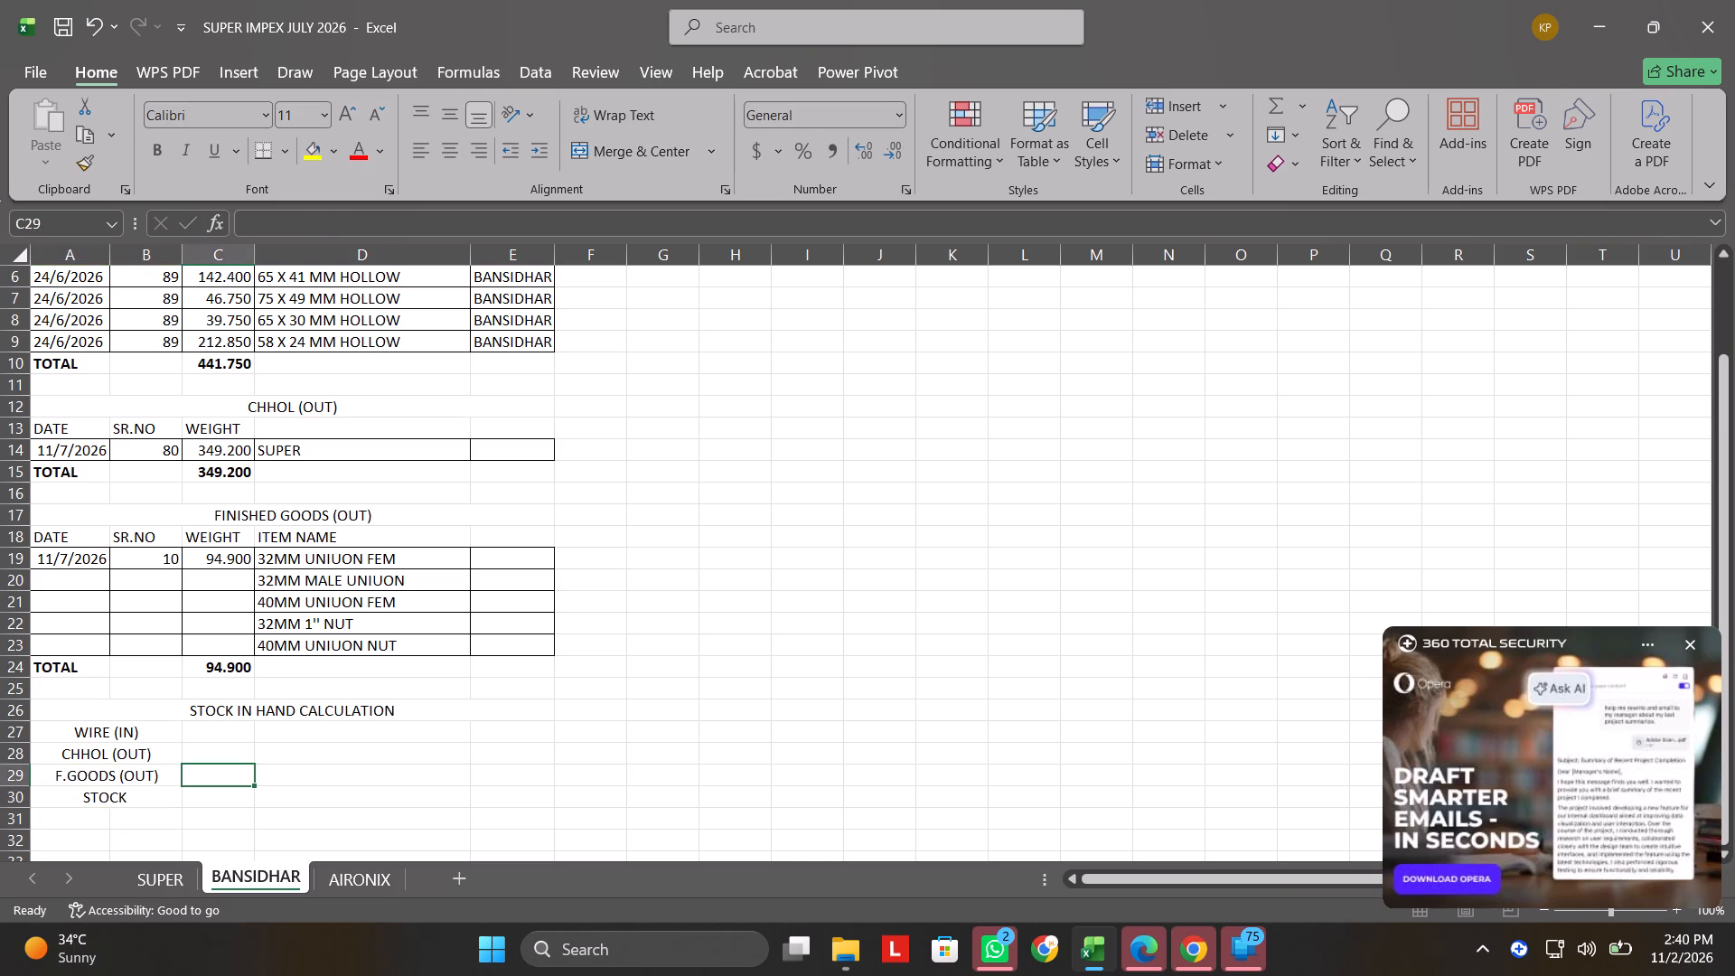
type("94.9")
key("Up")
type("349.2")
key("Down")
Add a formula in D29 that sums the two out weights, C29 plus C28.
key("Right")
key("minus")
key("BackSpace")
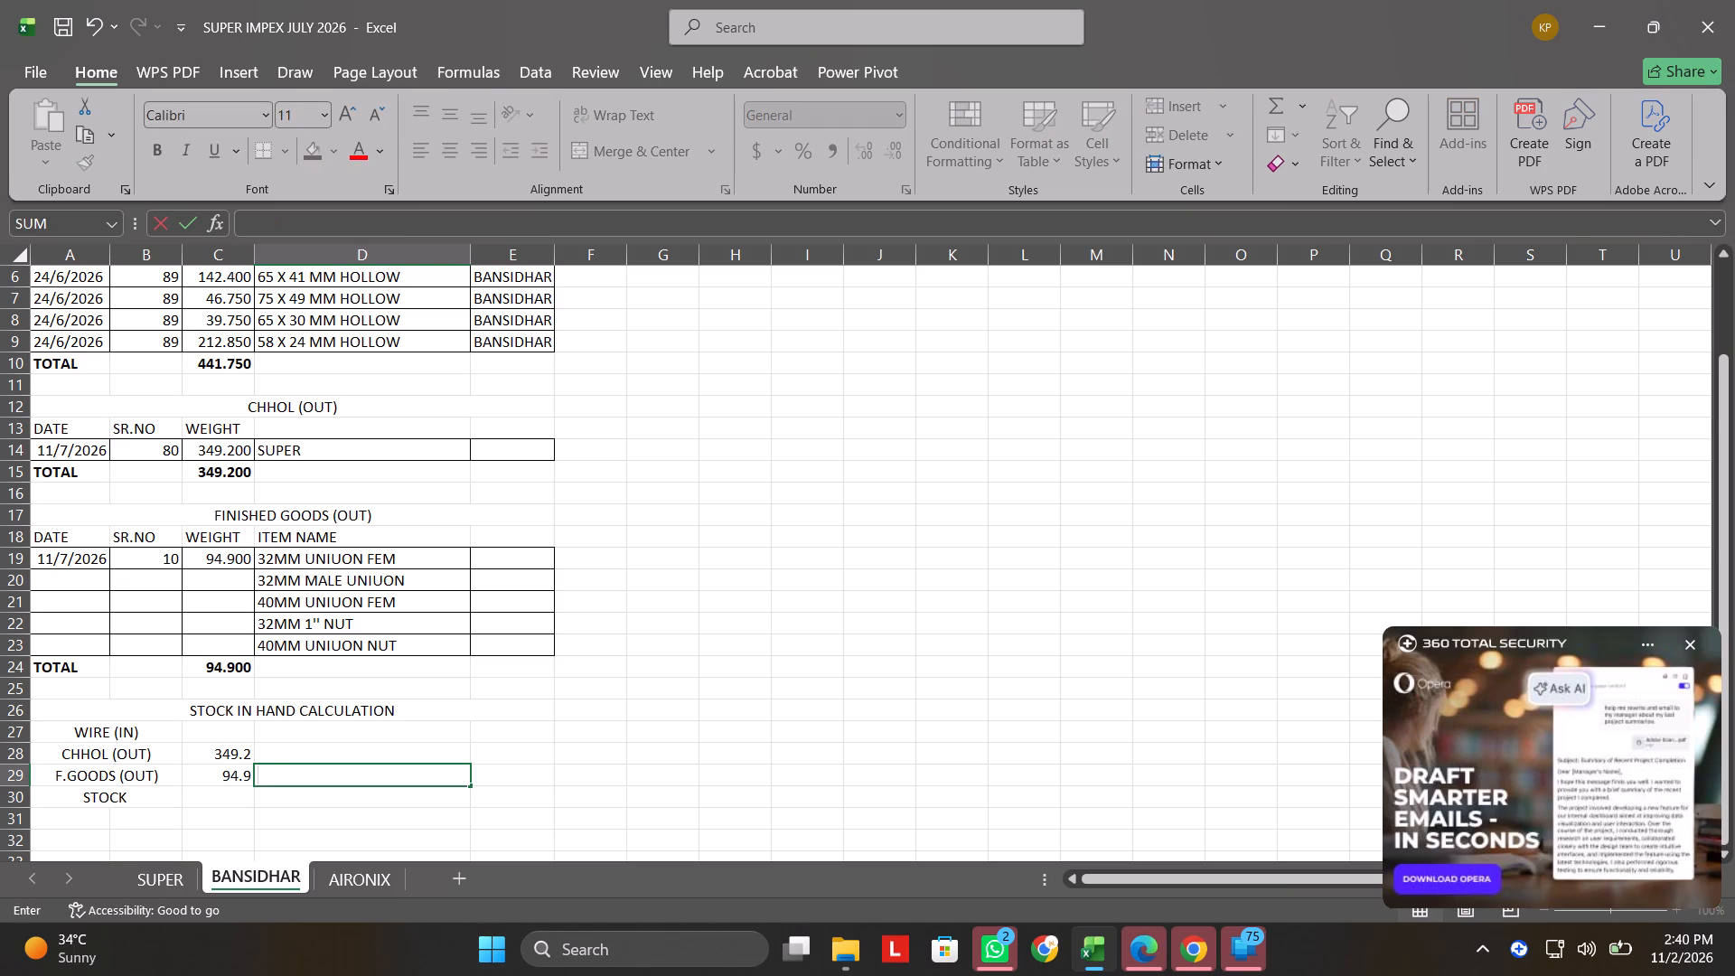
key("equal")
key("Left")
key("plus")
key("Up")
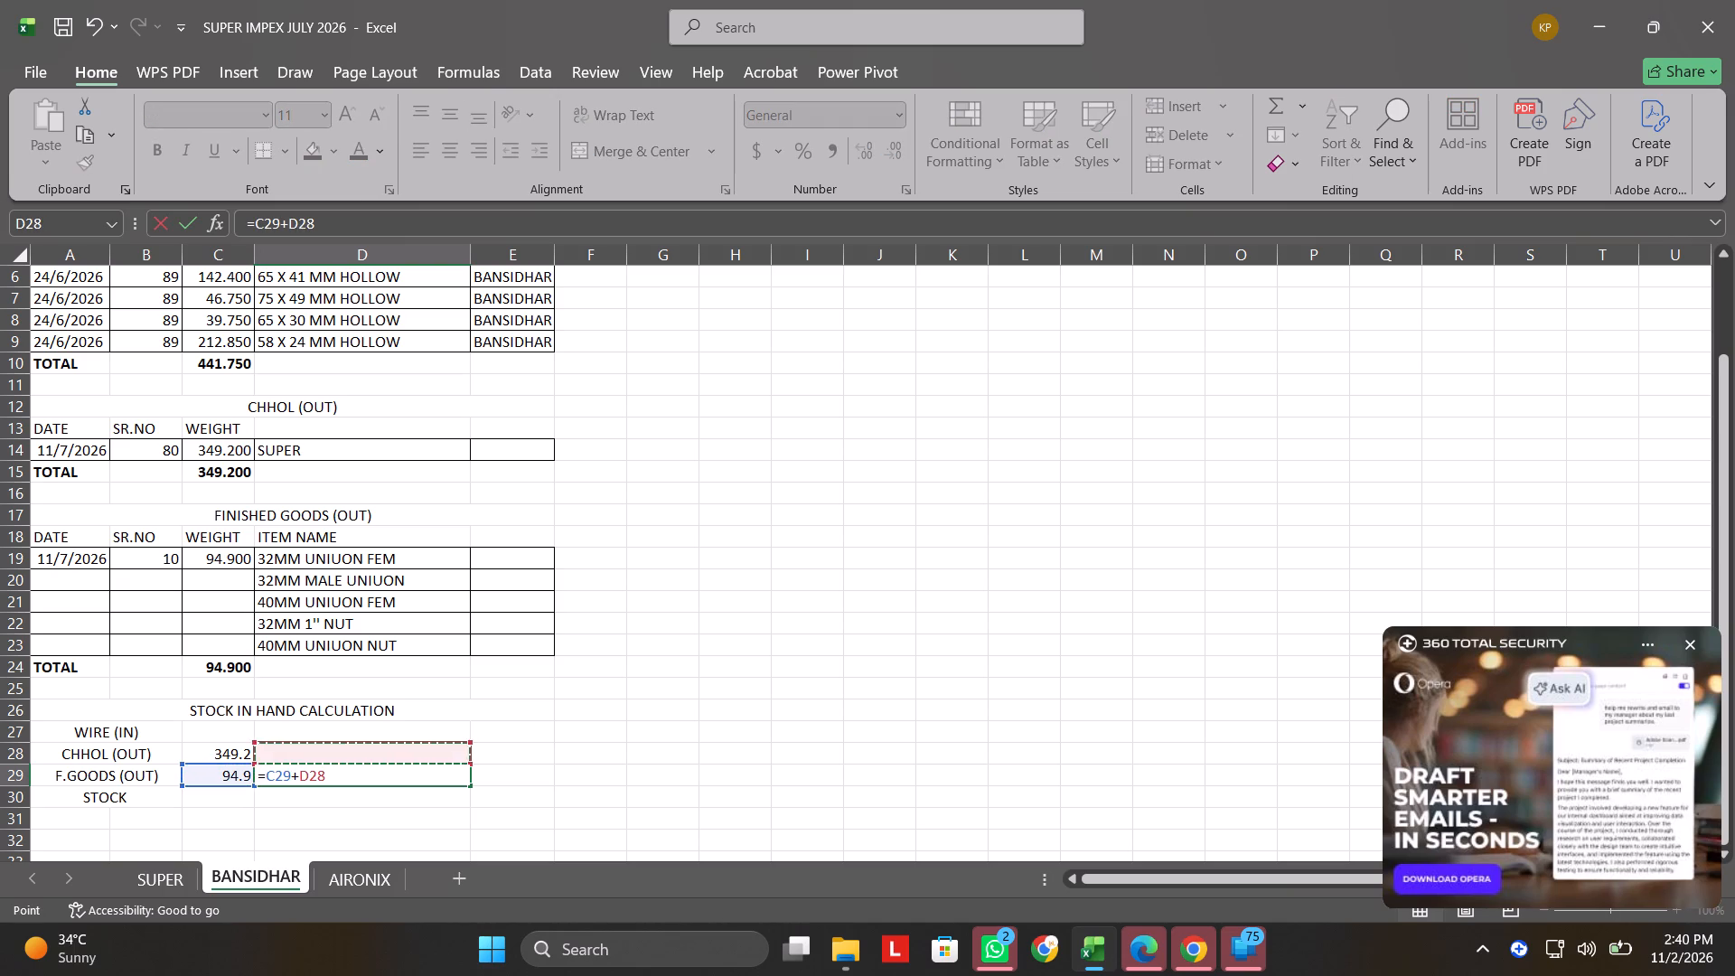
key("Left")
key("Return")
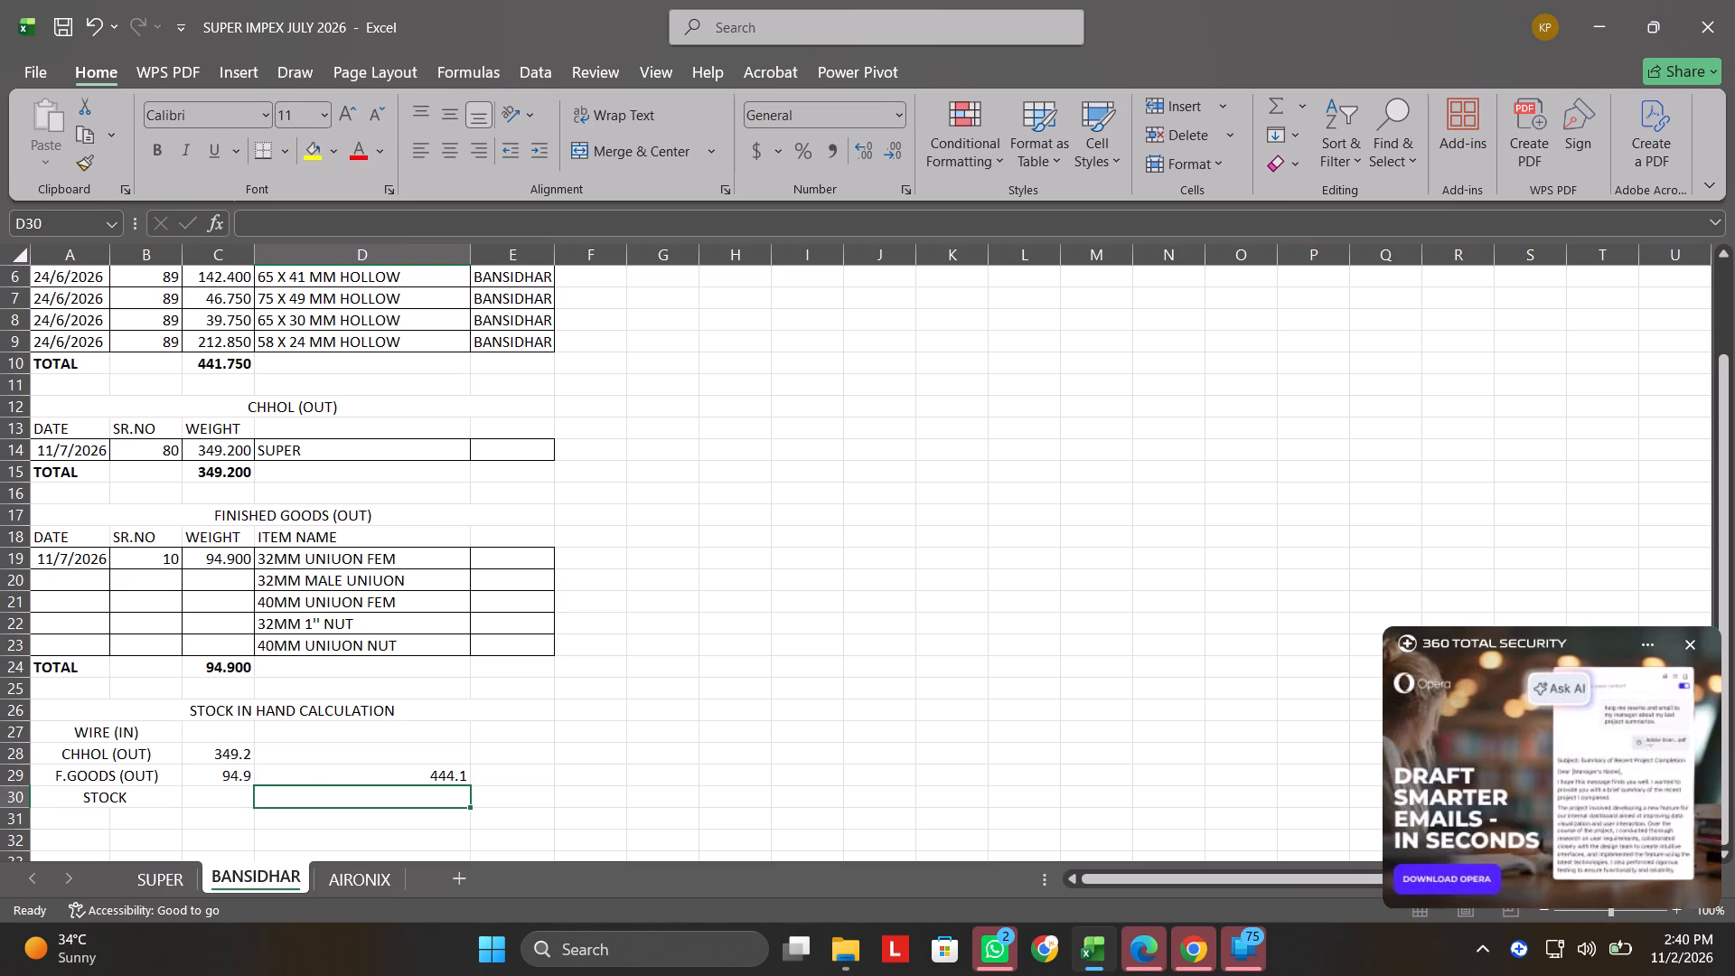
Enter the WIRE (IN) weight 441.75 in D27 of the stock in hand calculation.
key("Up")
key("Up")
key("Up")
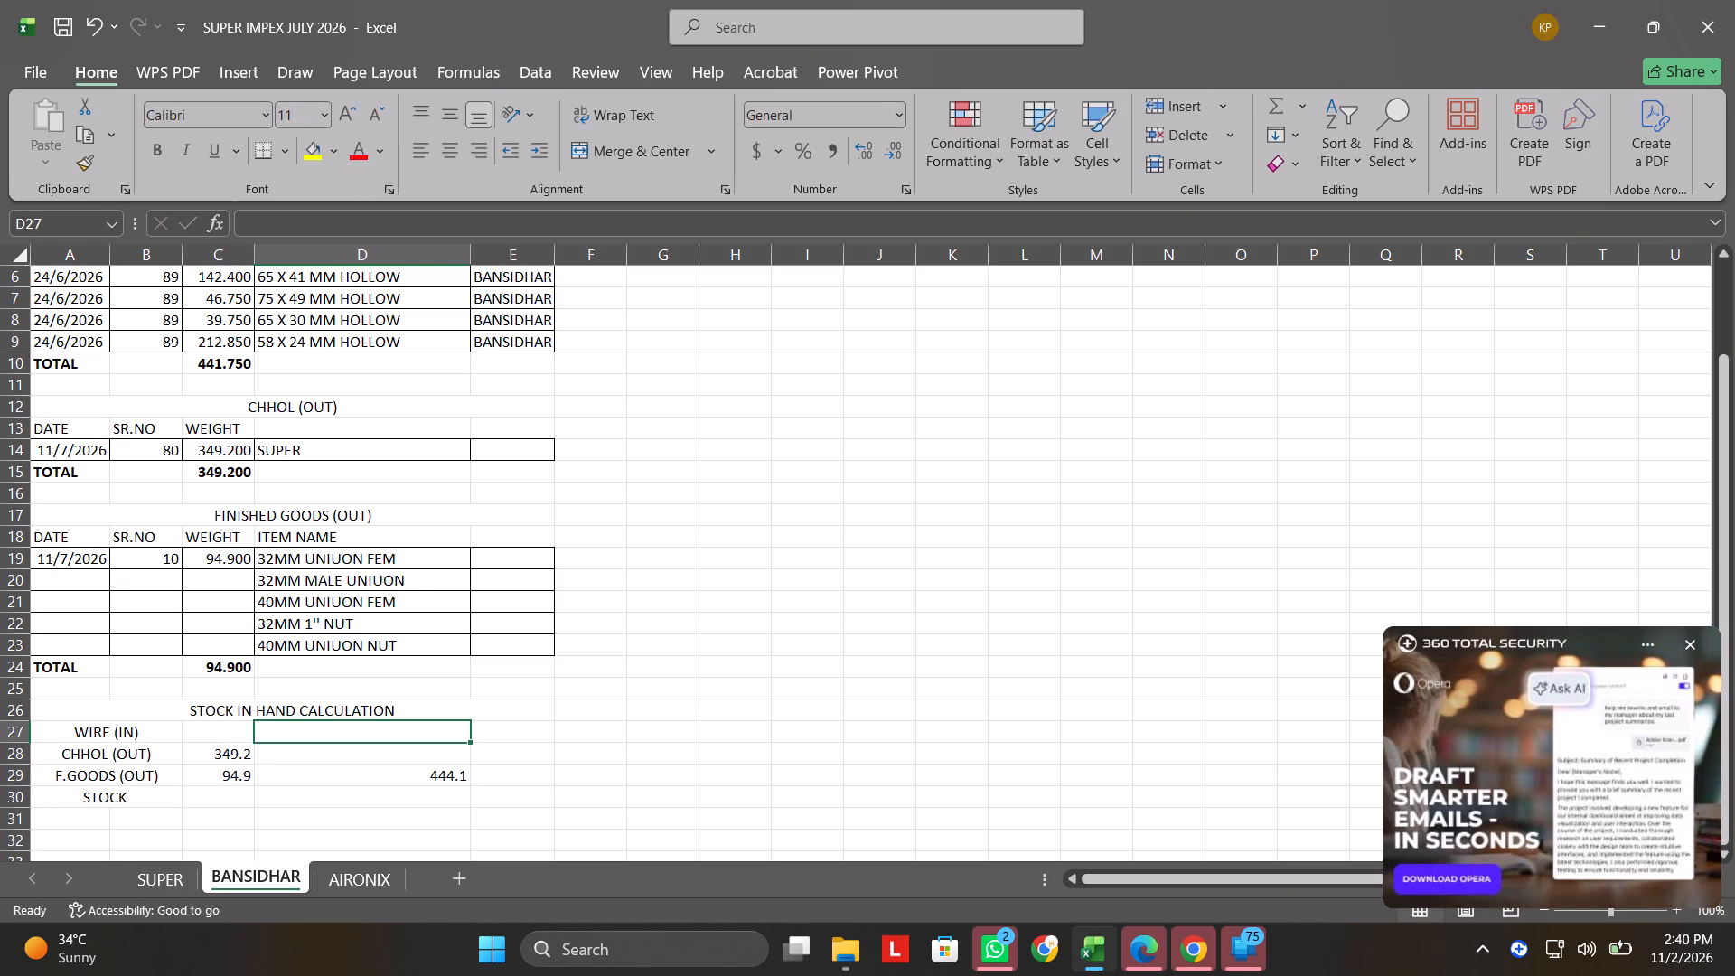
type("441.")
type("75")
key("Down")
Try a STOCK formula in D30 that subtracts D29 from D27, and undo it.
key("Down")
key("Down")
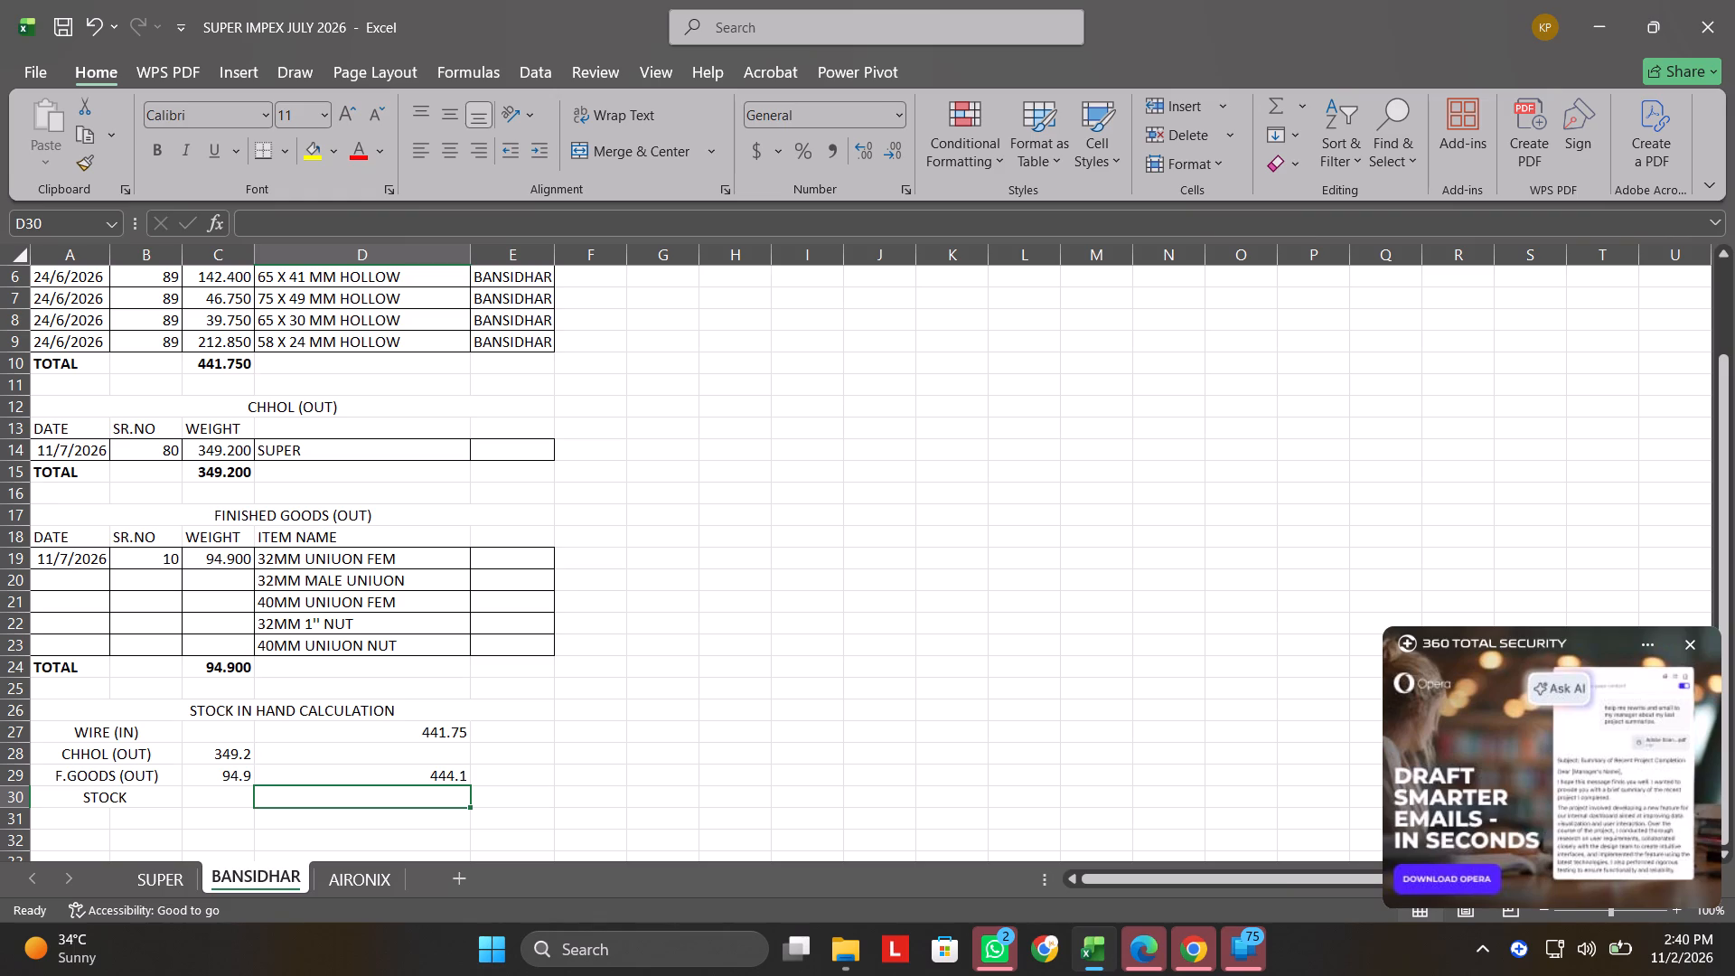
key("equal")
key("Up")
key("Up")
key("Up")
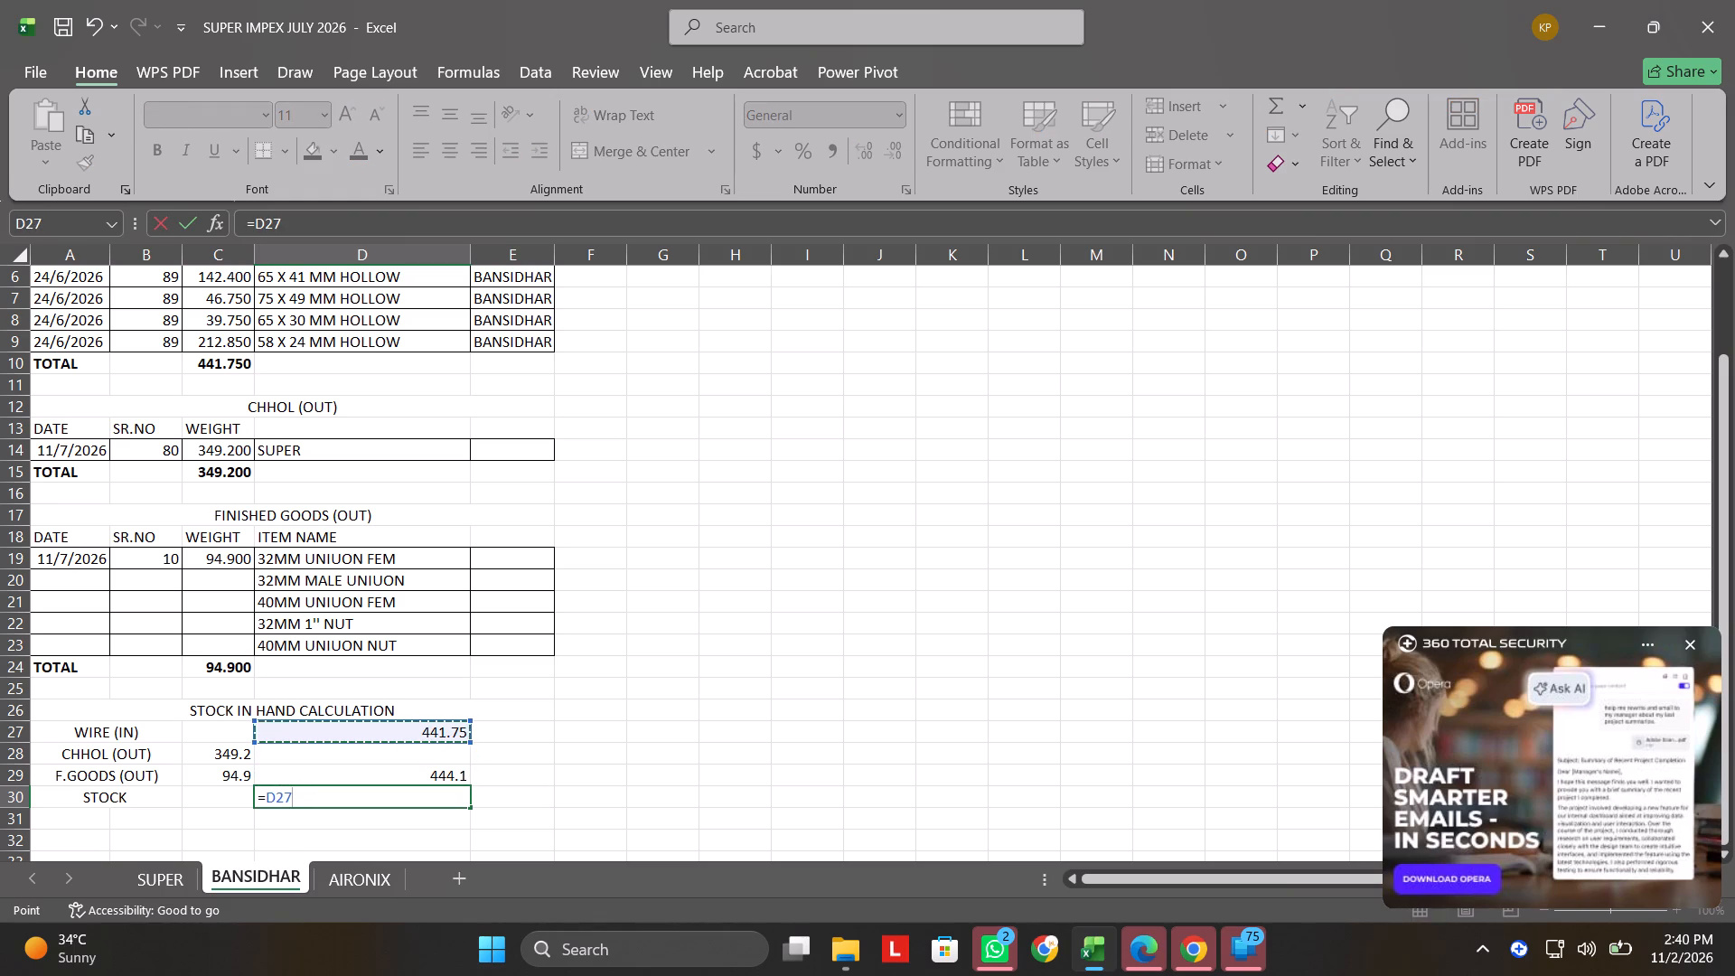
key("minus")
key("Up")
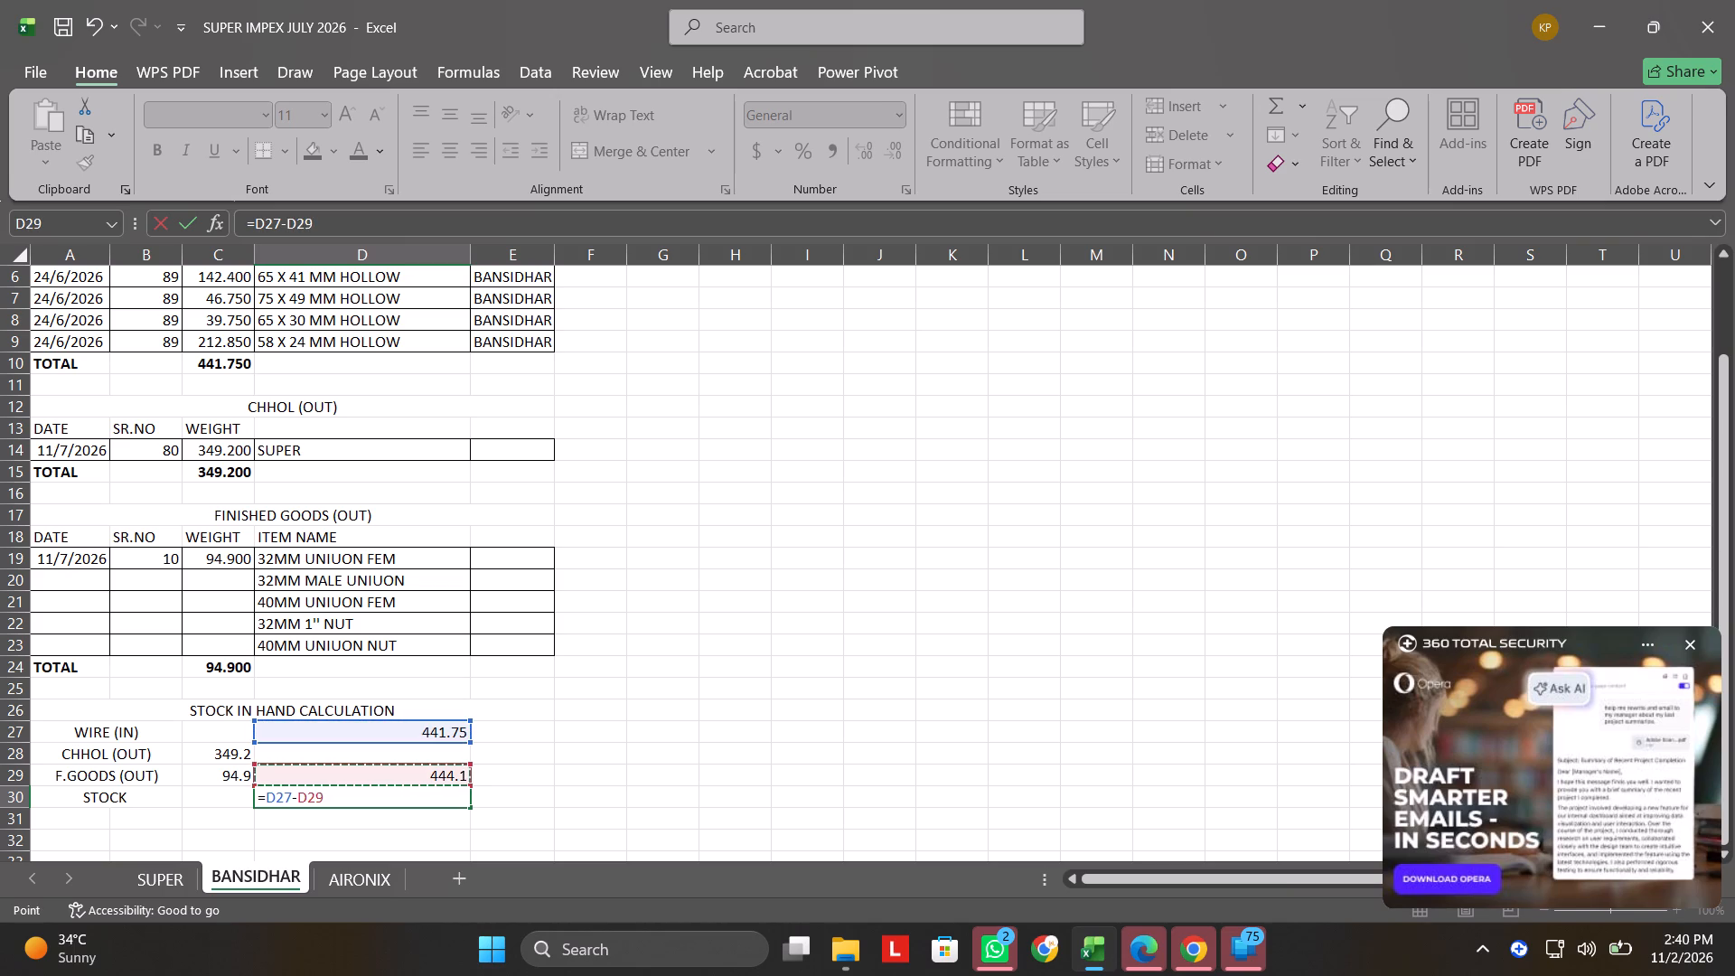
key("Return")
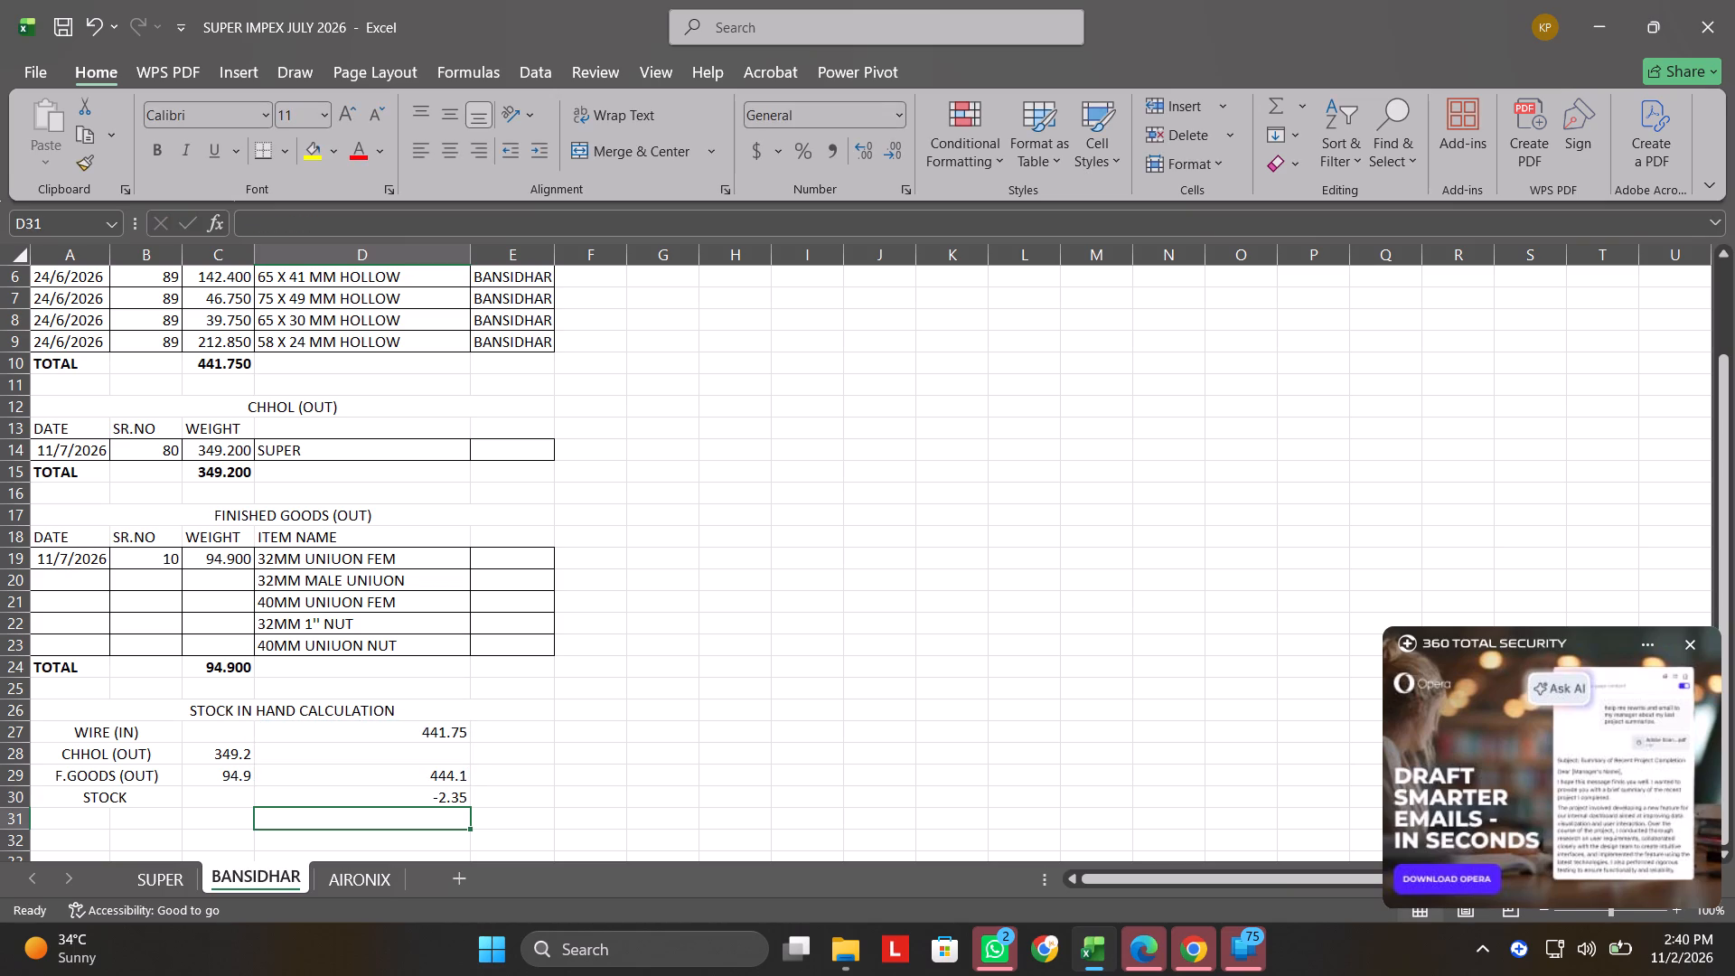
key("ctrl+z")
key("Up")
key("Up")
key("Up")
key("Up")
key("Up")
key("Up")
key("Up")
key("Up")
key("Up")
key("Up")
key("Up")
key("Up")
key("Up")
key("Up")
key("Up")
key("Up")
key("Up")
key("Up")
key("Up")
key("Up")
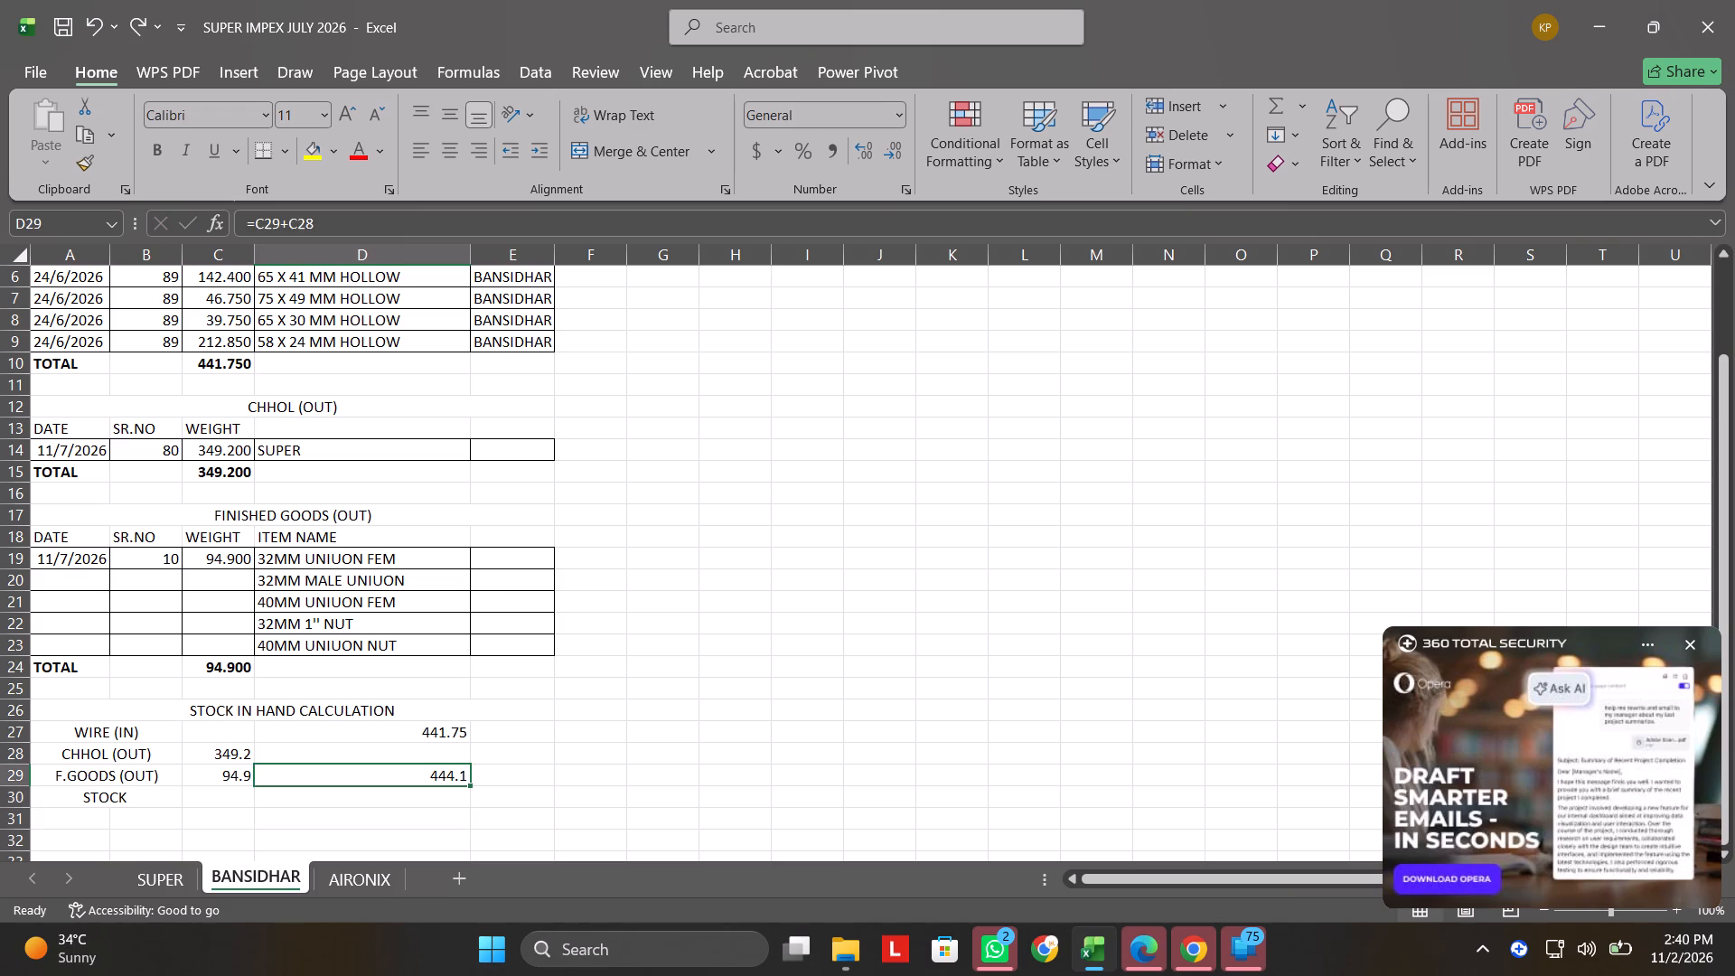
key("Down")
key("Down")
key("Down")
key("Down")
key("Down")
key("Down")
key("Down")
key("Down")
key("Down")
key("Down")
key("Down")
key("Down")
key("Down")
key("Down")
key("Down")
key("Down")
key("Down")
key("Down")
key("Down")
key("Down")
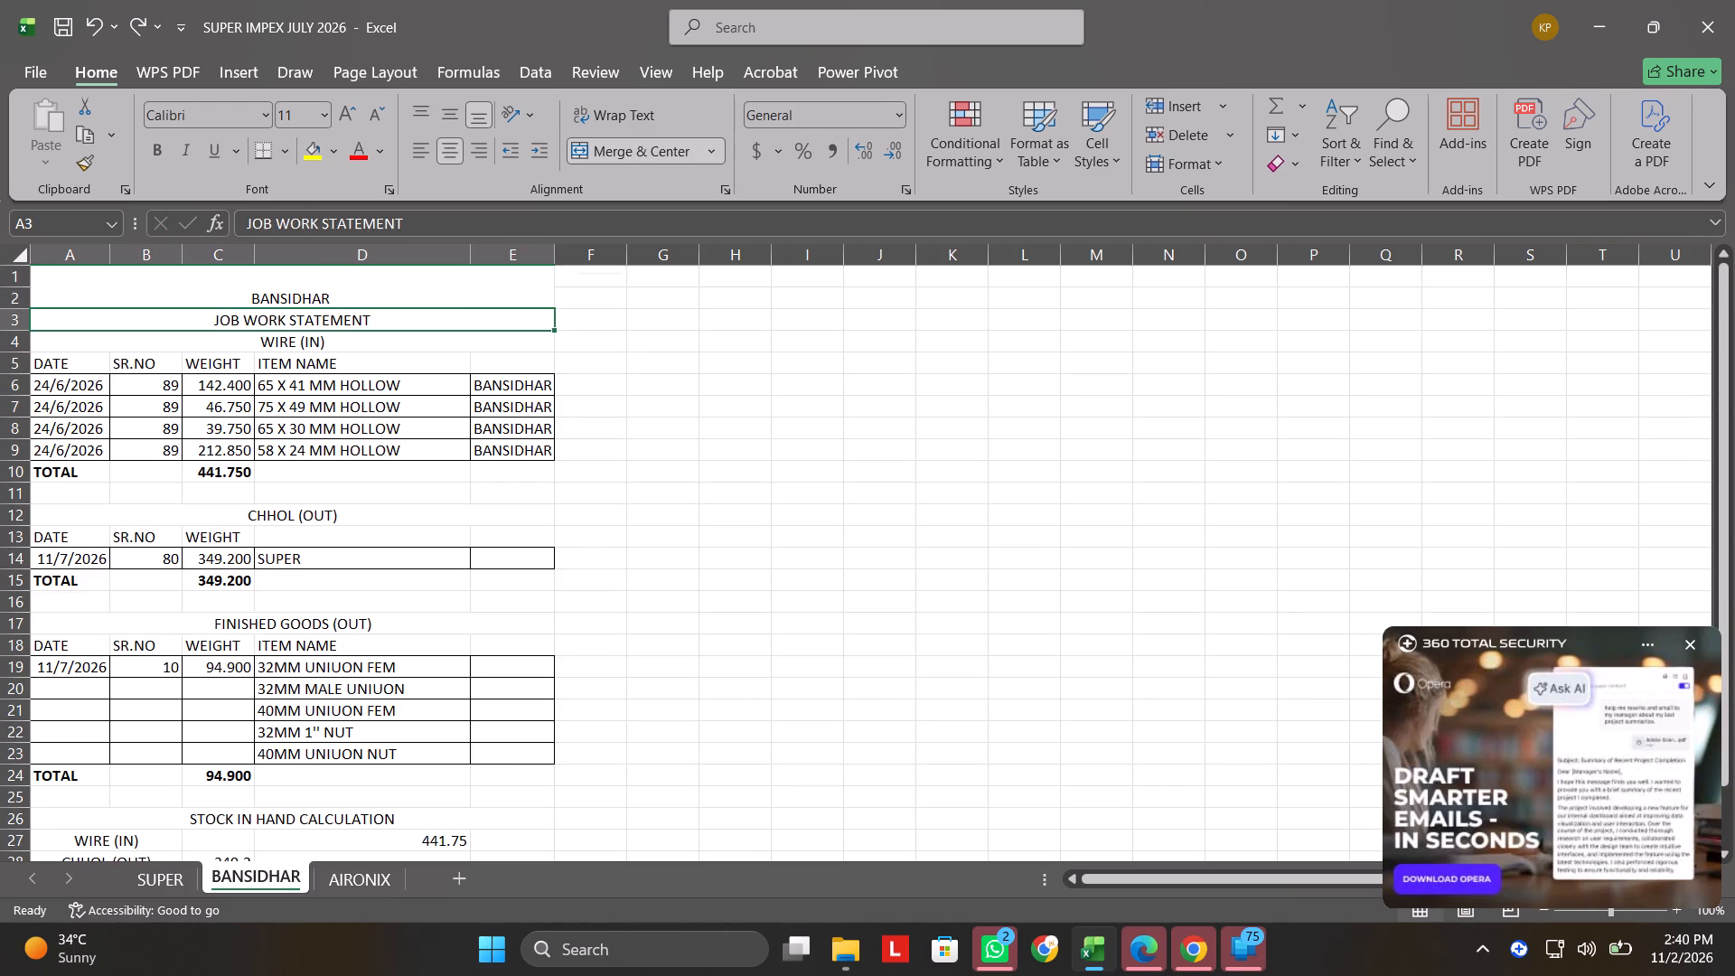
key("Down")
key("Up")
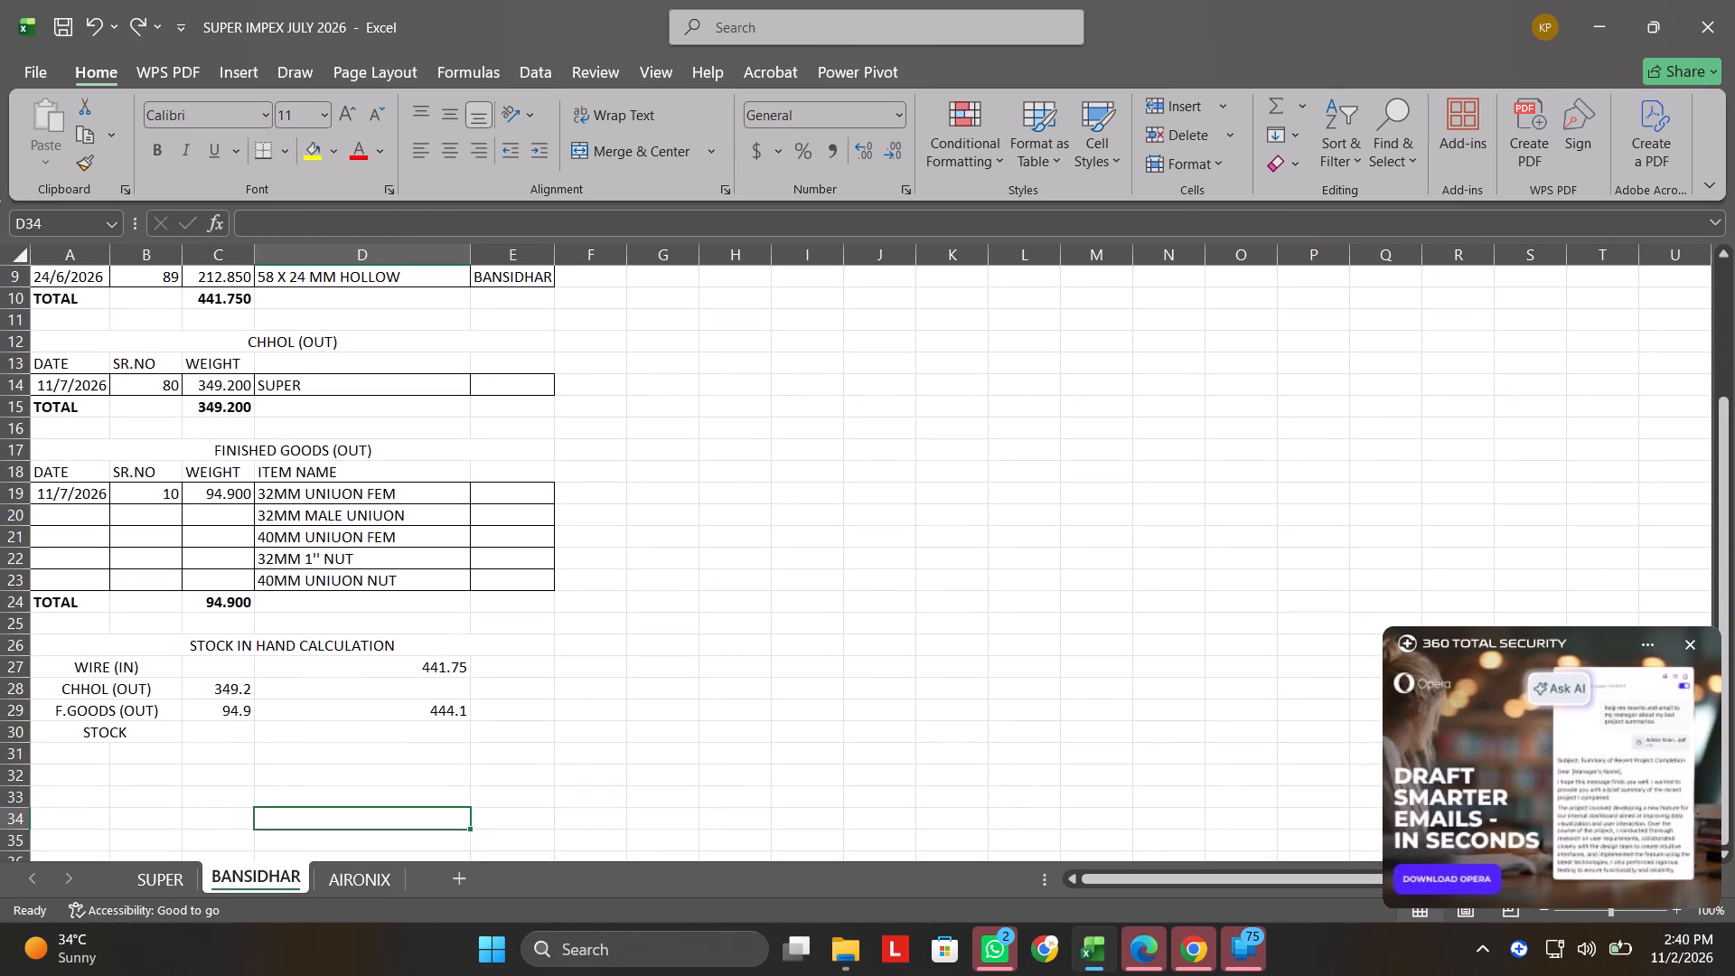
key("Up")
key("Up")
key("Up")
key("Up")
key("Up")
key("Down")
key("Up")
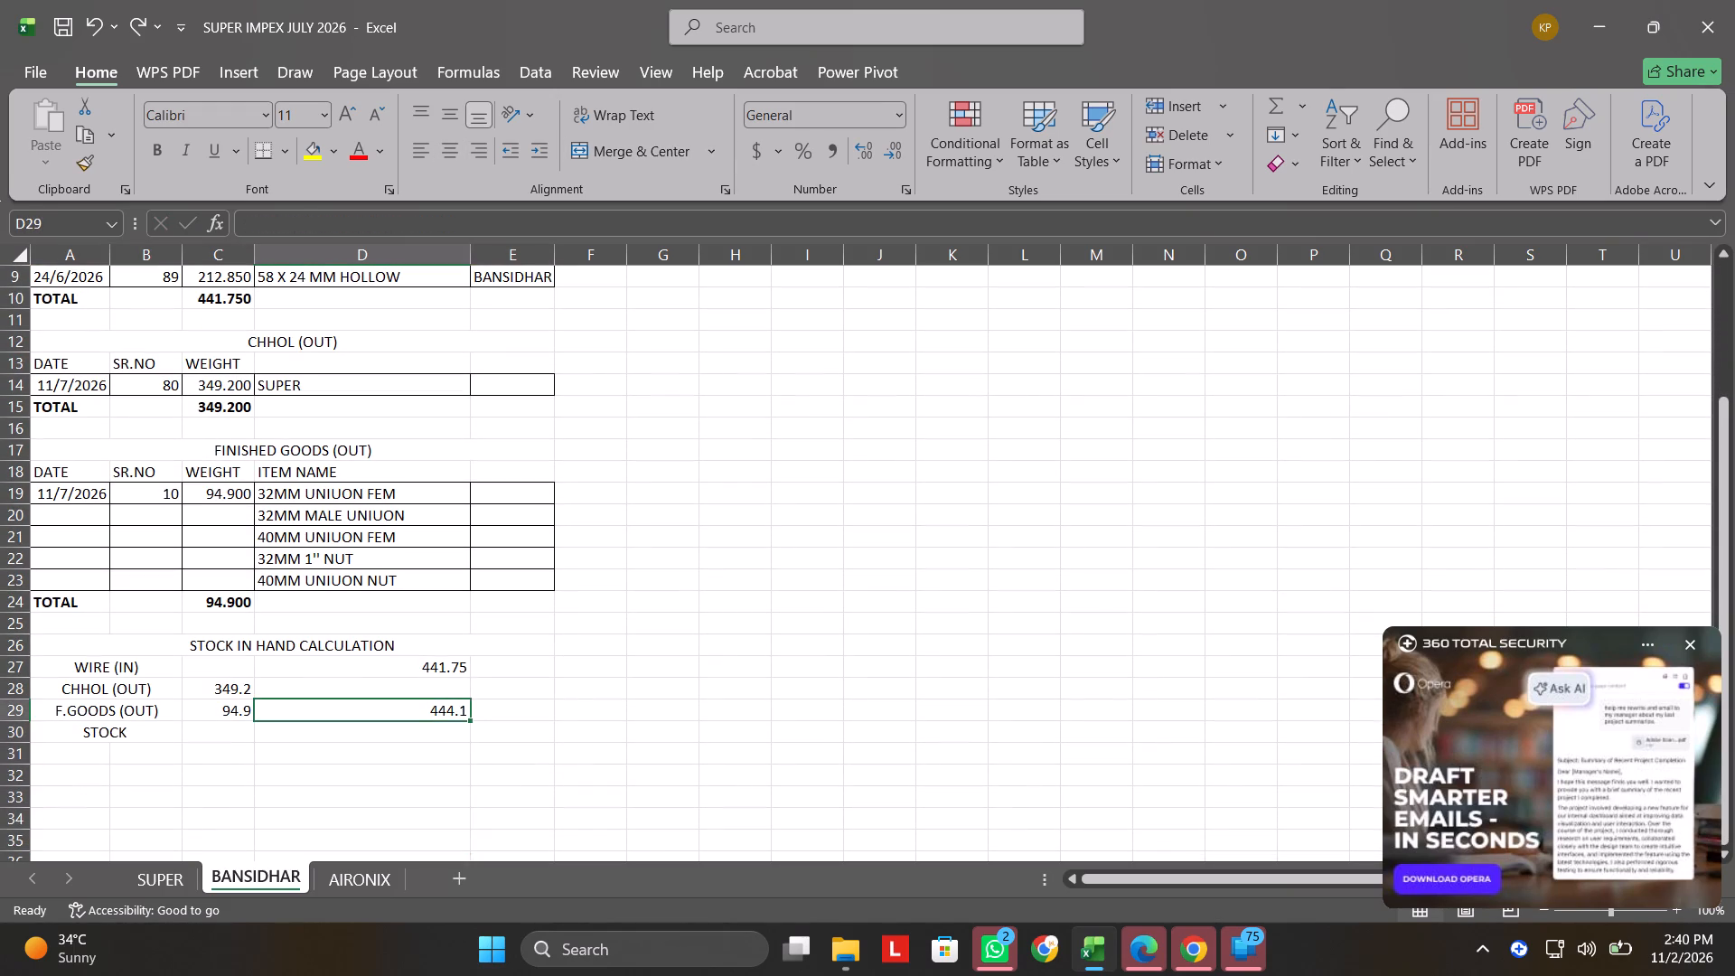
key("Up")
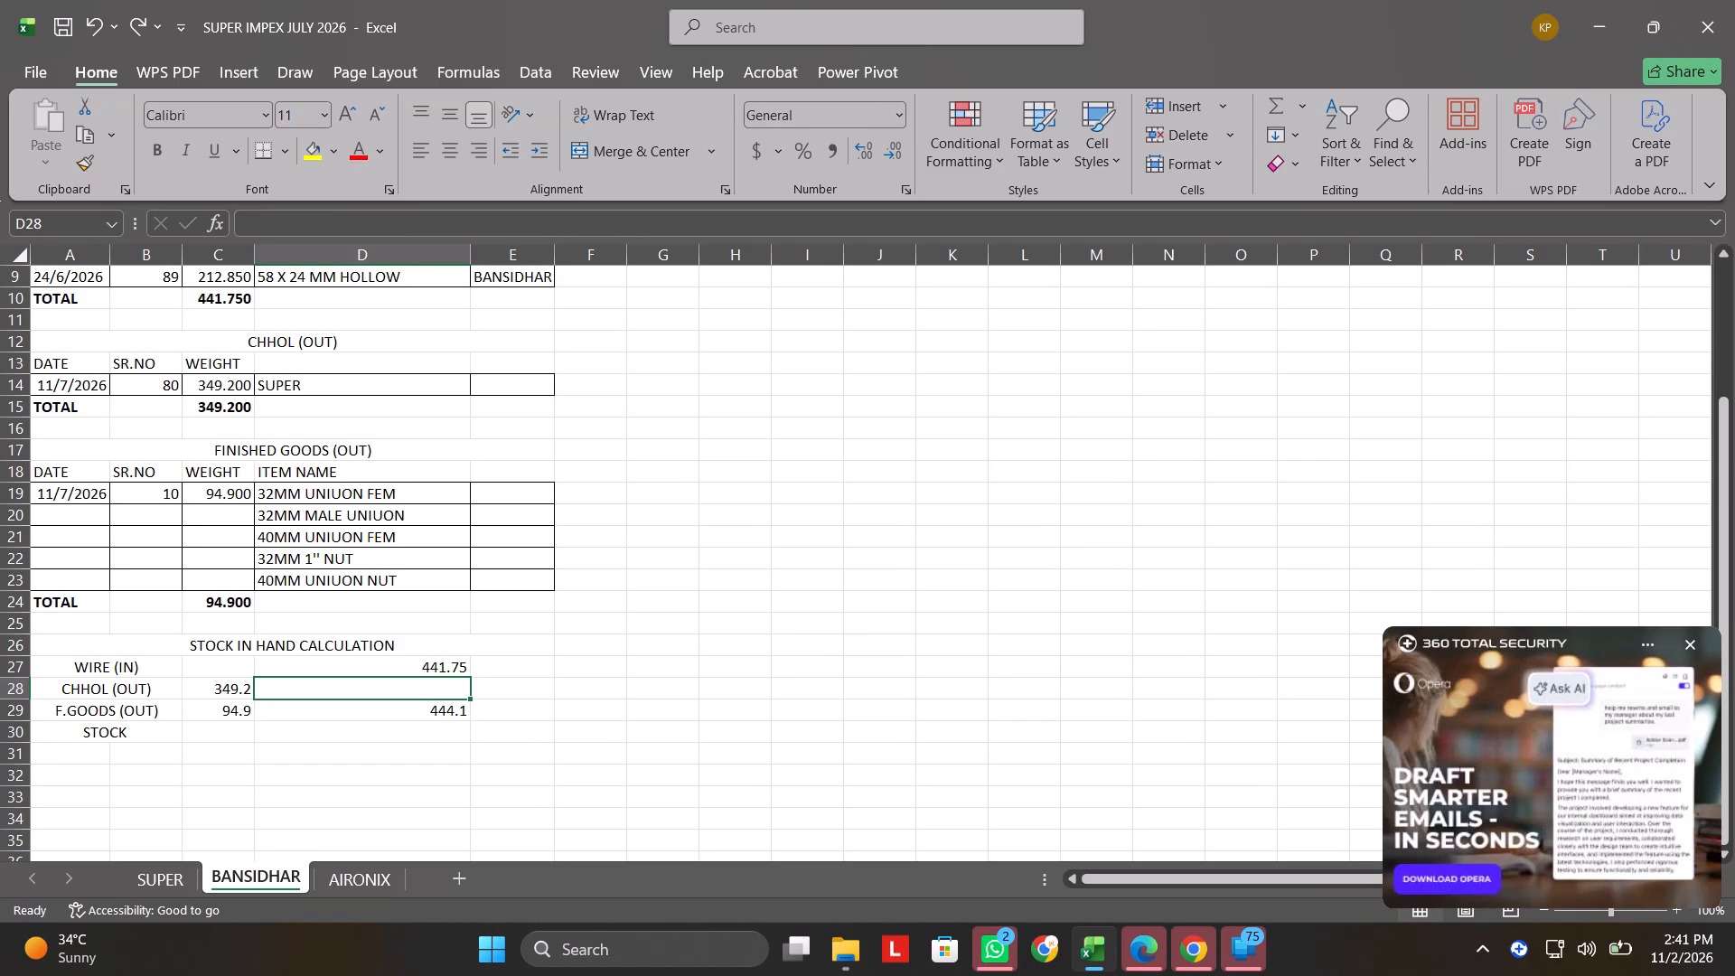
Check the sum of the WIRE (IN) weights in C6 to C9 against the stock in hand calculation.
scroll(297, 362, "up", 2)
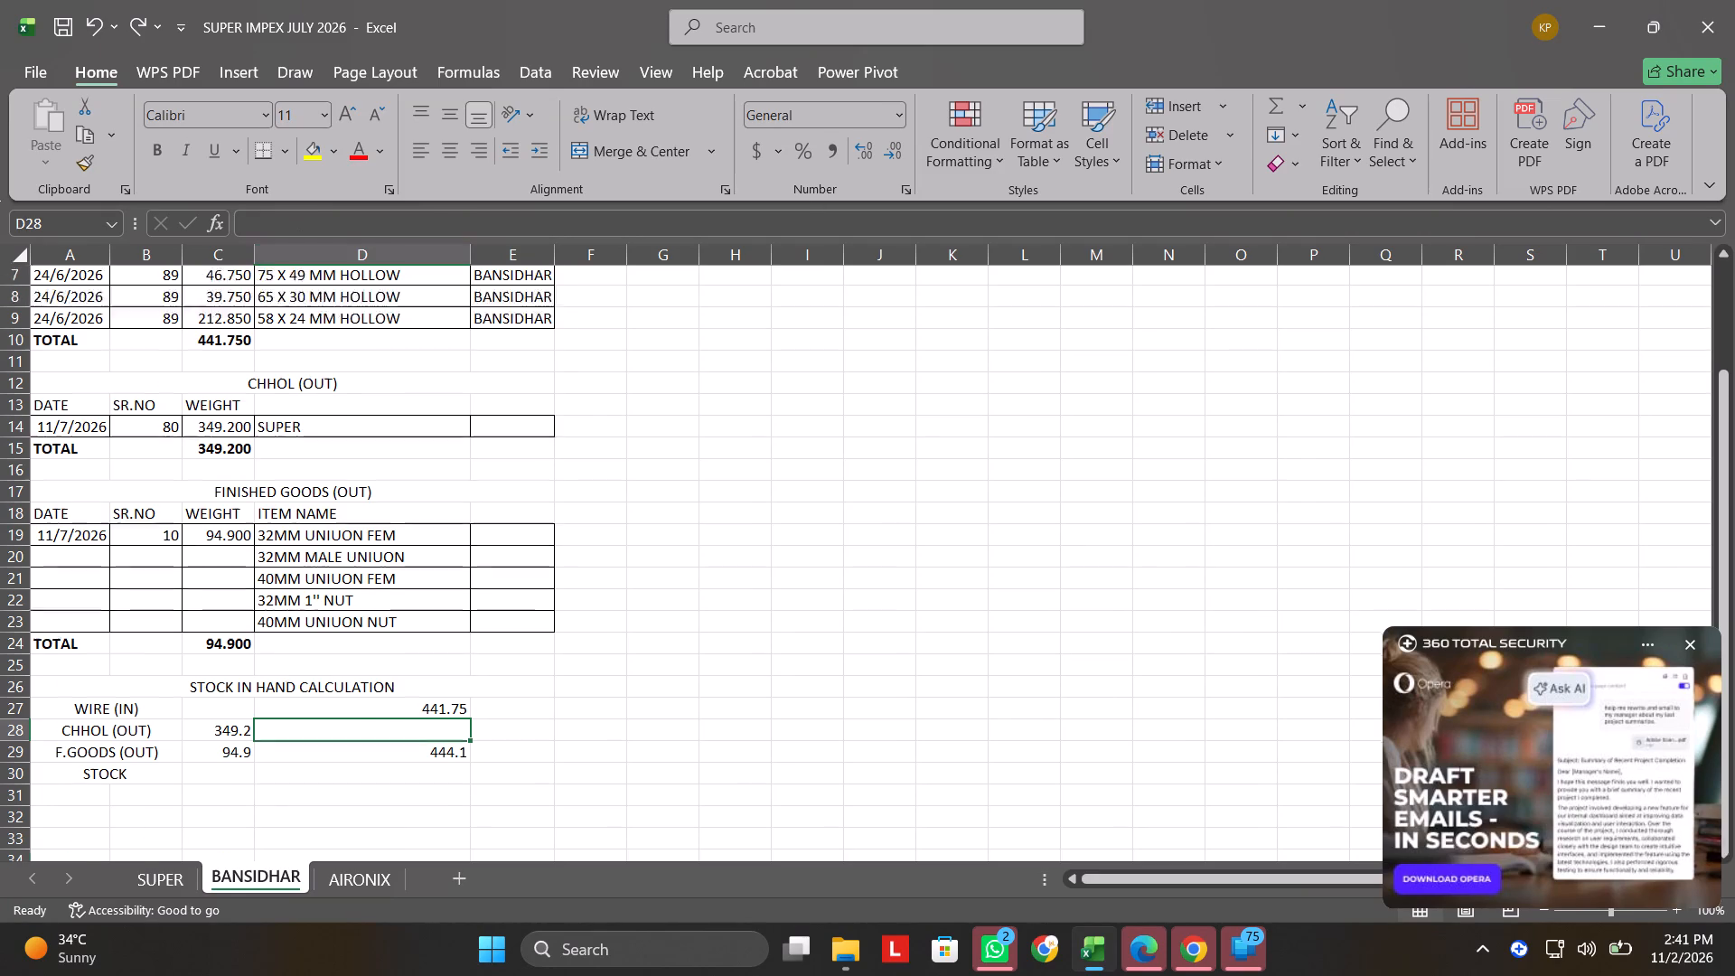
scroll(297, 362, "up", 2)
left_click_drag(199, 386, 207, 437)
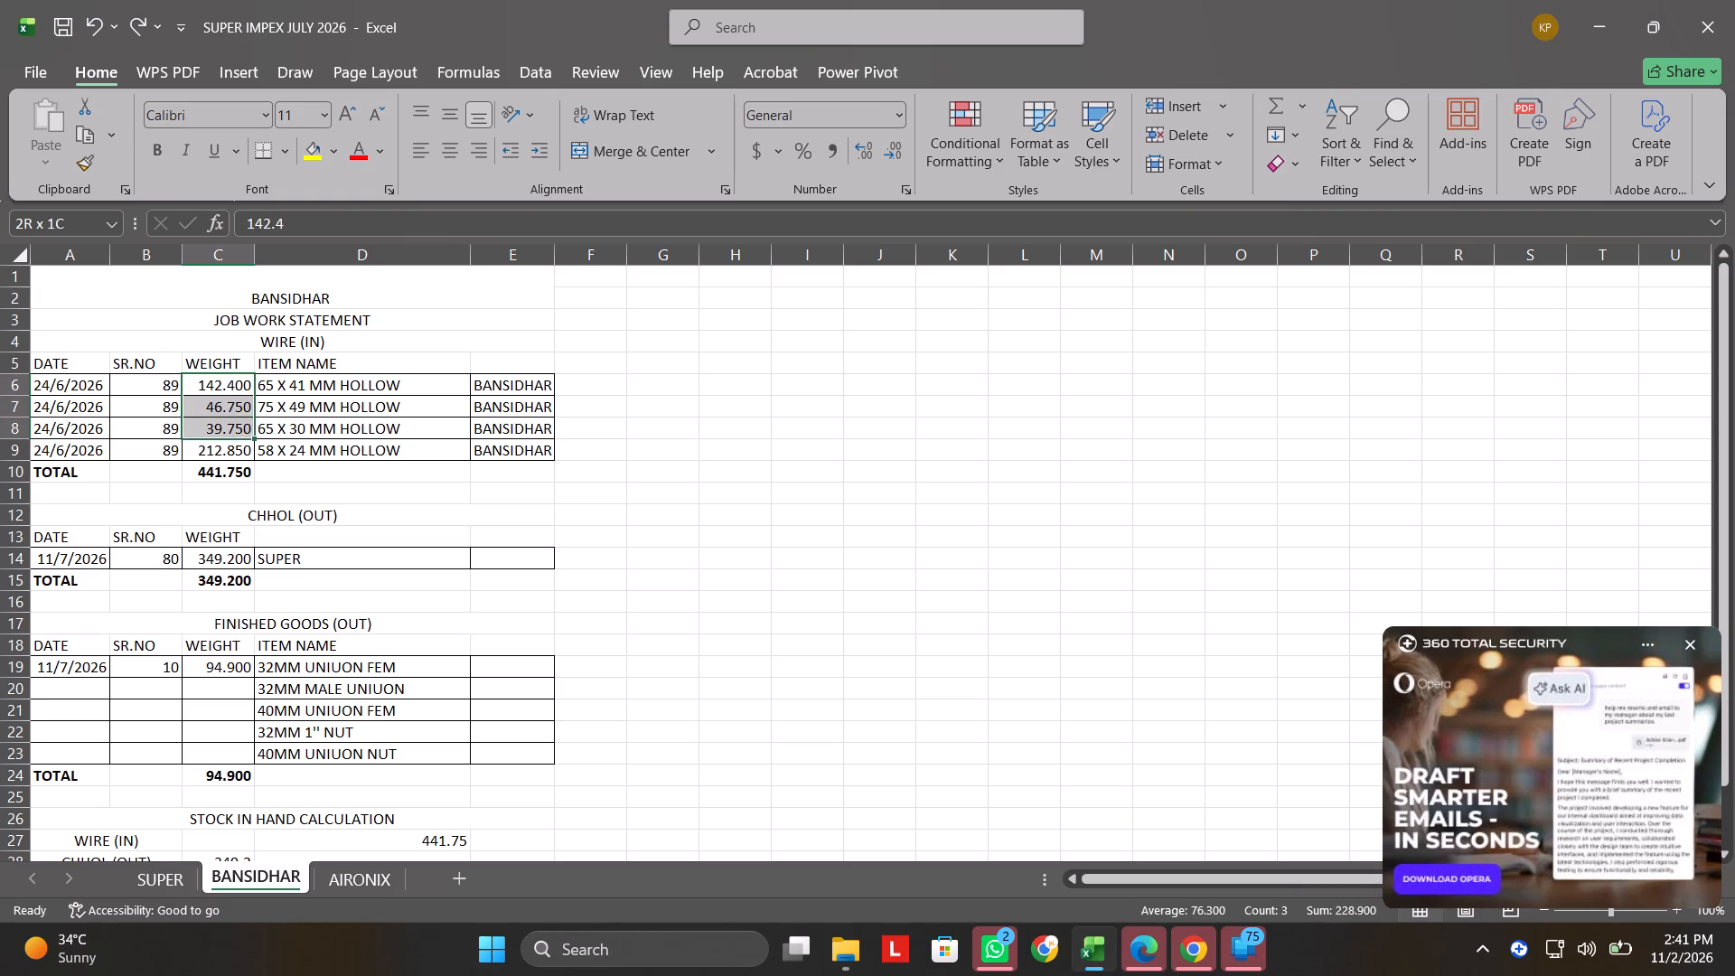
left_click_drag(207, 437, 209, 443)
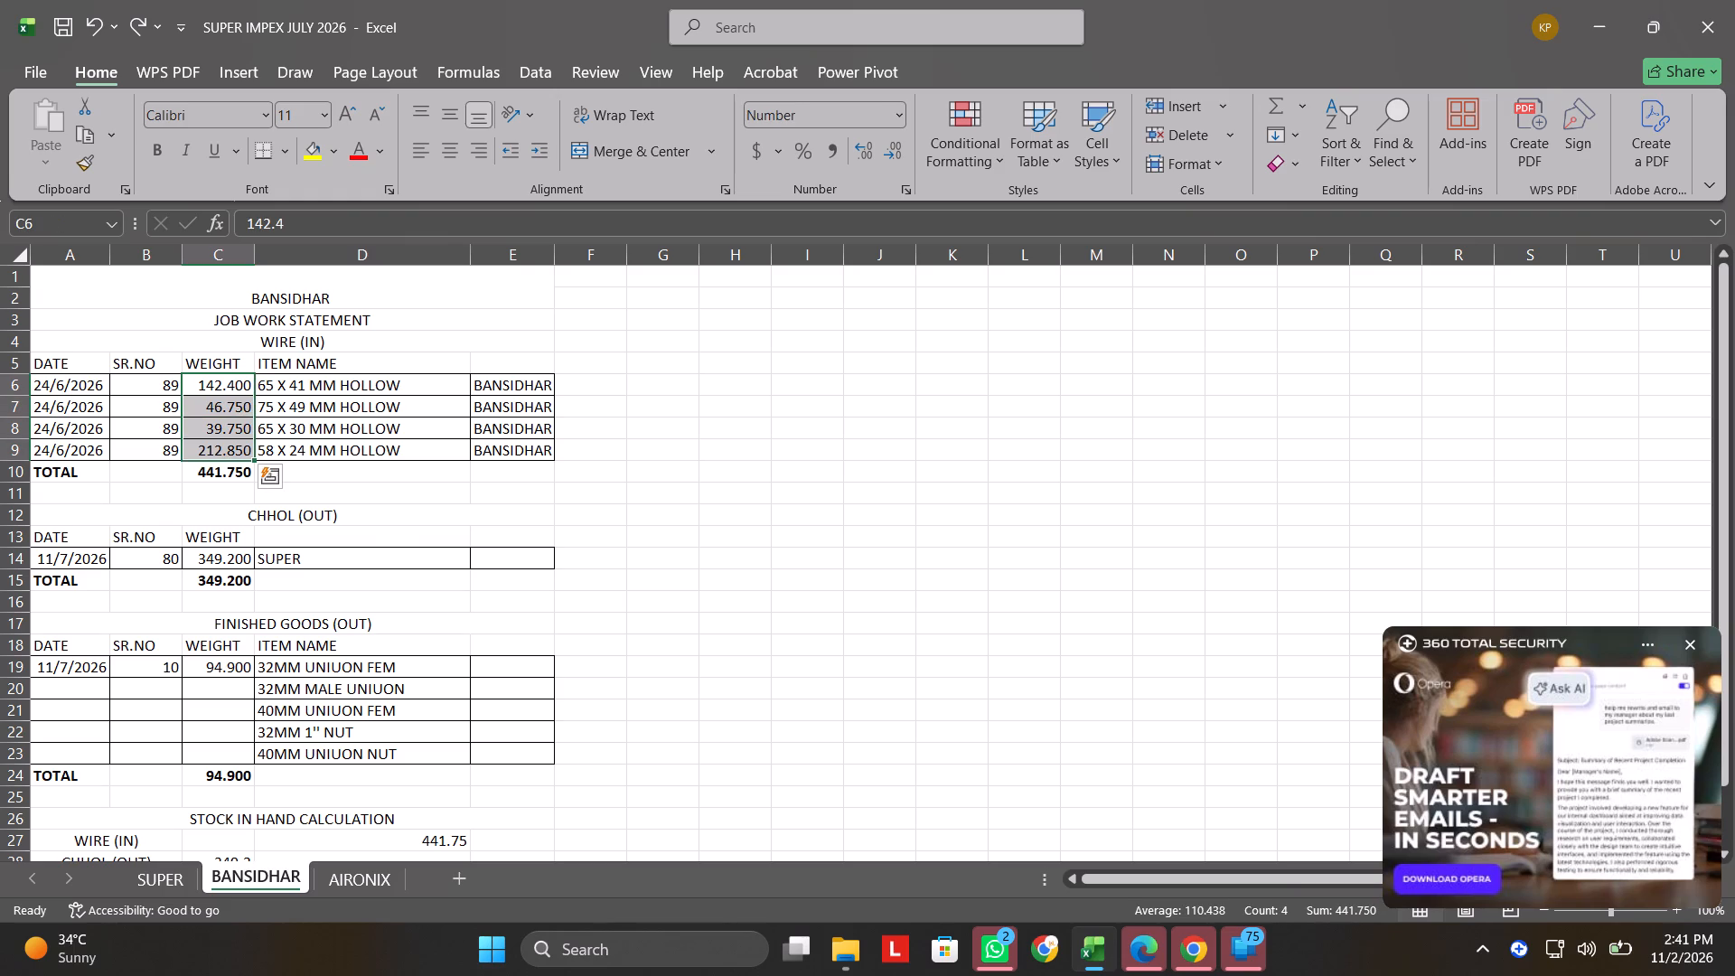
scroll(209, 443, "down", 5)
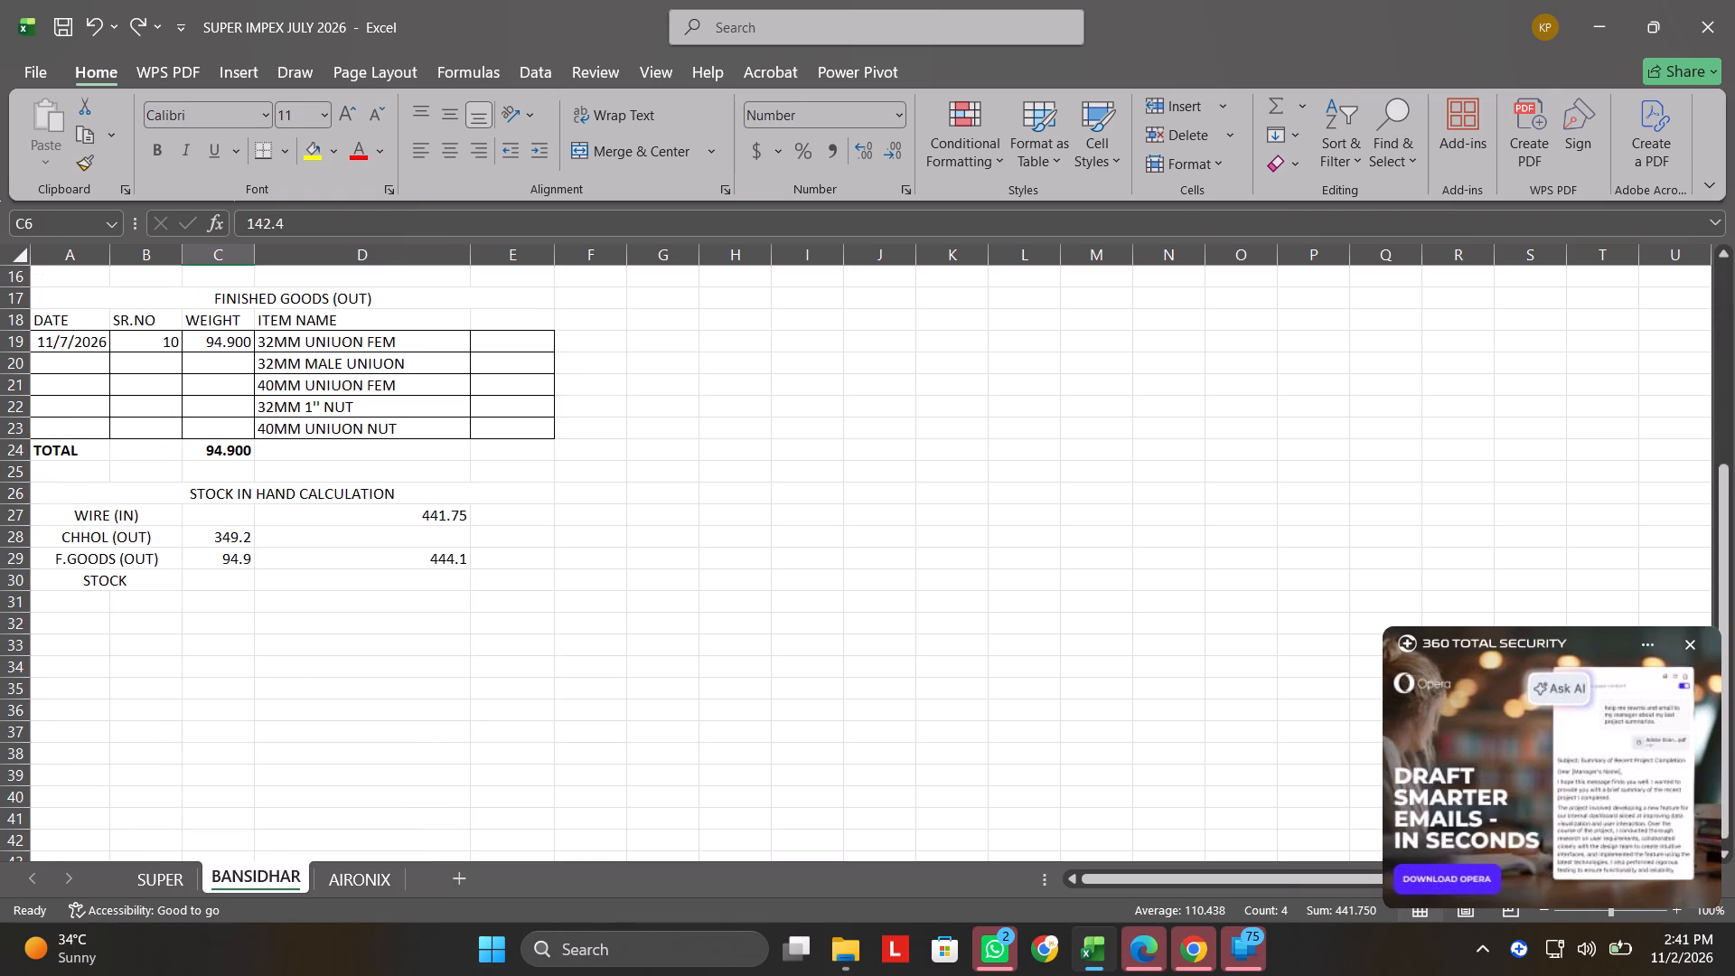
scroll(220, 490, "up", 2)
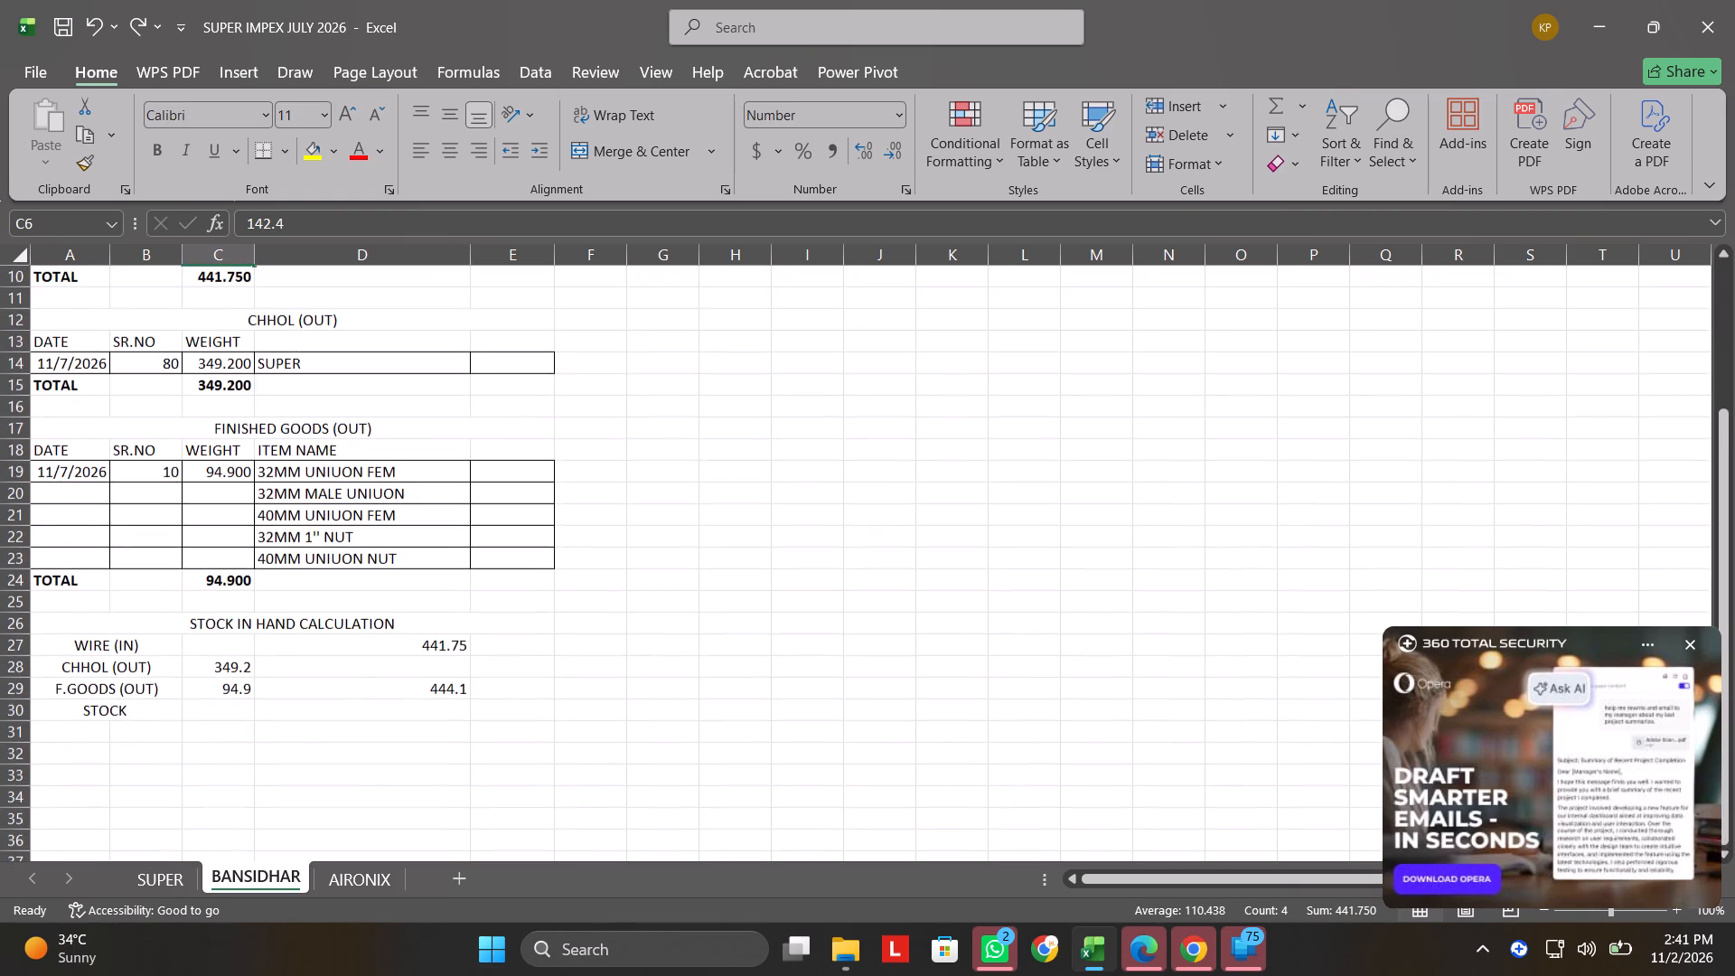
scroll(220, 490, "down", 1)
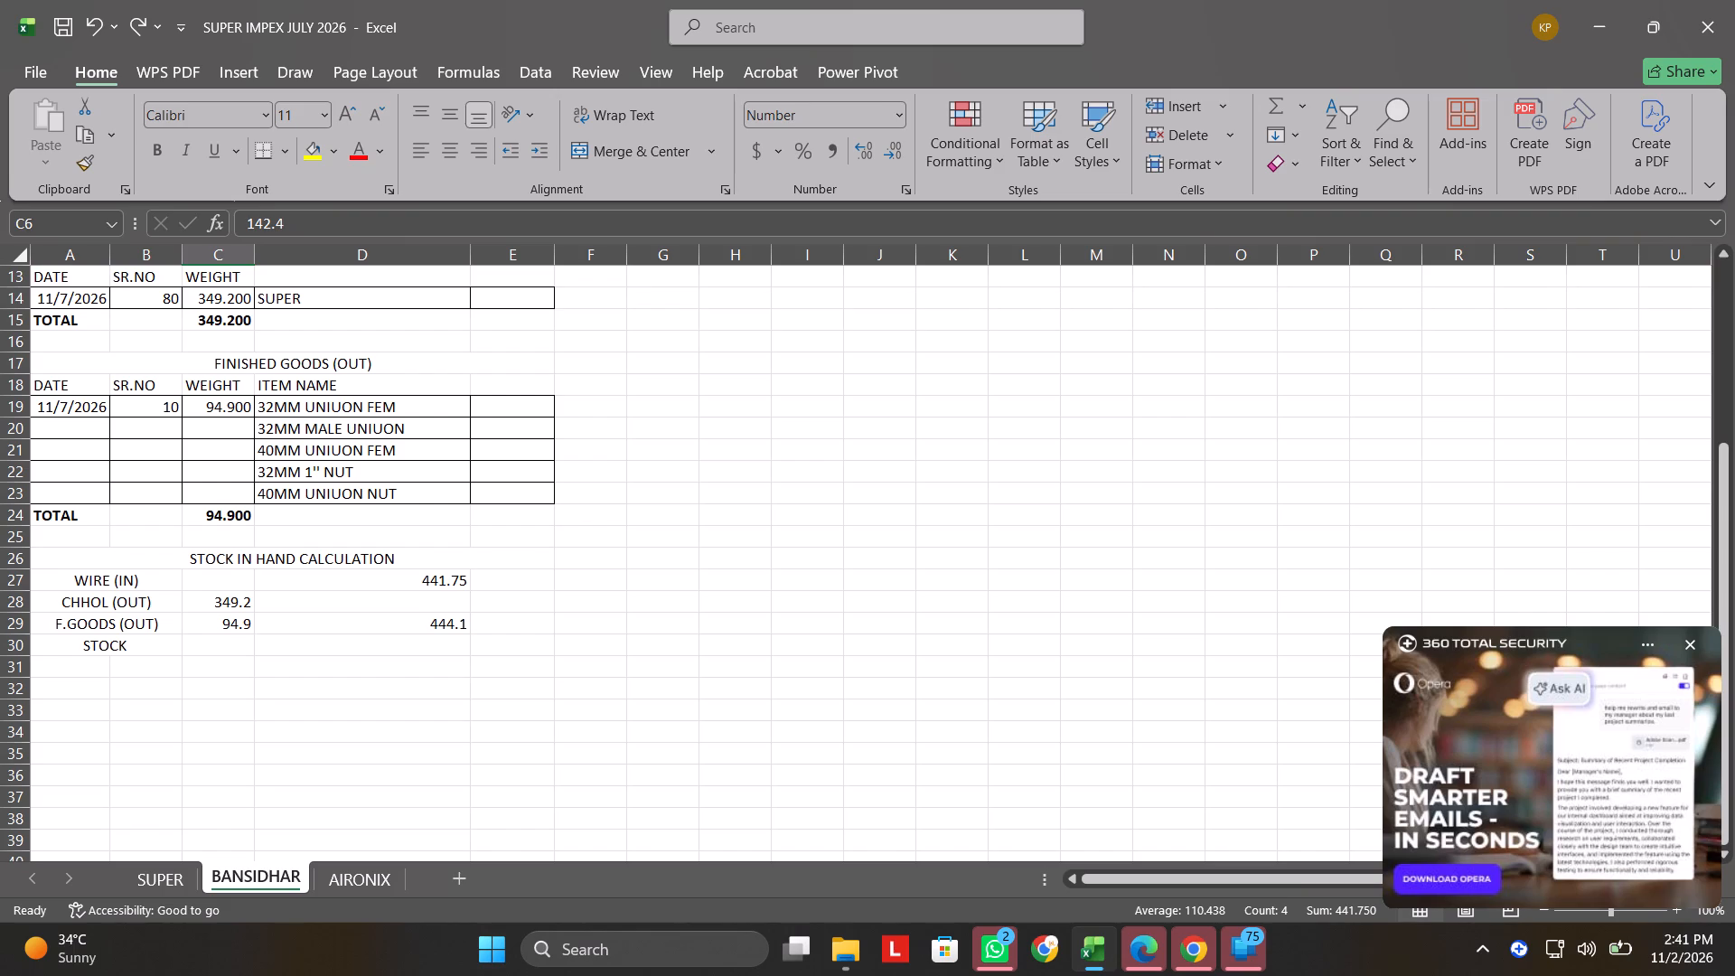
scroll(220, 490, "up", 1)
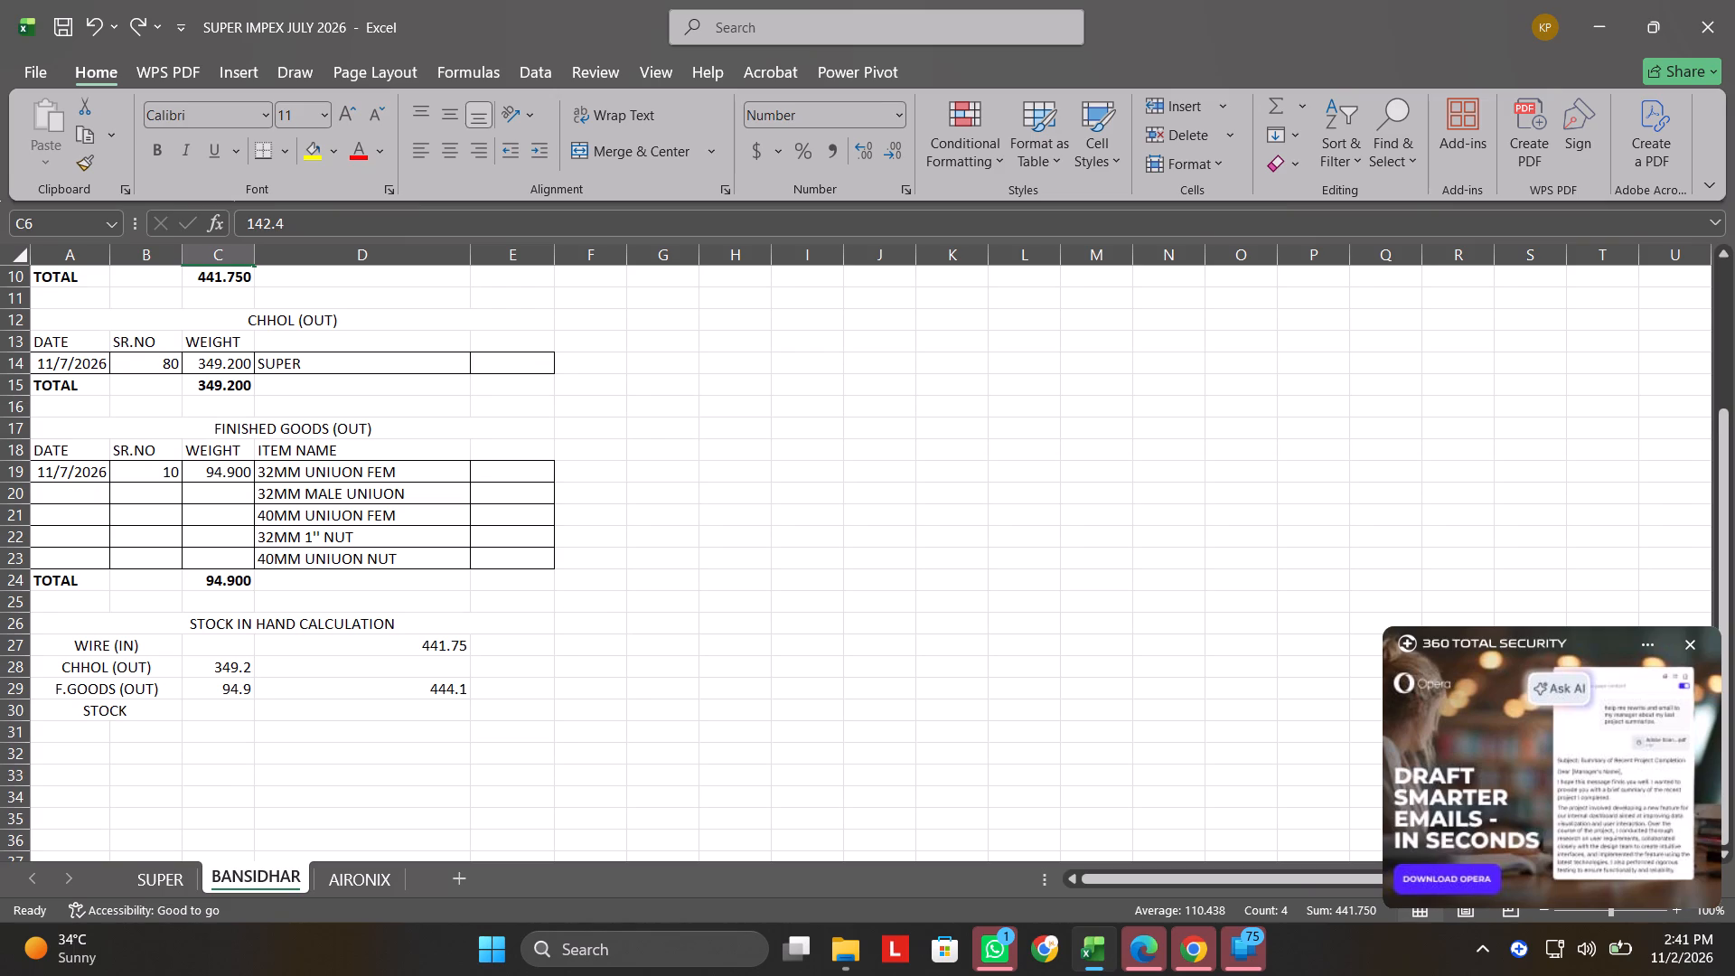
Add a STOCK formula in D30 that subtracts the wire weight D27 from the out total D29.
left_click(333, 713)
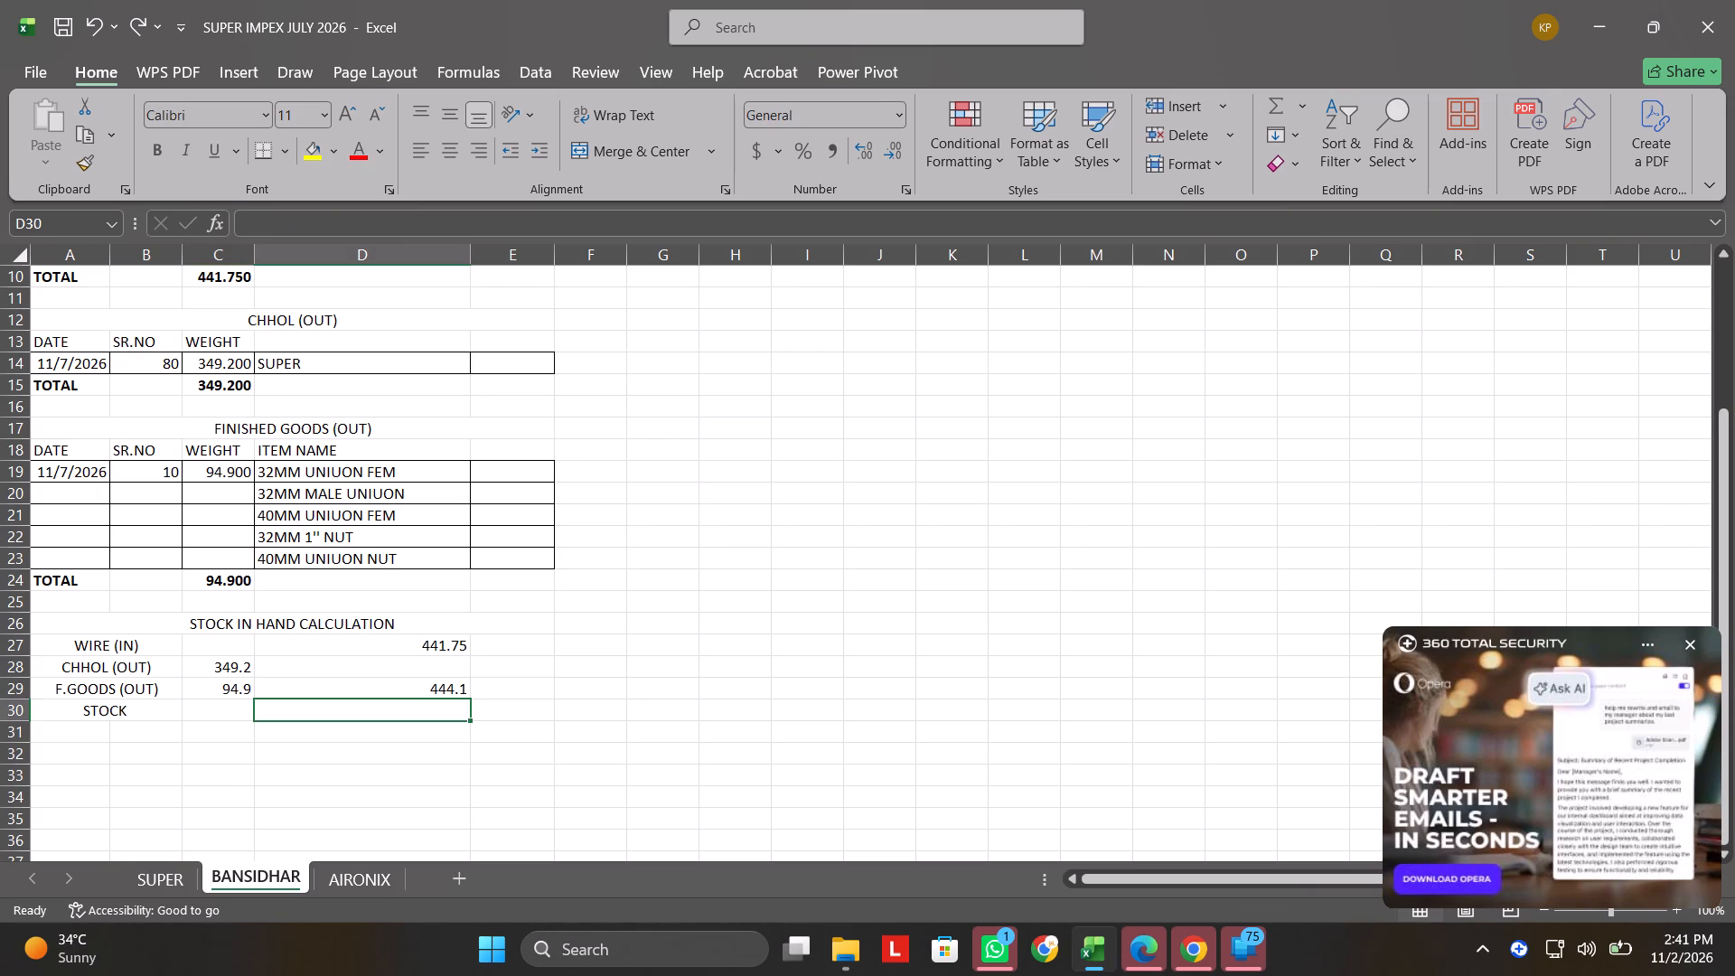
key("equal")
key("Up")
key("minus")
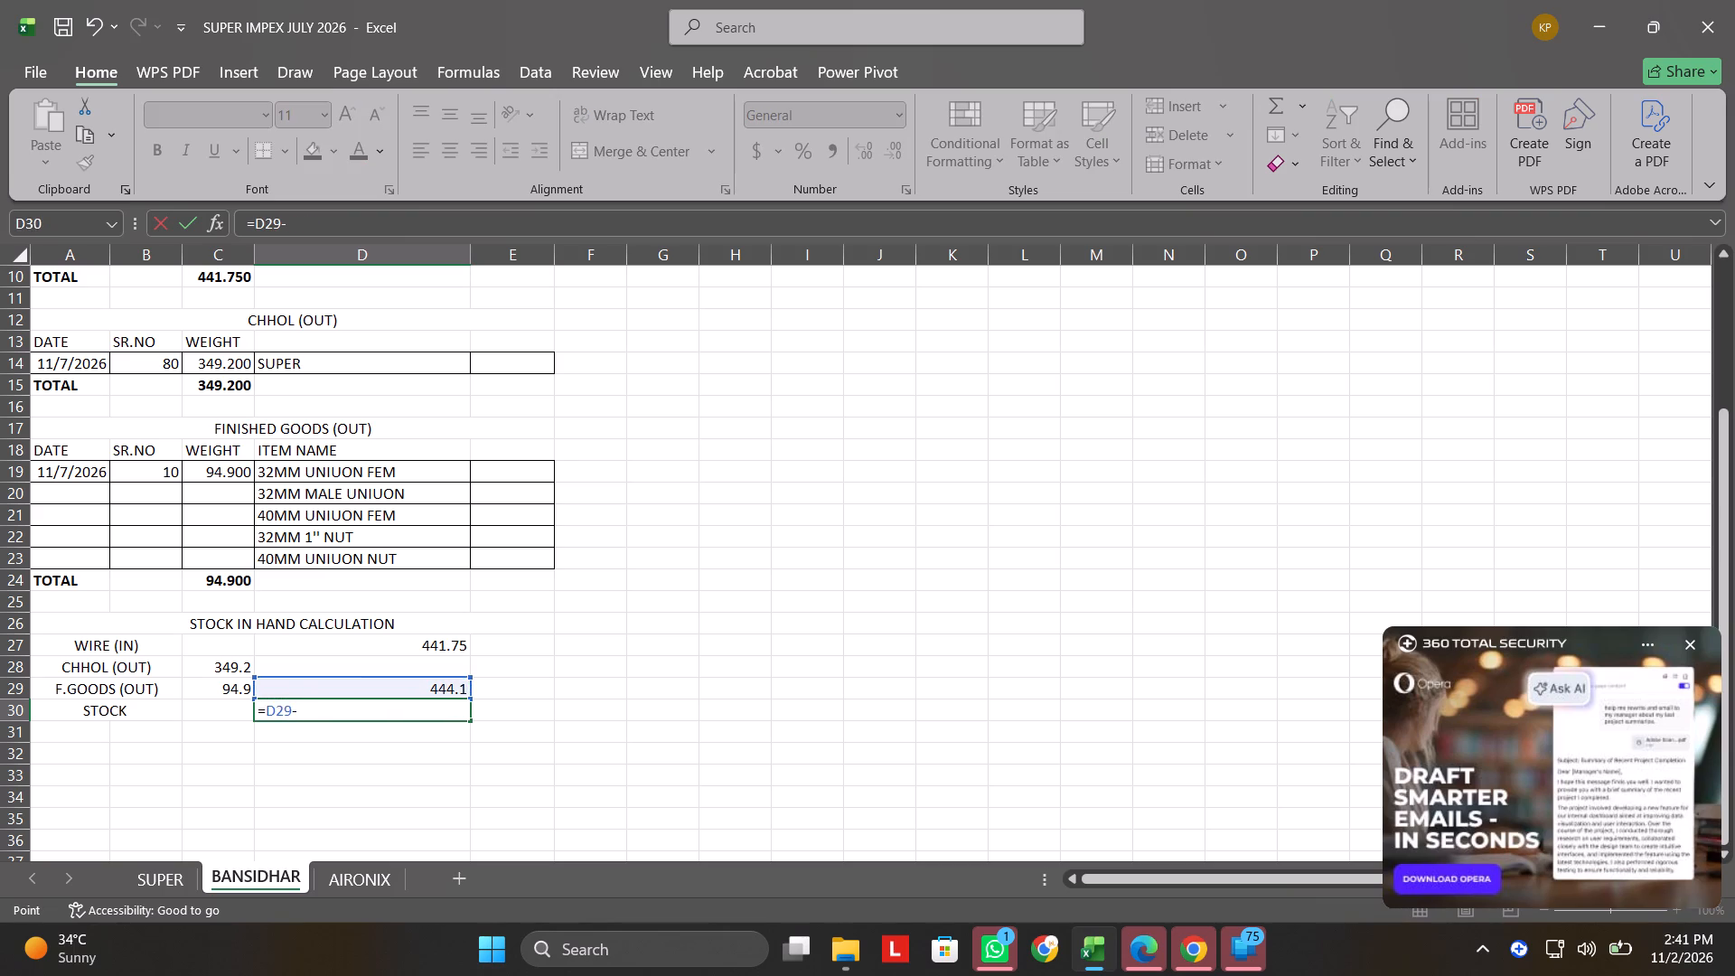
key("Up")
key("Up")
key("Up")
key("Return")
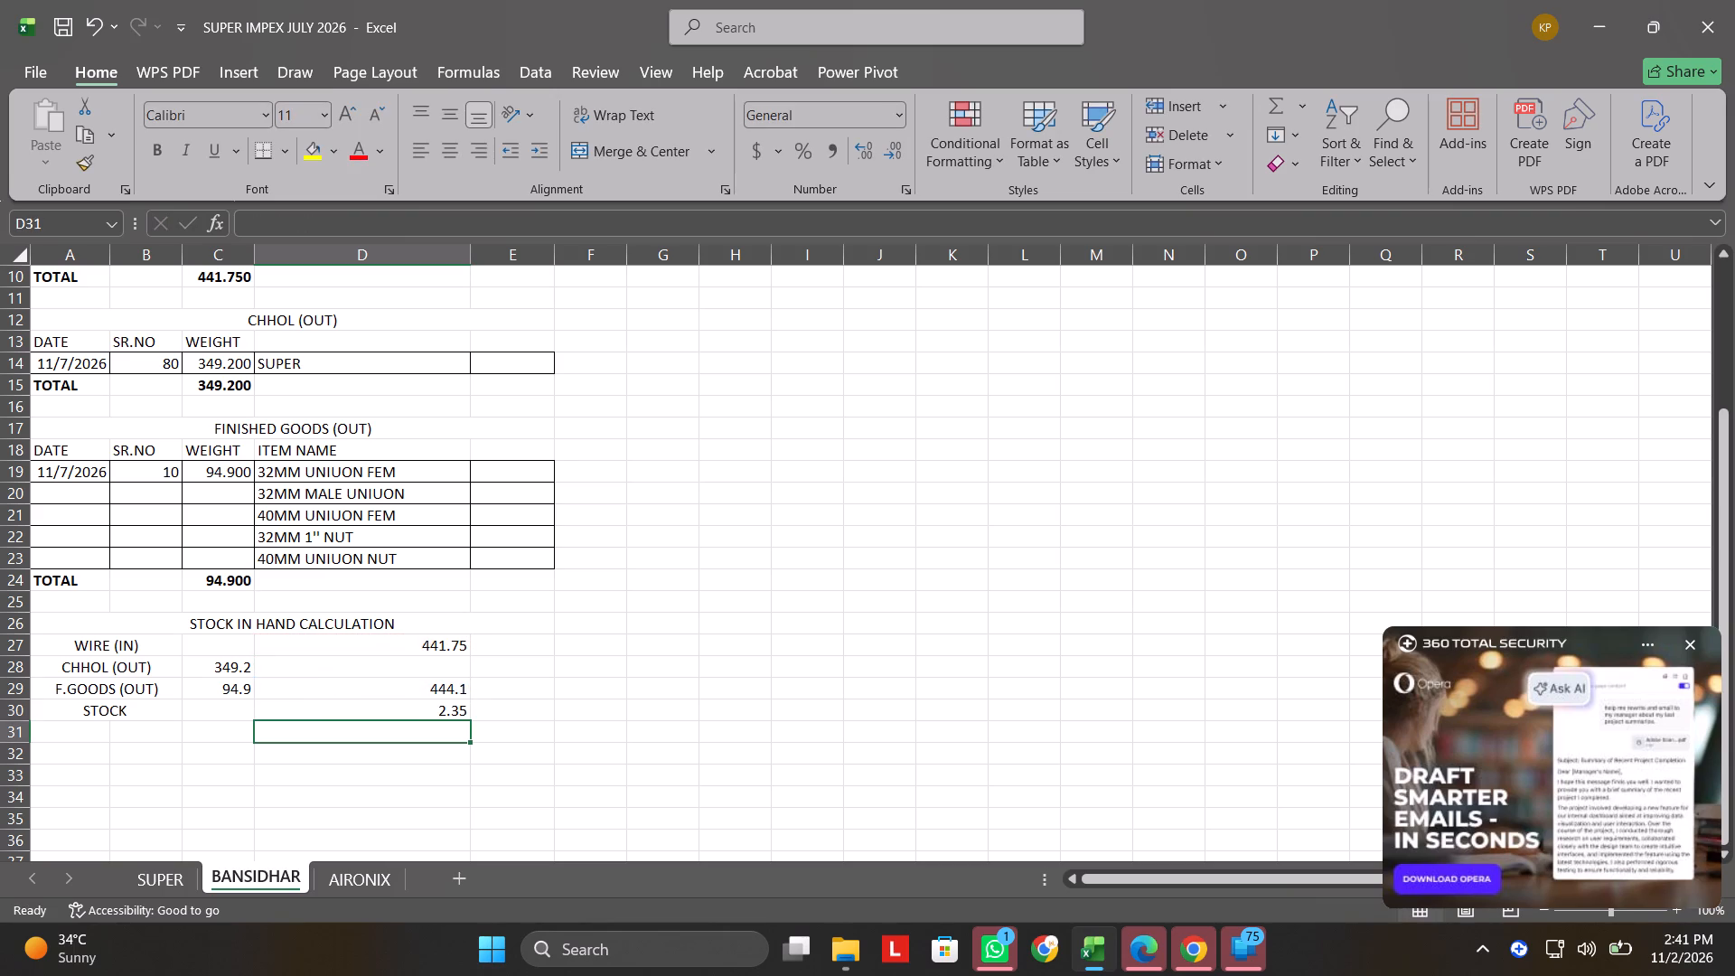
Apply all borders to the whole statement, from the BANSIDHAR title in A1 through the STOCK row, A1 to E30.
key("Up")
key("Down")
key("Down")
key("Left")
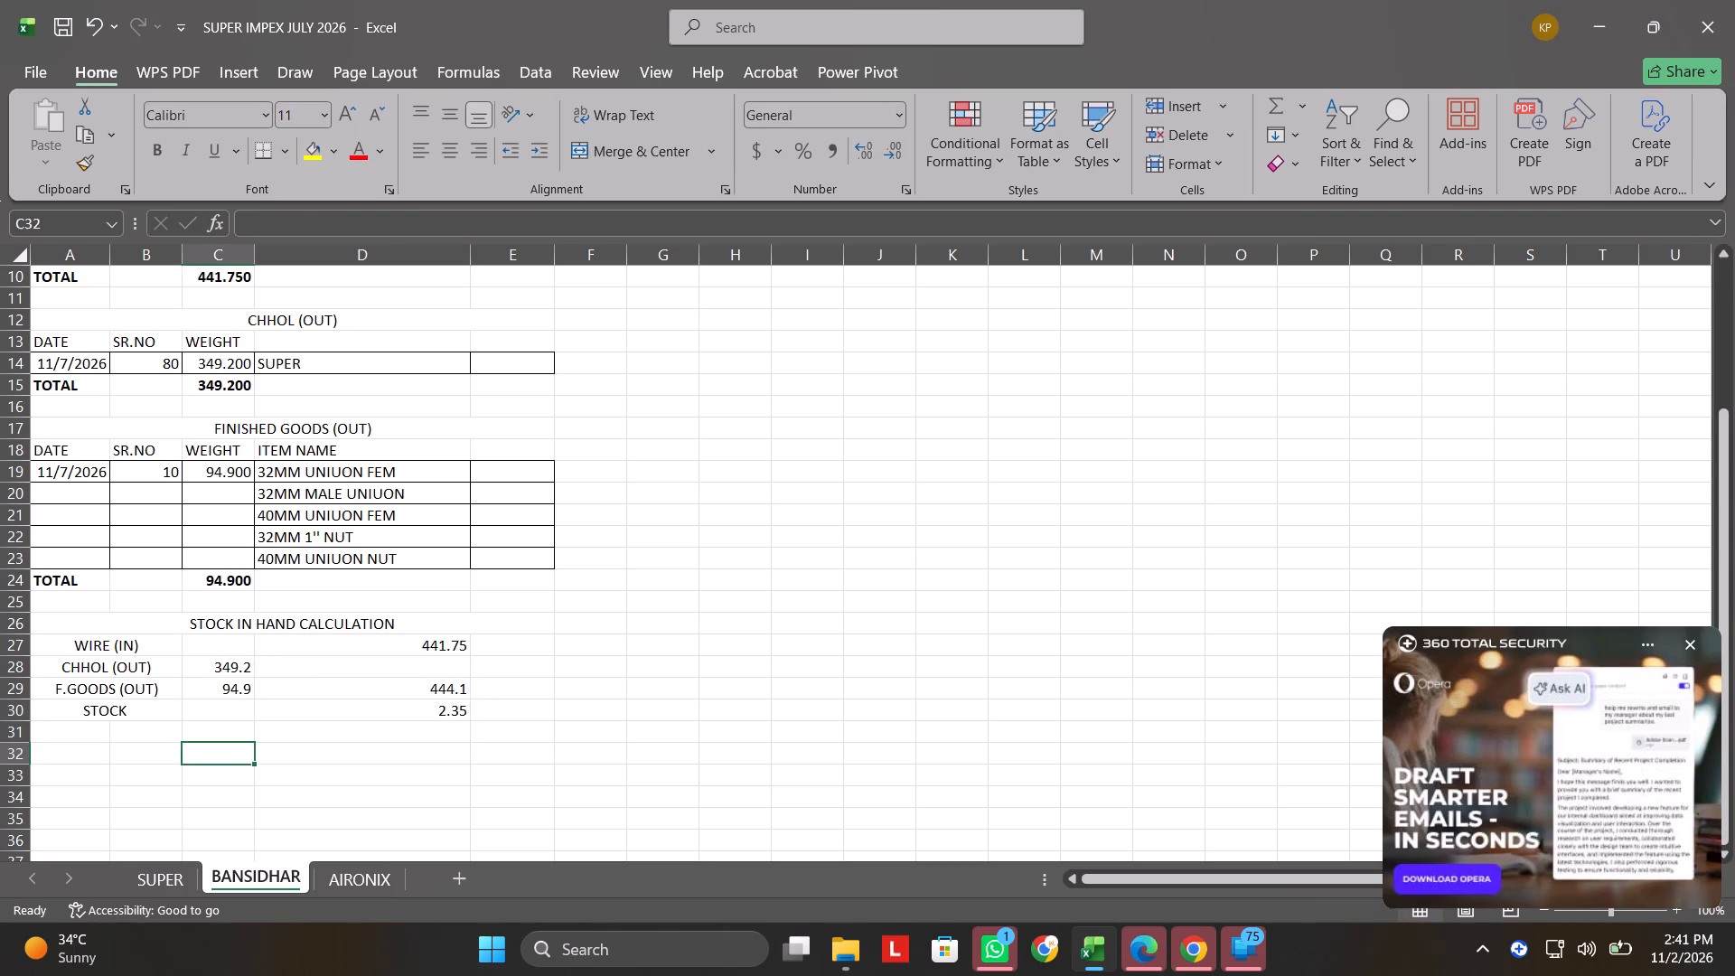
key("Left")
key("Left")
key("Up")
key("Up")
key("Up")
key("Up")
key("Up")
key("Up")
key("Up")
key("Up")
key("Up")
key("Up")
key("Up")
key("Up")
key("Up")
key("Up")
key("Up")
key("Up")
key("Up")
key("Up")
key("Up")
key("Up")
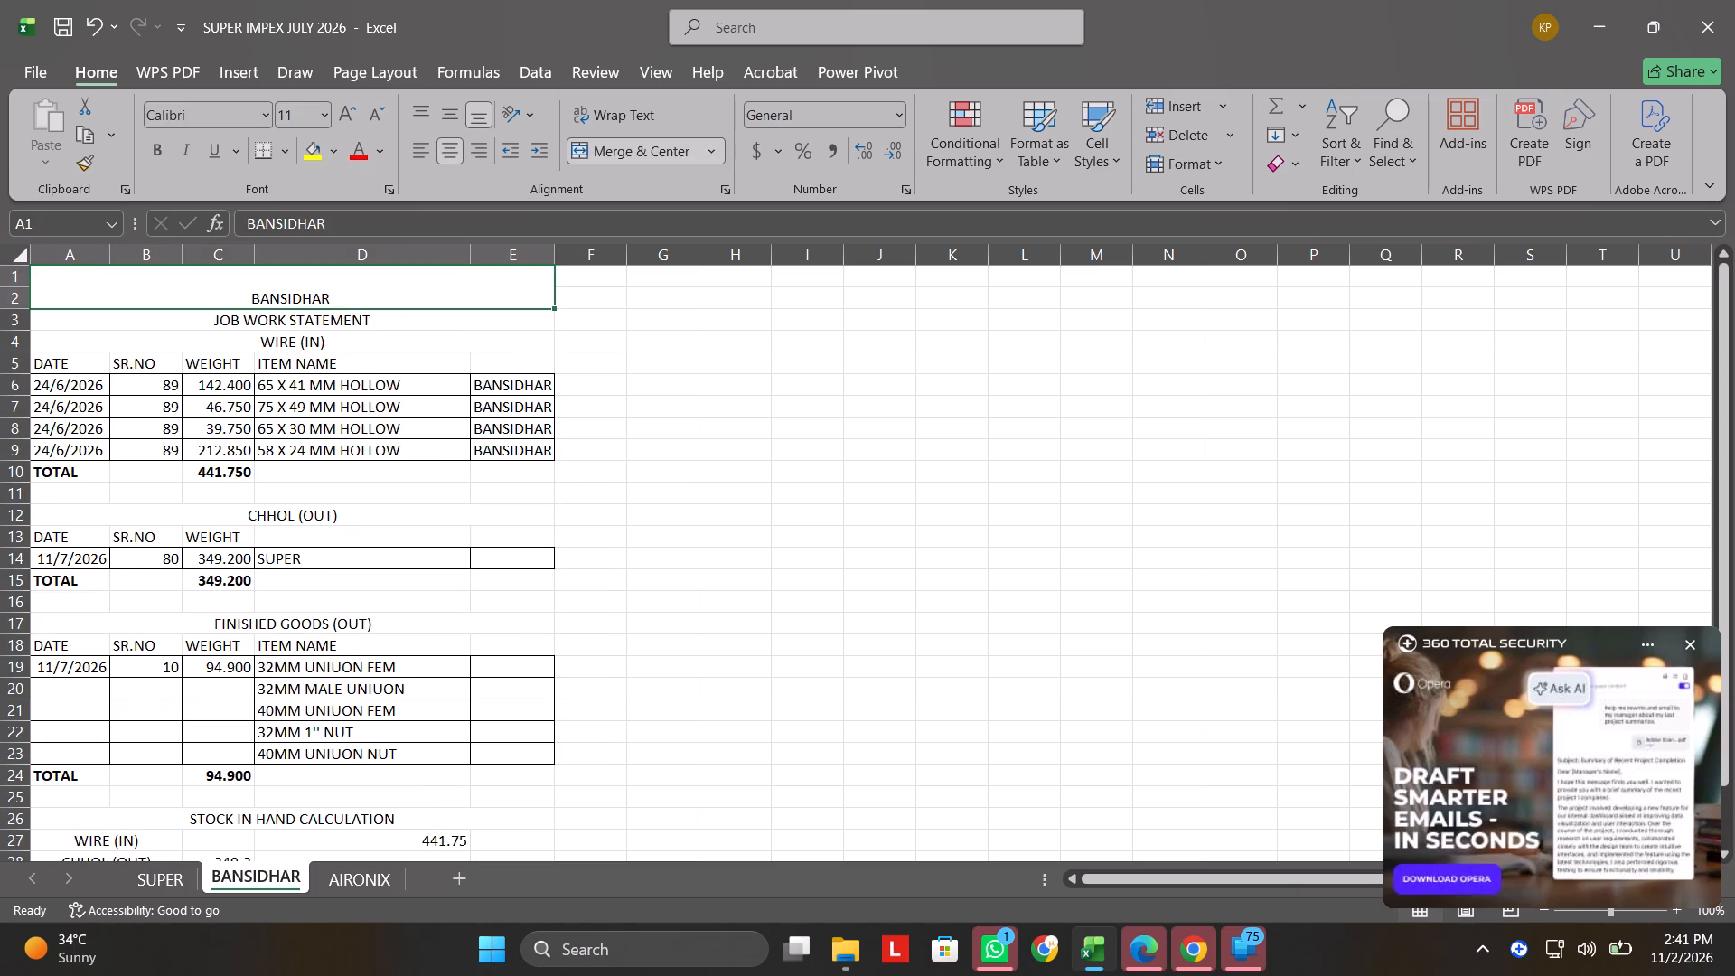
key("shift+Down")
key("shift+Down")
key("shift+Down")
key("shift+Down")
key("shift+Down")
key("shift+Down")
key("shift+Down")
key("shift+Down")
key("shift+Down")
key("shift+Down")
key("shift+Down")
key("shift+Down")
key("shift+Down")
key("shift+Down")
key("shift+Down")
key("shift+Down")
key("shift+Down")
key("shift+Down")
key("shift+Down")
key("shift+Down")
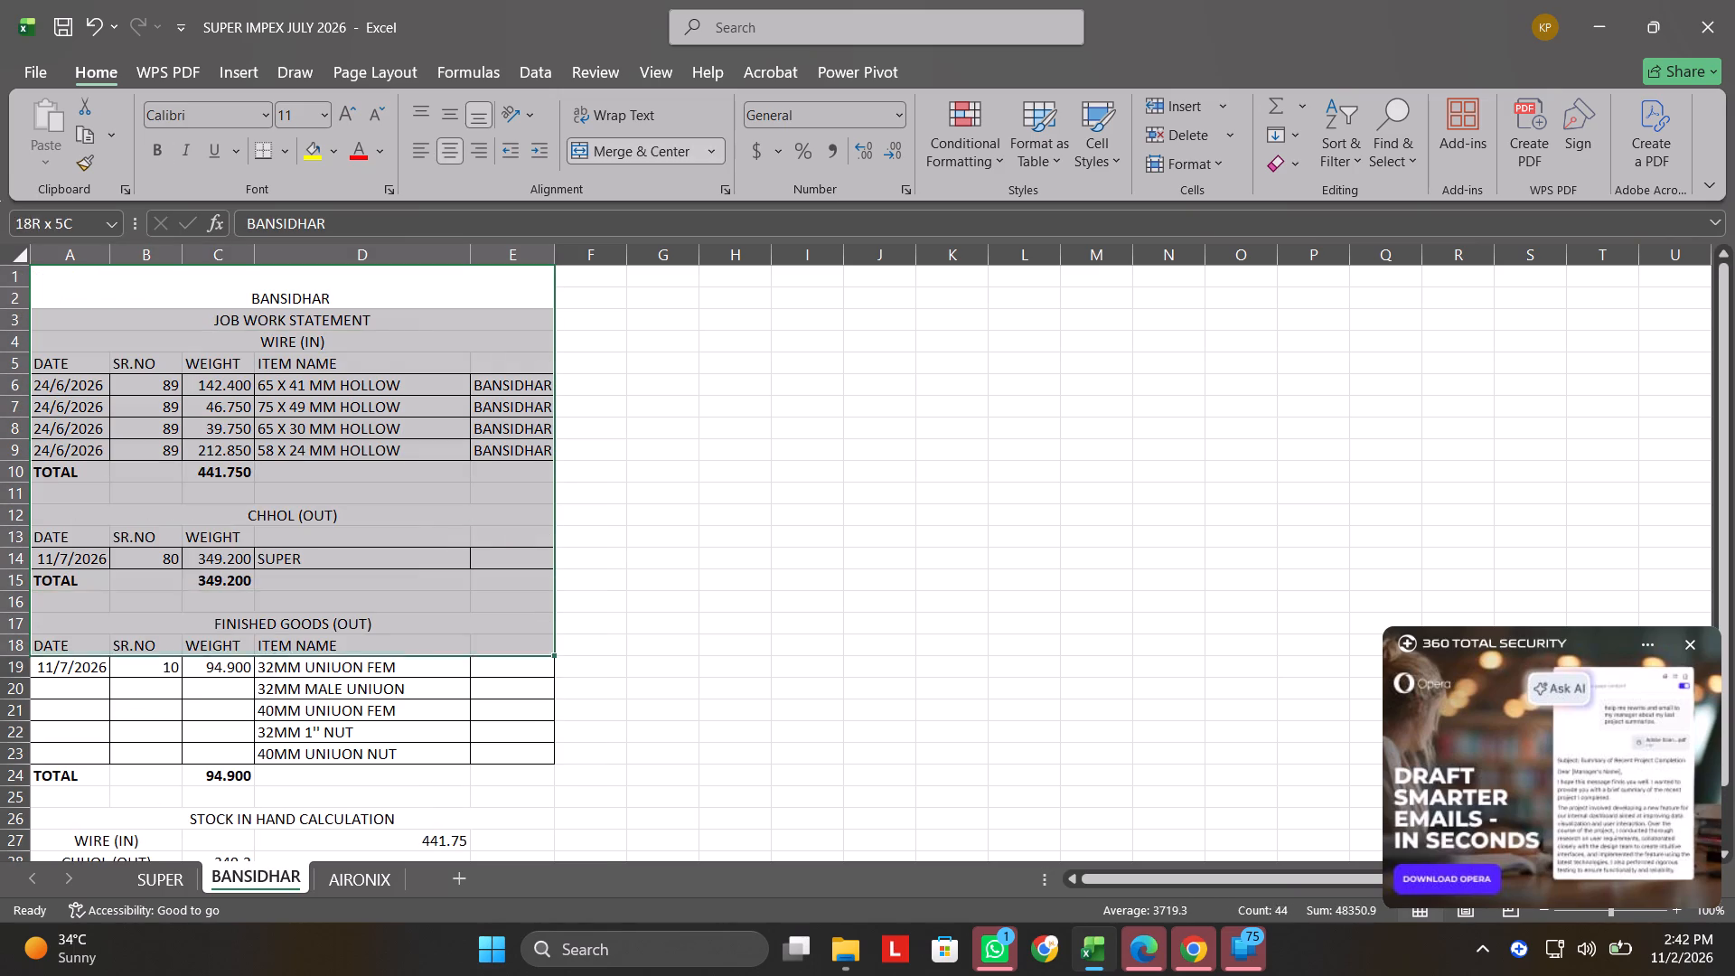
key("shift+Down")
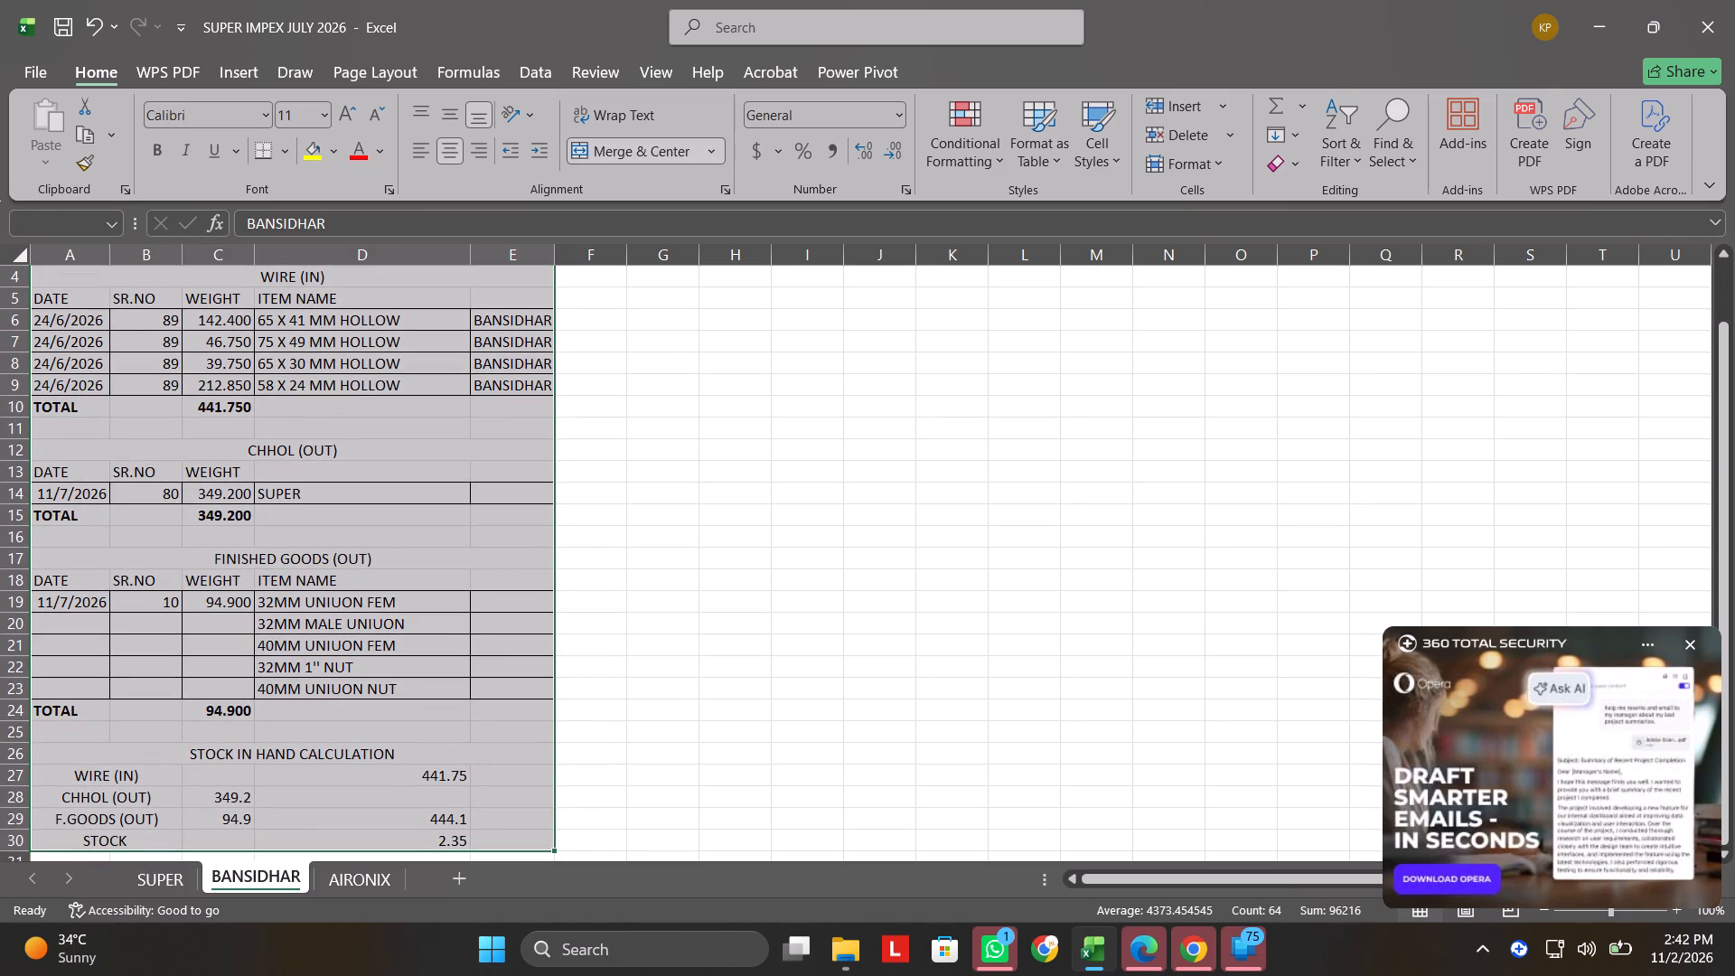
left_click(251, 69)
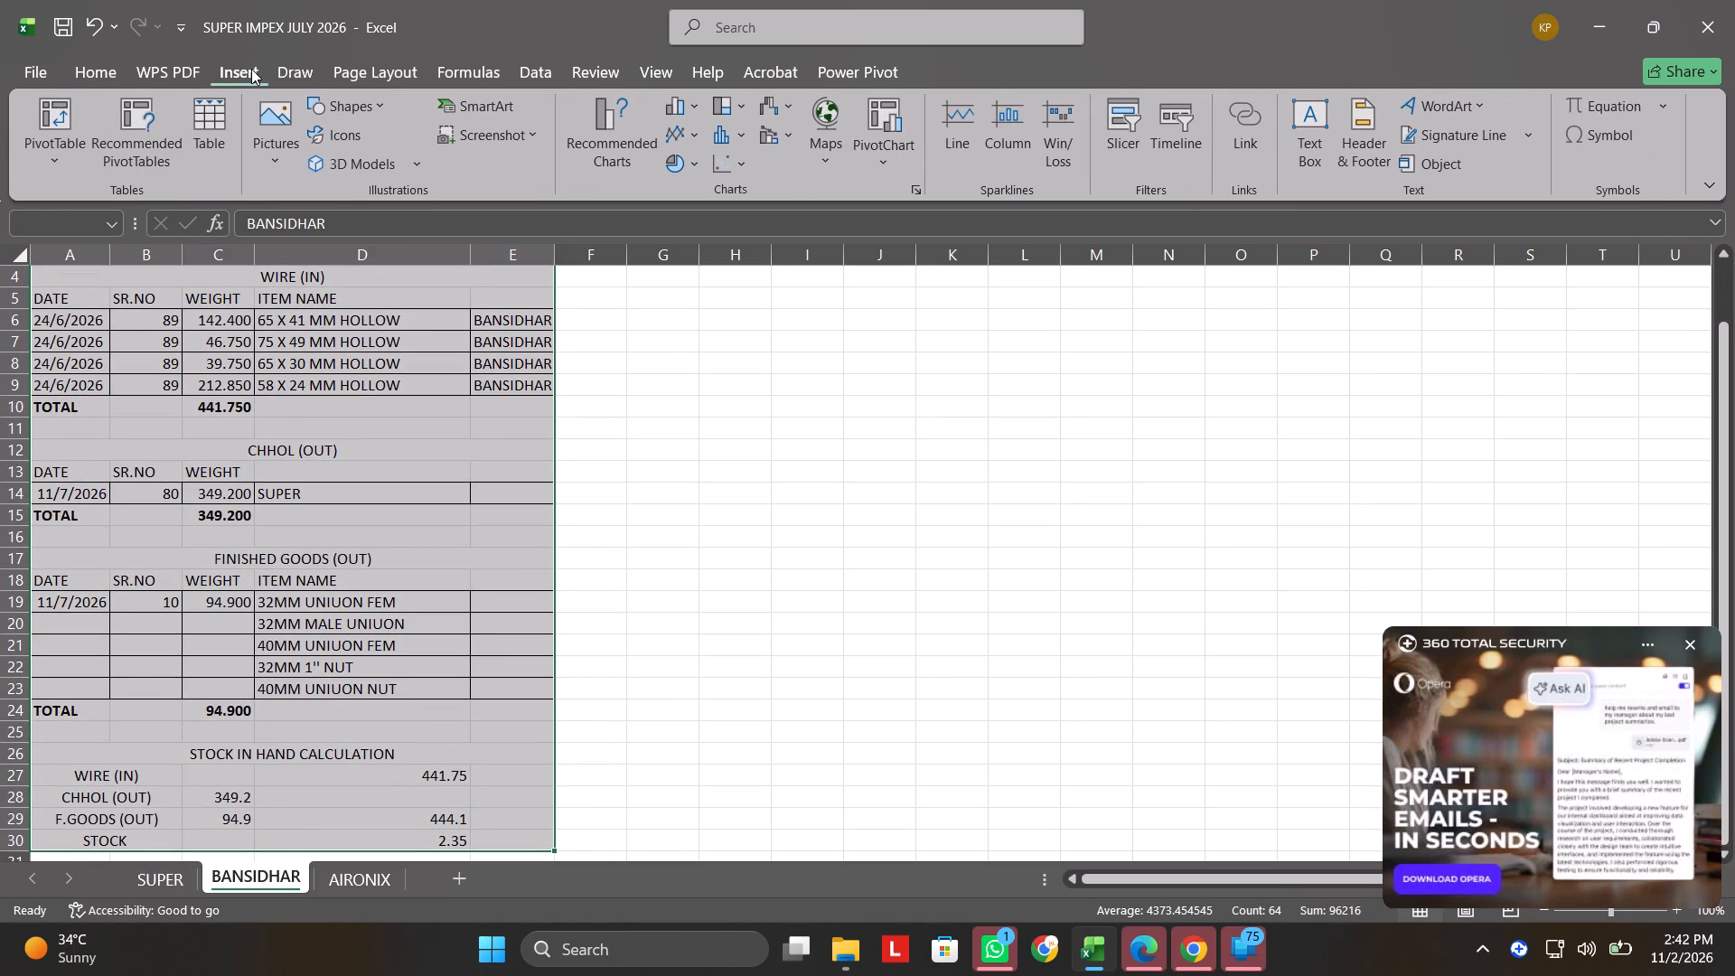
left_click(101, 60)
left_click(286, 148)
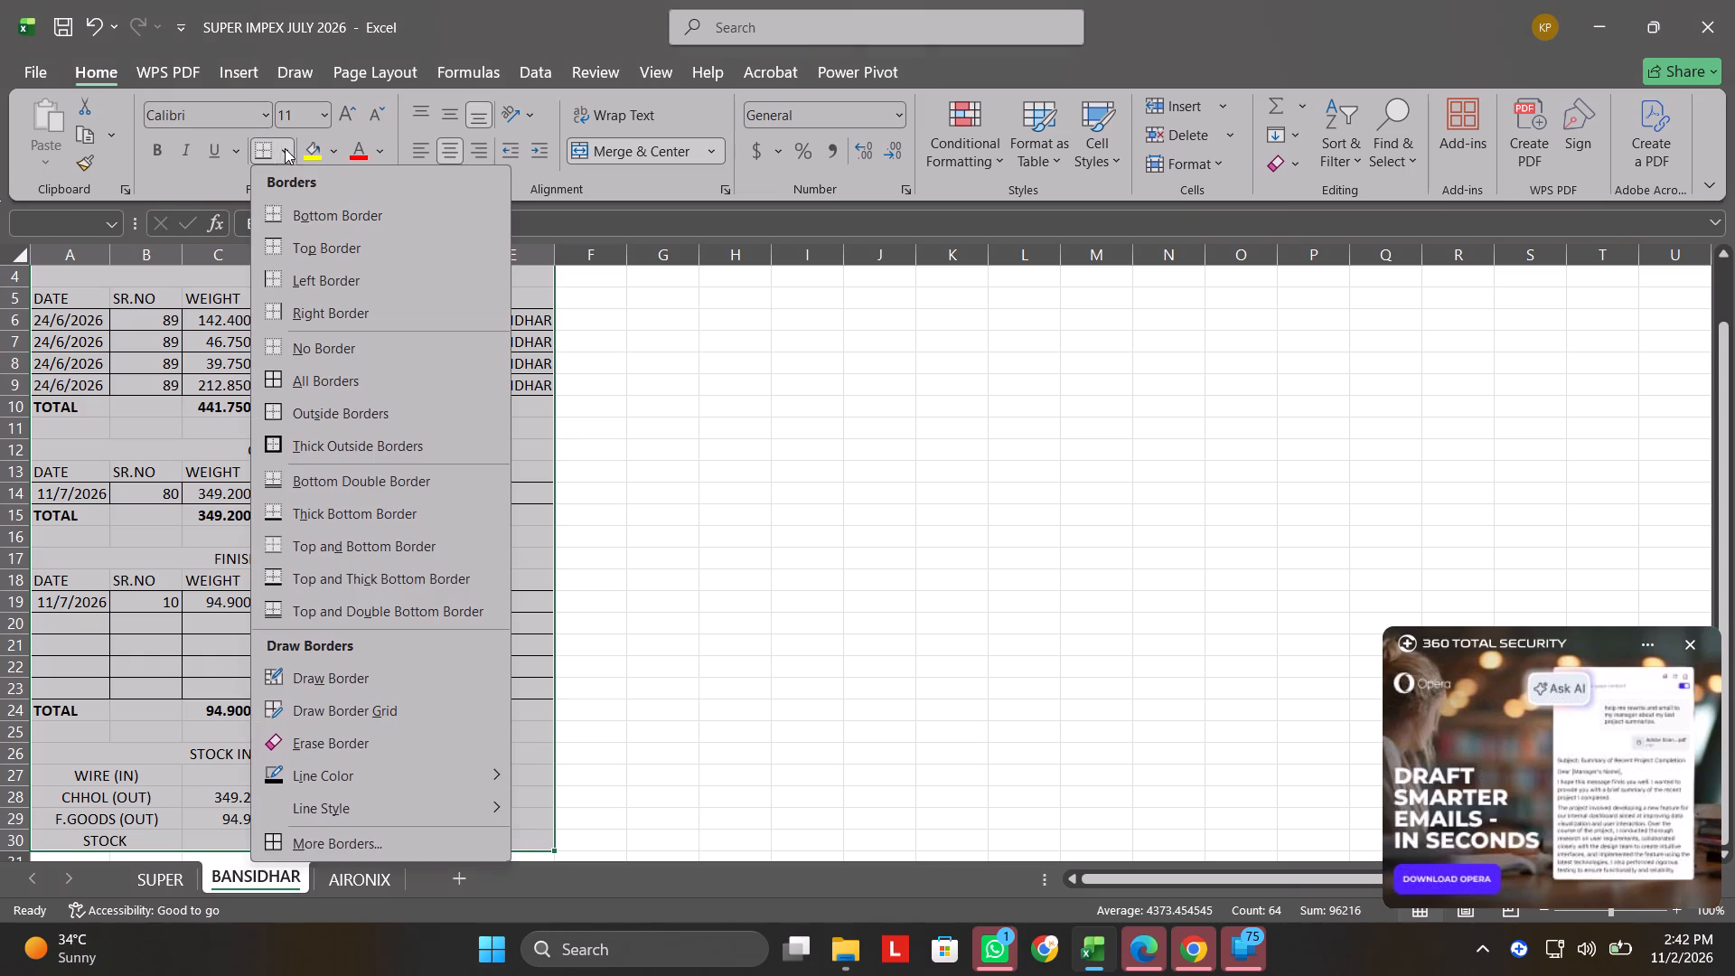
left_click(373, 380)
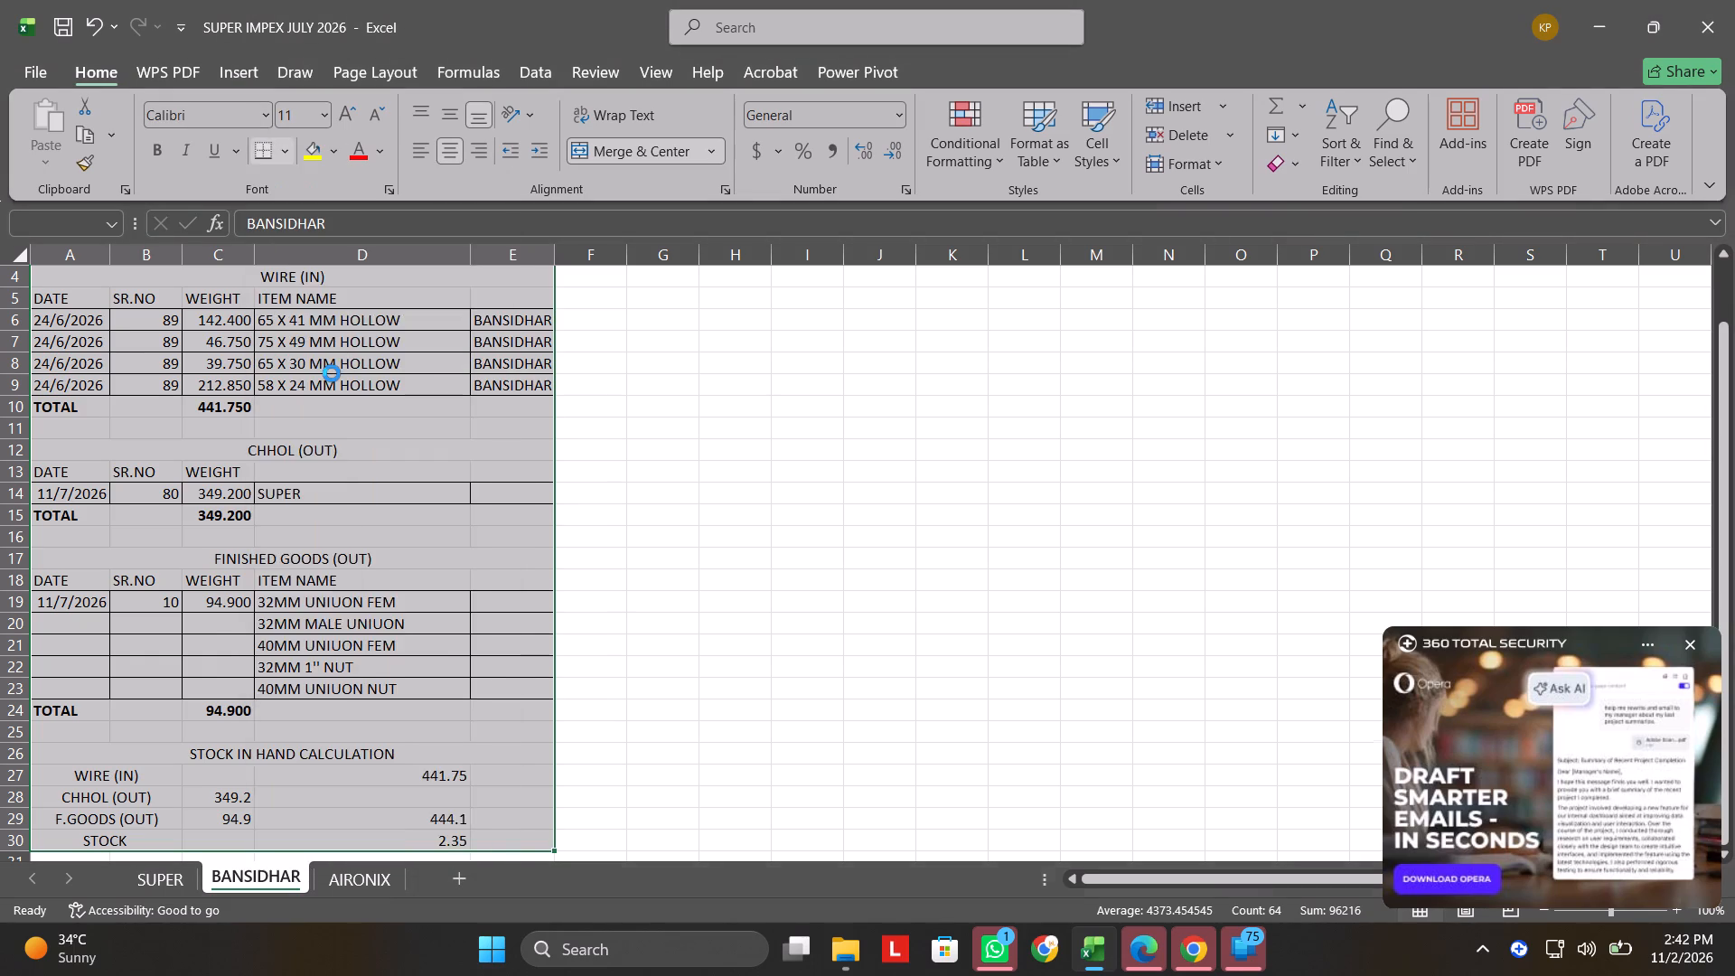
left_click(626, 614)
Make the whole STOCK IN HAND CALCULATION block bold, A26 to E30.
scroll(516, 554, "down", 3)
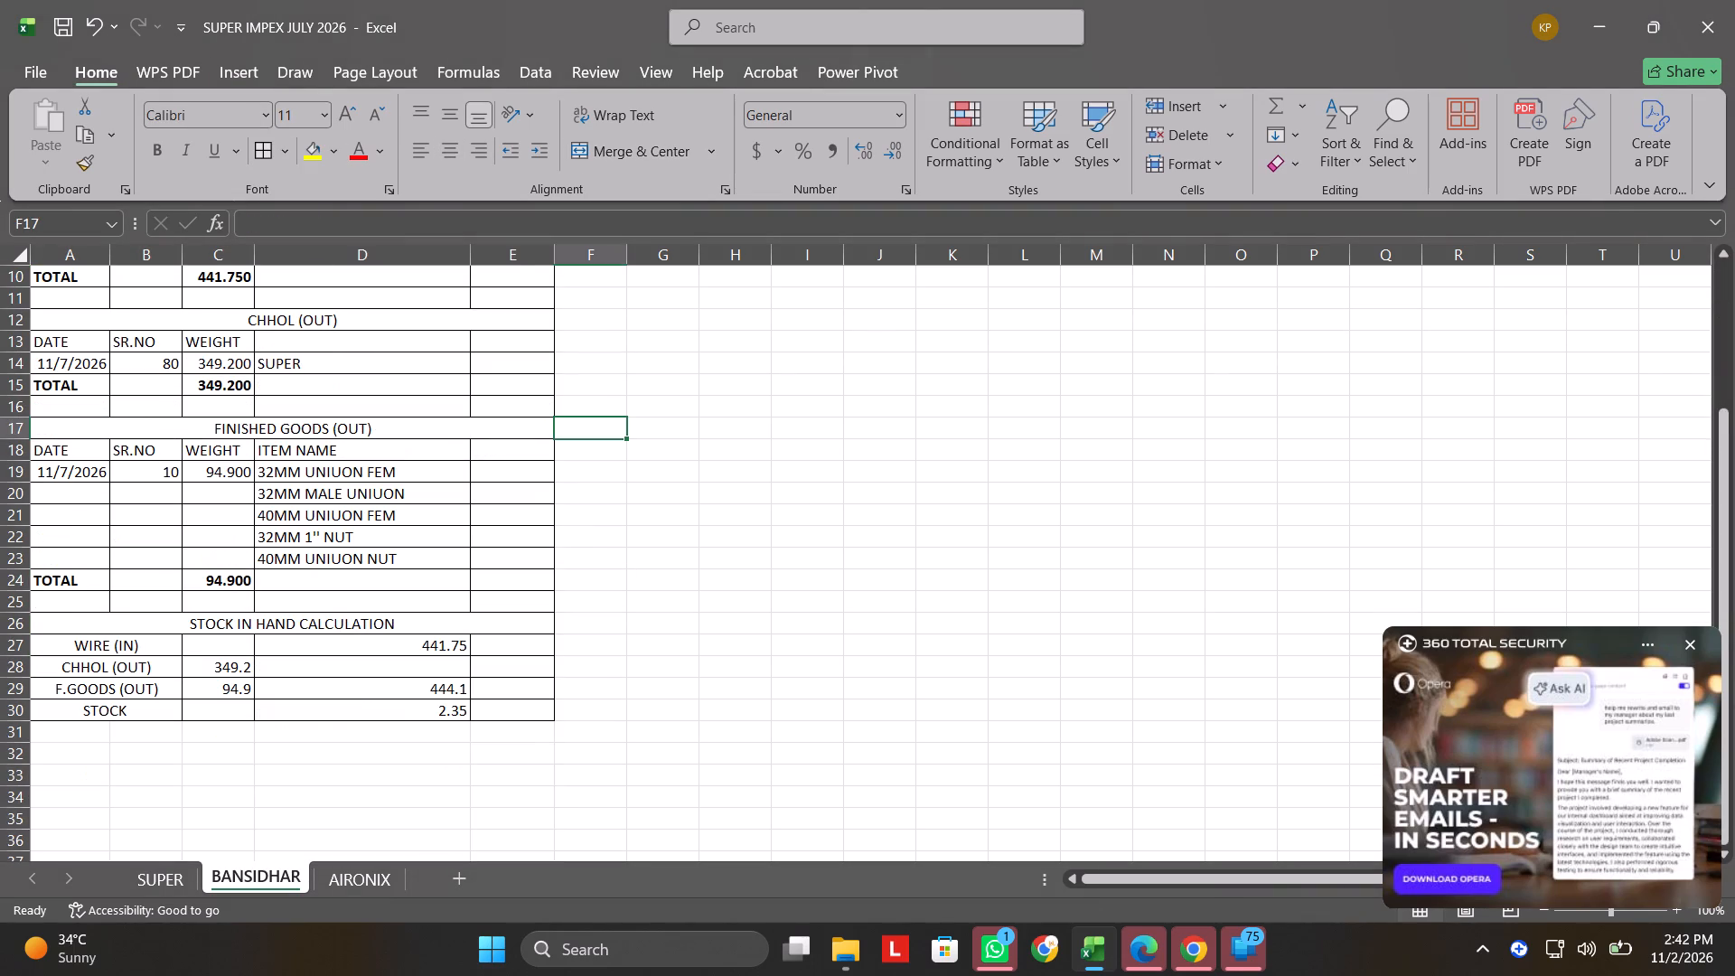
left_click_drag(188, 624, 230, 699)
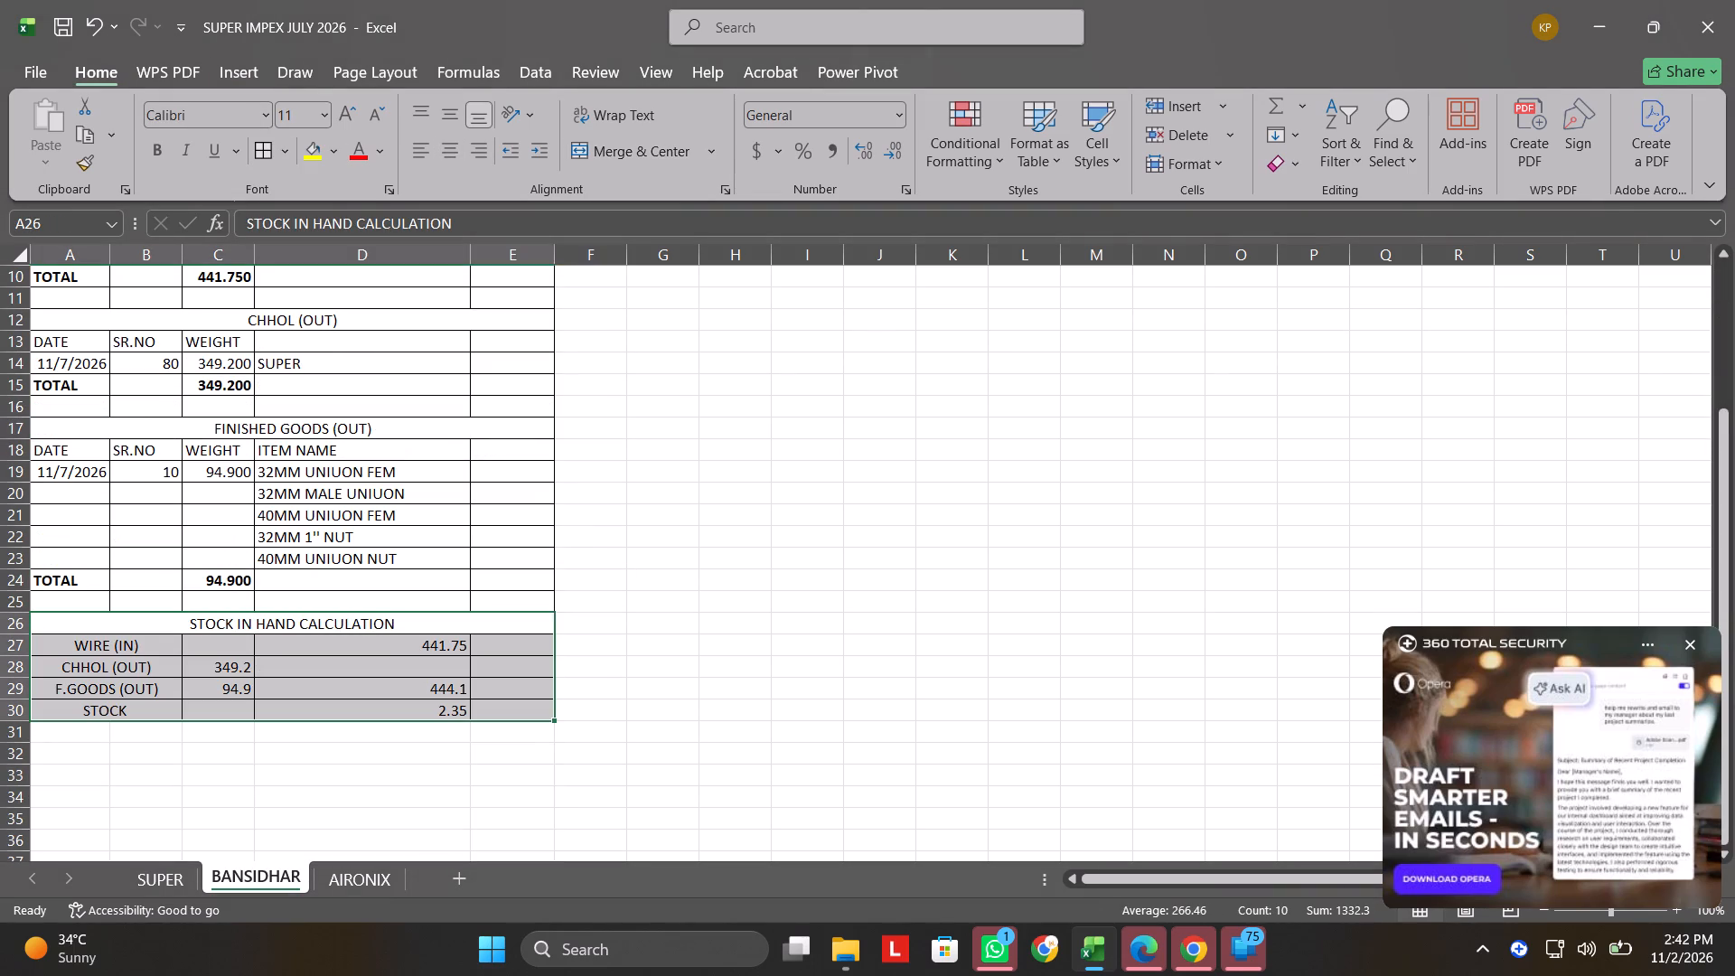
left_click(145, 145)
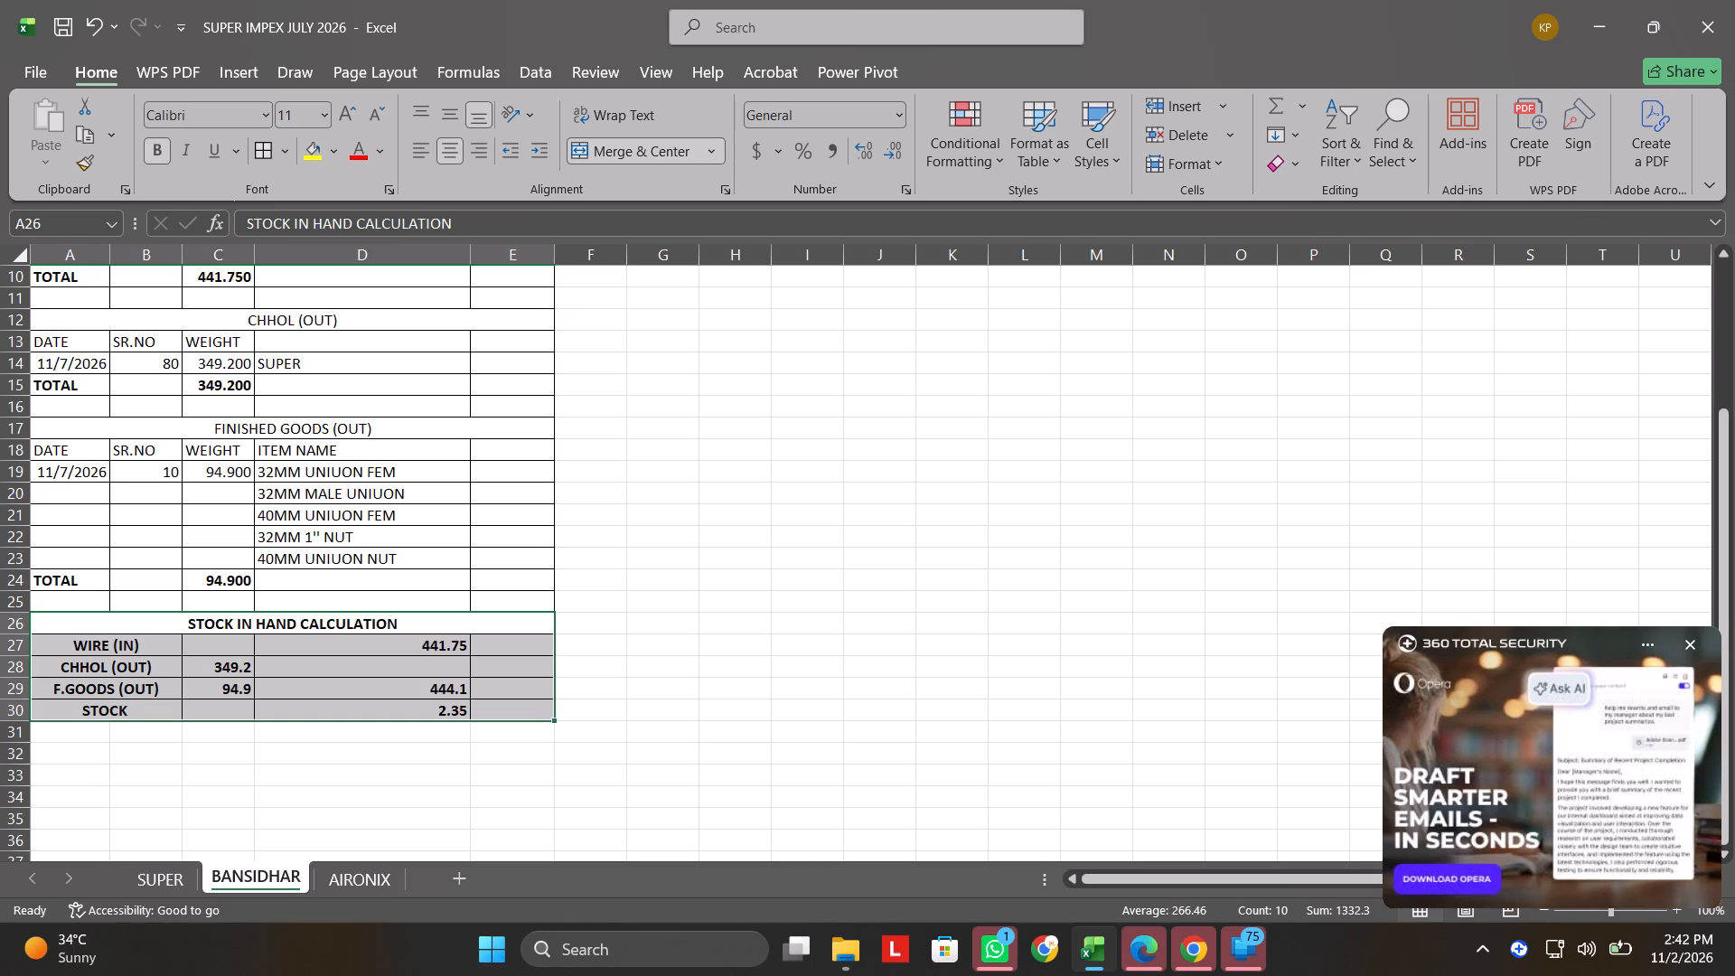
Make the FINISHED GOODS (OUT) and CHHOL (OUT) section headings bold.
left_click(239, 433)
left_click(155, 153)
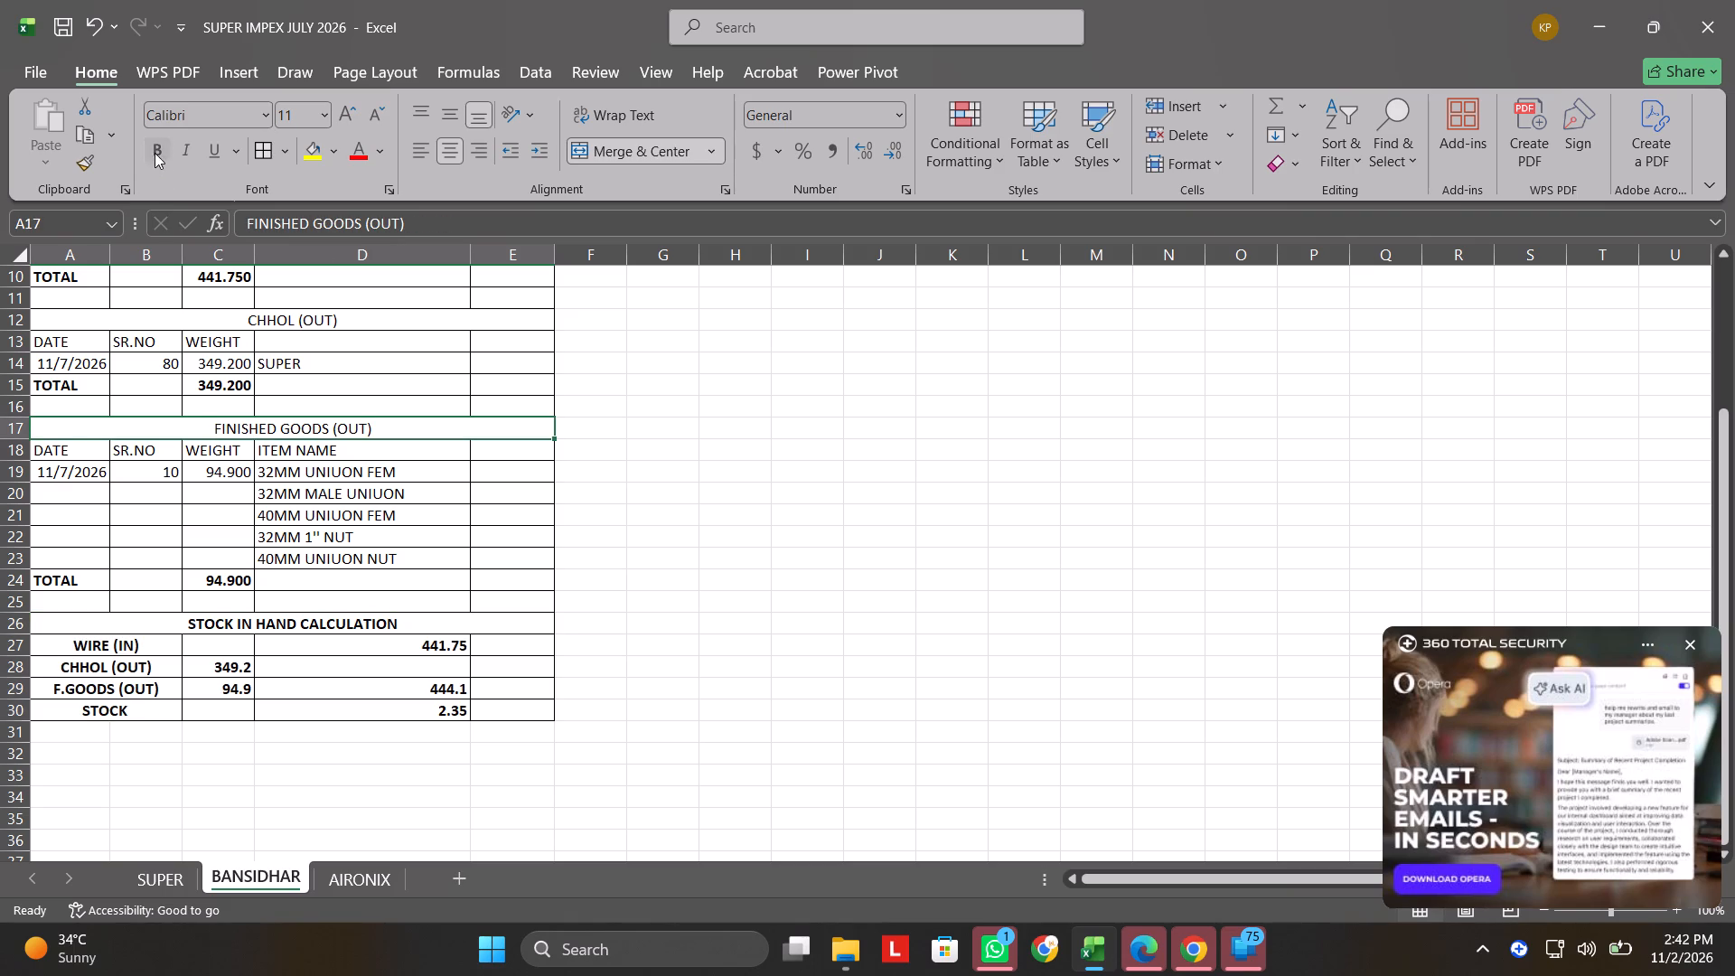
scroll(215, 333, "up", 2)
left_click(254, 456)
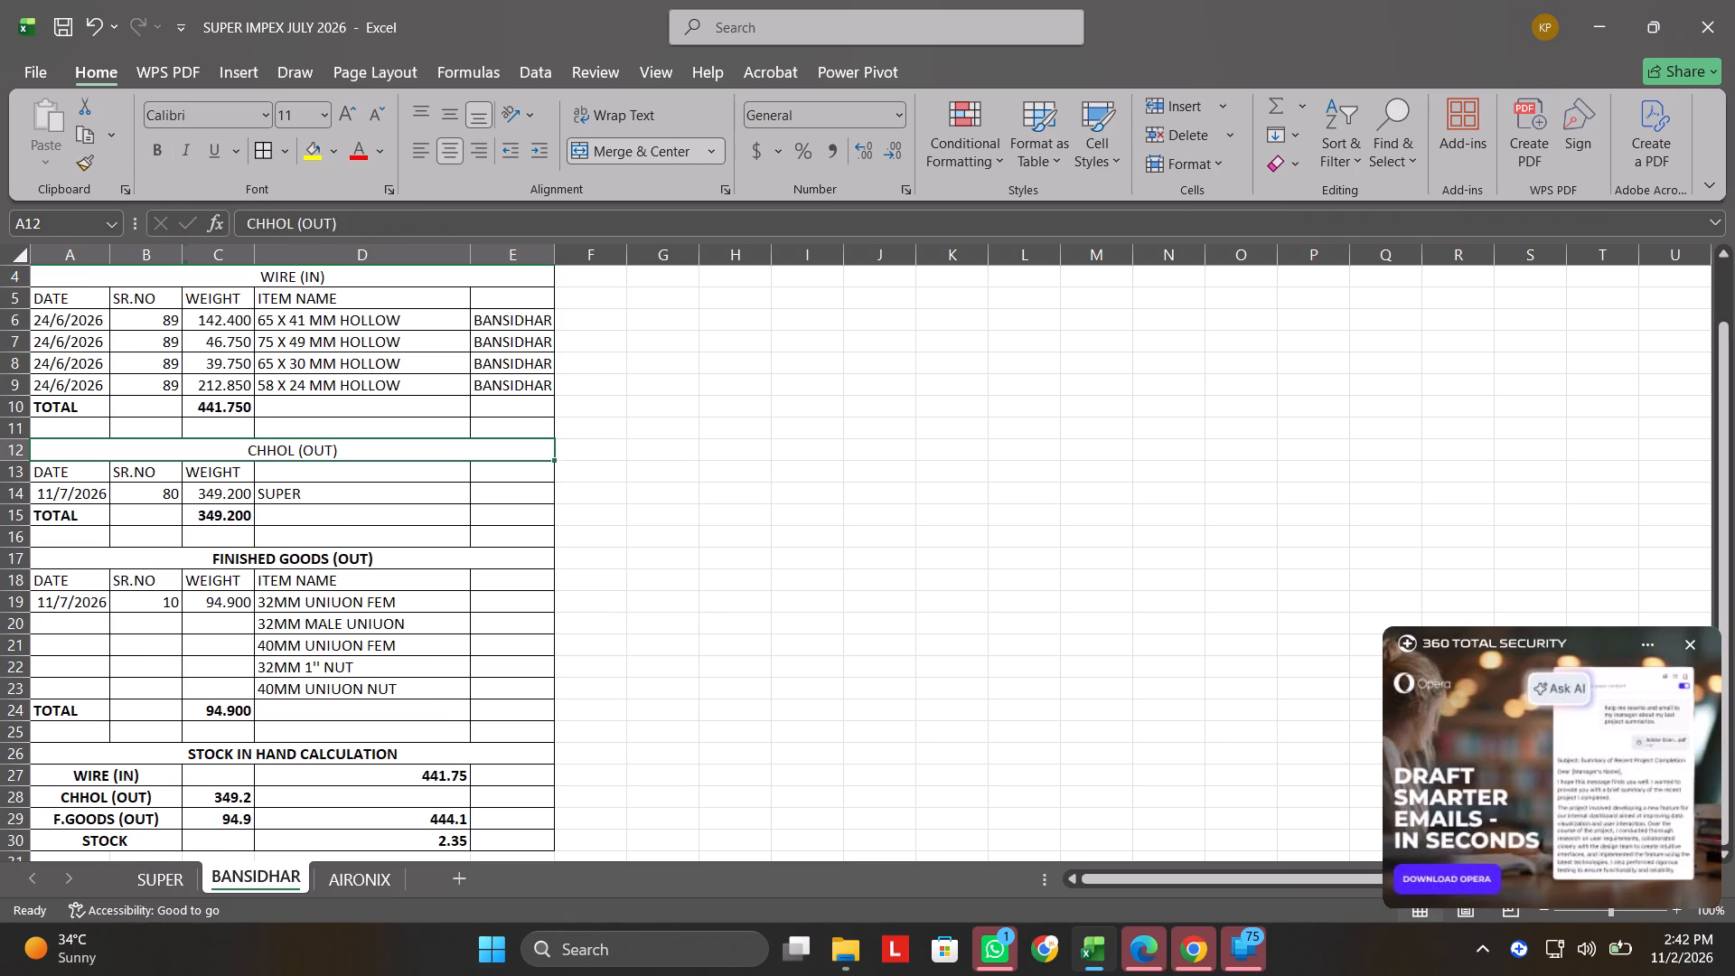
left_click(165, 155)
Make the top rows A1 to E5 bold, from the BANSIDHAR title through the WIRE (IN) column headers.
scroll(243, 279, "up", 3)
left_click_drag(254, 297, 282, 357)
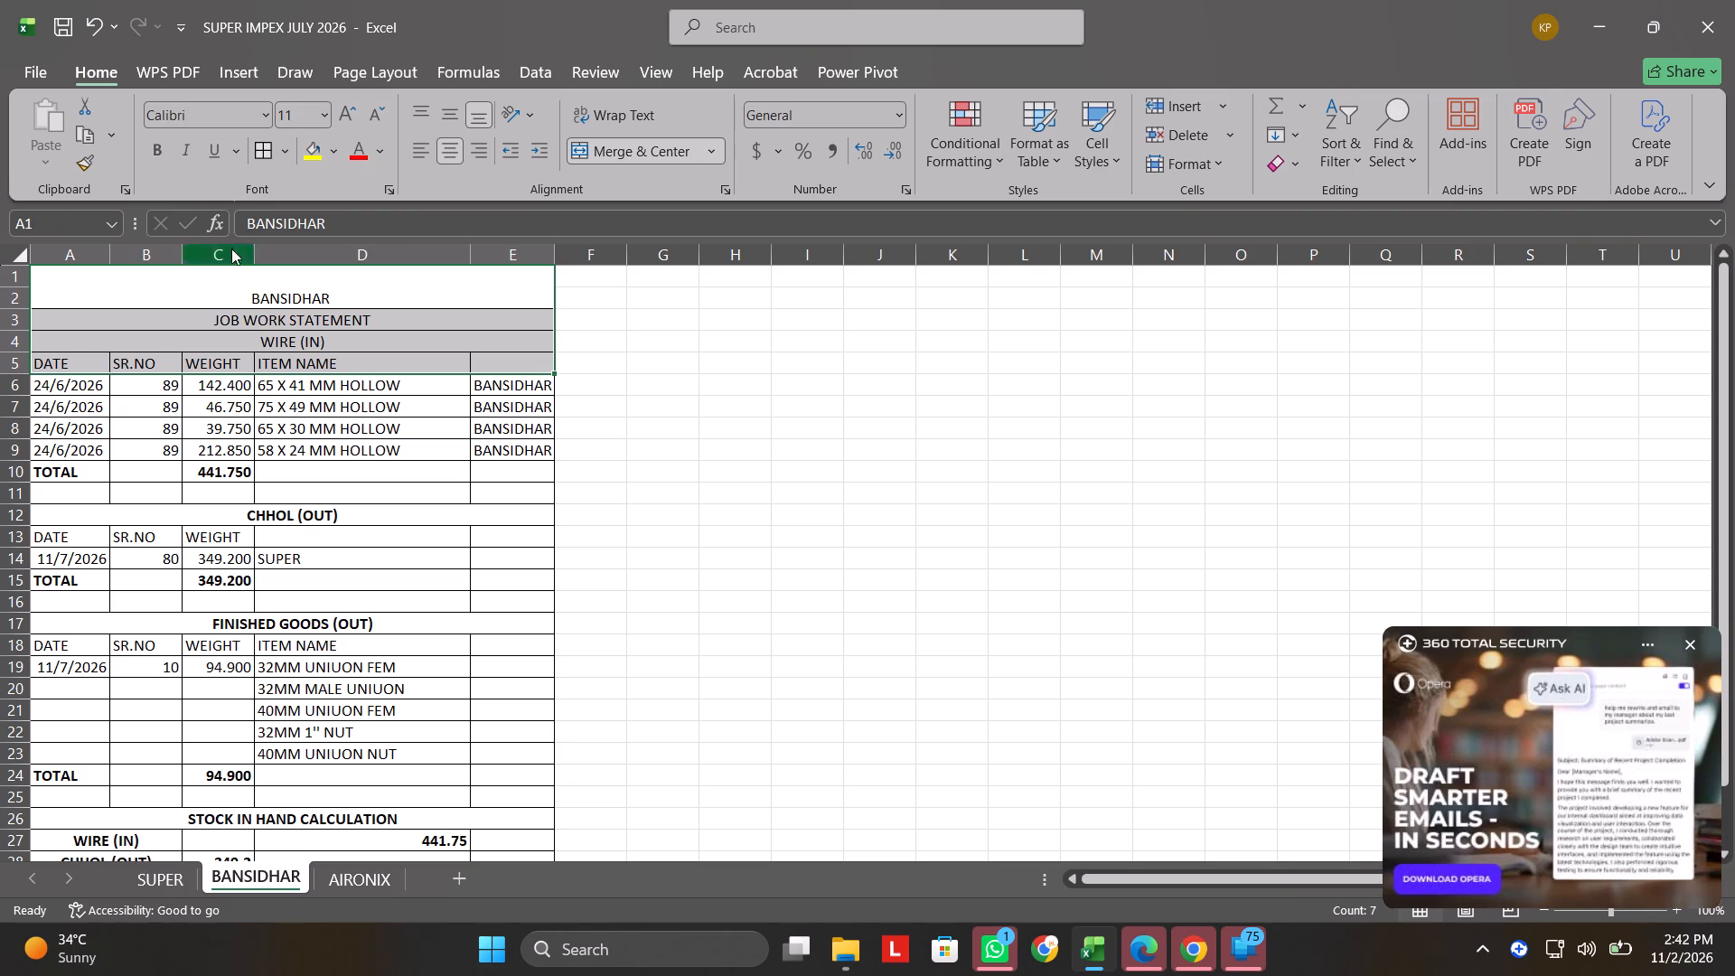
left_click(148, 132)
double_click(146, 149)
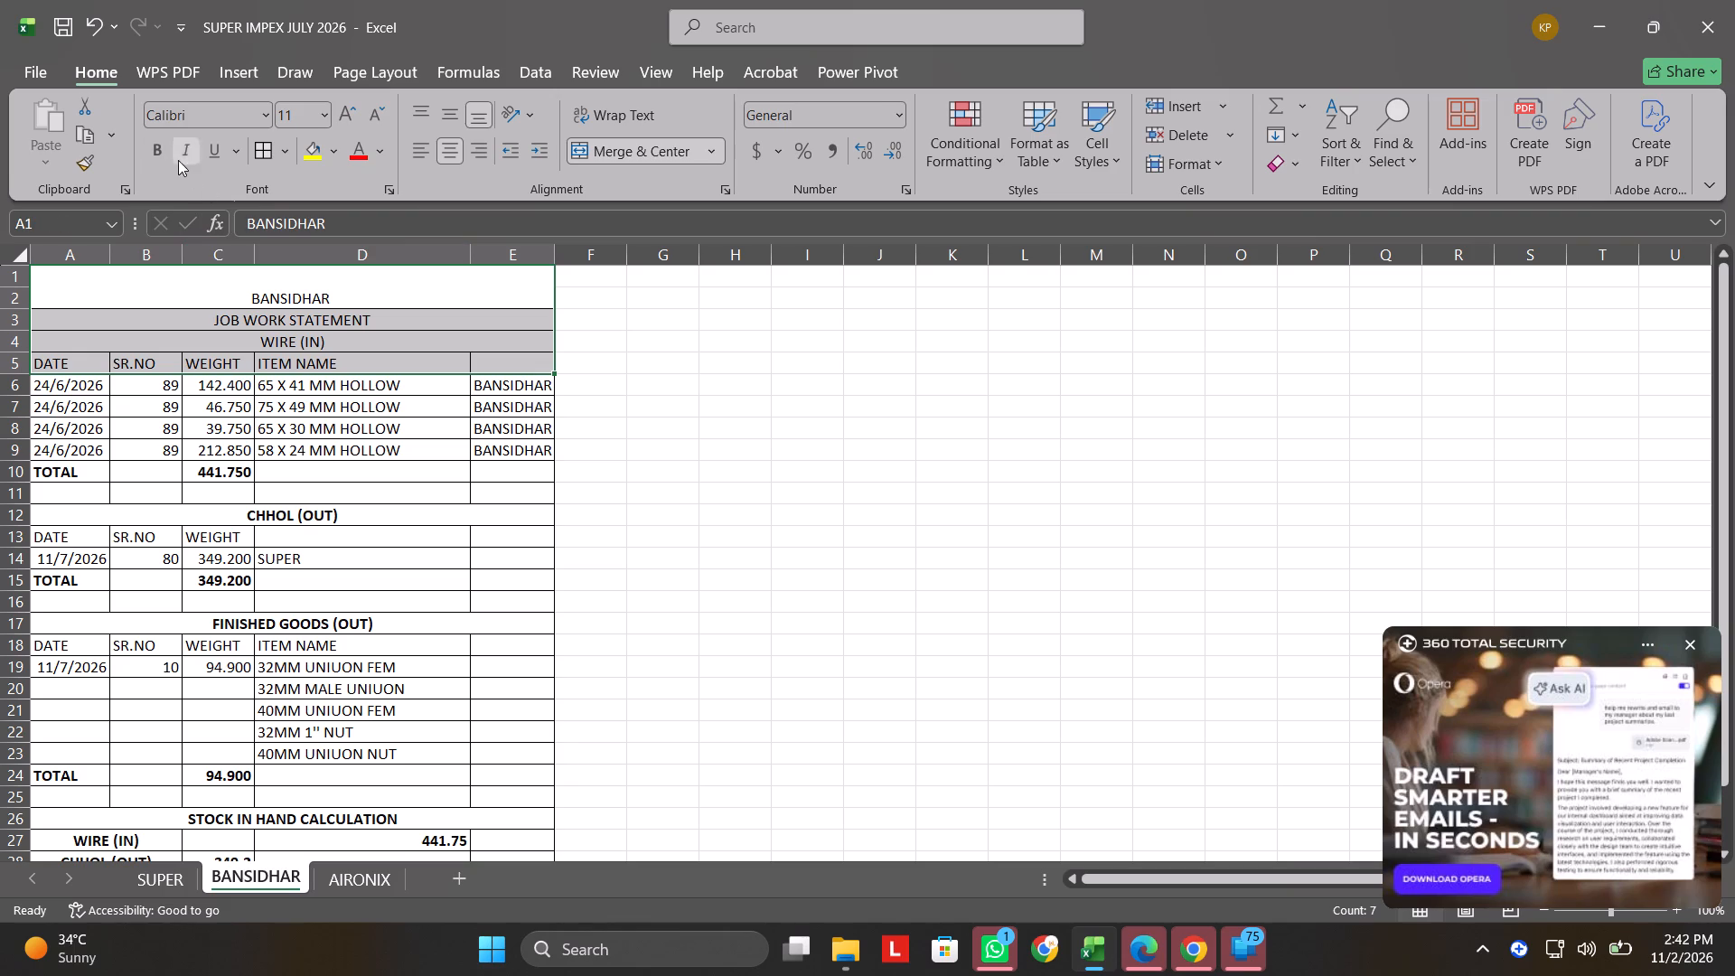
double_click(145, 139)
left_click(161, 152)
Make the BANSIDHAR title in the merged cell A1 bold.
double_click(361, 303)
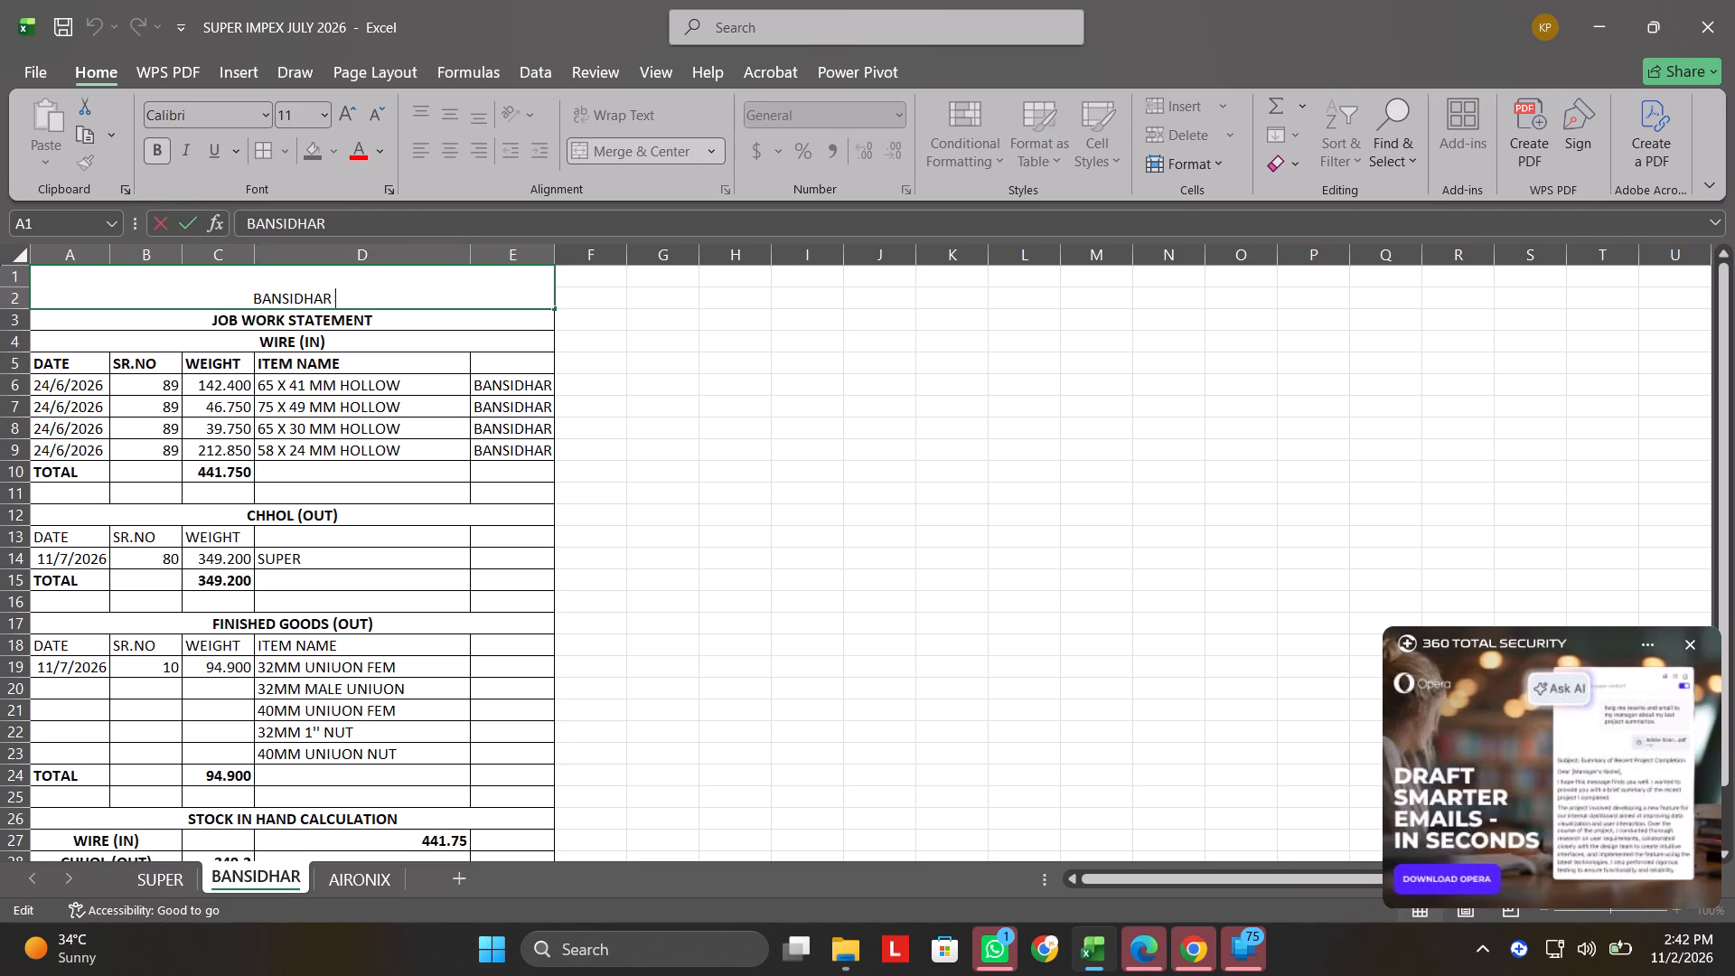
double_click(158, 154)
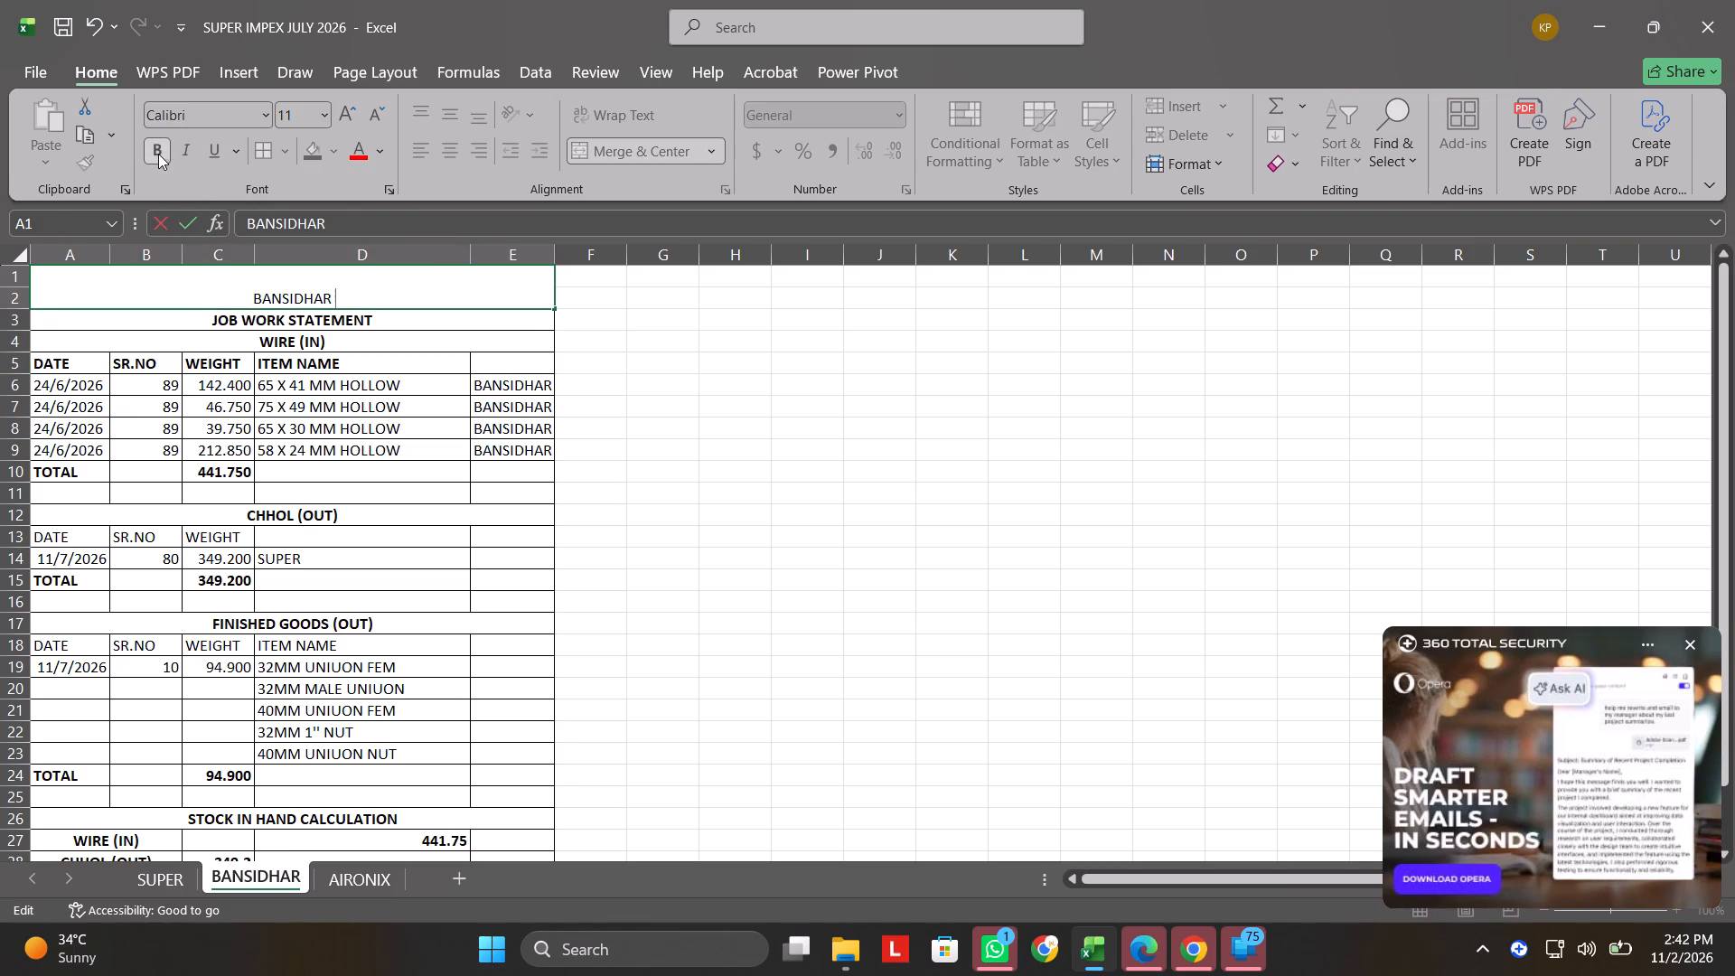
double_click(158, 154)
double_click(158, 154)
double_click(376, 328)
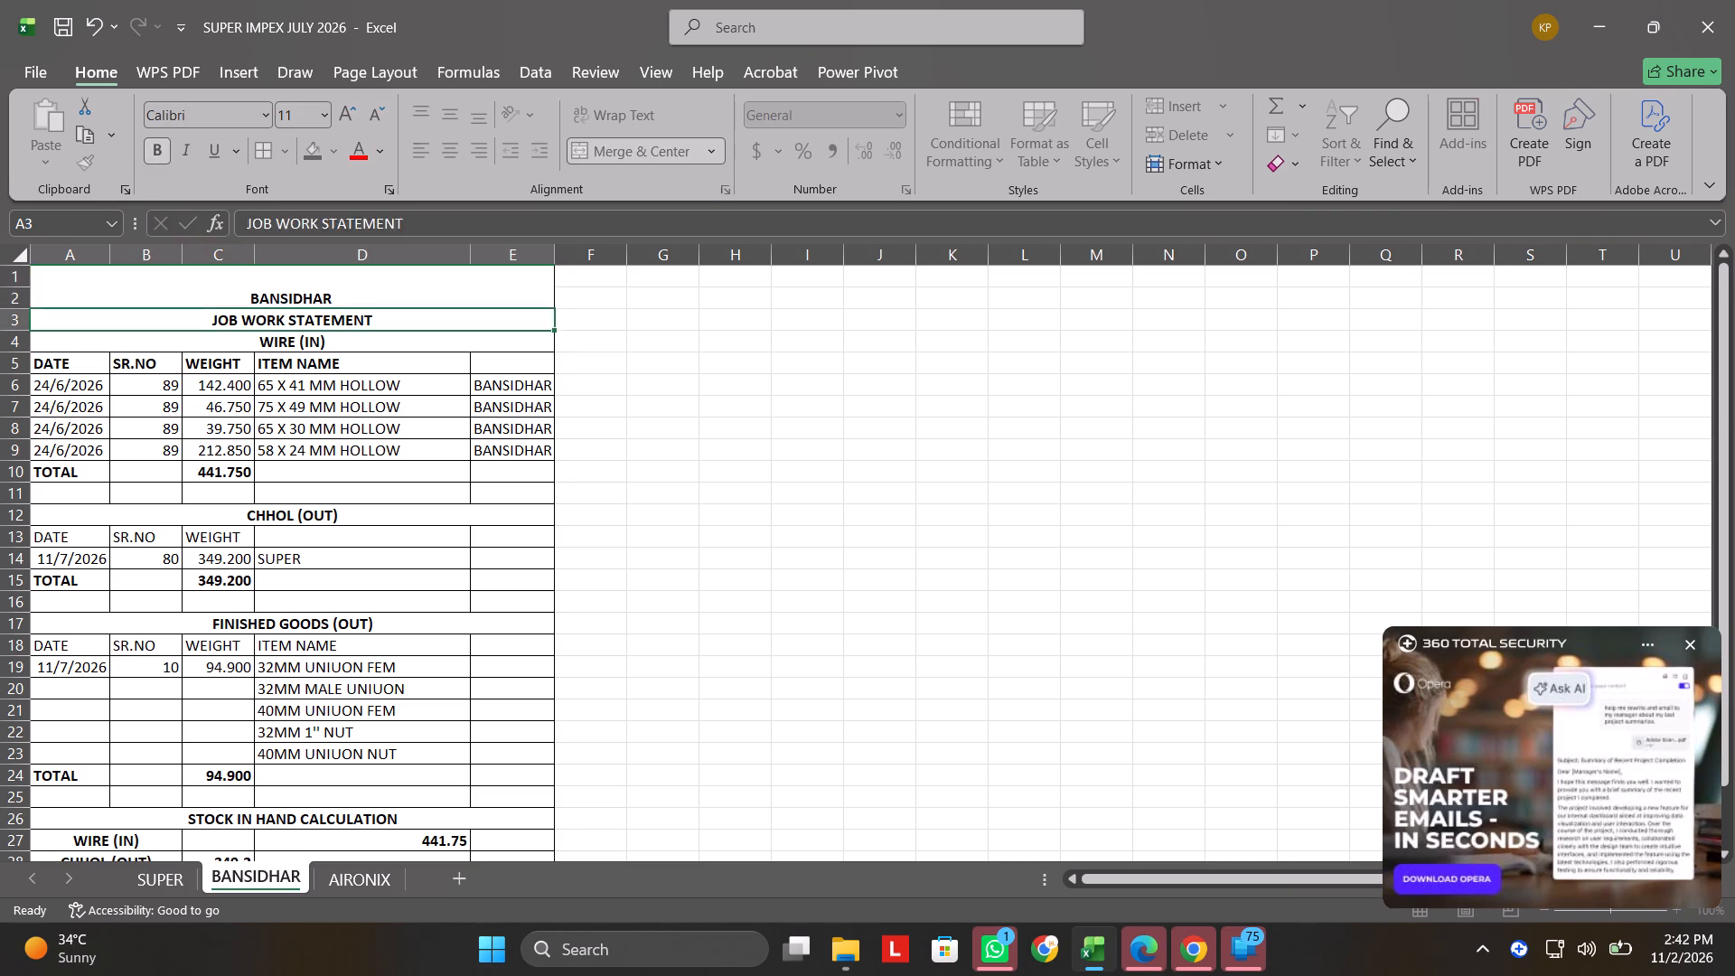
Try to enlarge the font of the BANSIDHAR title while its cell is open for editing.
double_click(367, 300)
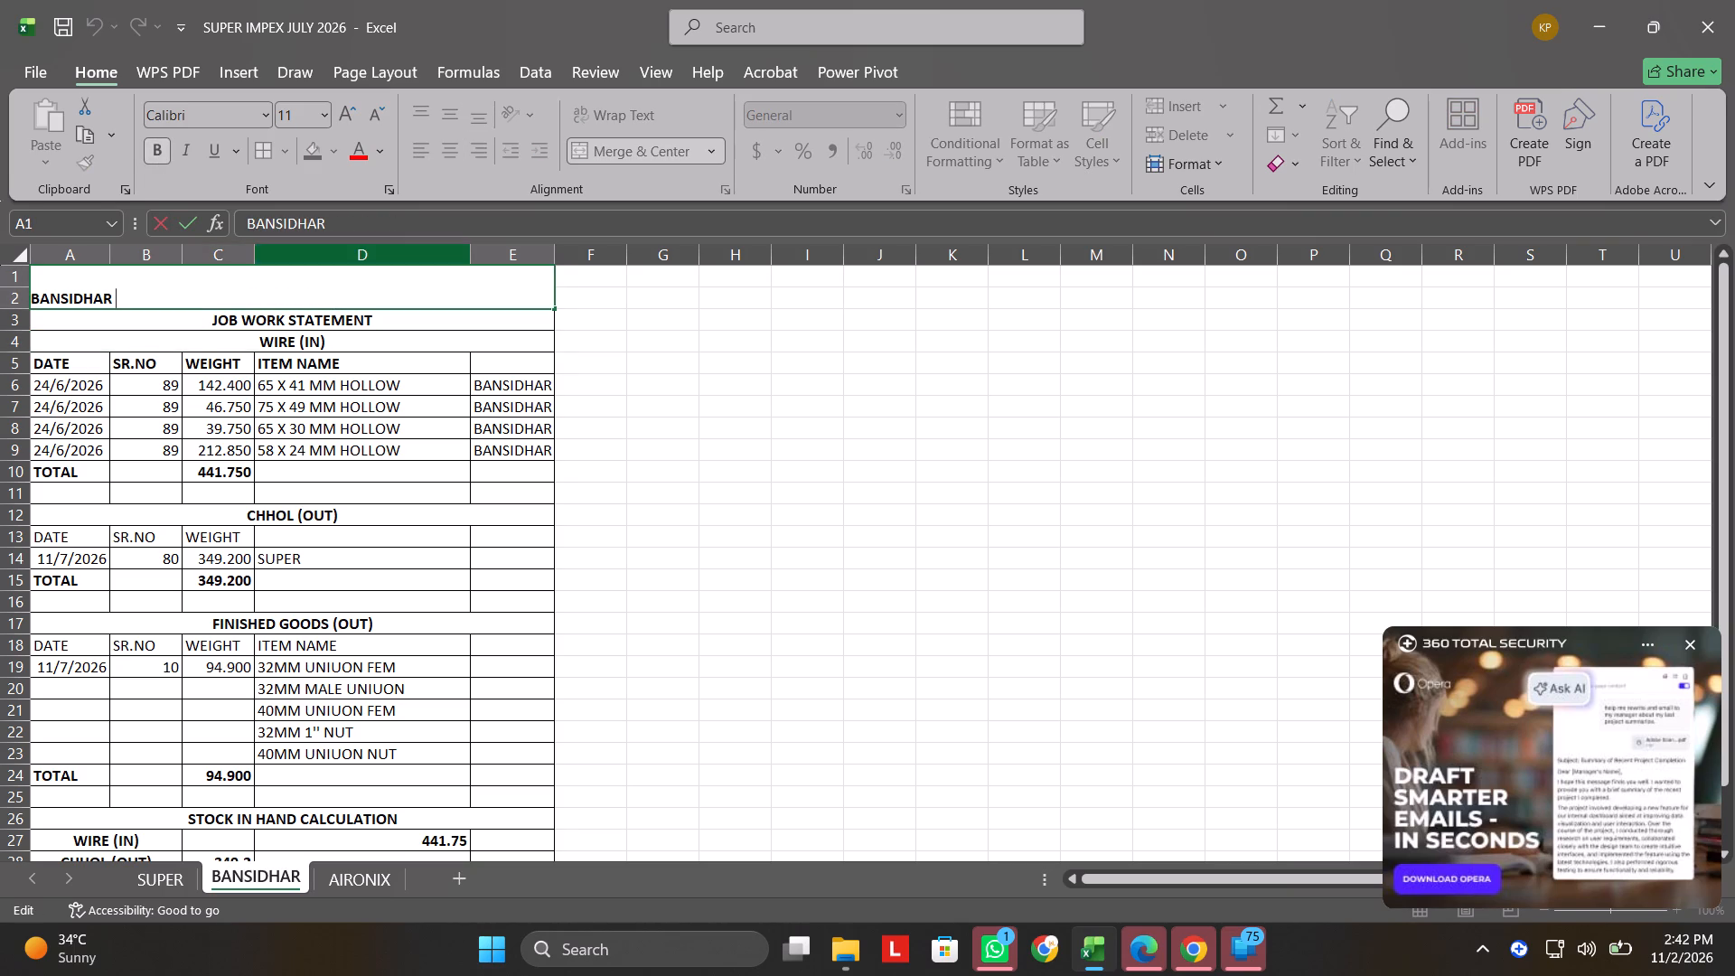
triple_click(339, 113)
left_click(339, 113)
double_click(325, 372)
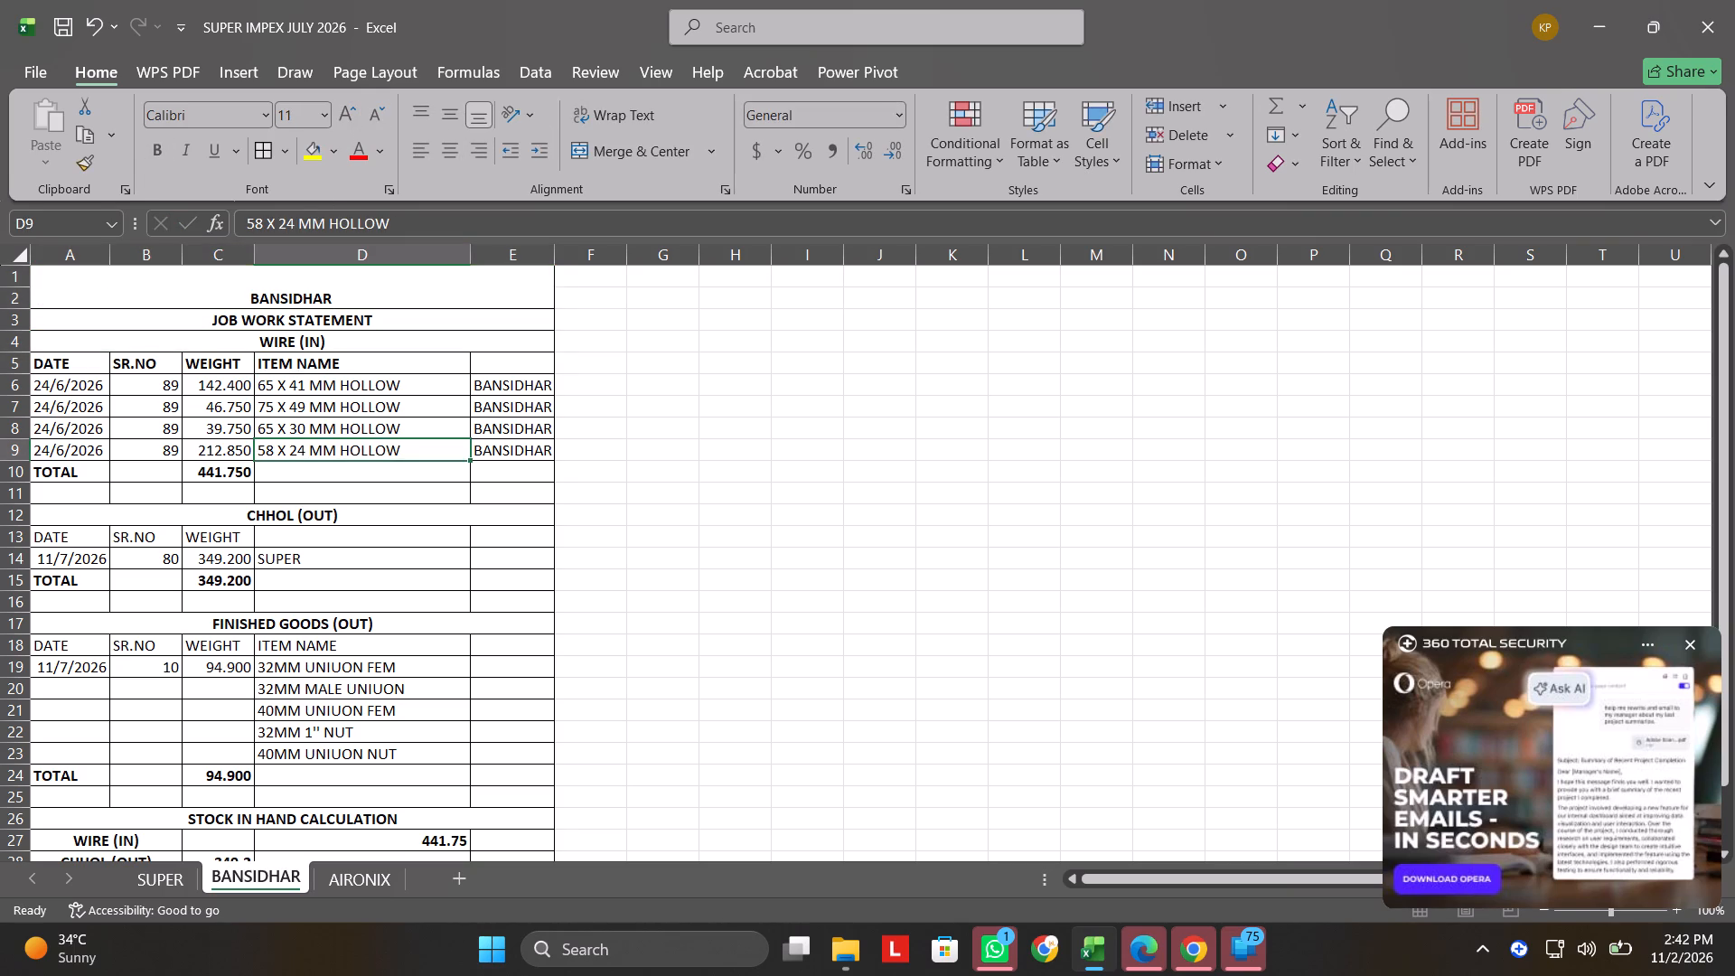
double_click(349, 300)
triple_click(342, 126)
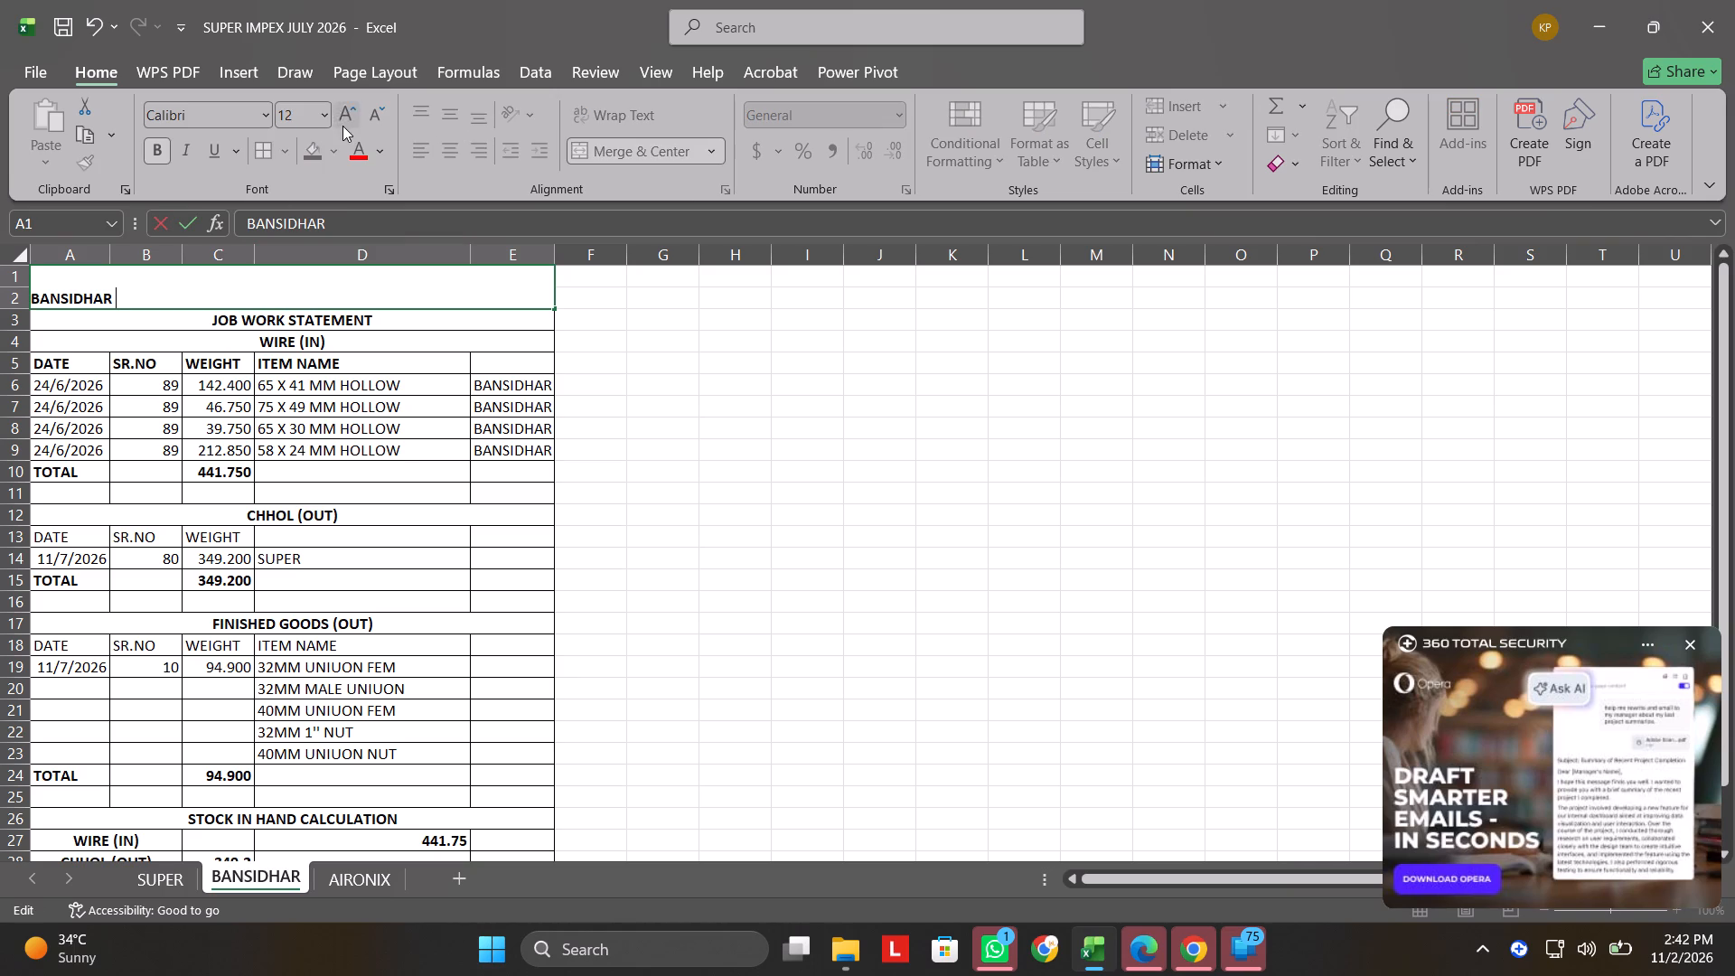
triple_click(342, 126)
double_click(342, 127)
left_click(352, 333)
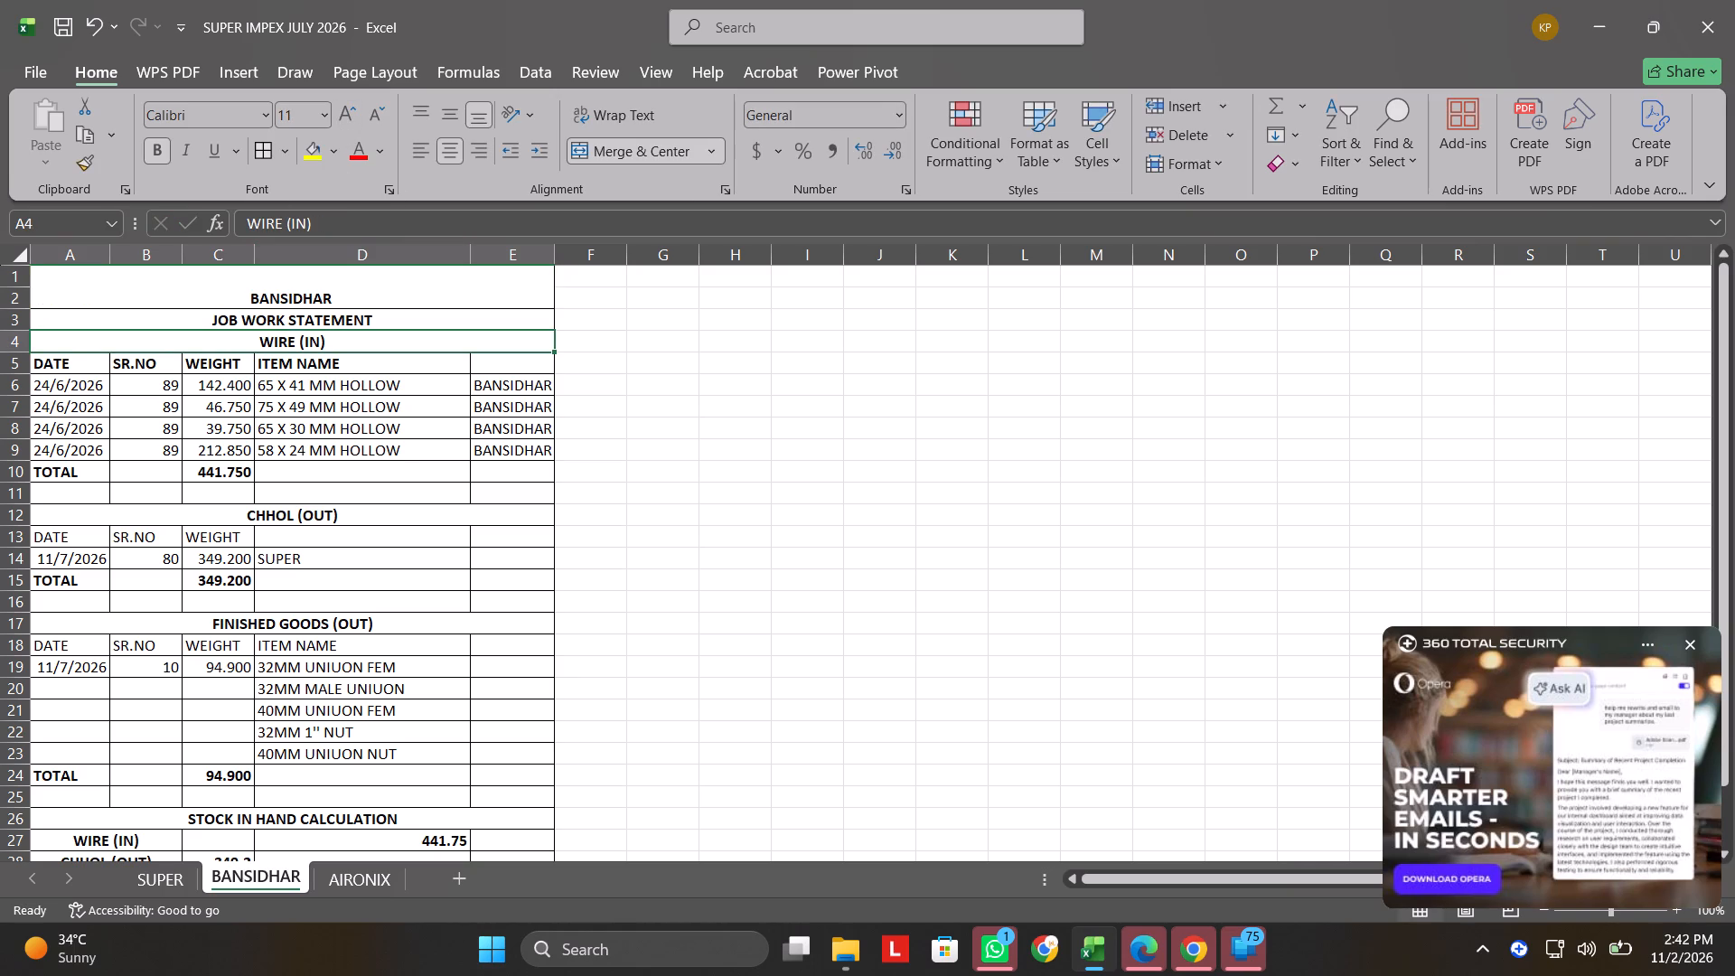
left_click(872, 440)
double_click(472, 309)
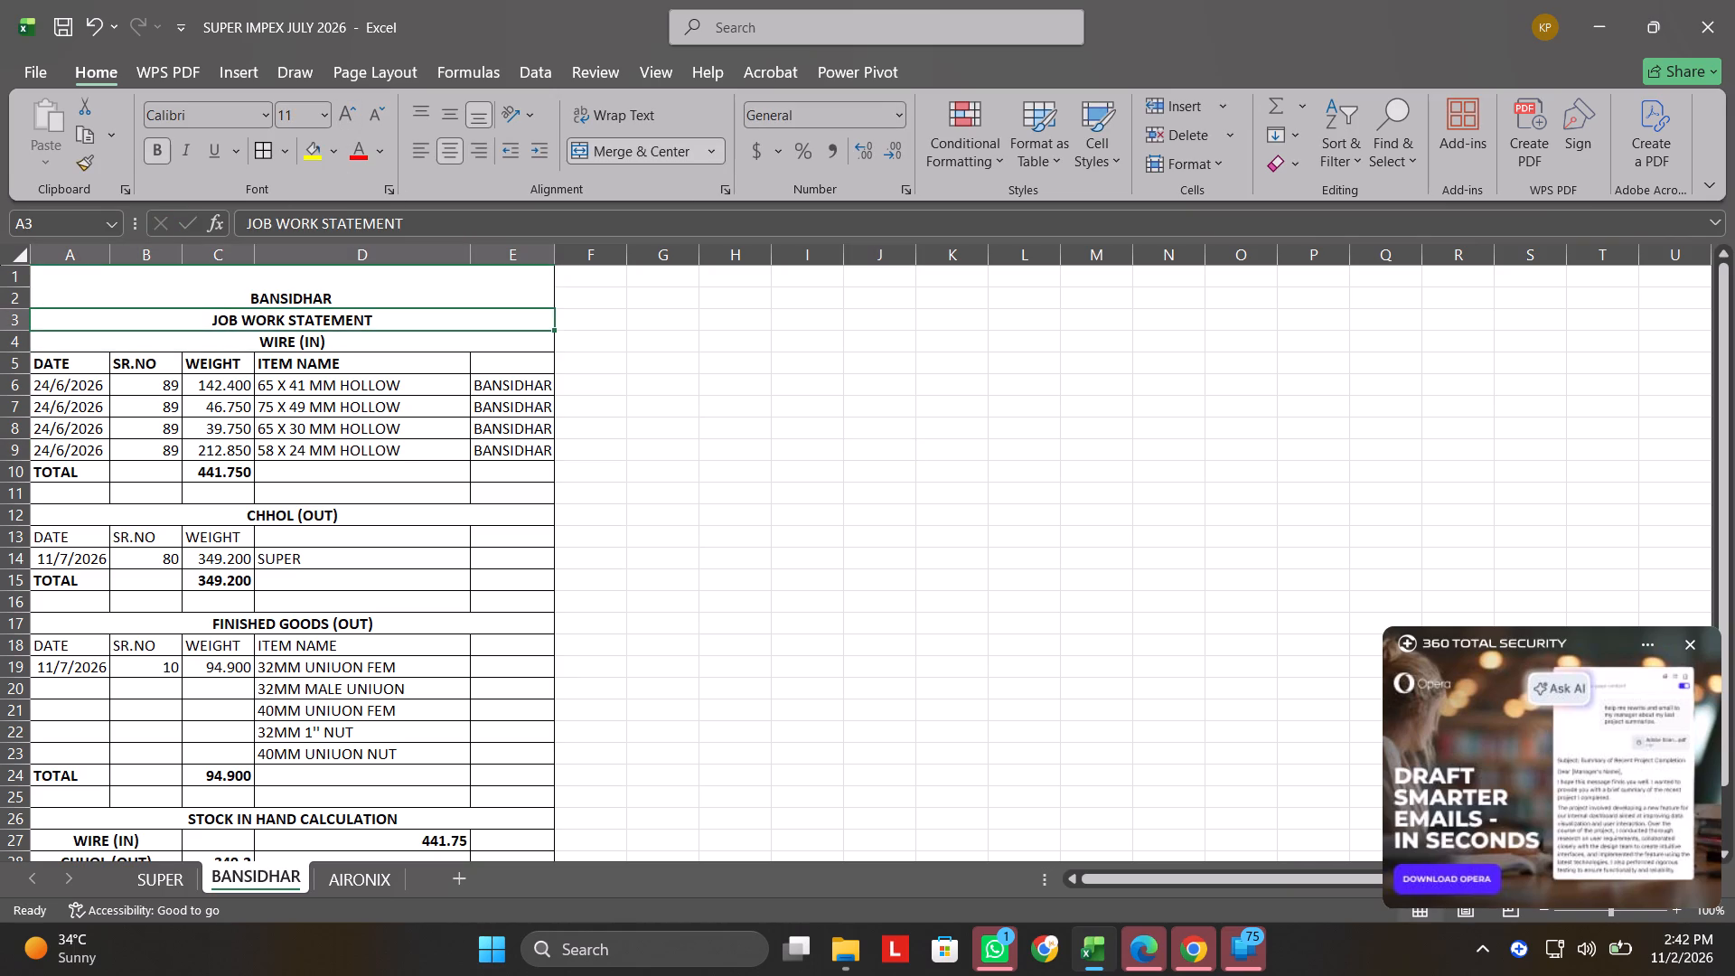
Increase the font size of the BANSIDHAR title in the merged cell A1 to 18.
left_click(475, 293)
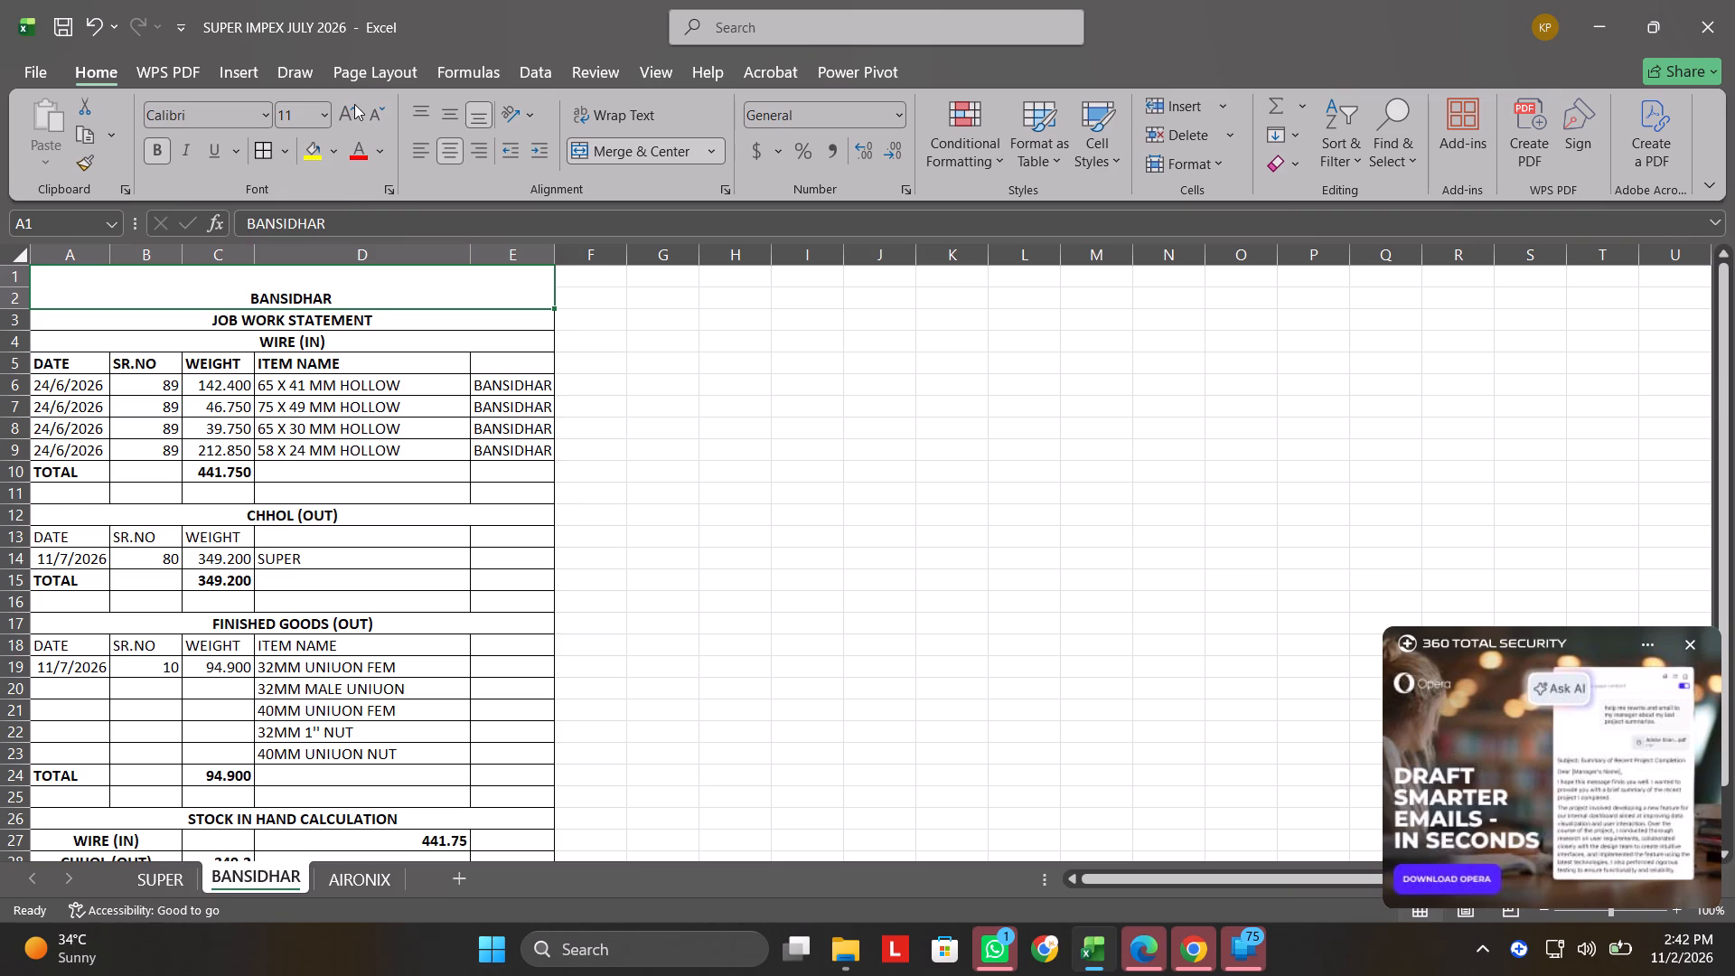
left_click_drag(352, 99, 348, 108)
triple_click(347, 112)
left_click(346, 112)
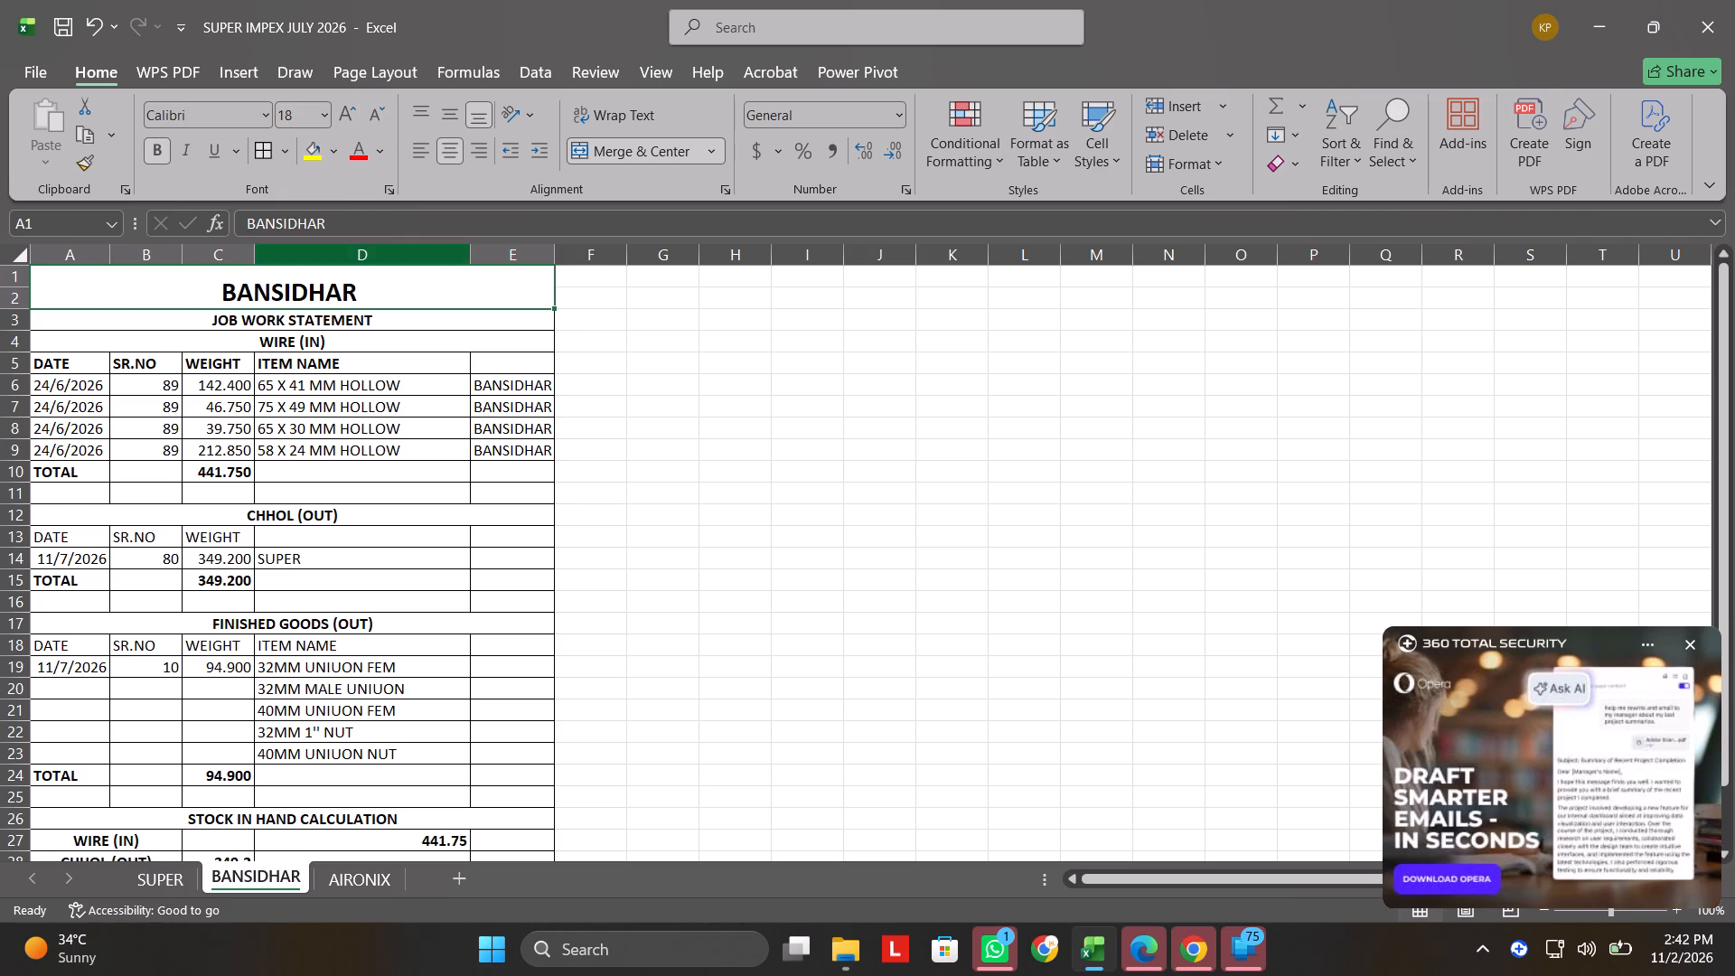
left_click(630, 452)
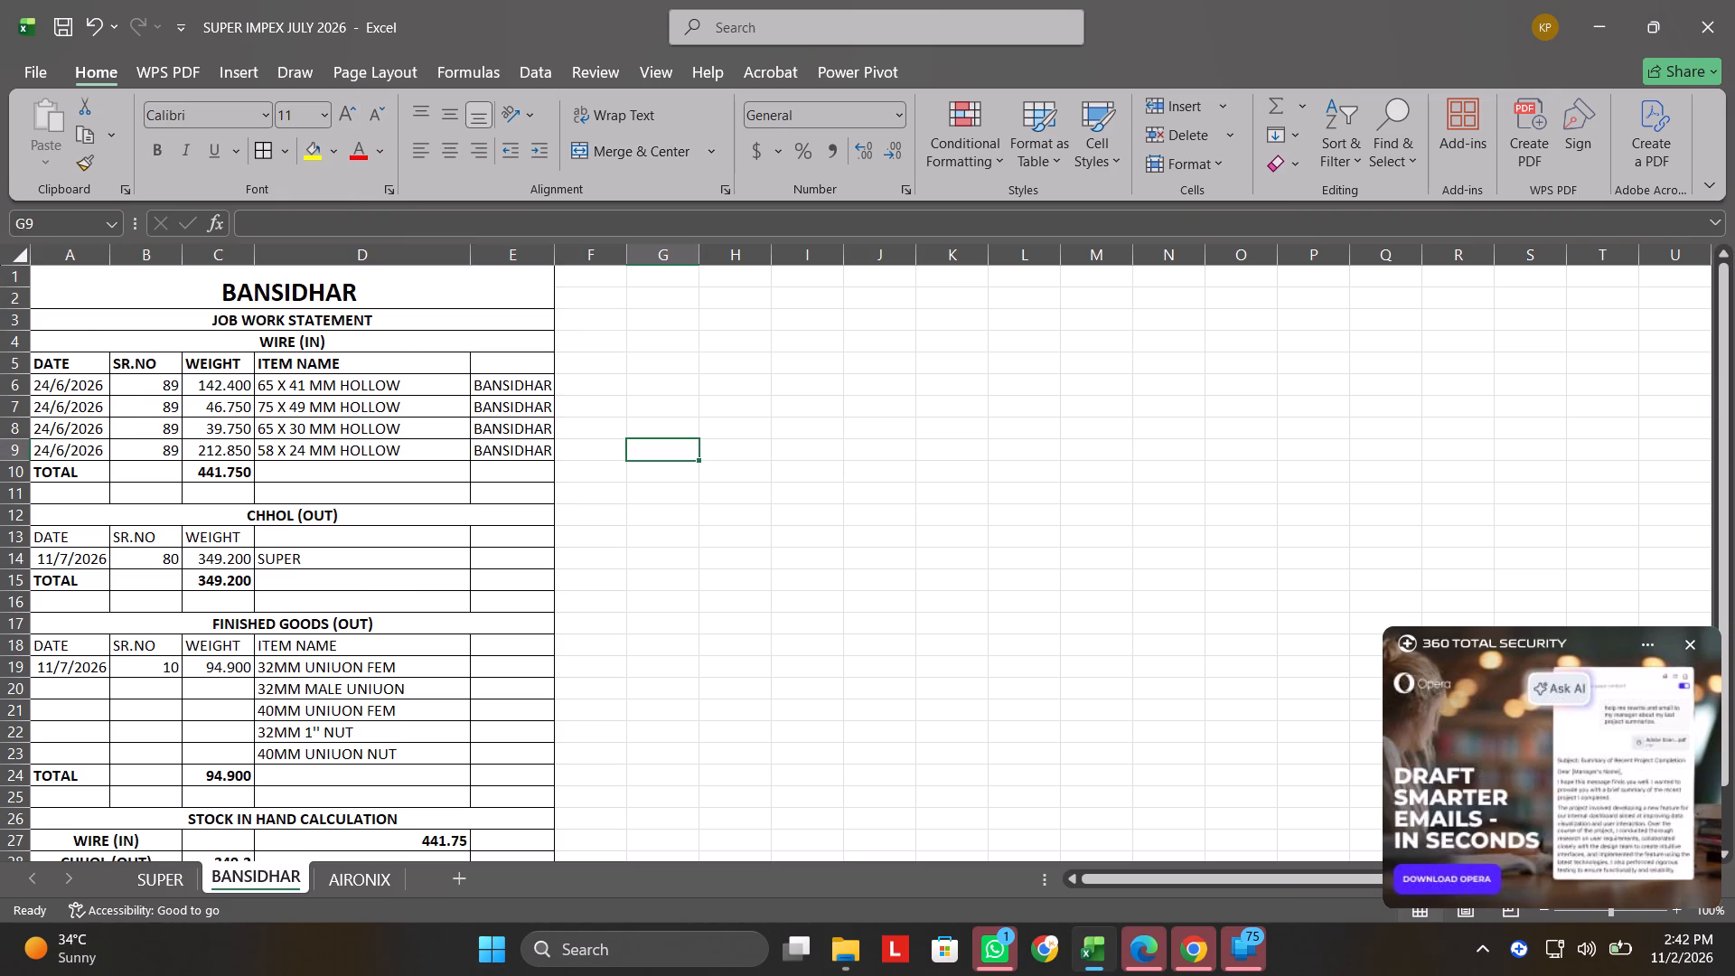
scroll(356, 463, "down", 5)
scroll(356, 463, "up", 7)
Add a new blank sheet directly after the BANSIDHAR sheet.
left_click(452, 870)
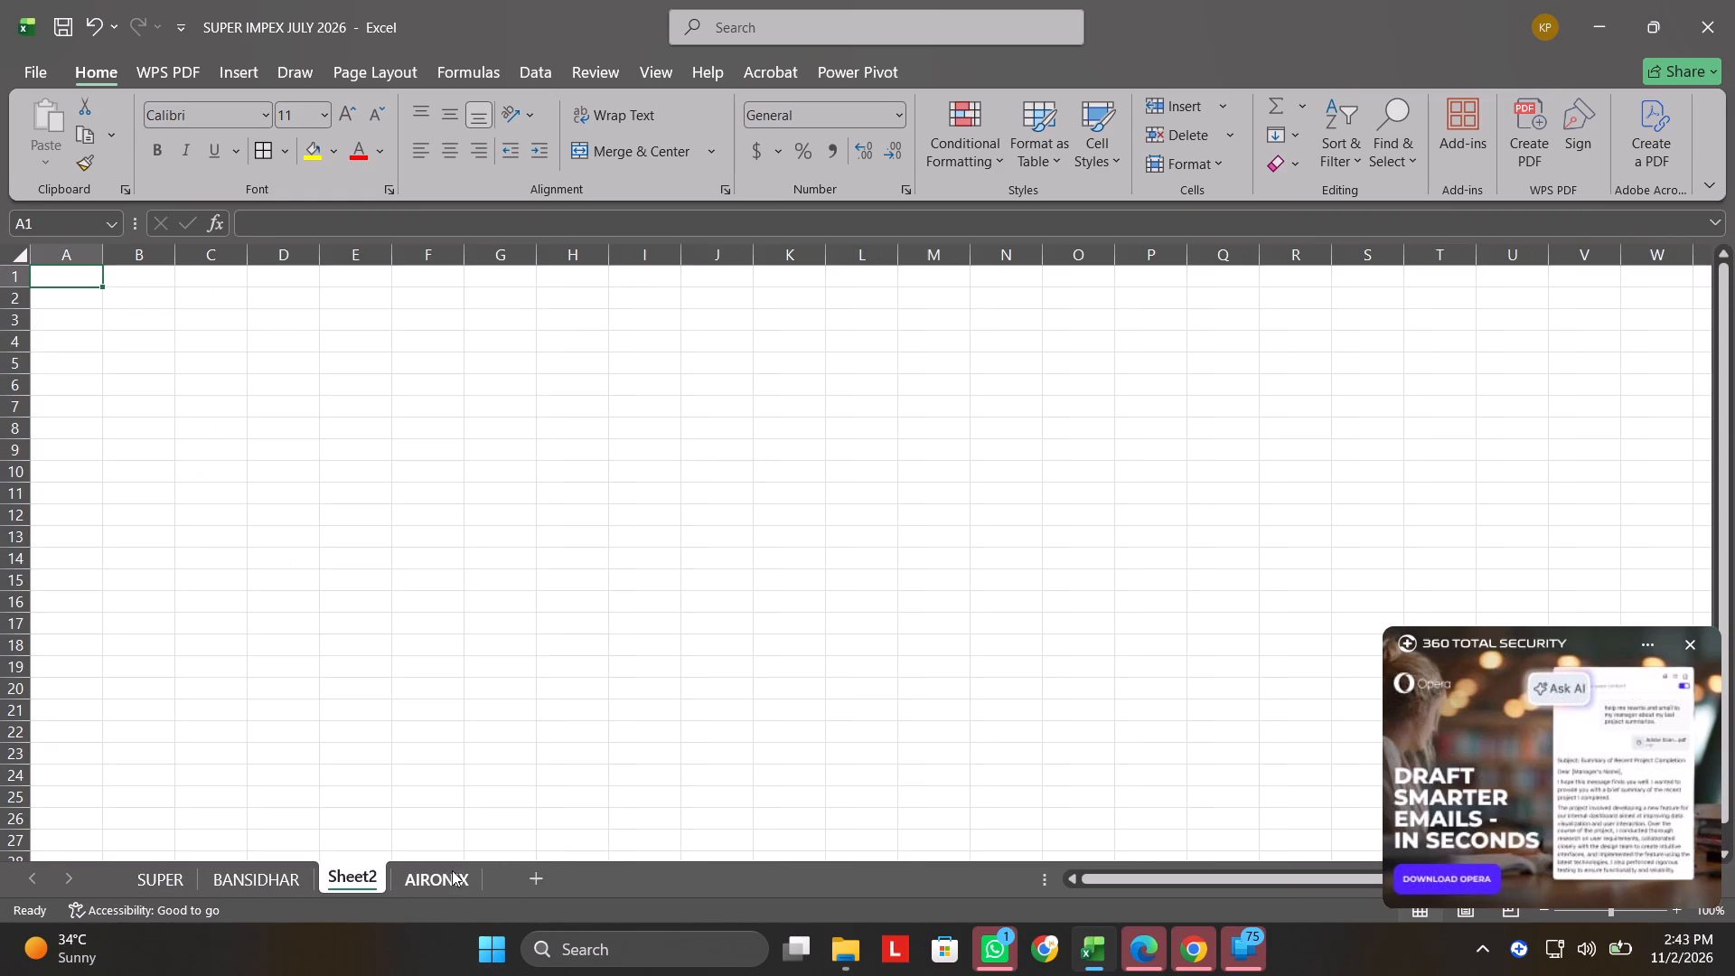
Rename the SUPER sheet as SUPER GENRAL.
left_click(180, 868)
right_click(177, 872)
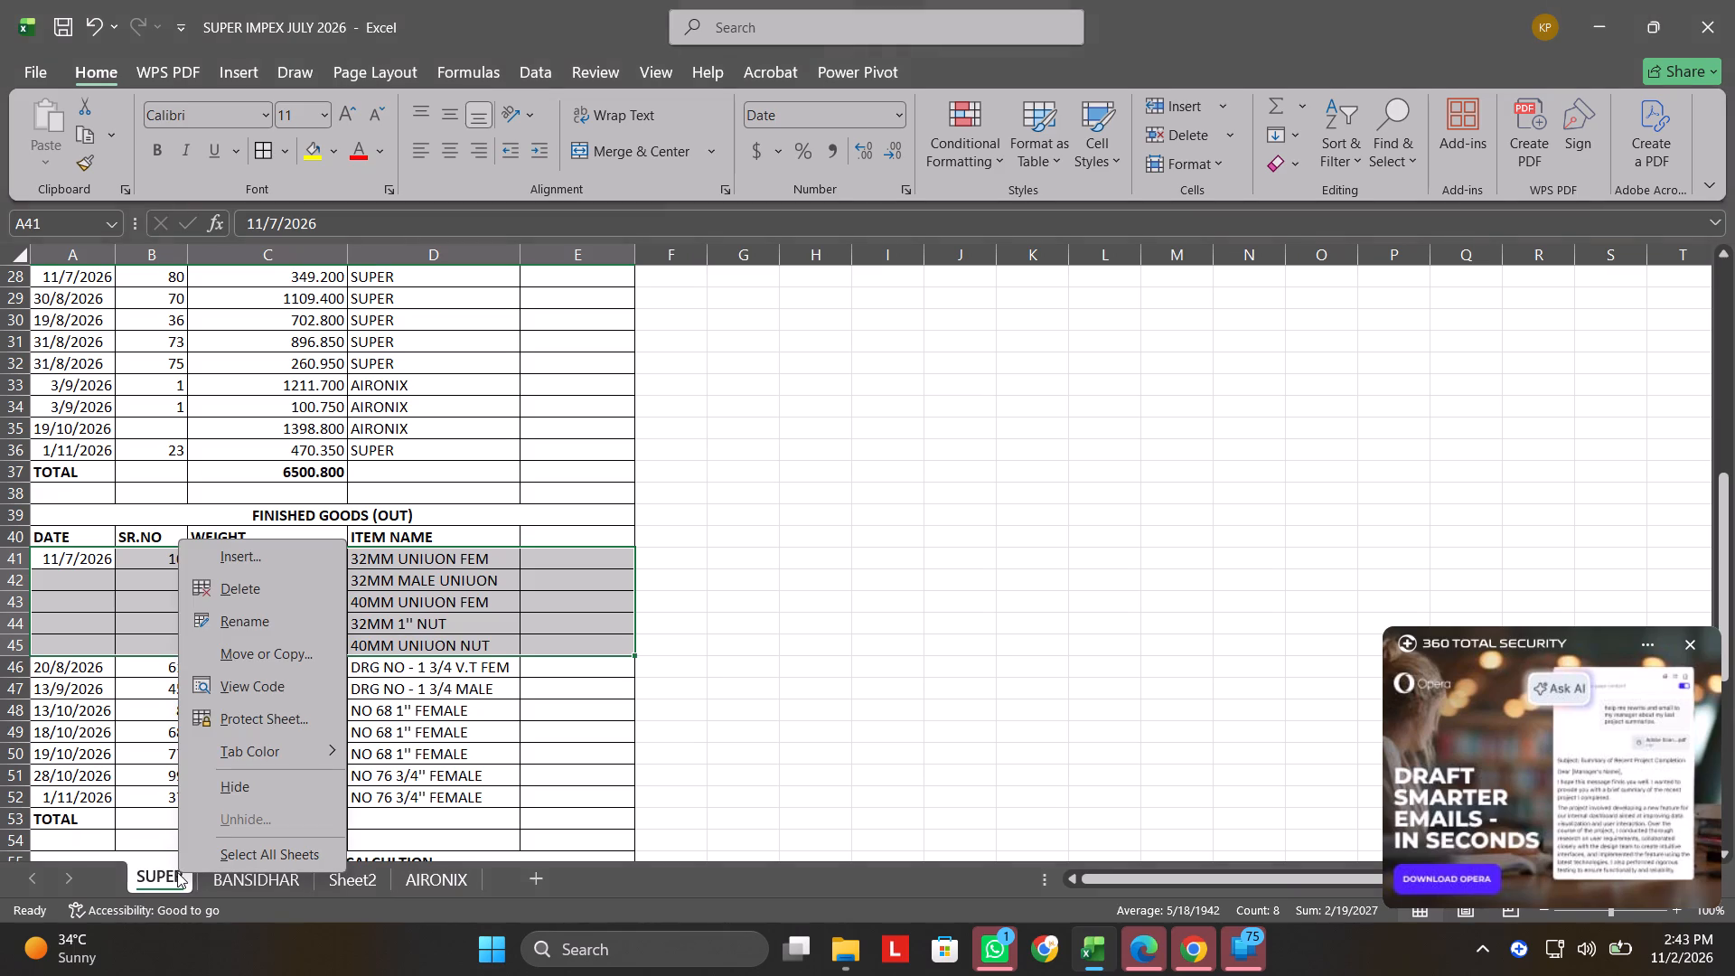
left_click(268, 628)
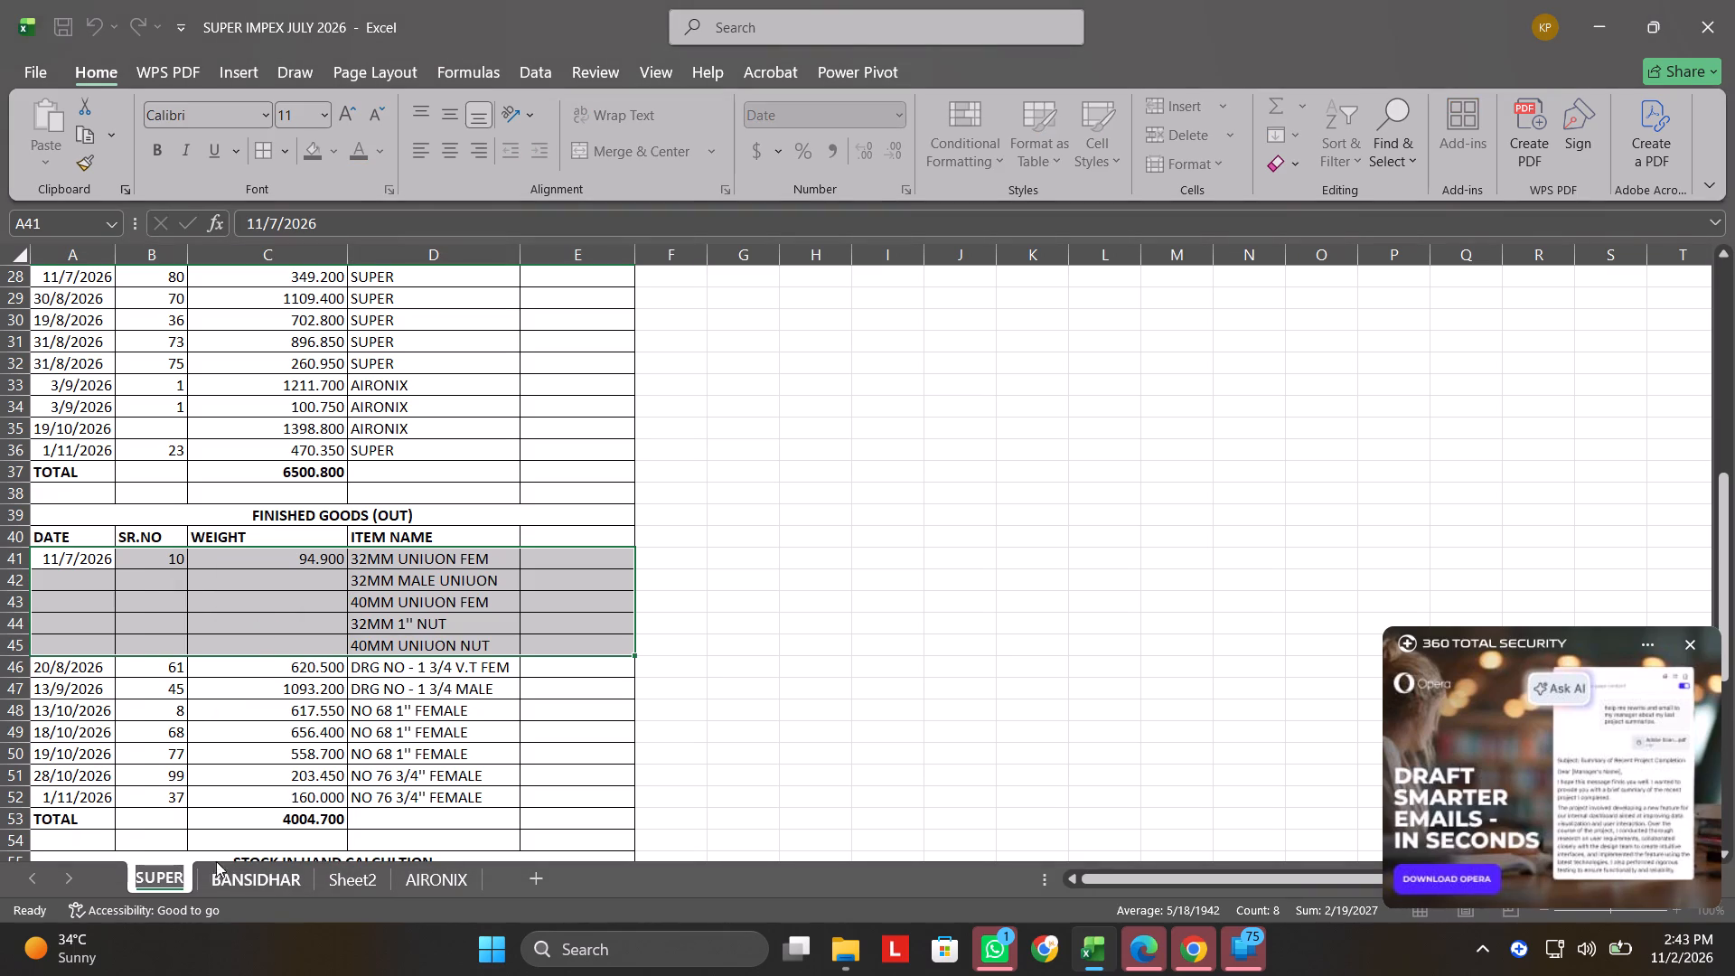
left_click(185, 879)
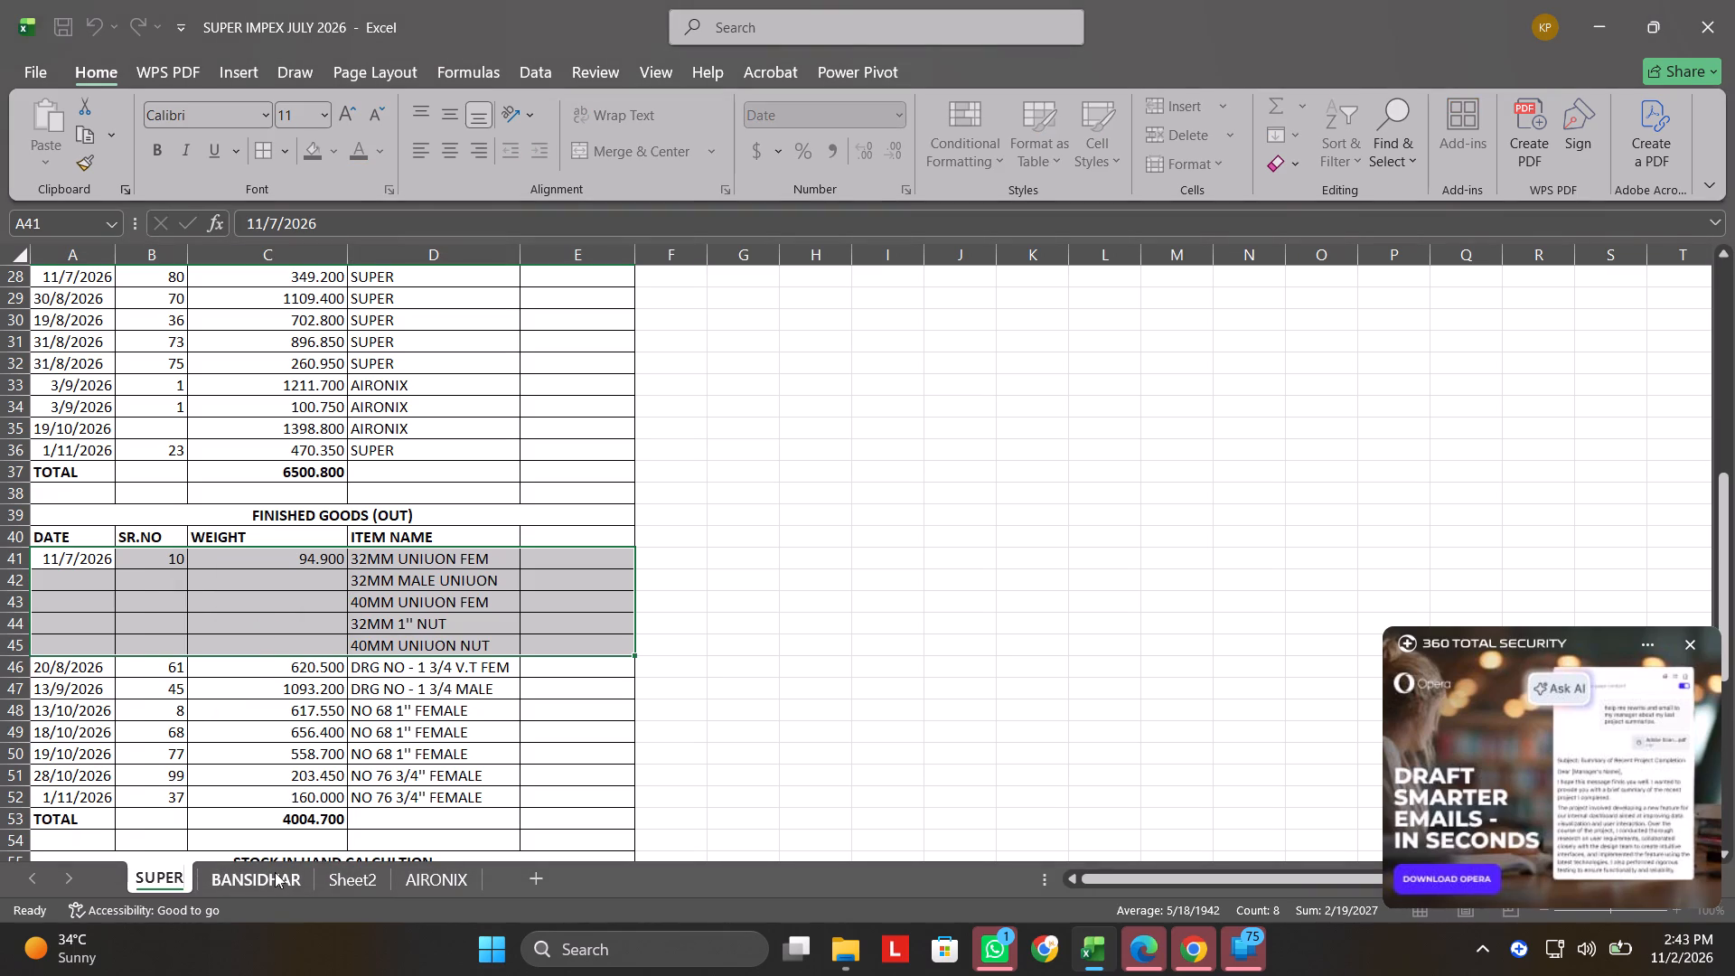
key("space")
type("GE")
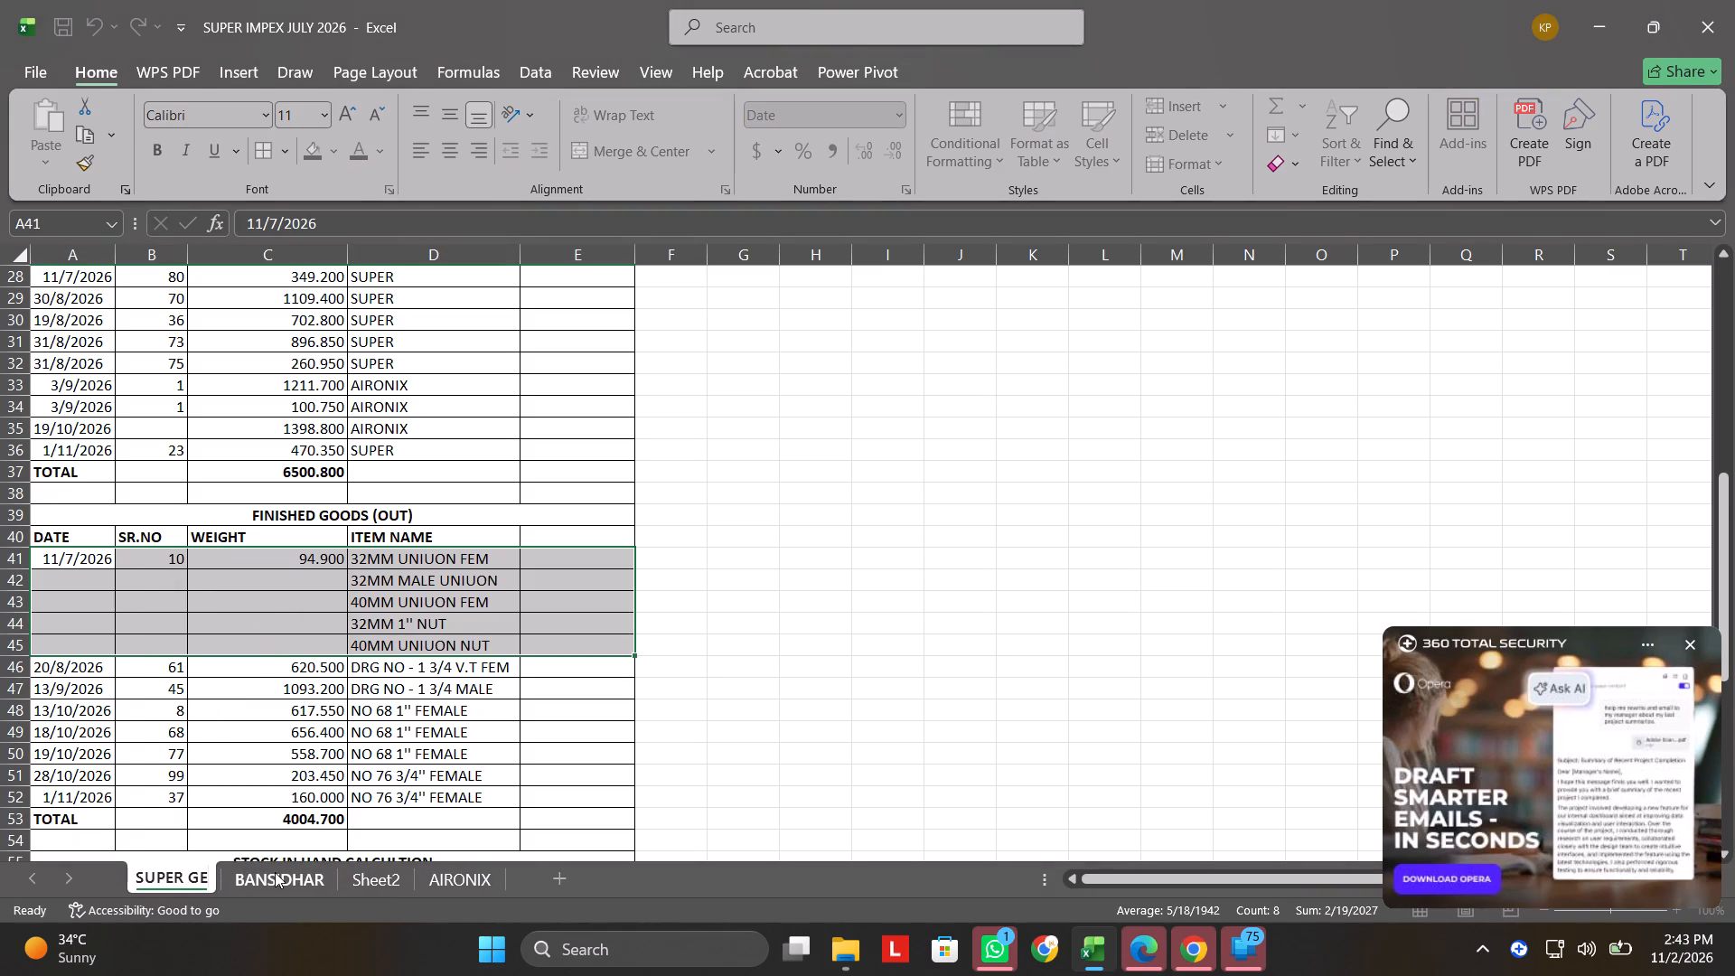
type("NRAL")
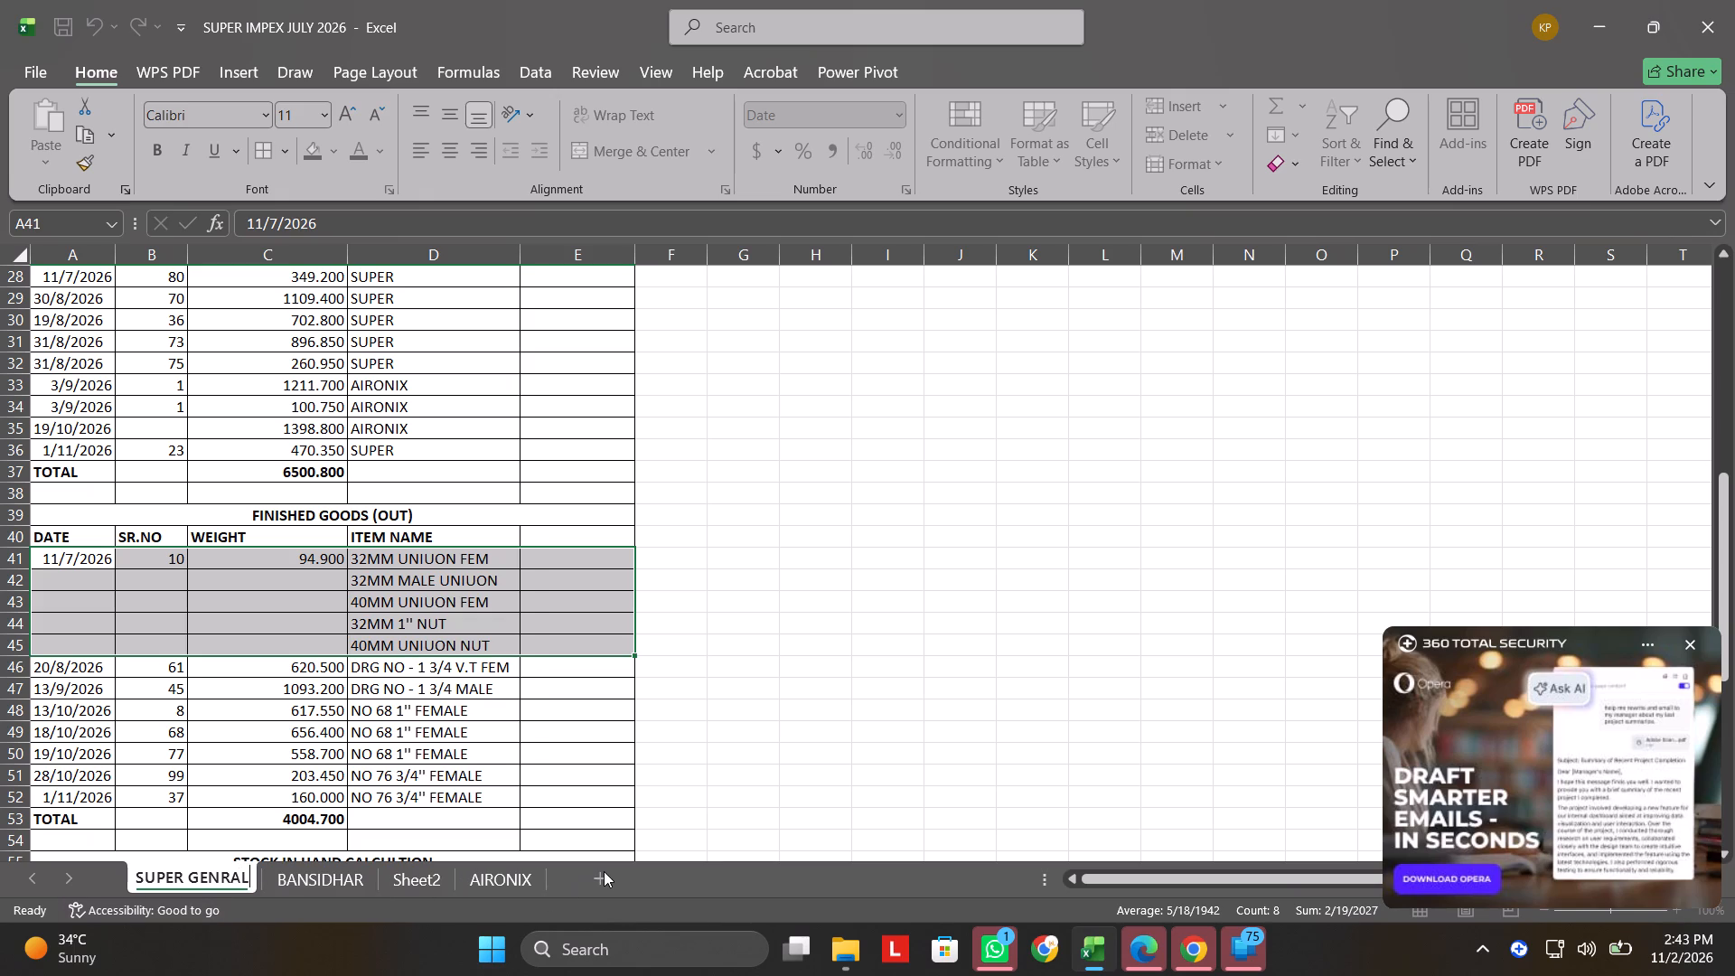
Add a new blank sheet directly after the SUPER GENRAL sheet.
left_click(604, 871)
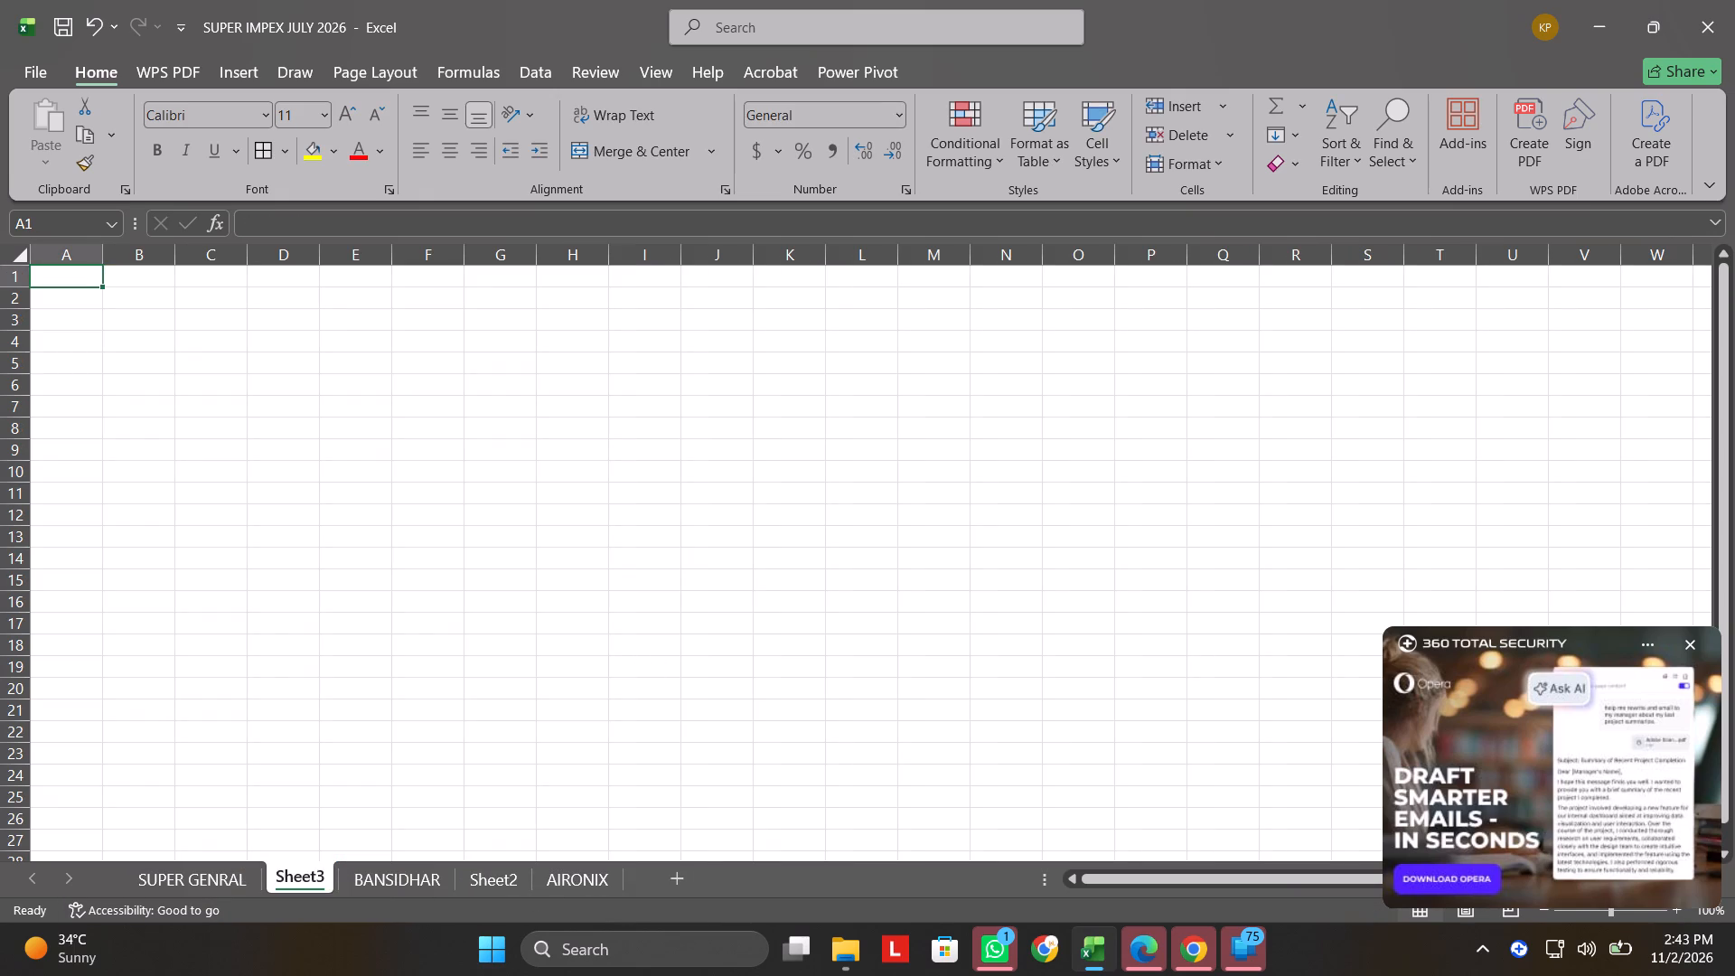
Merge and center A1 to E2 on the new sheet and enter the title SUPER IMPEX.
key("shift+Down")
key("shift+Right")
key("shift+Right")
key("shift+Right")
key("shift+Right")
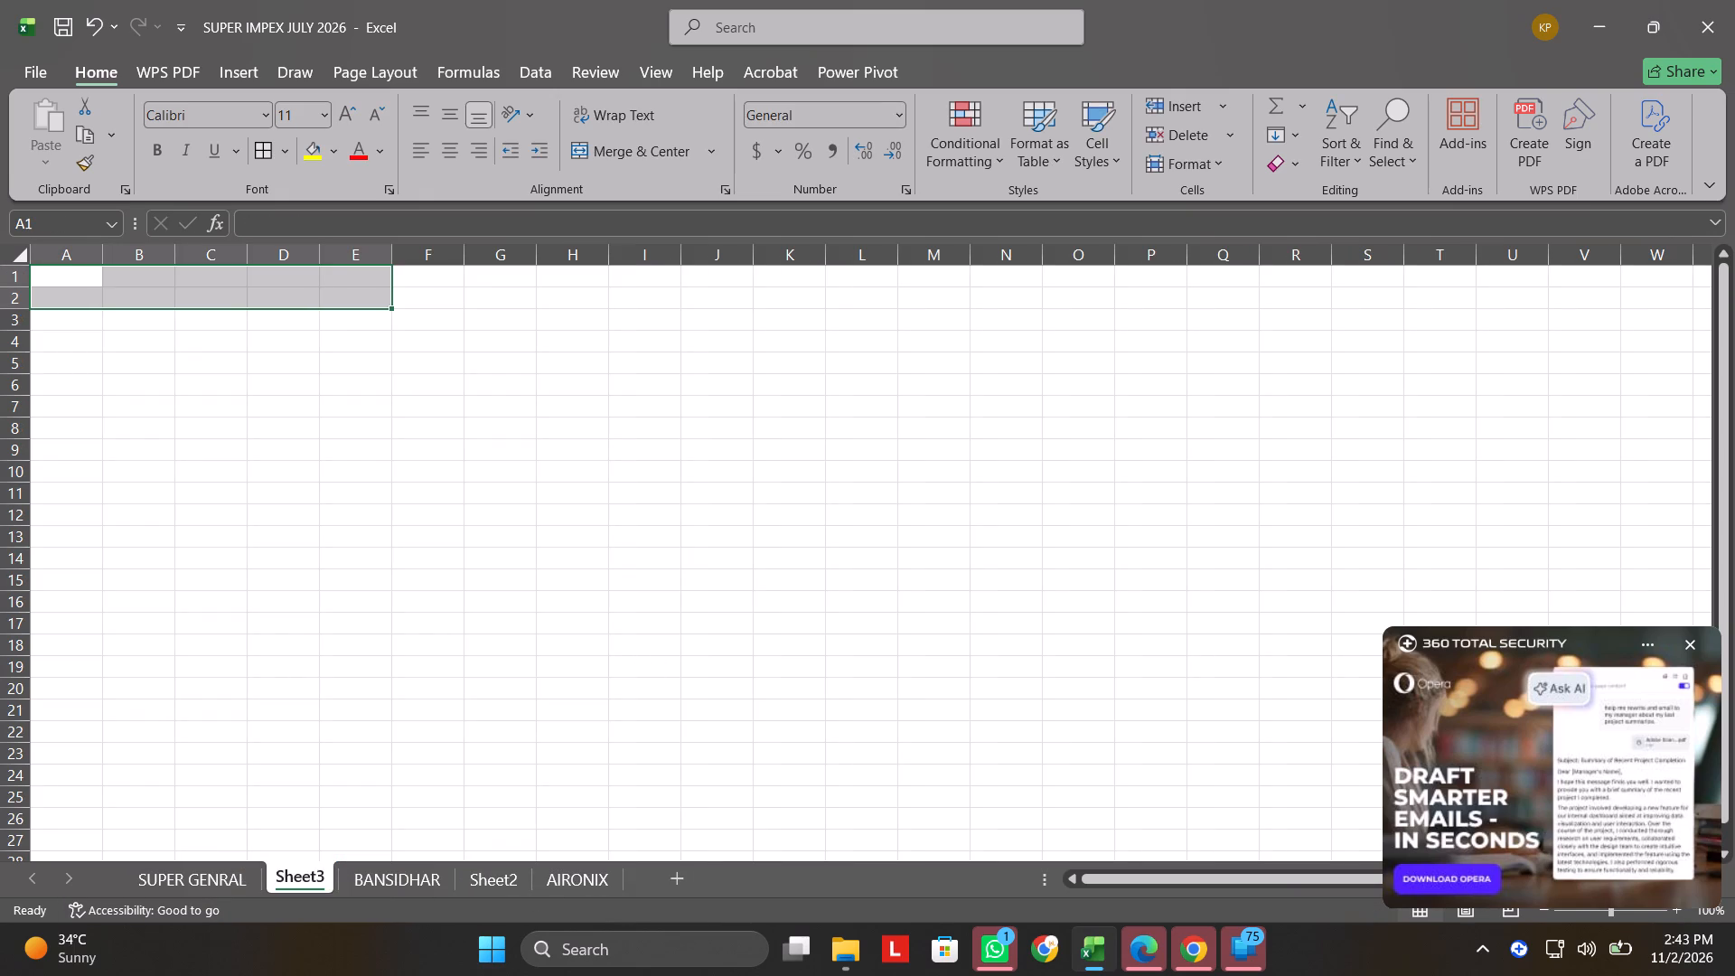
left_click(603, 154)
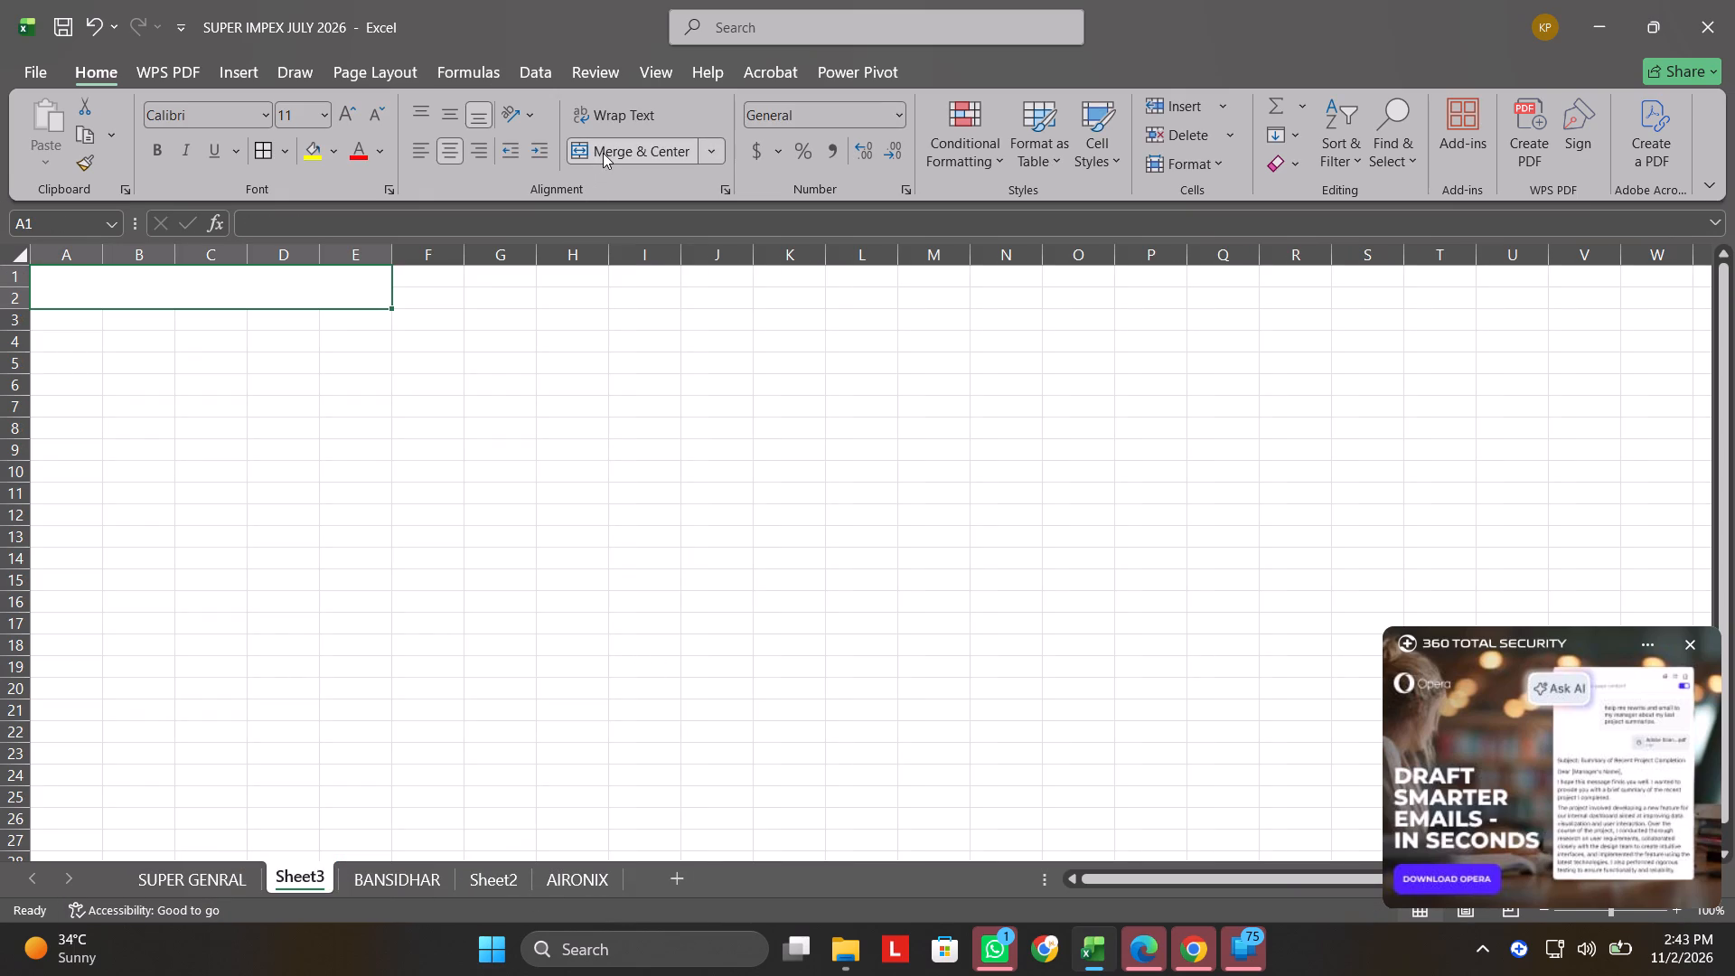
type("SUPER IMPEX")
key("Return")
Merge and center A3 to E3 and enter the subtitle JOB WORK STATEMENT.
key("shift+Right")
key("shift+Right")
key("shift+Right")
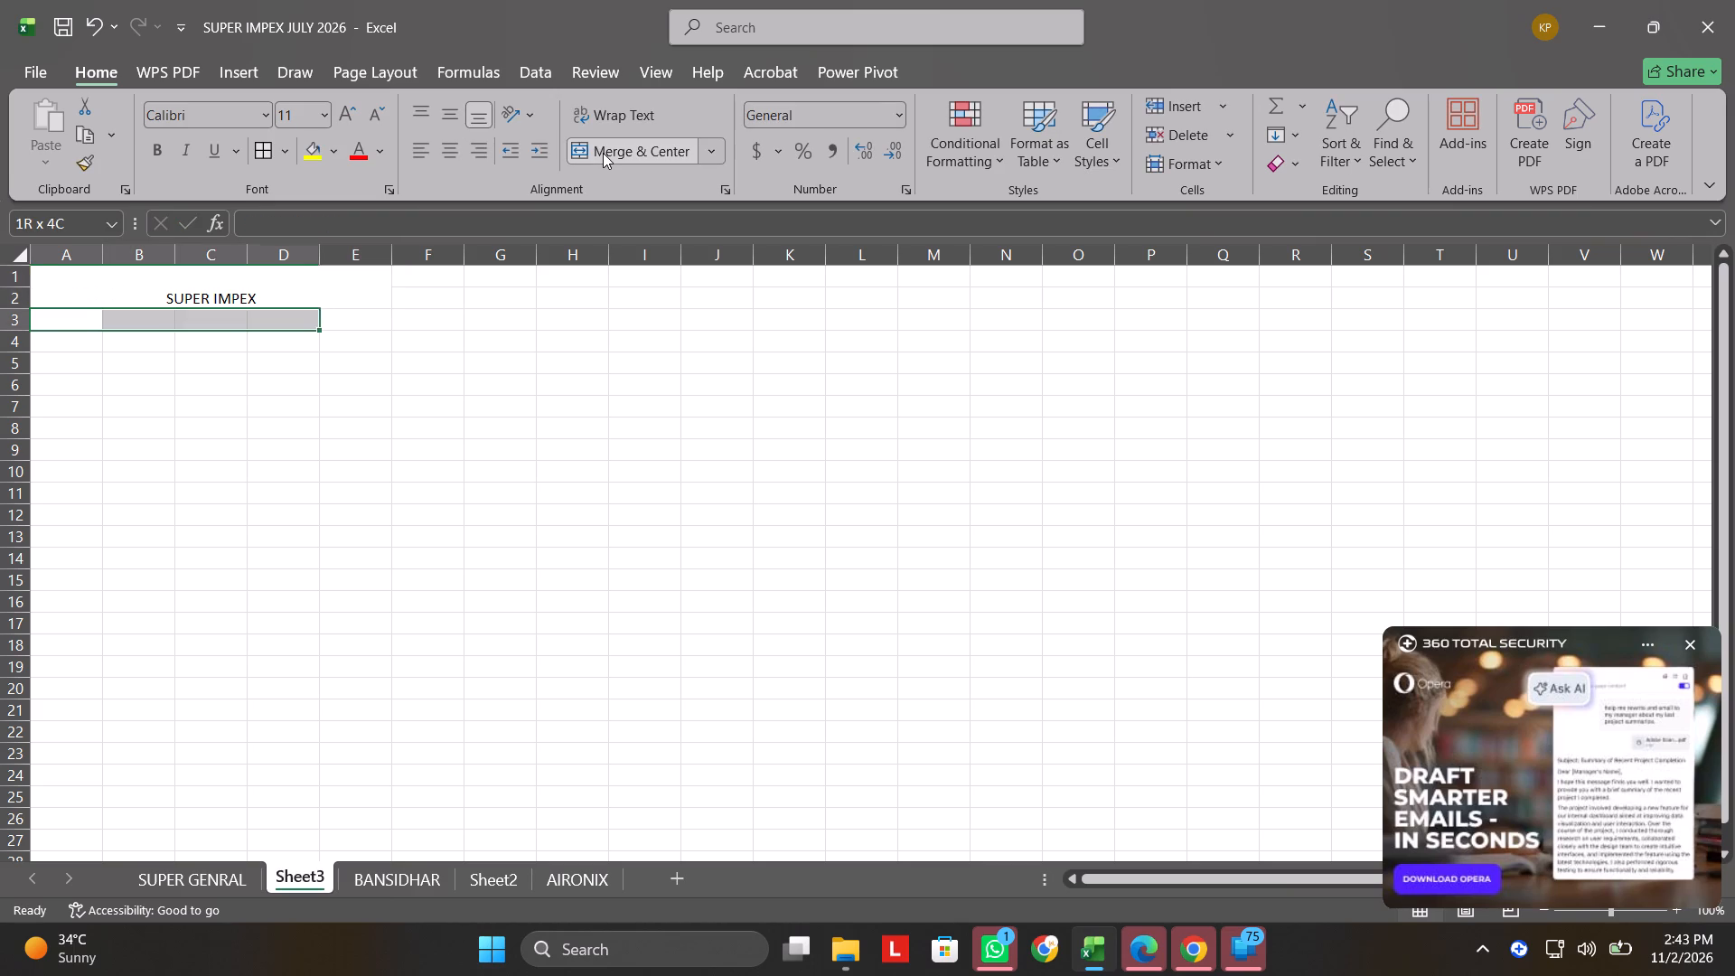
key("shift+Right")
left_click(633, 151)
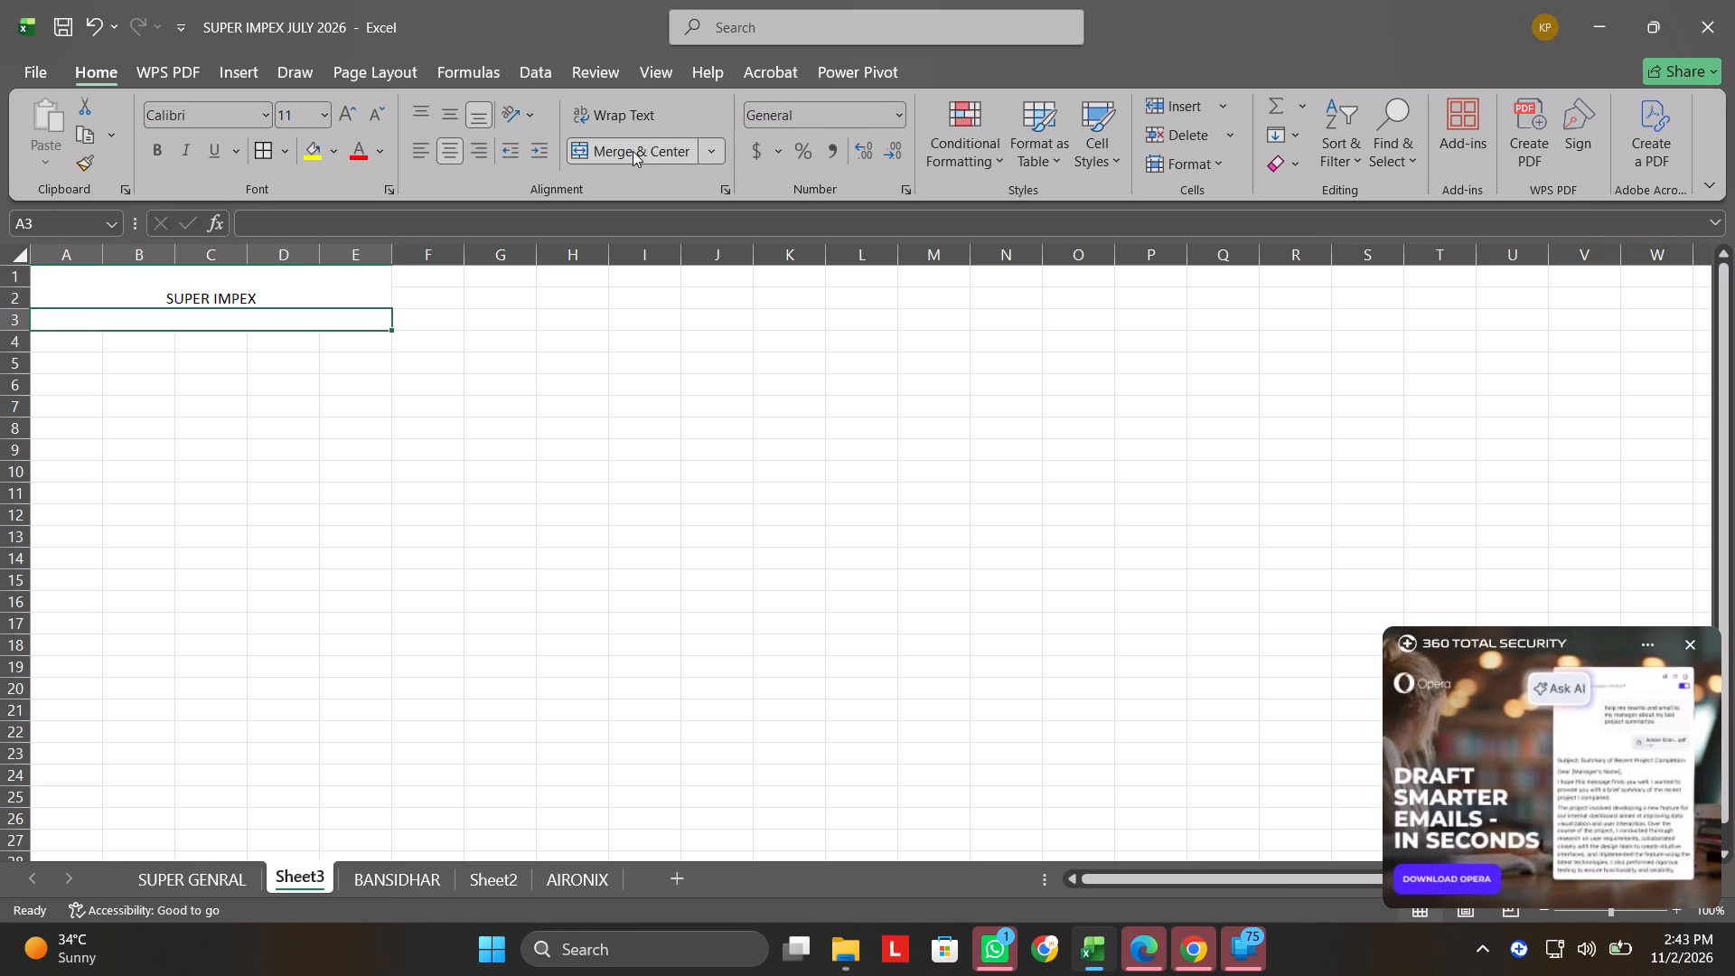
type("JOB WORK STATMENT")
key("Return")
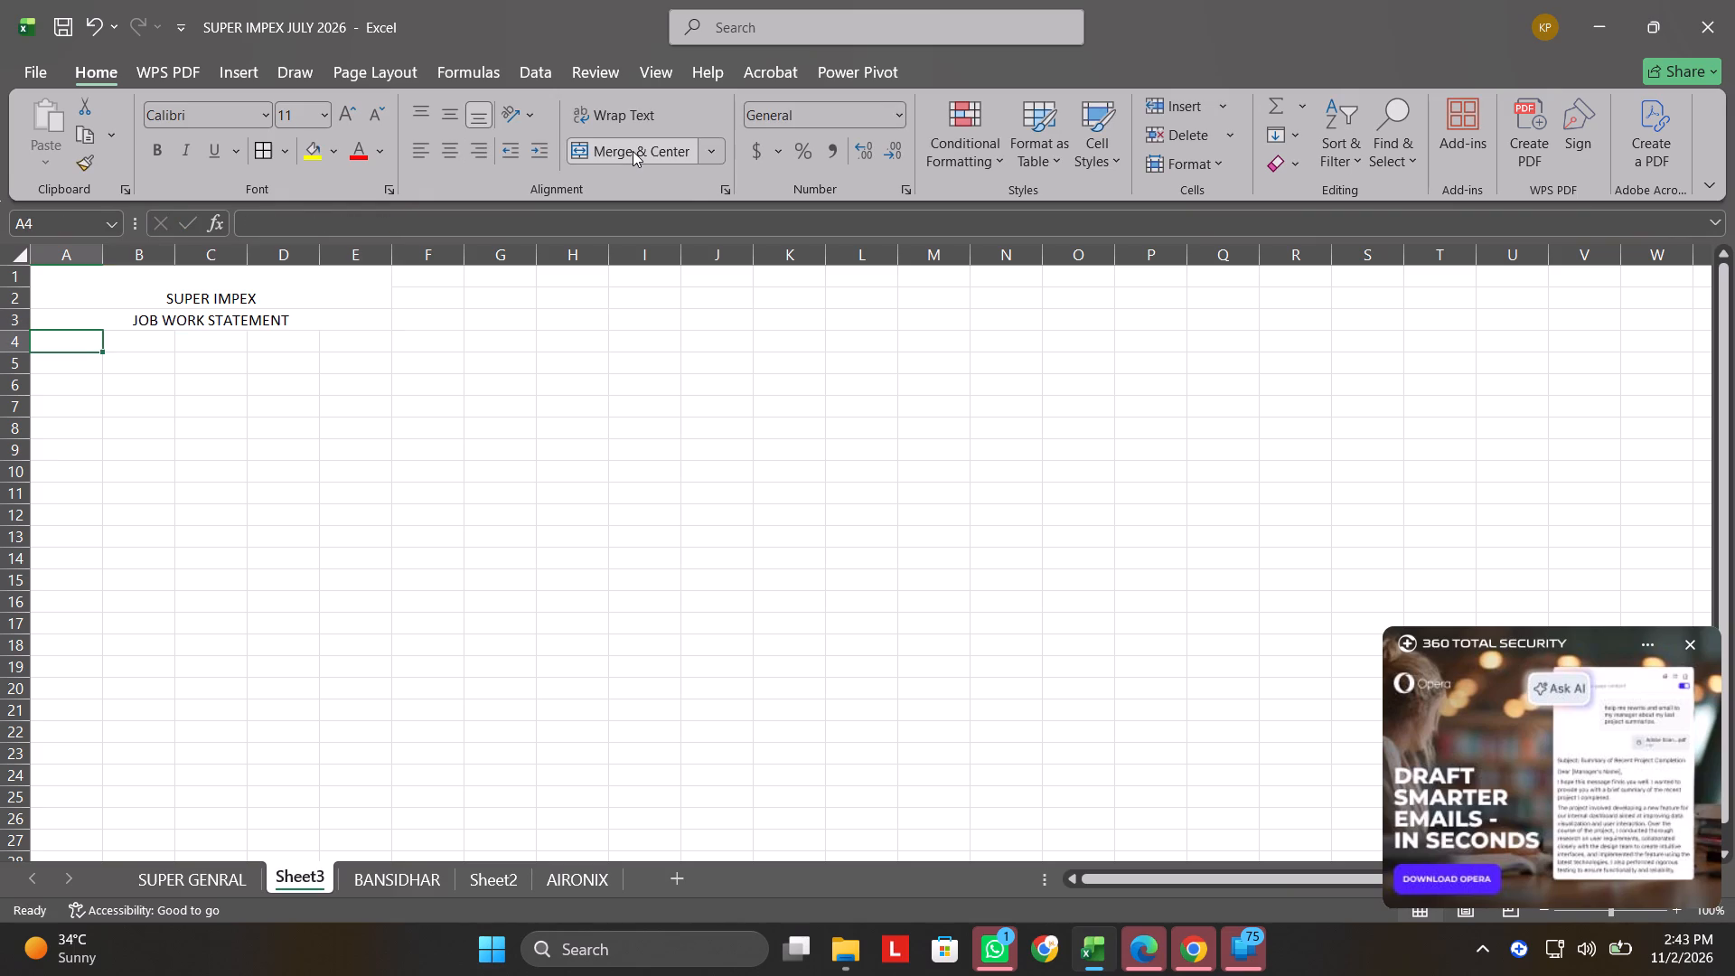
Merge and center A4 to E4 and enter the section heading WIRE (IN).
key("shift+Right")
key("shift+Right")
key("shift+Right")
key("shift+Right")
left_click(632, 154)
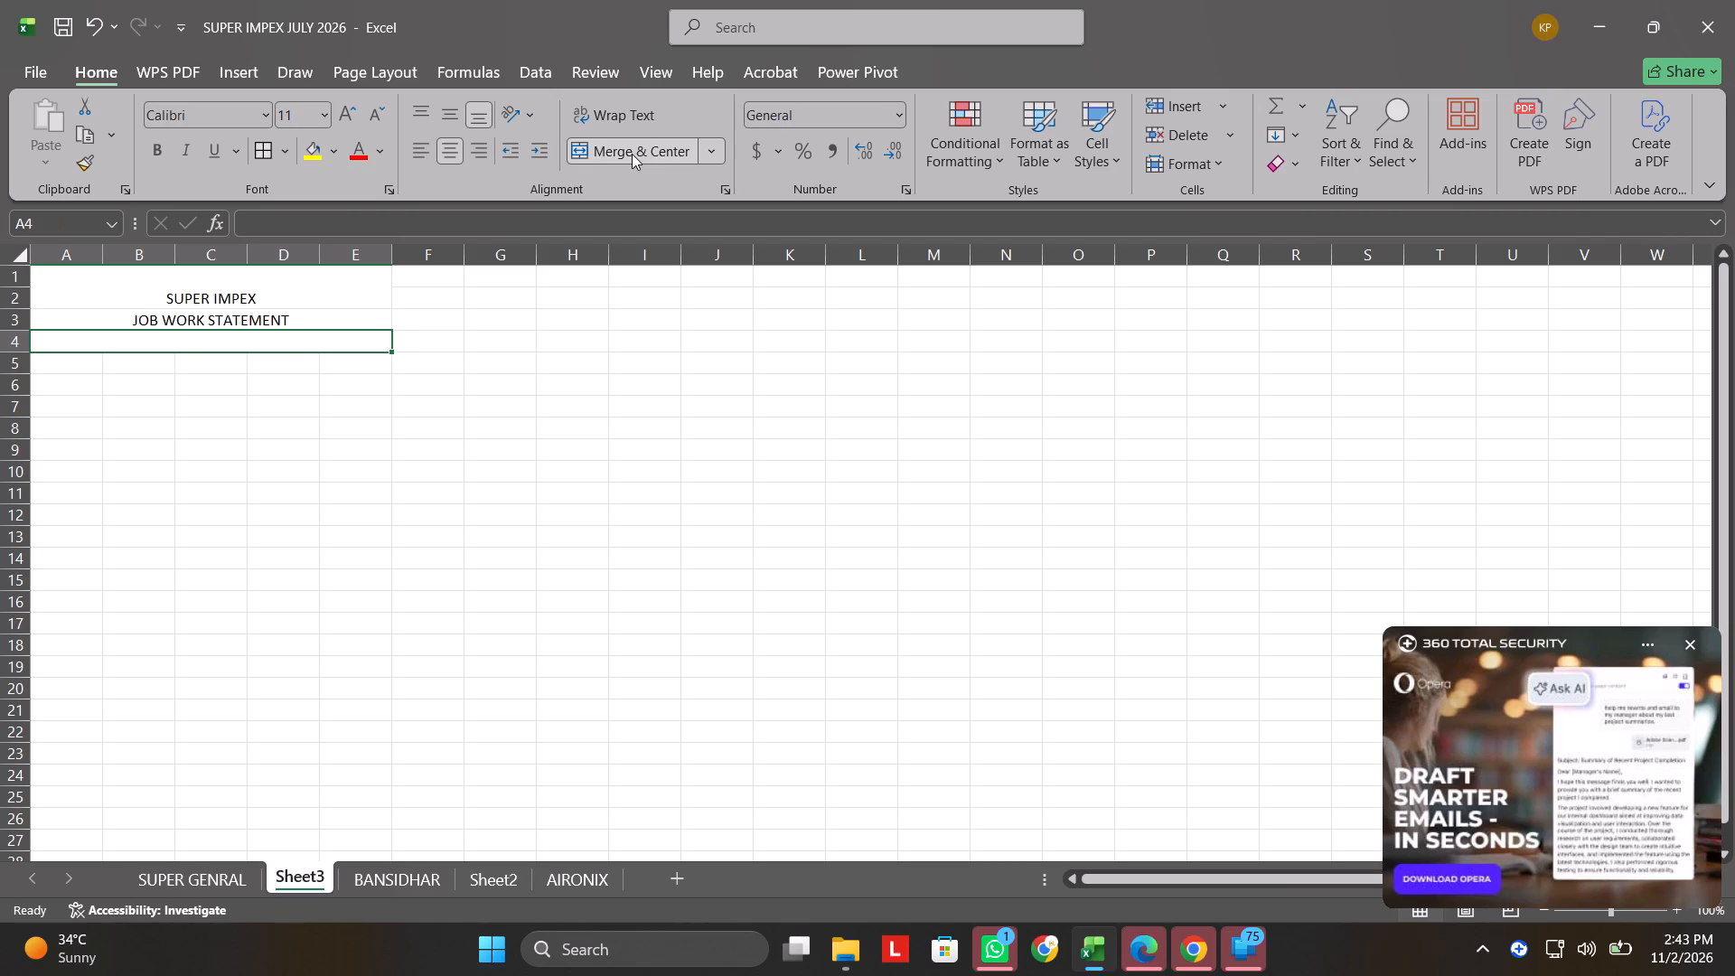
key("j")
key("BackSpace")
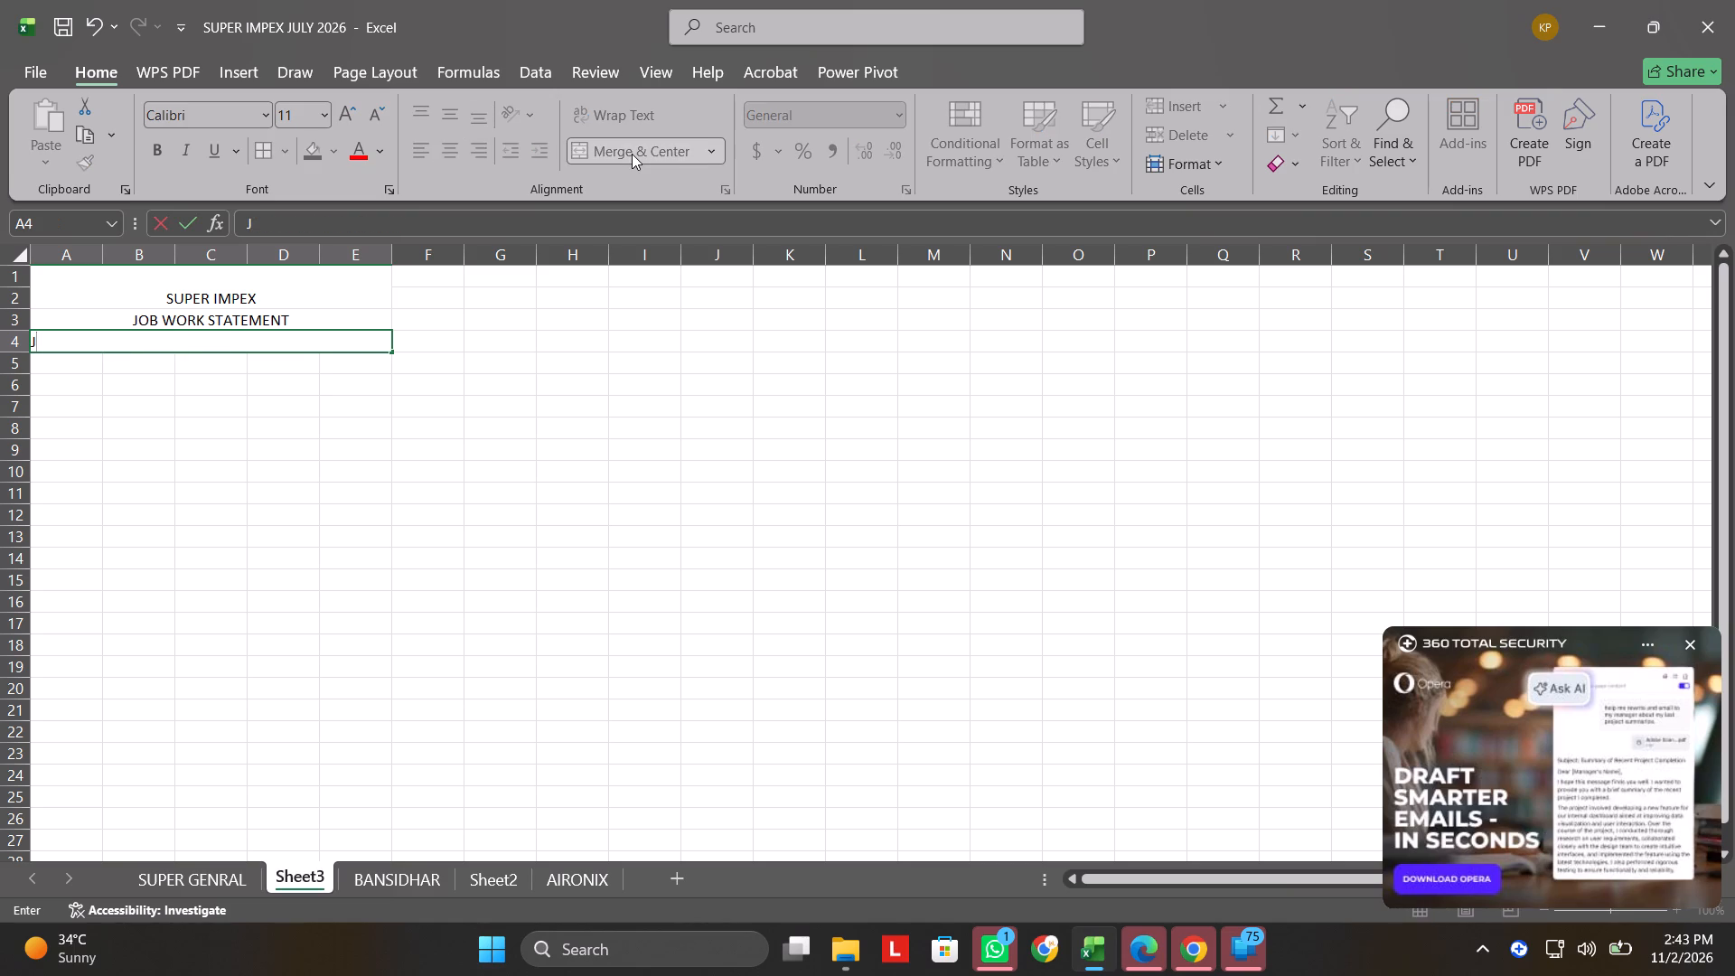
key("w")
key("BackSpace")
key("BackSpace")
key("BackSpace")
type("WIRE")
key("space")
key("shift+asterisk")
key("shift+BackSpace")
key("shift+parenleft")
type("IN")
key("shift+parenright")
key("Return")
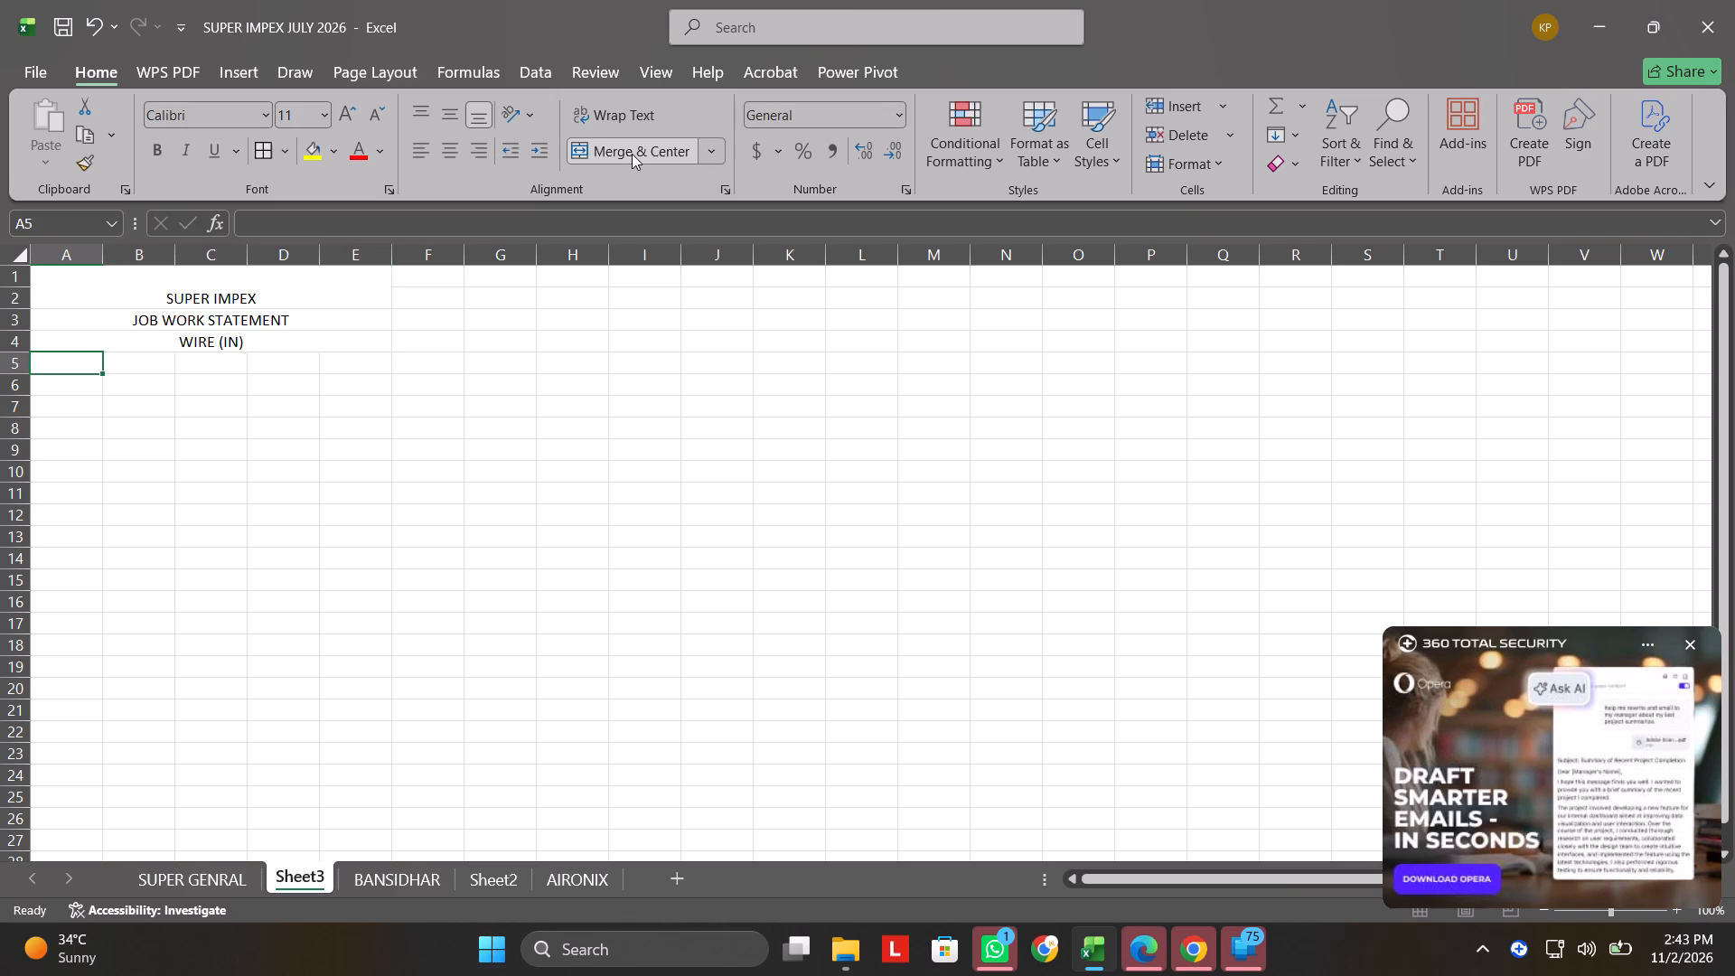
Enter the column headers DATE, SR.NO, WEIGHT and ITEM NAME in A5 to D5.
type("DATE")
key("Right")
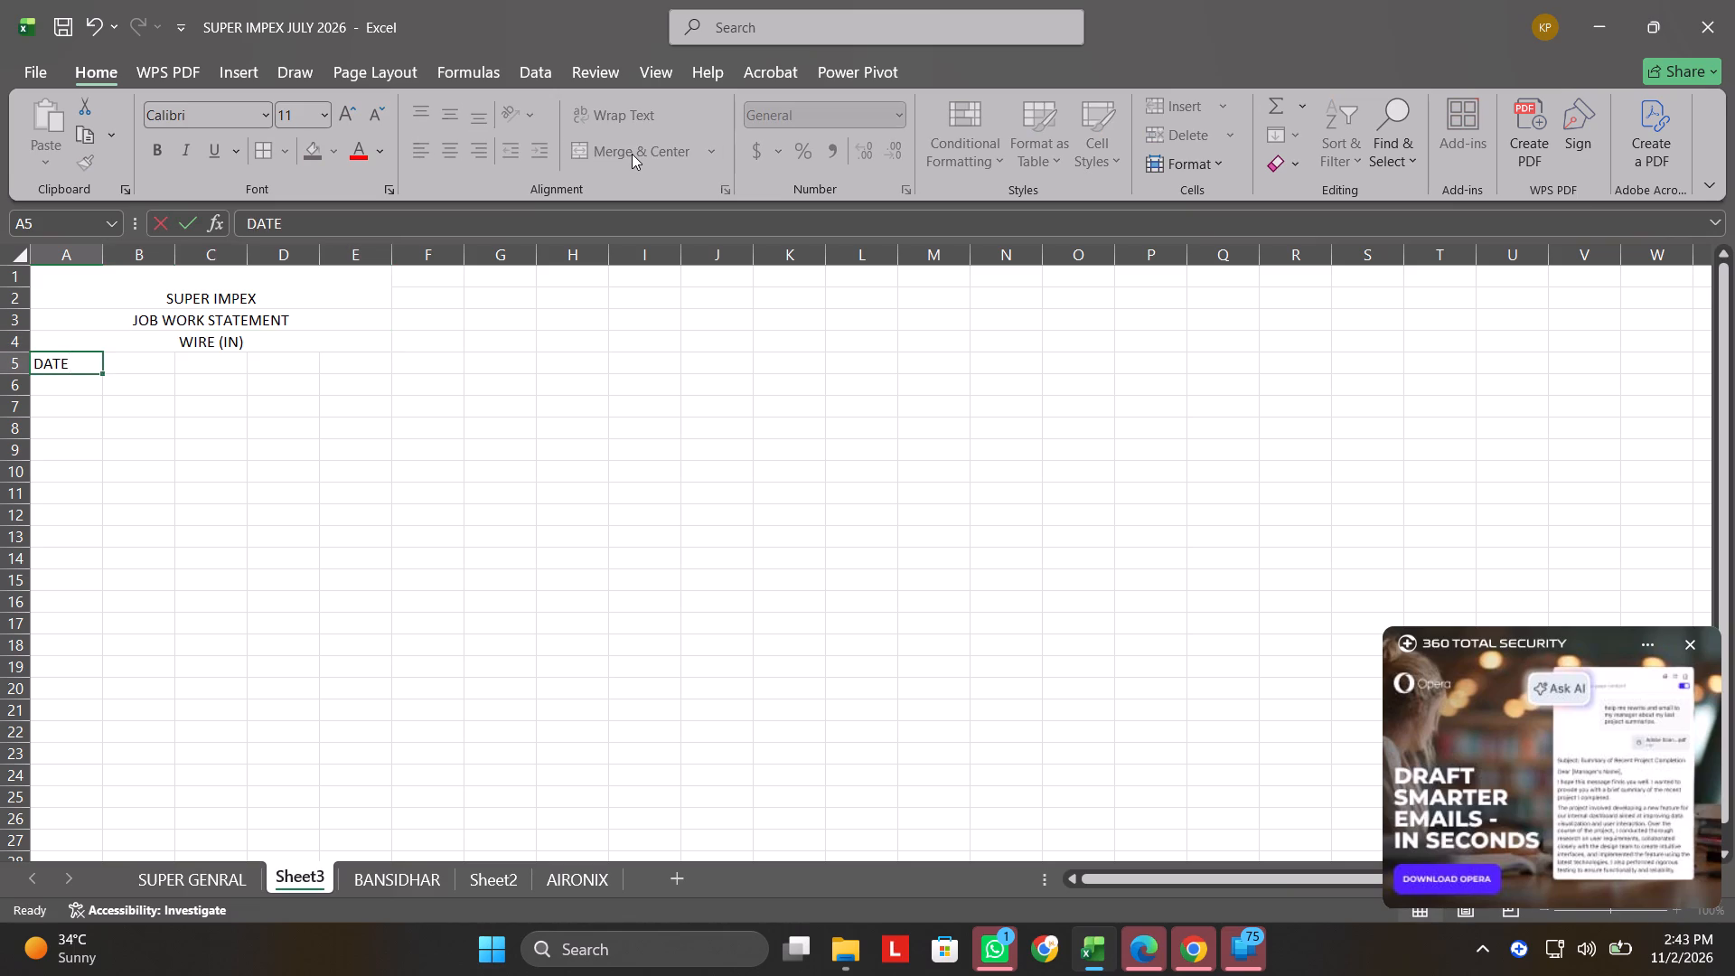
type("SR")
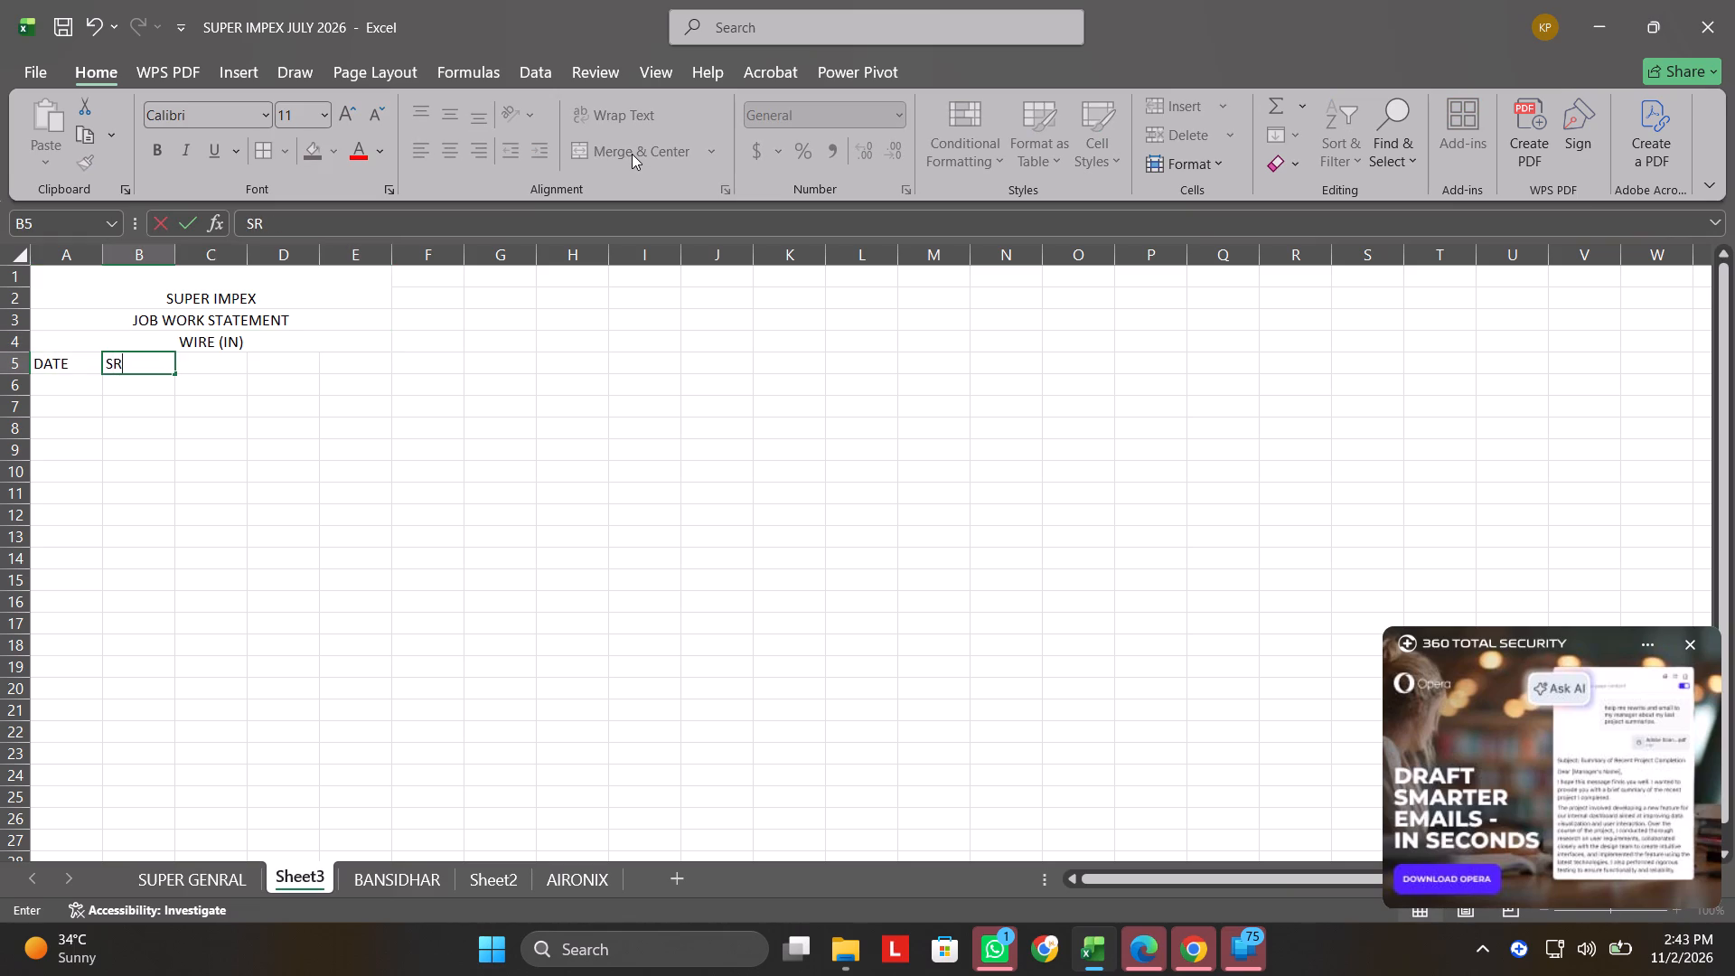
type(".NO")
key("Right")
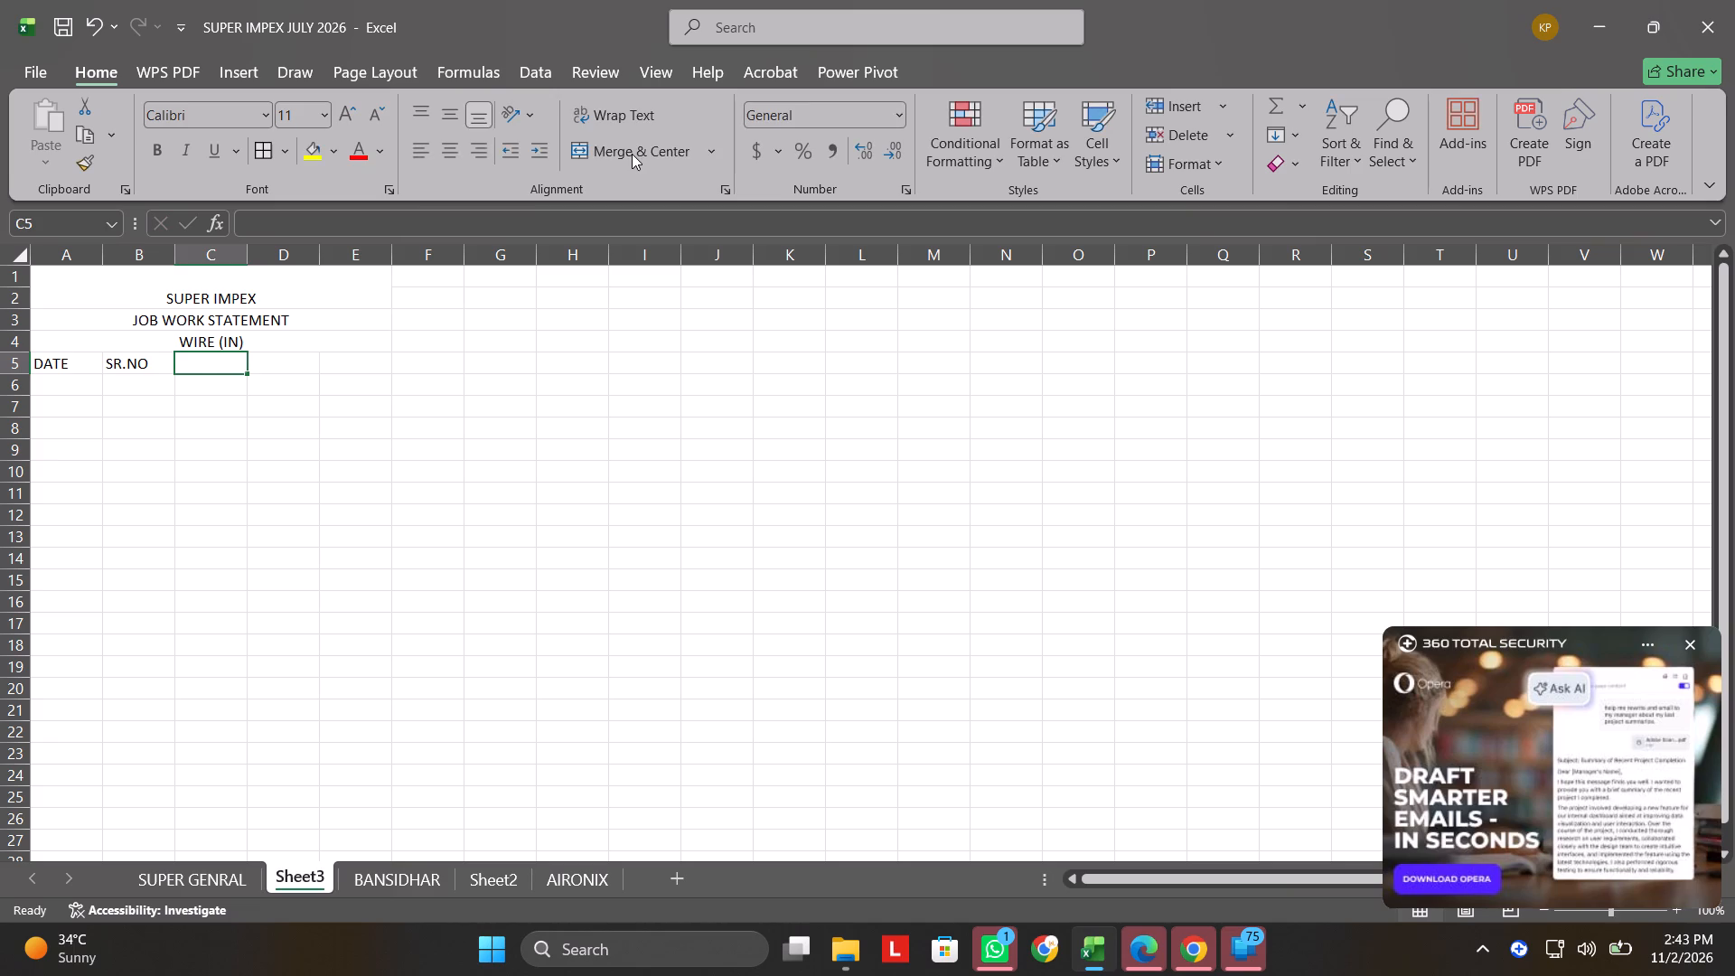
type("WEIGHT")
key("Right")
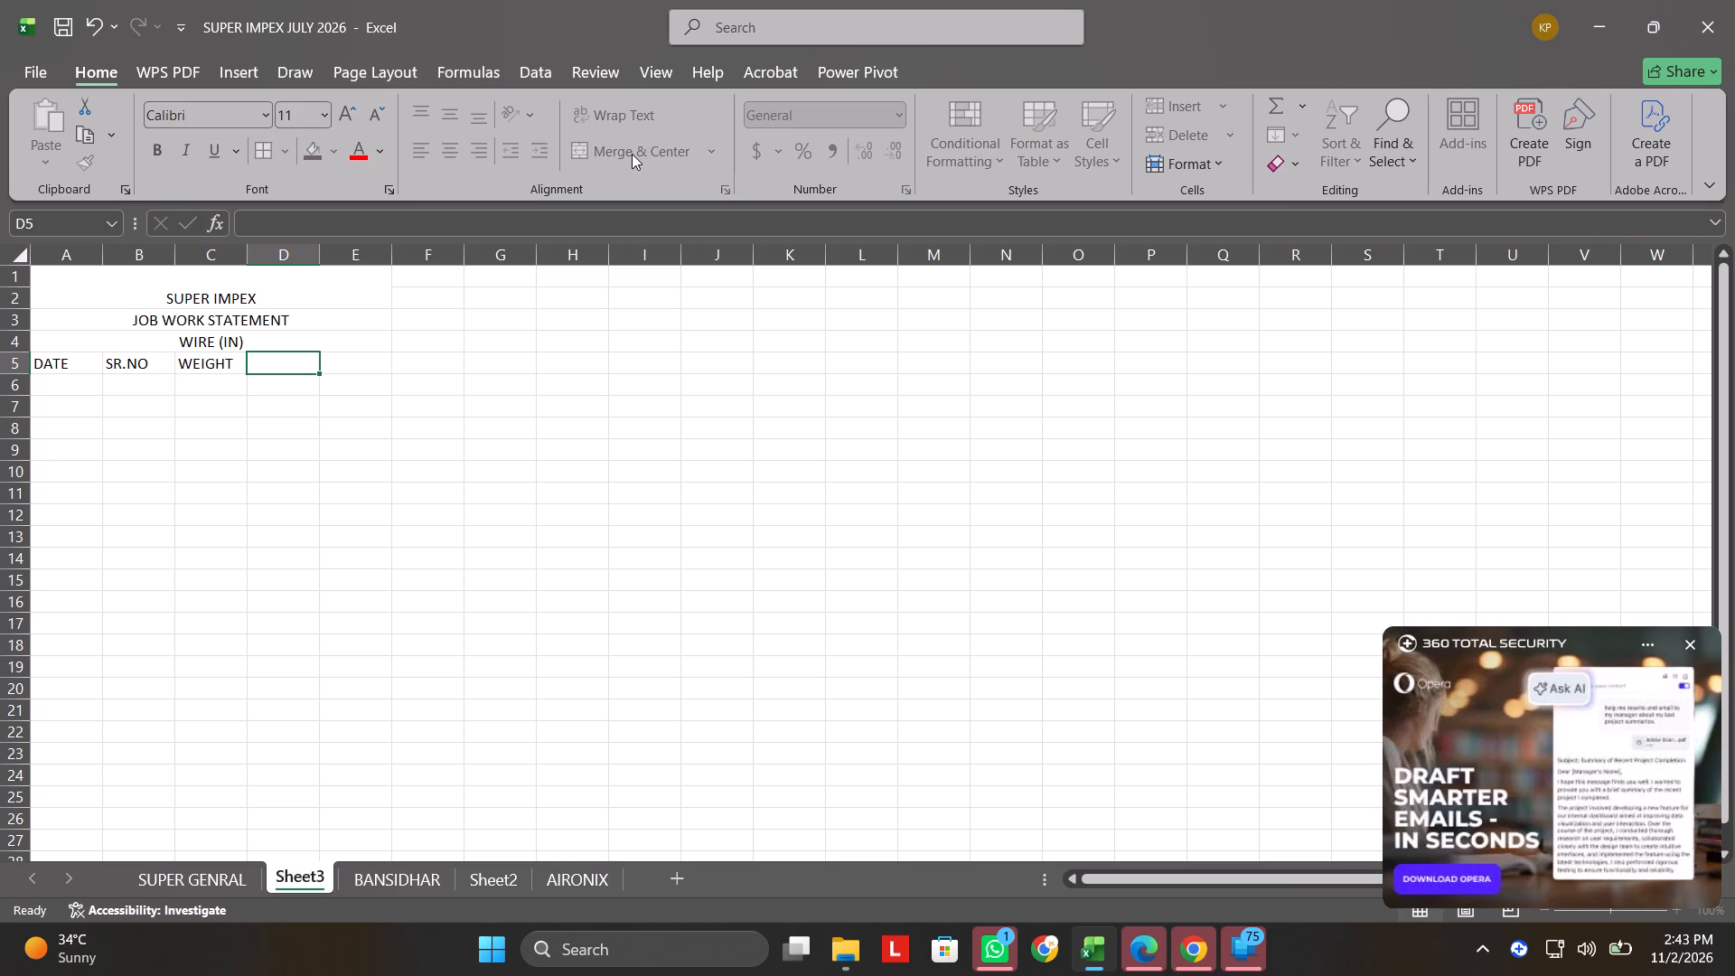
type("ITEM NAME")
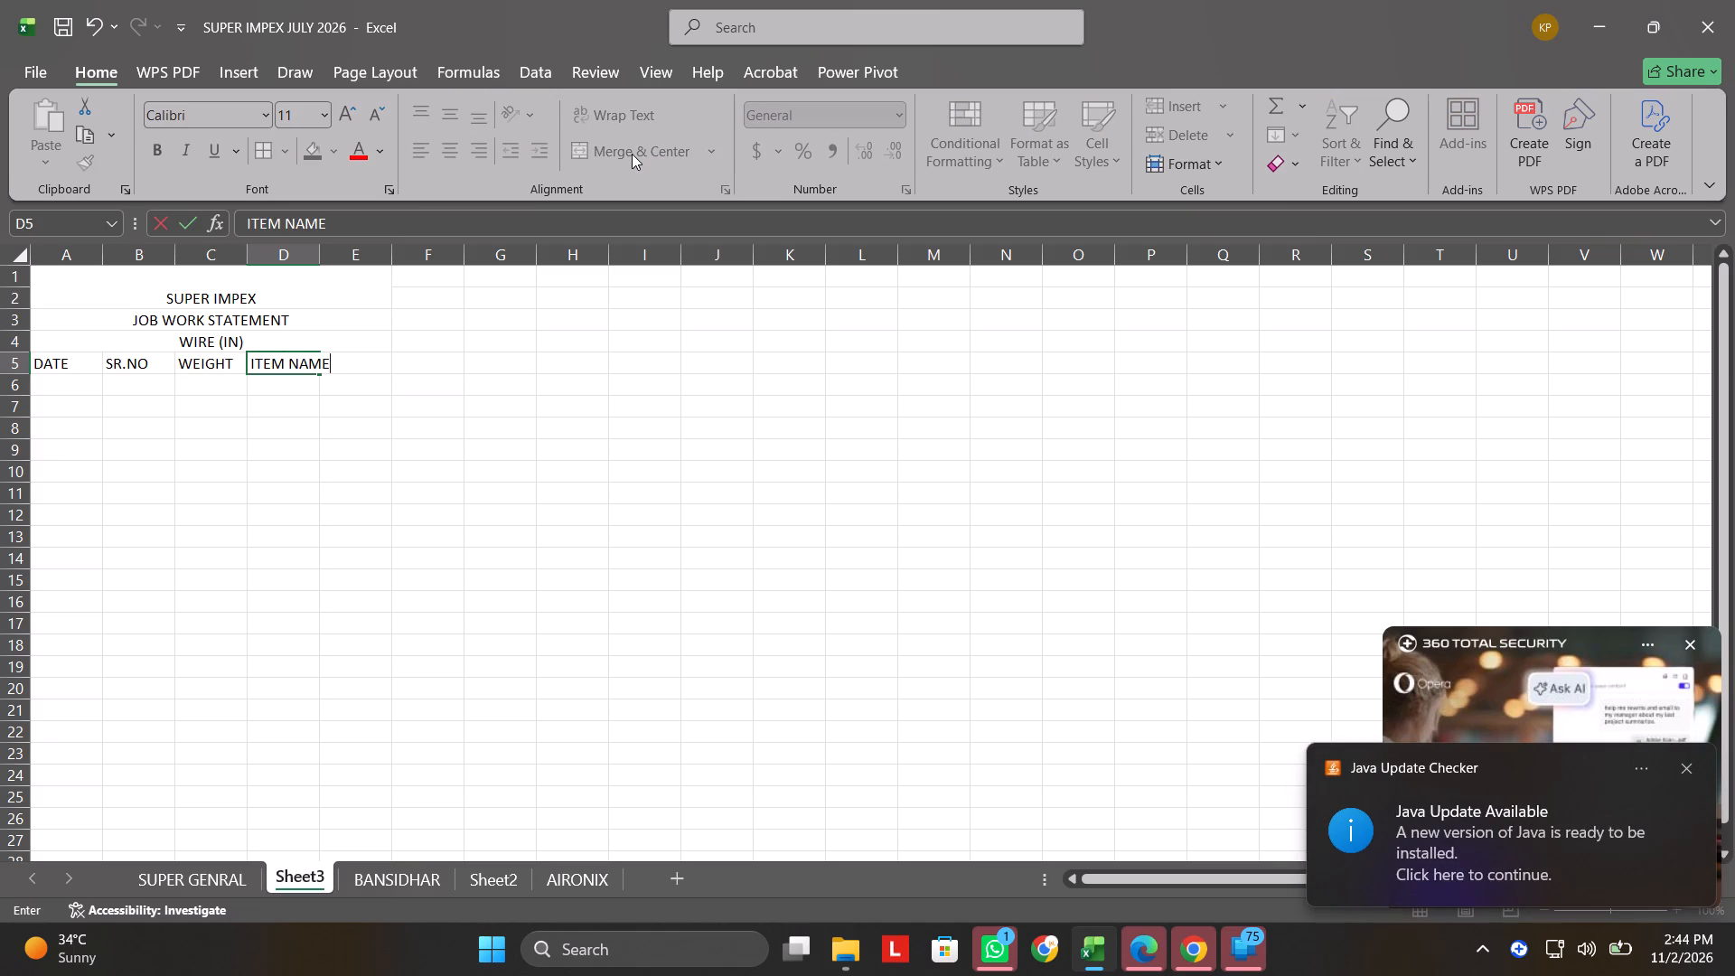
key("Right")
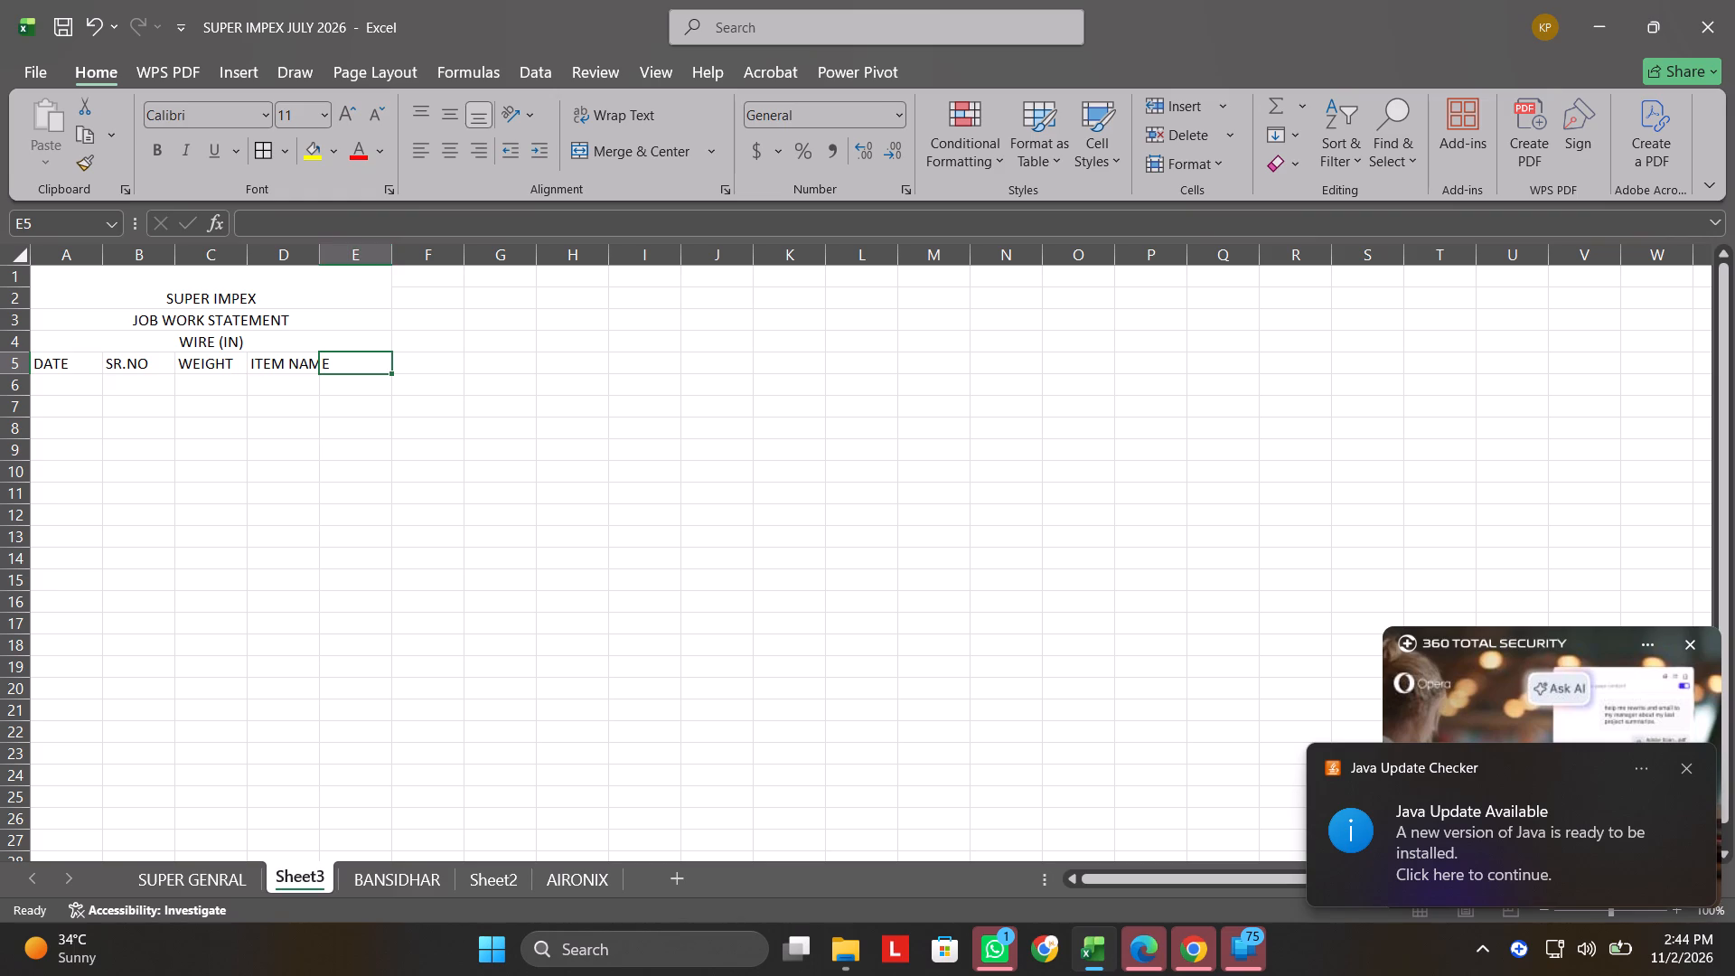
Widen column D so the ITEM NAME entries have enough room.
left_click_drag(320, 257, 474, 251)
Copy the SUPER wire rows dated 1/7/2026 to 20/8/2026 (A10:E16) from SUPER GENRAL into Sheet3 starting at A6.
left_click(99, 388)
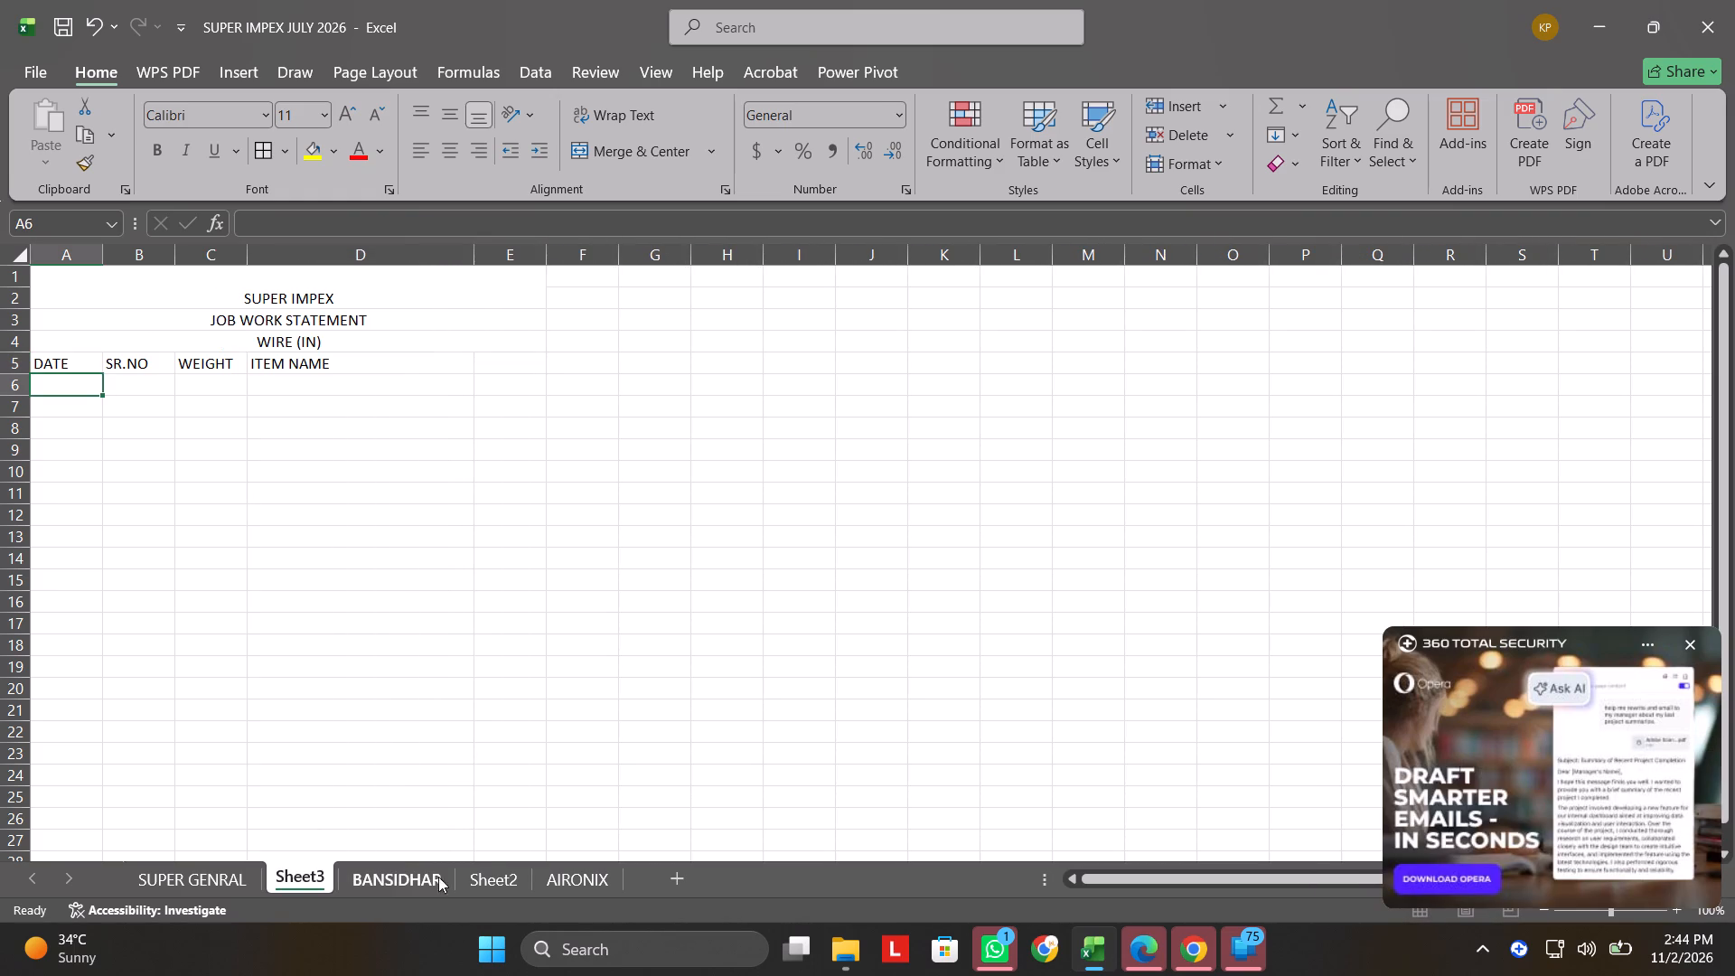
double_click(218, 881)
scroll(231, 512, "up", 5)
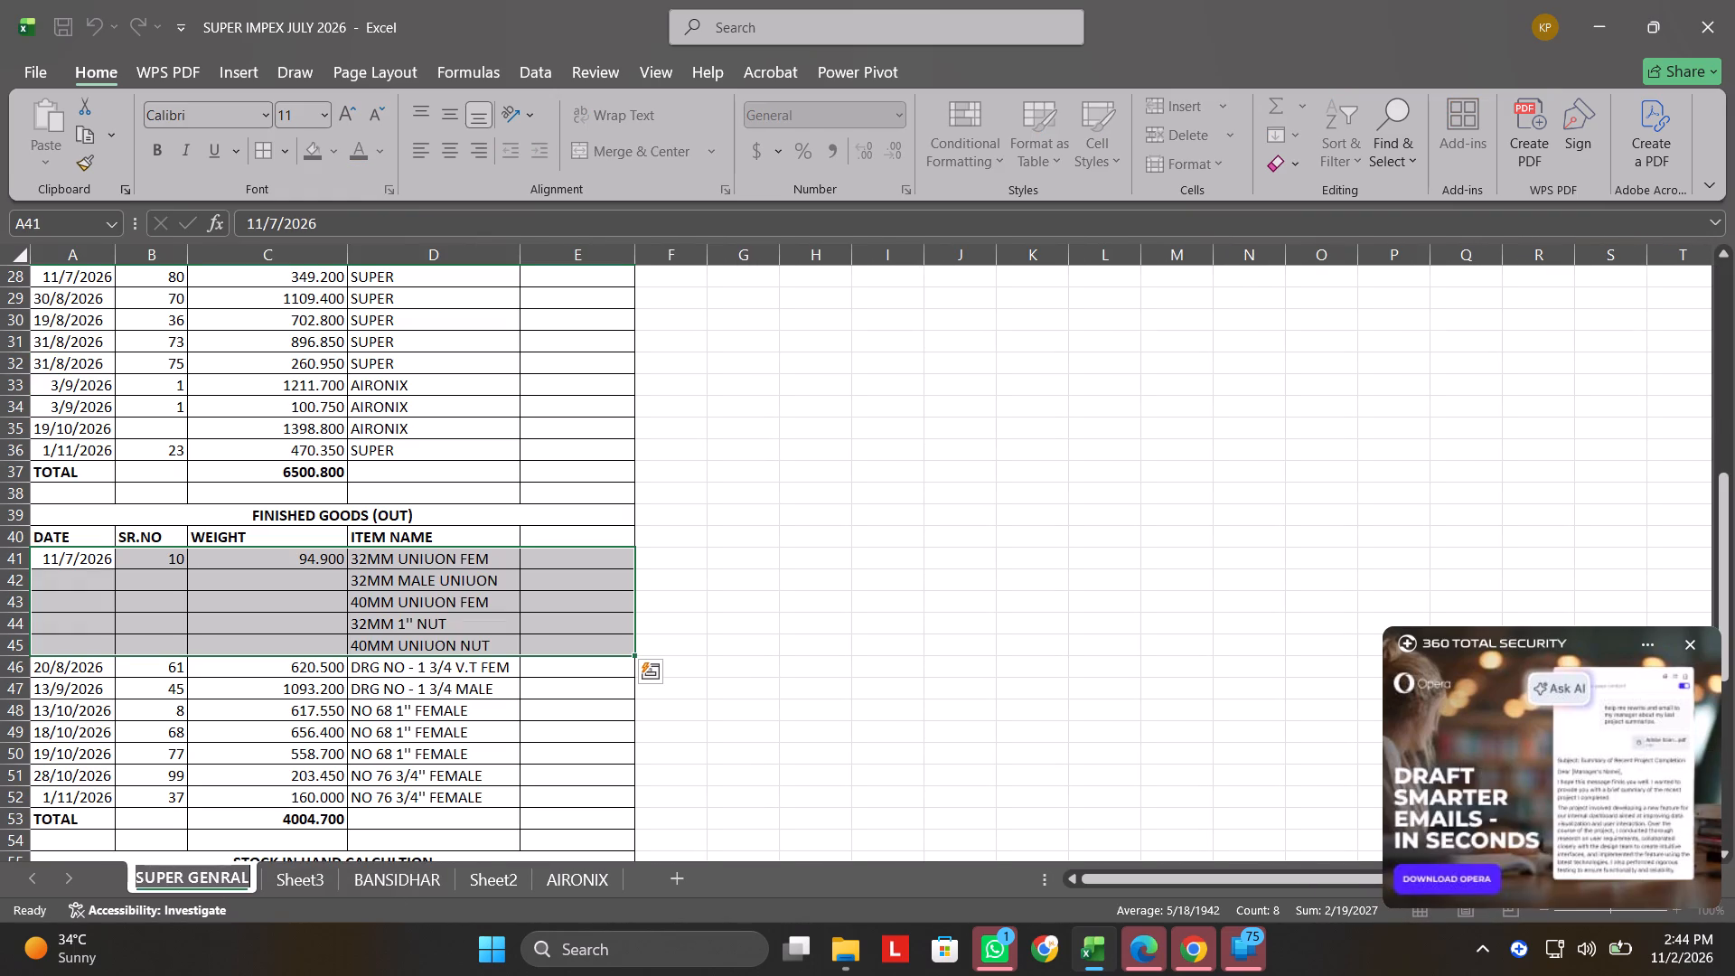
scroll(221, 531, "up", 3)
left_click(884, 614)
scroll(395, 564, "up", 7)
scroll(70, 456, "up", 4)
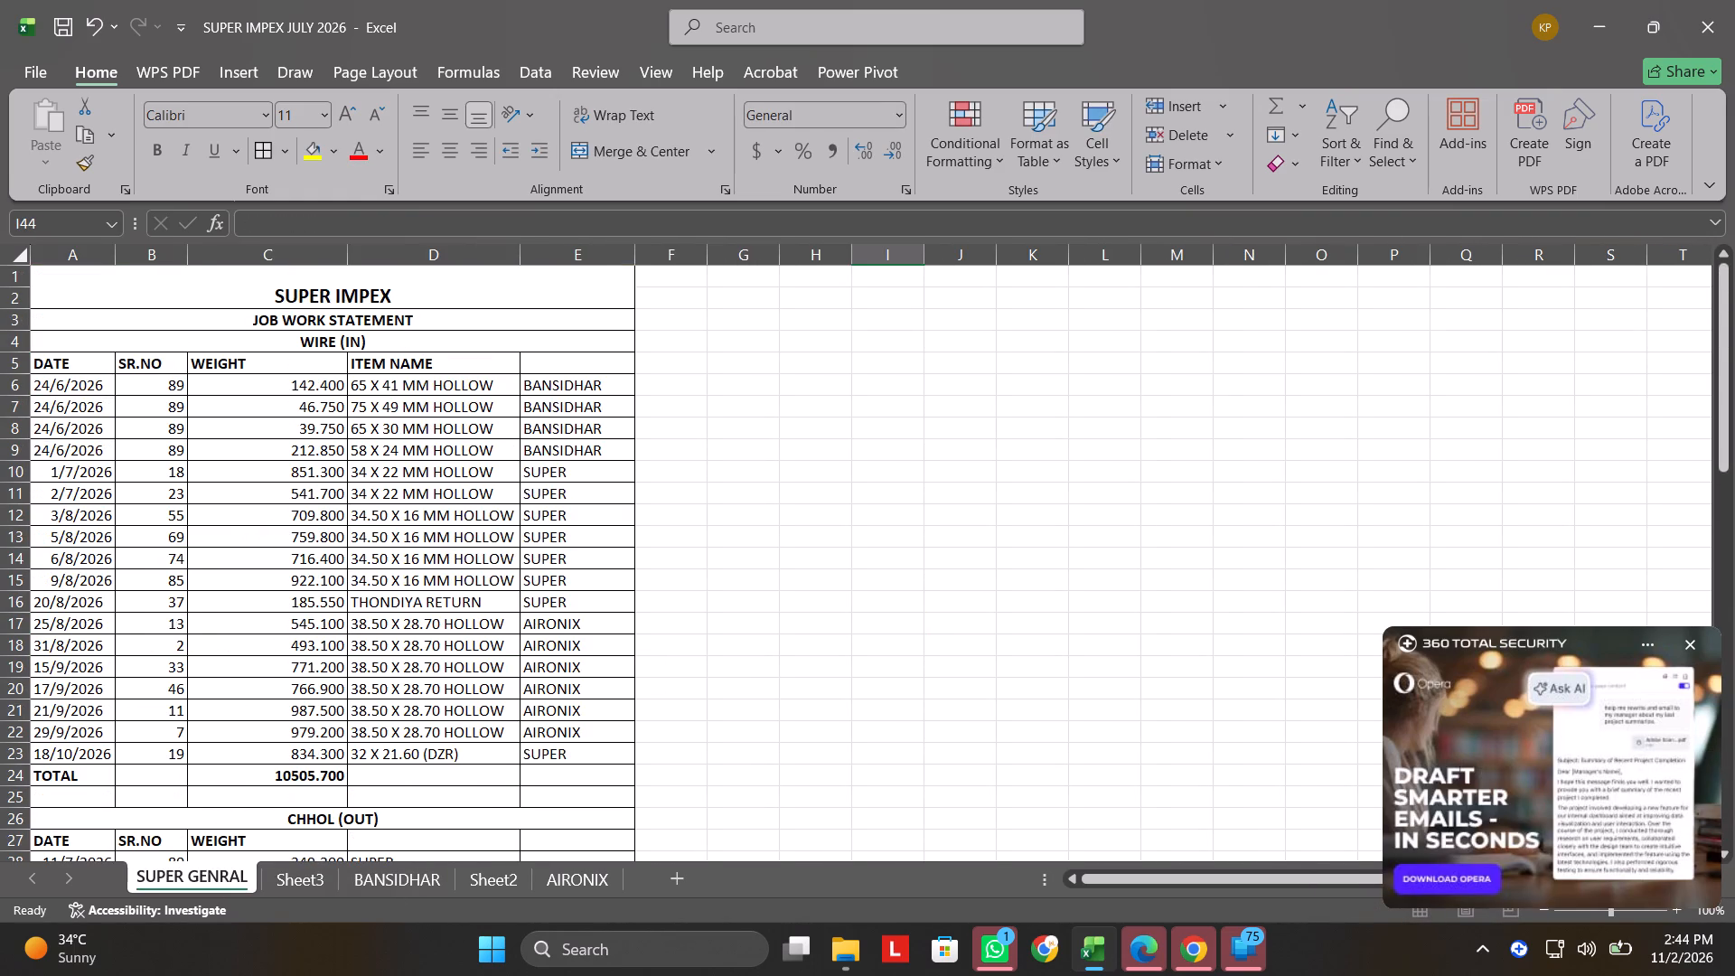
left_click_drag(56, 467, 71, 502)
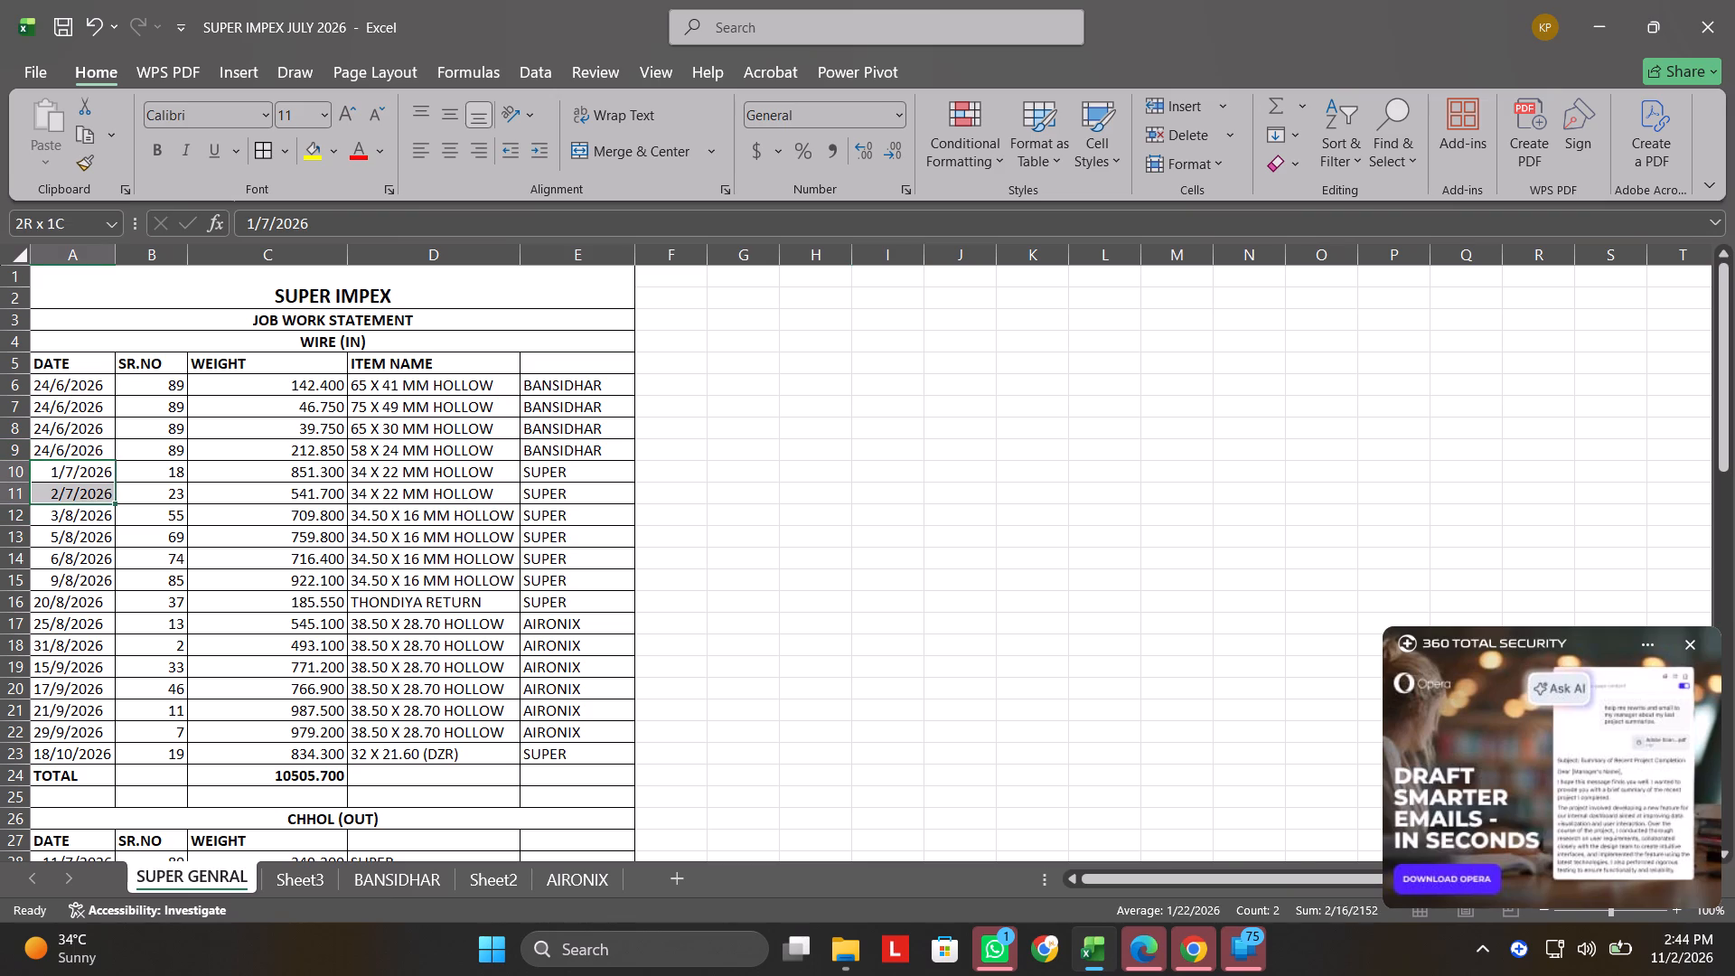
left_click_drag(71, 502, 505, 610)
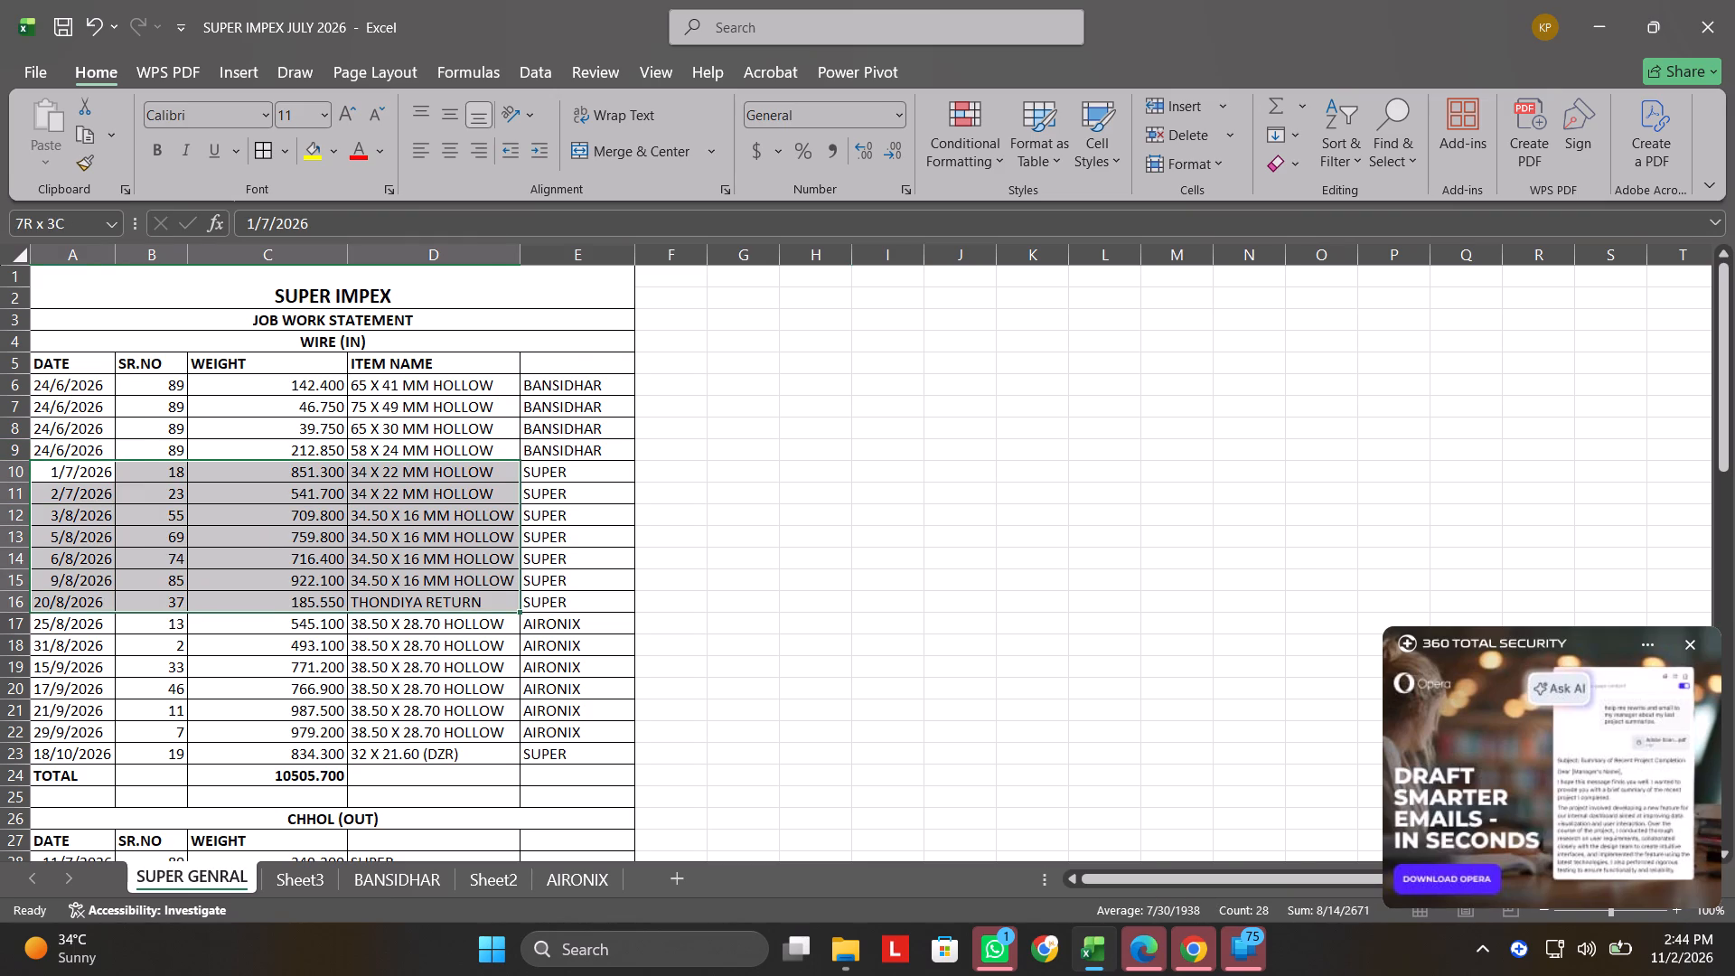
left_click_drag(505, 610, 551, 605)
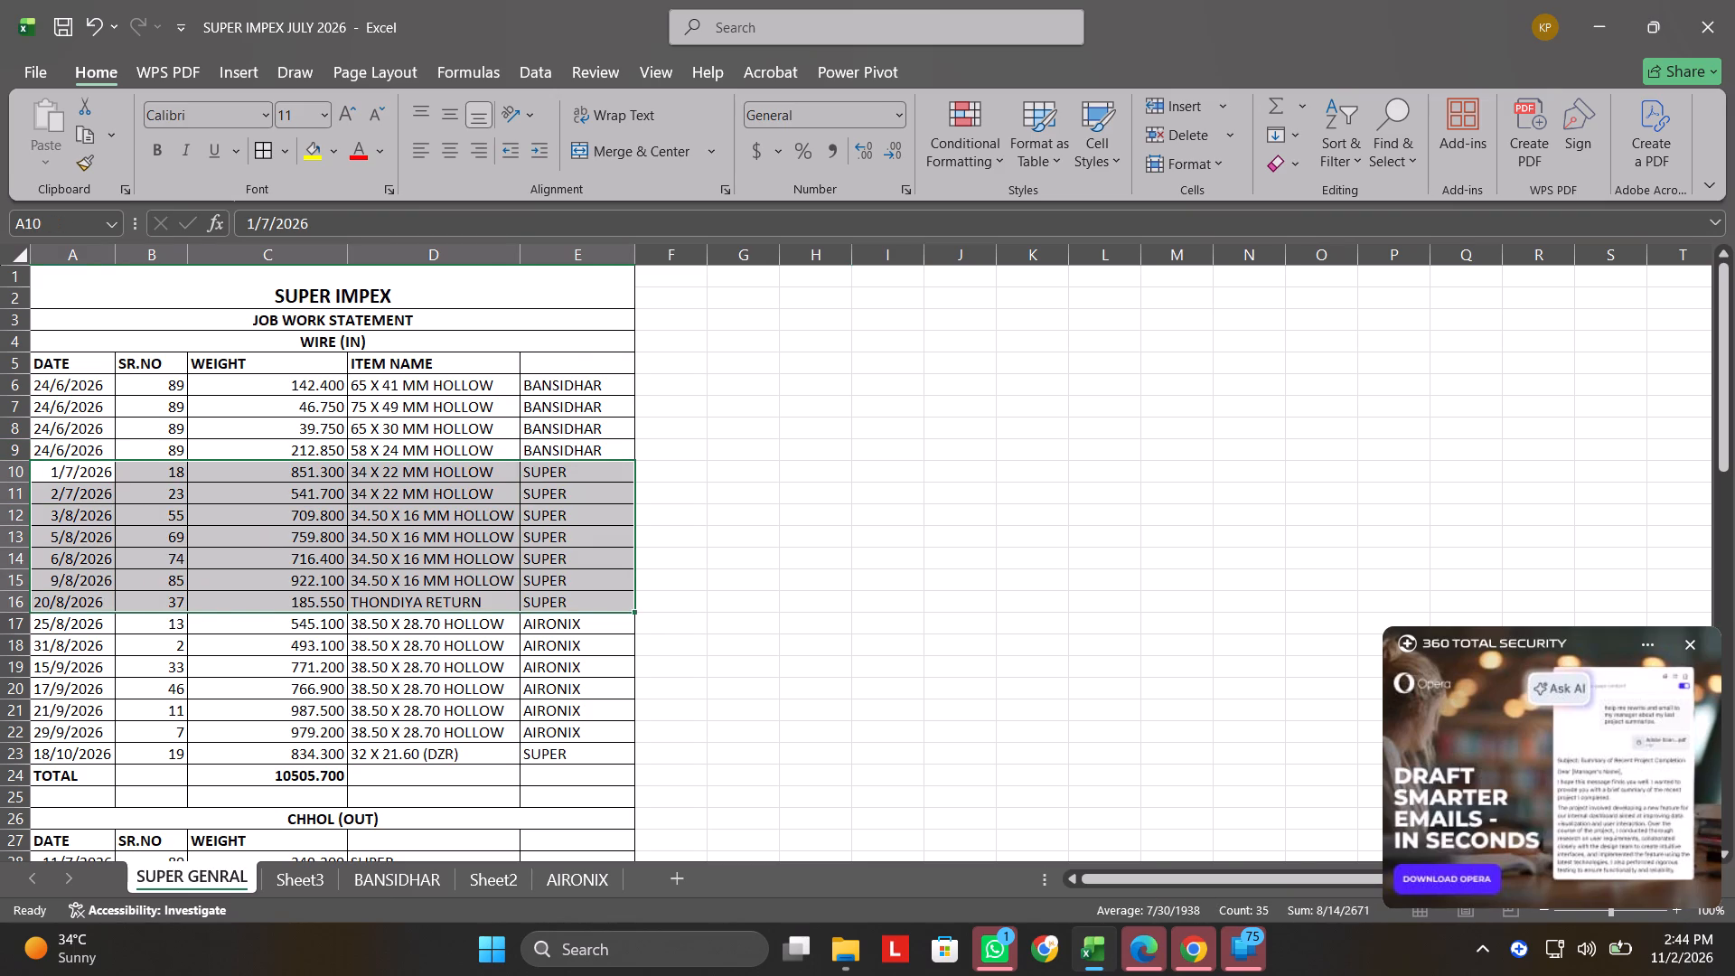
key("ctrl+c")
left_click(480, 884)
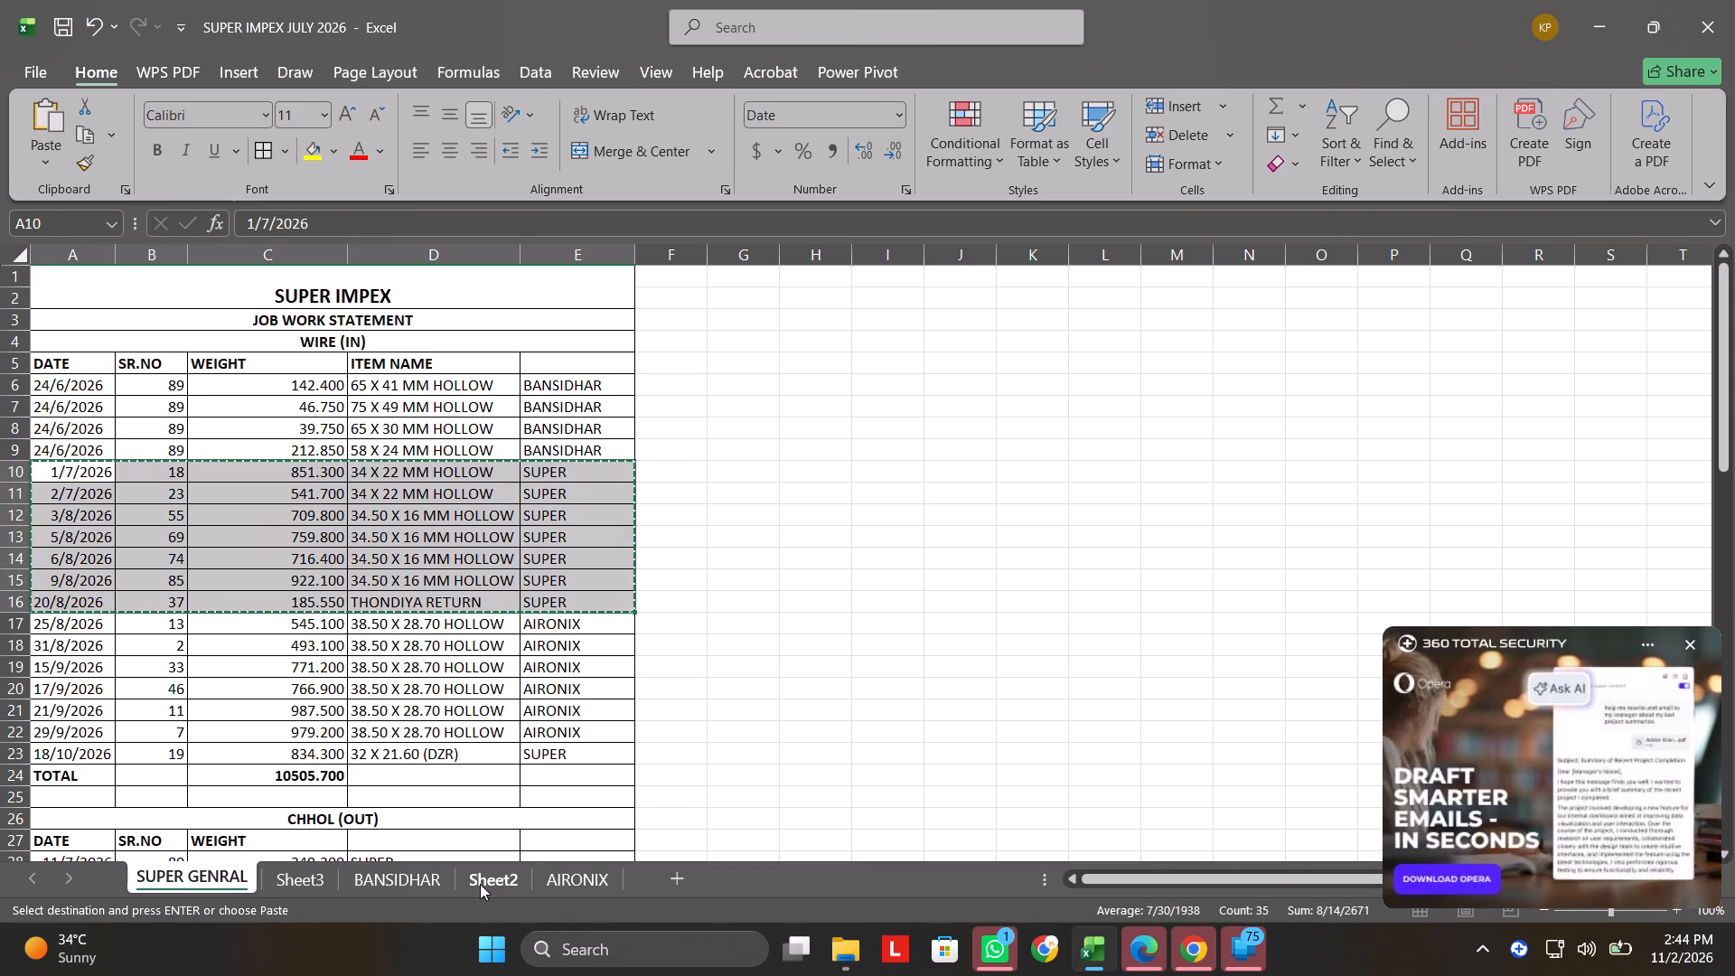
left_click(310, 875)
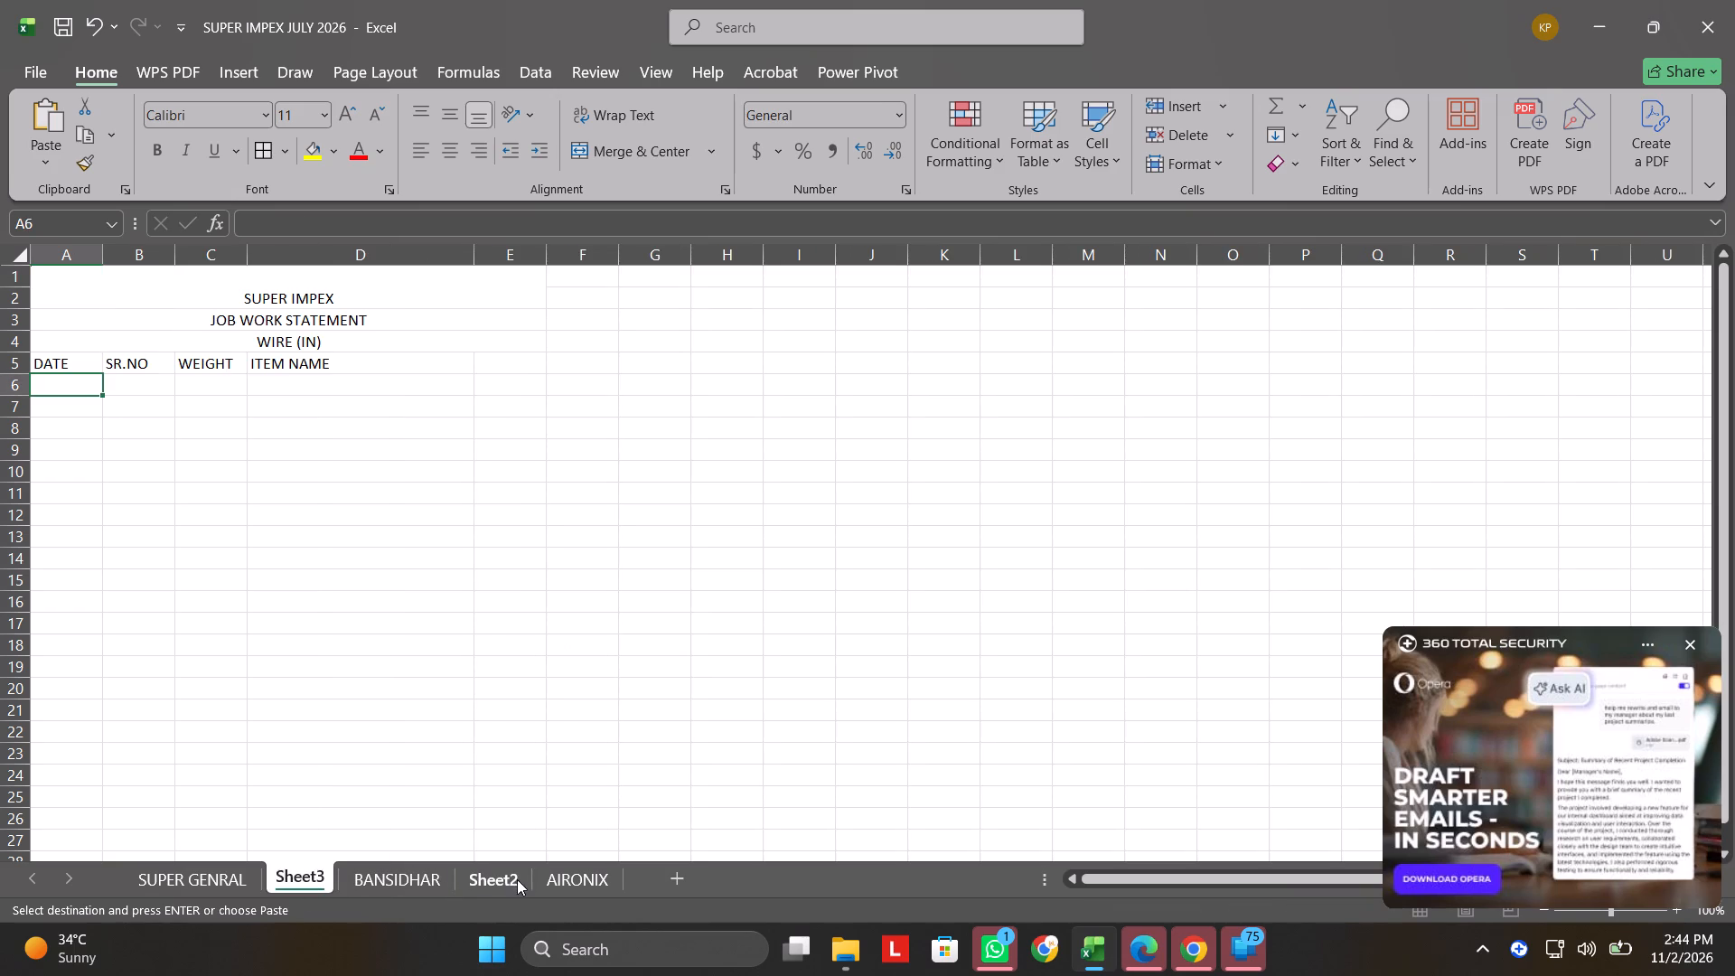
left_click(516, 882)
scroll(324, 853, "up", 8)
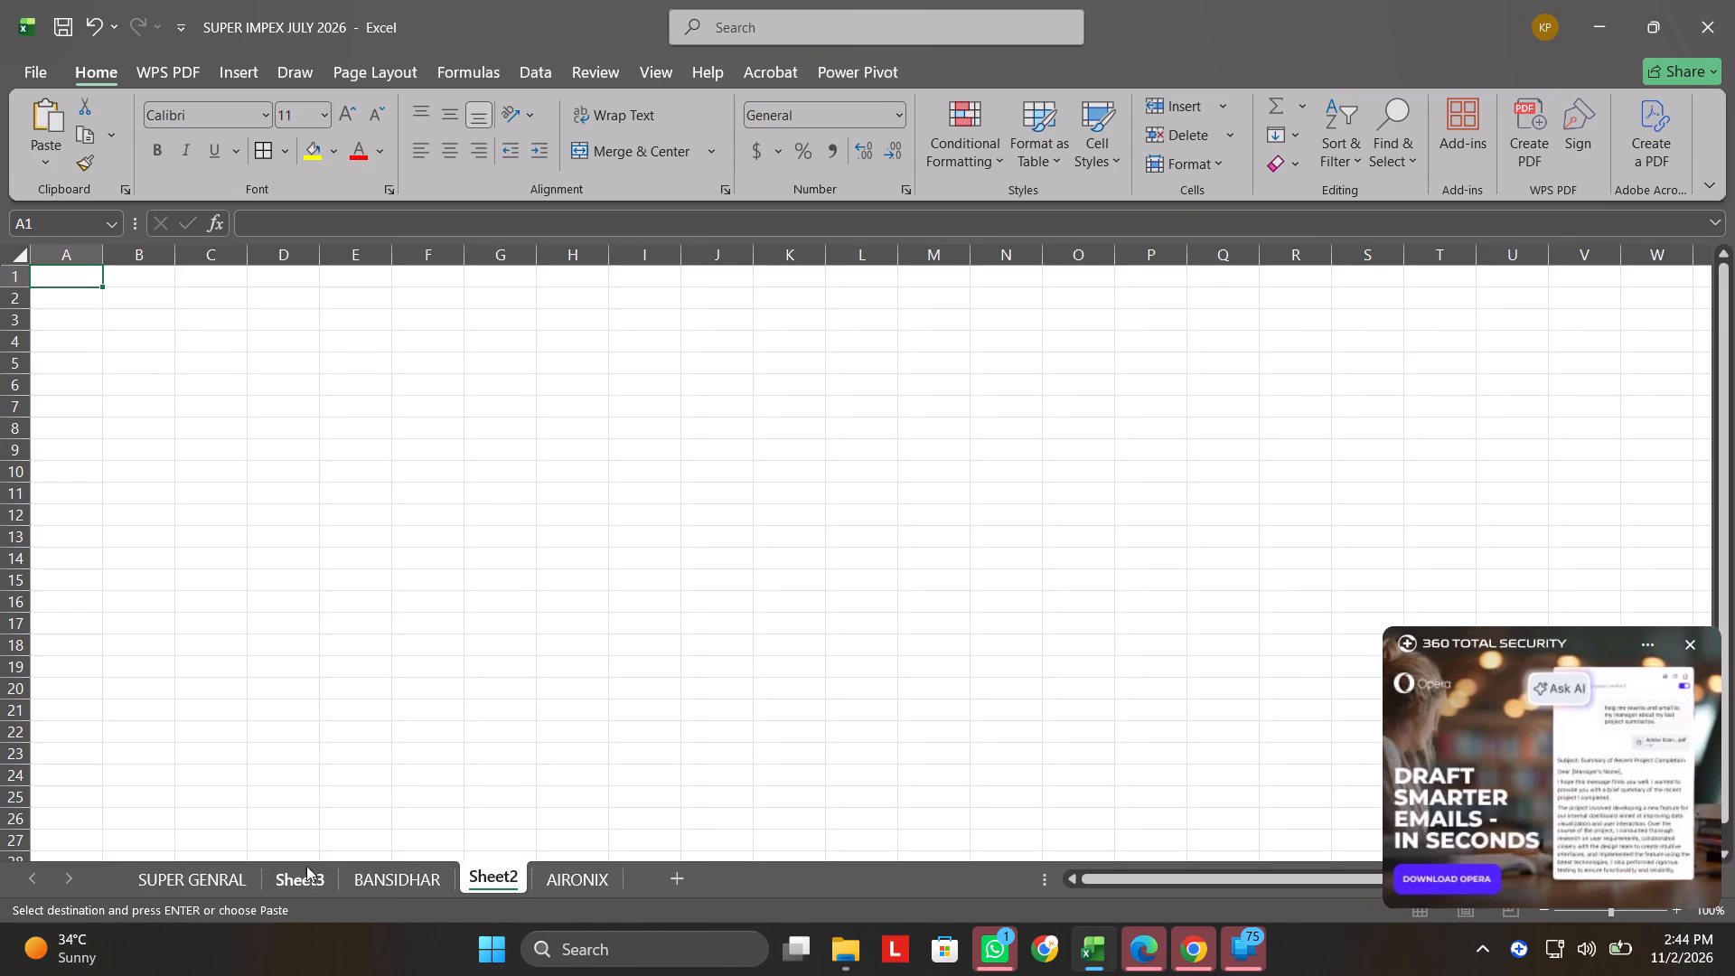
left_click(295, 879)
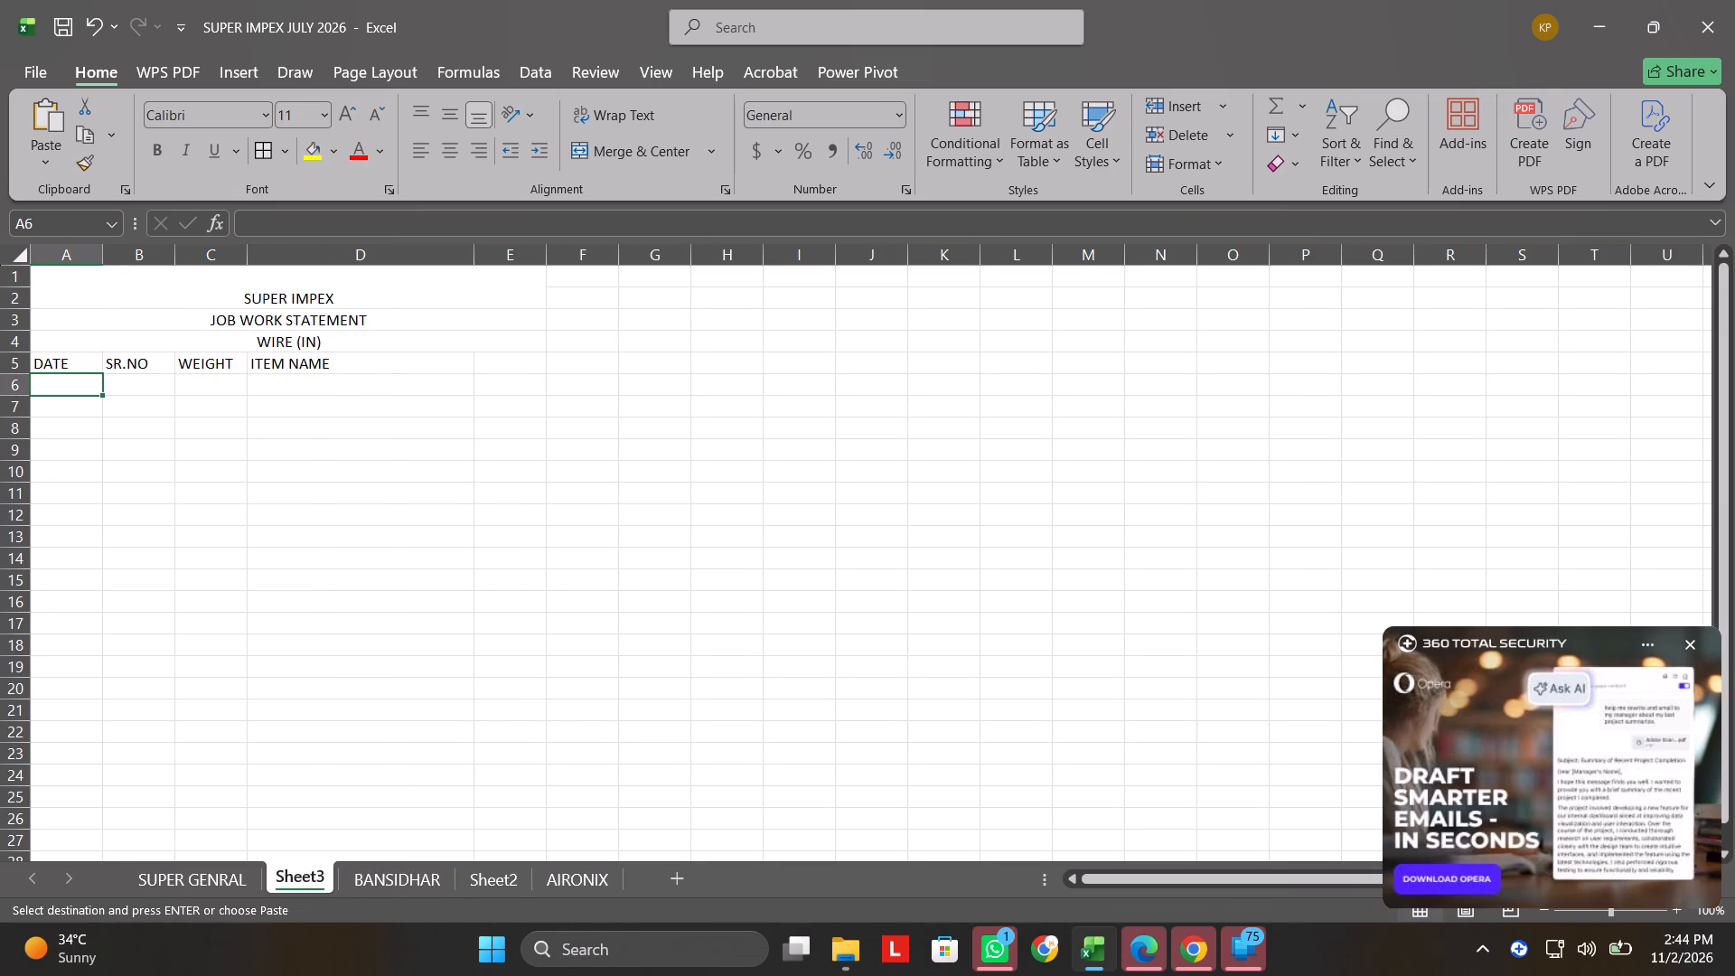
key("ctrl+v")
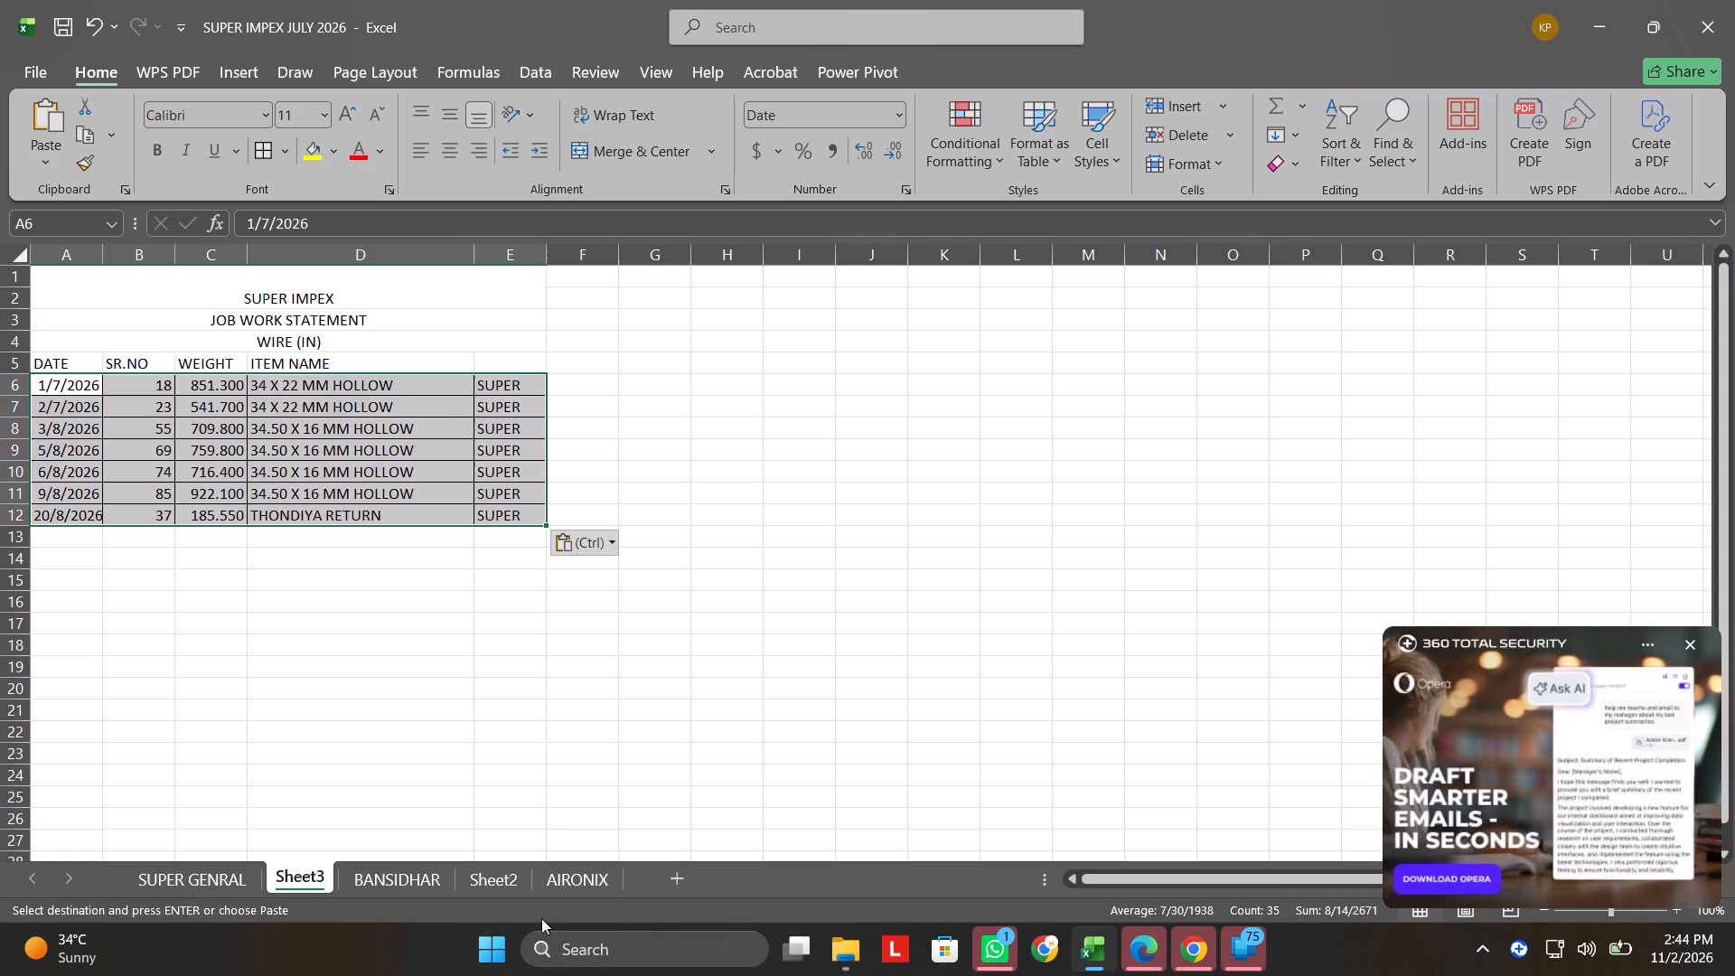
Delete the empty sheet Sheet2.
right_click(491, 875)
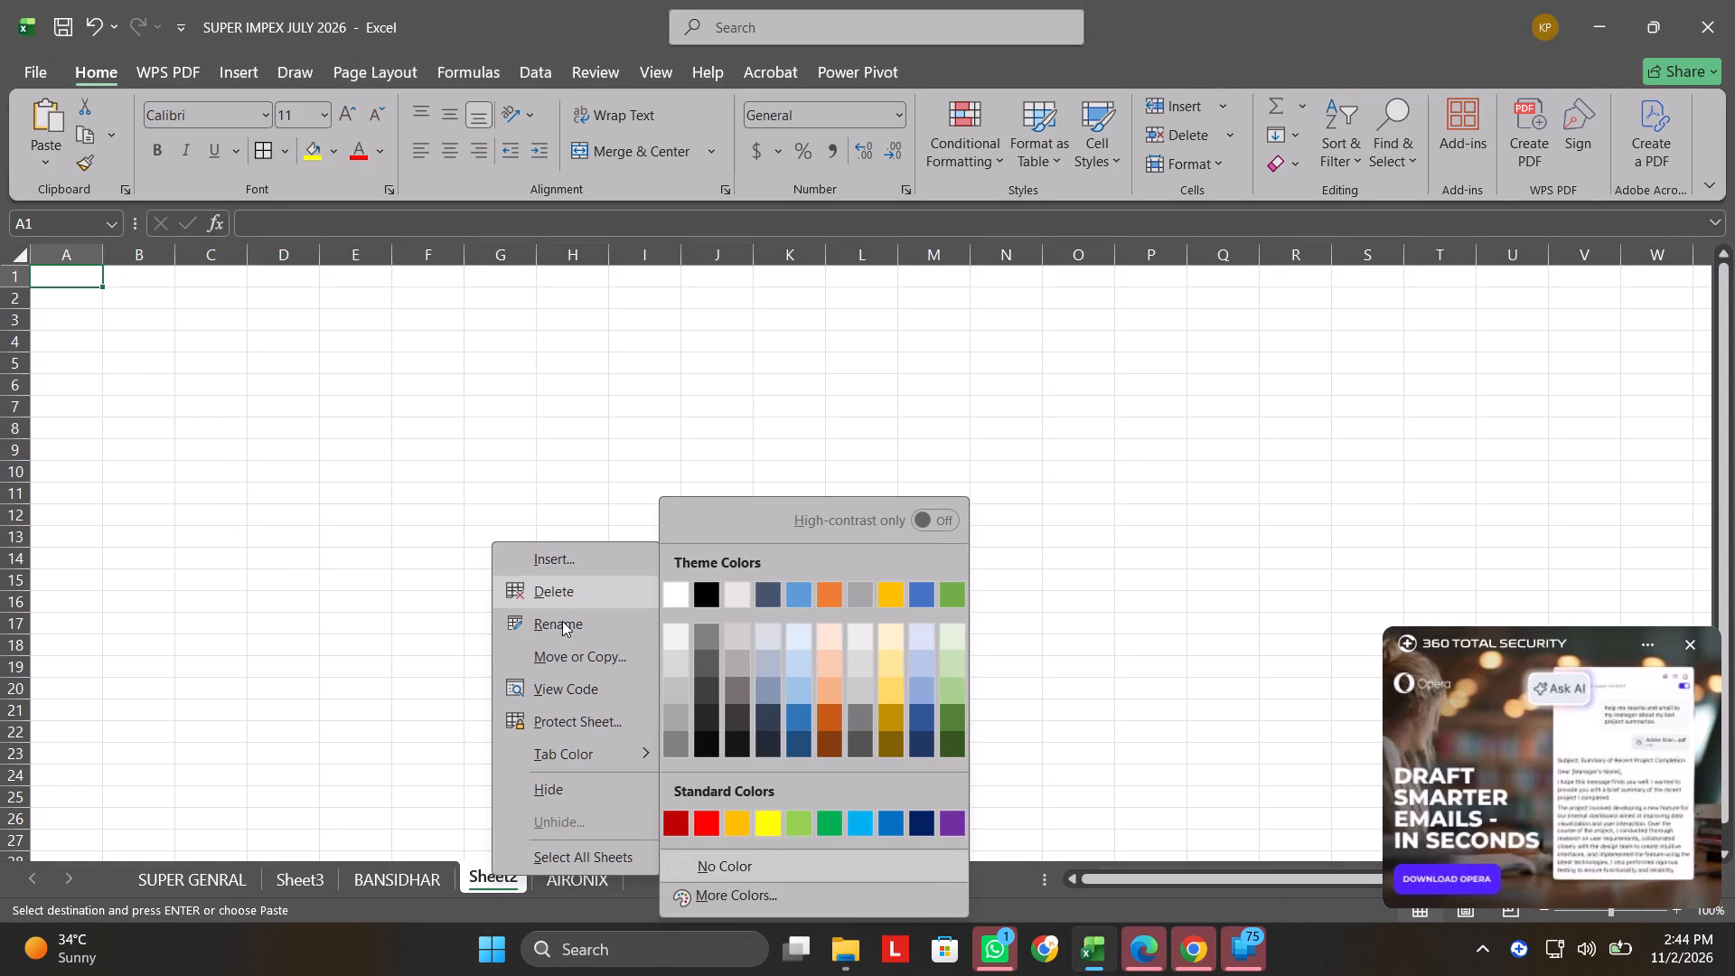
left_click(567, 597)
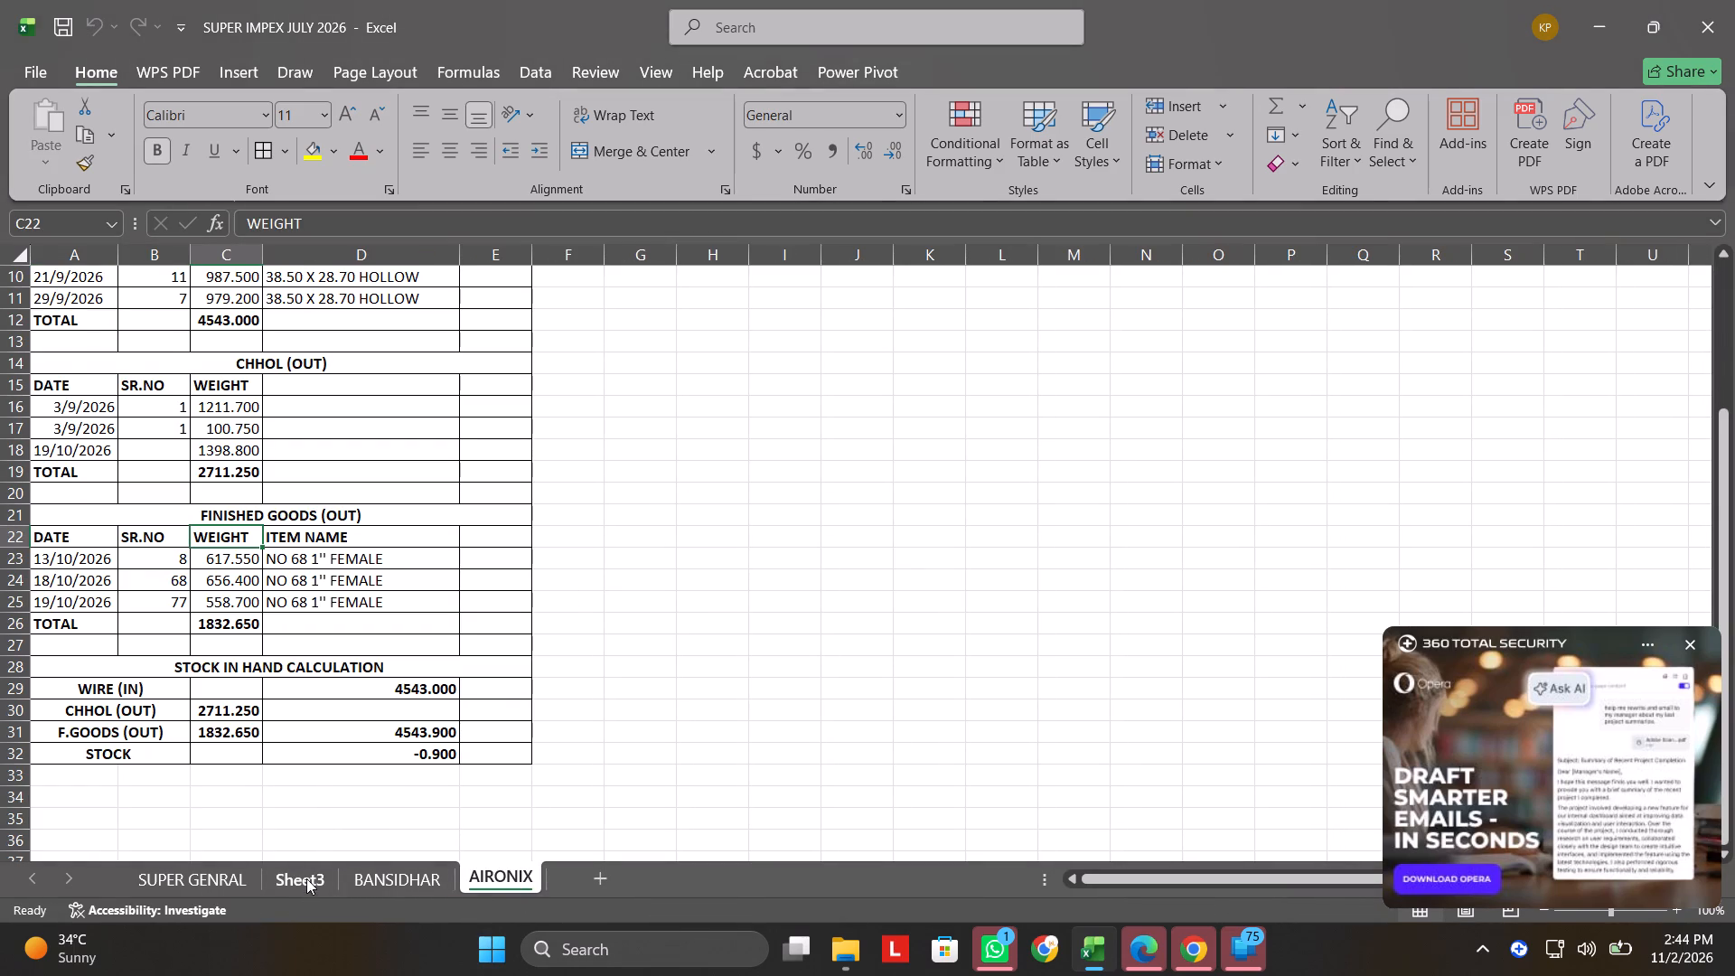
Rename Sheet3 as SUPER.
right_click(306, 878)
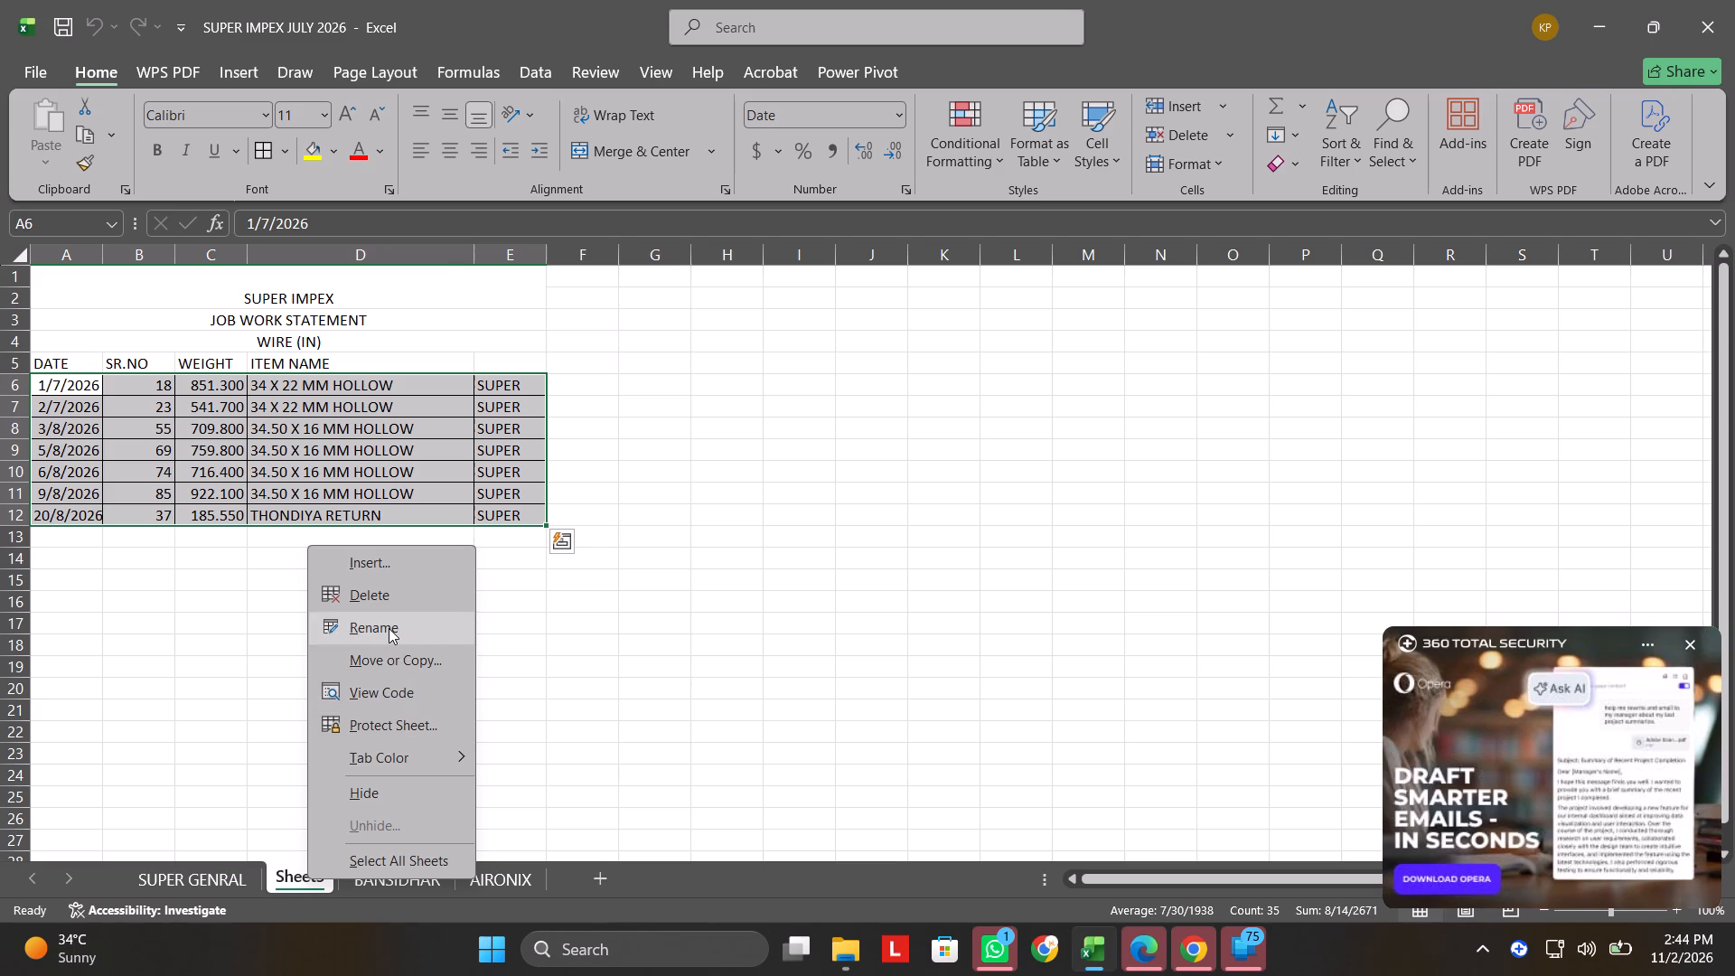
left_click(389, 628)
type("SUPER")
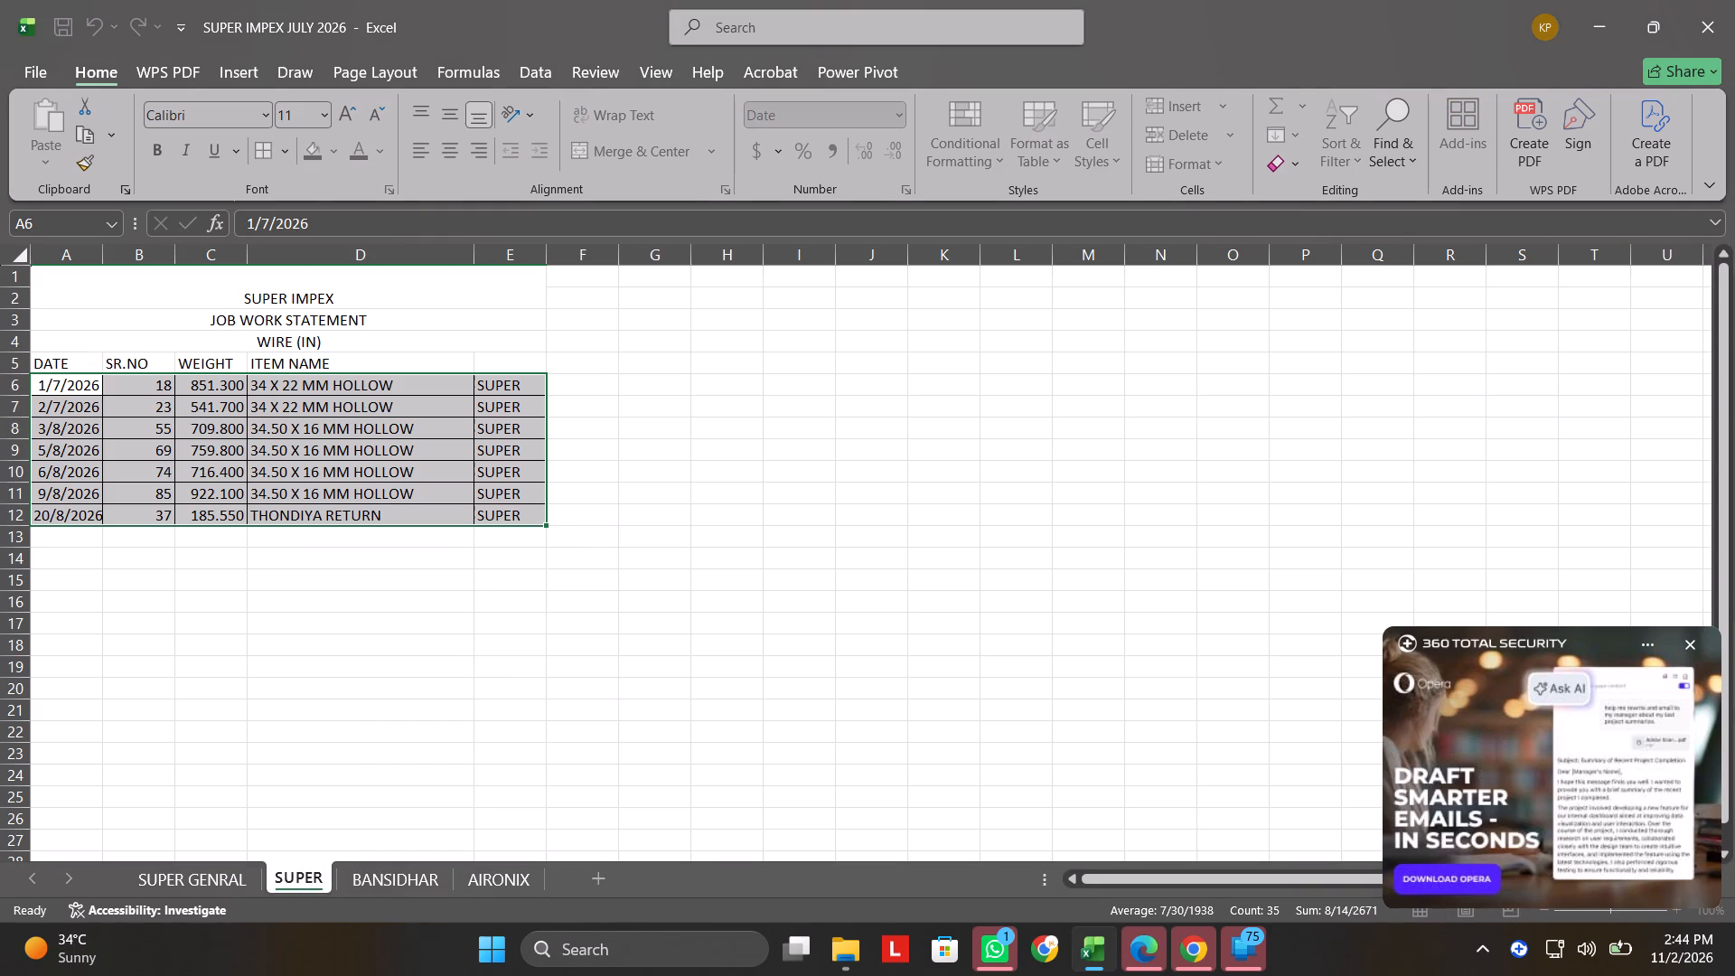
key("Return")
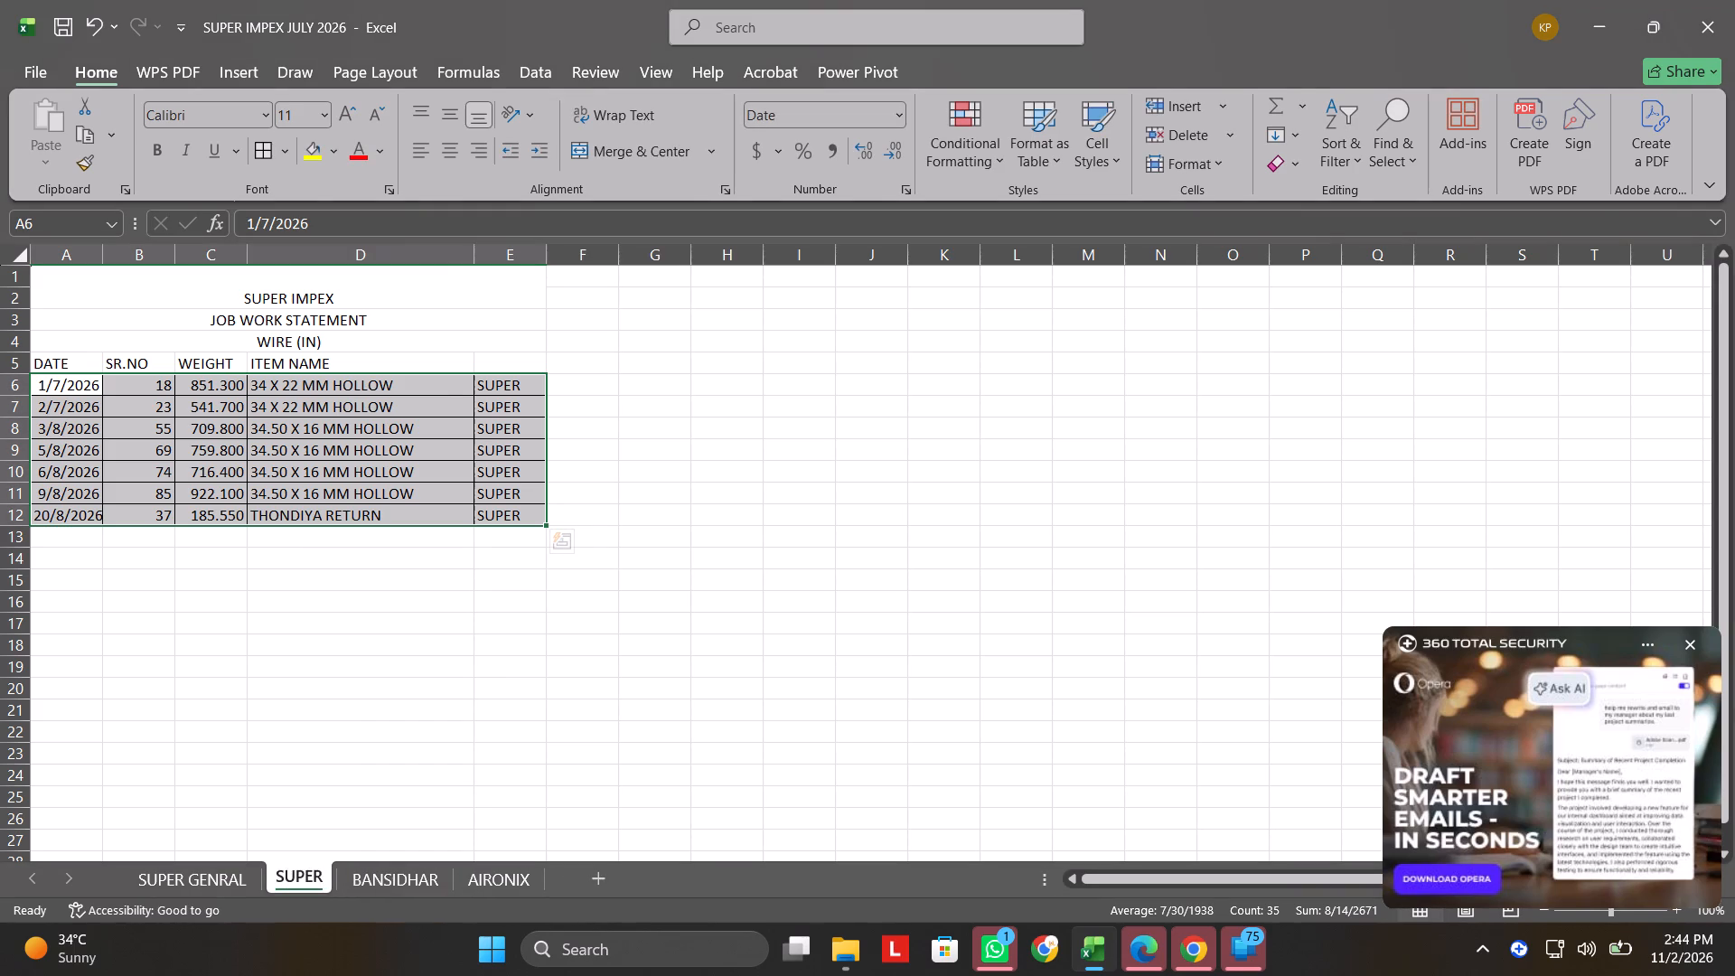
Copy the 18/10/2026 wire row for 32 X 21.60 (DZR) from SUPER GENRAL into row 13 of the SUPER sheet.
left_click(64, 537)
left_click(185, 869)
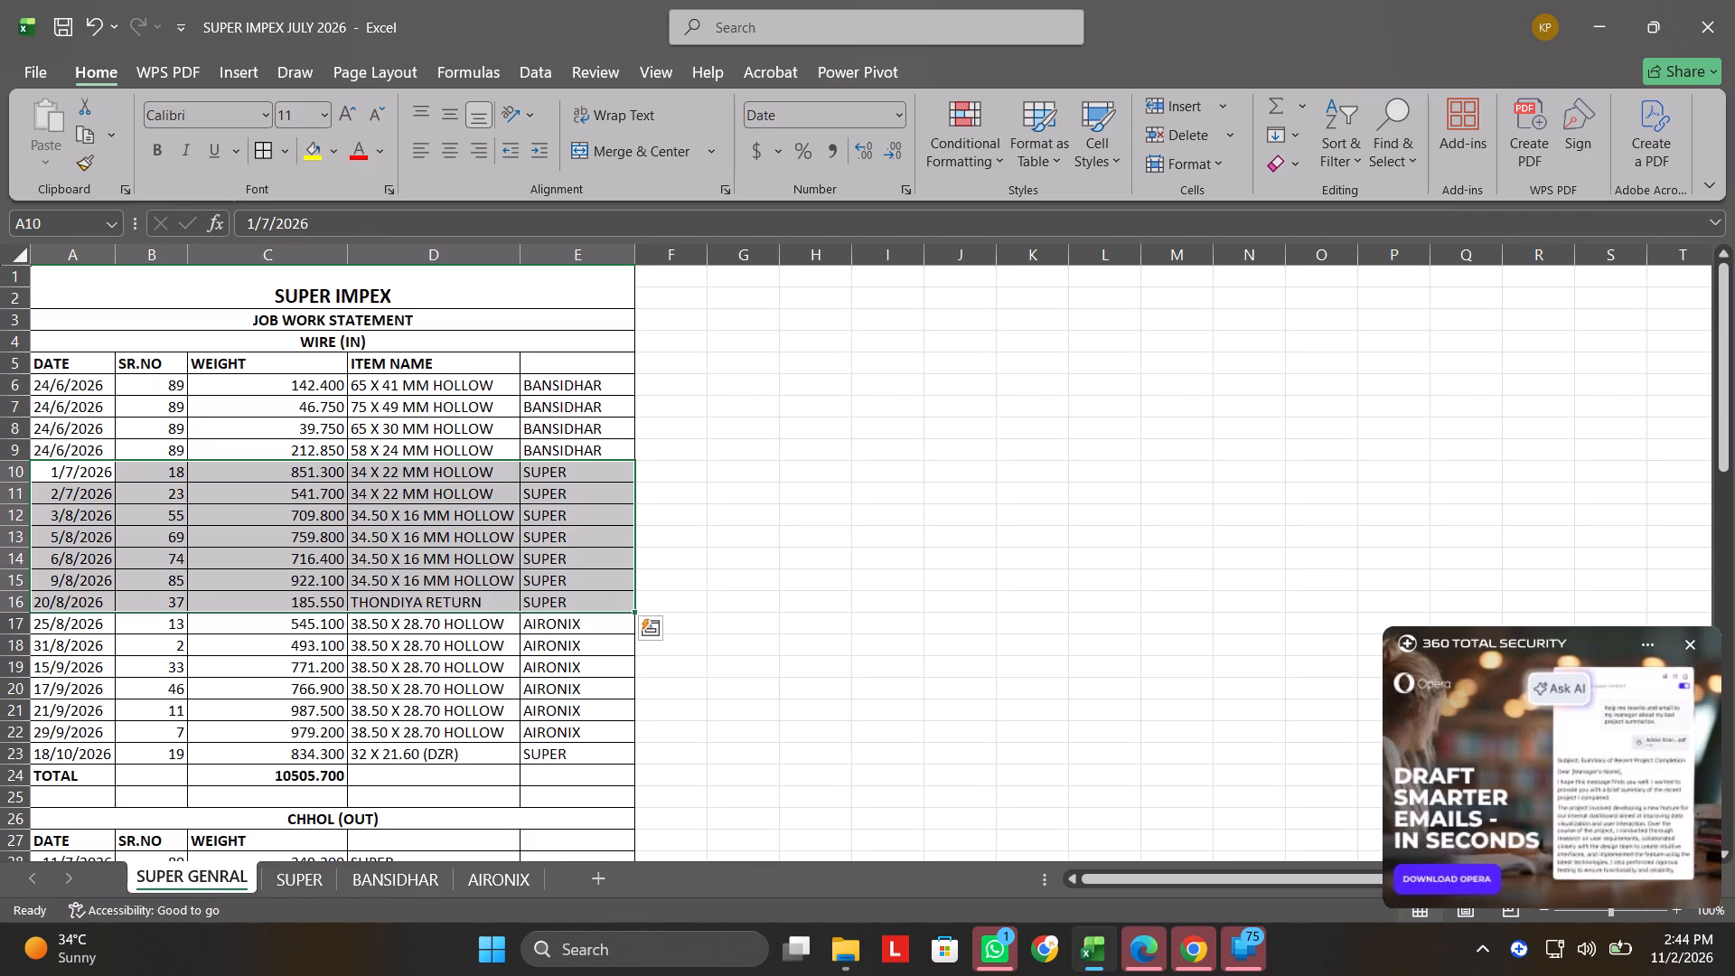
scroll(54, 632, "down", 1)
left_click(45, 688)
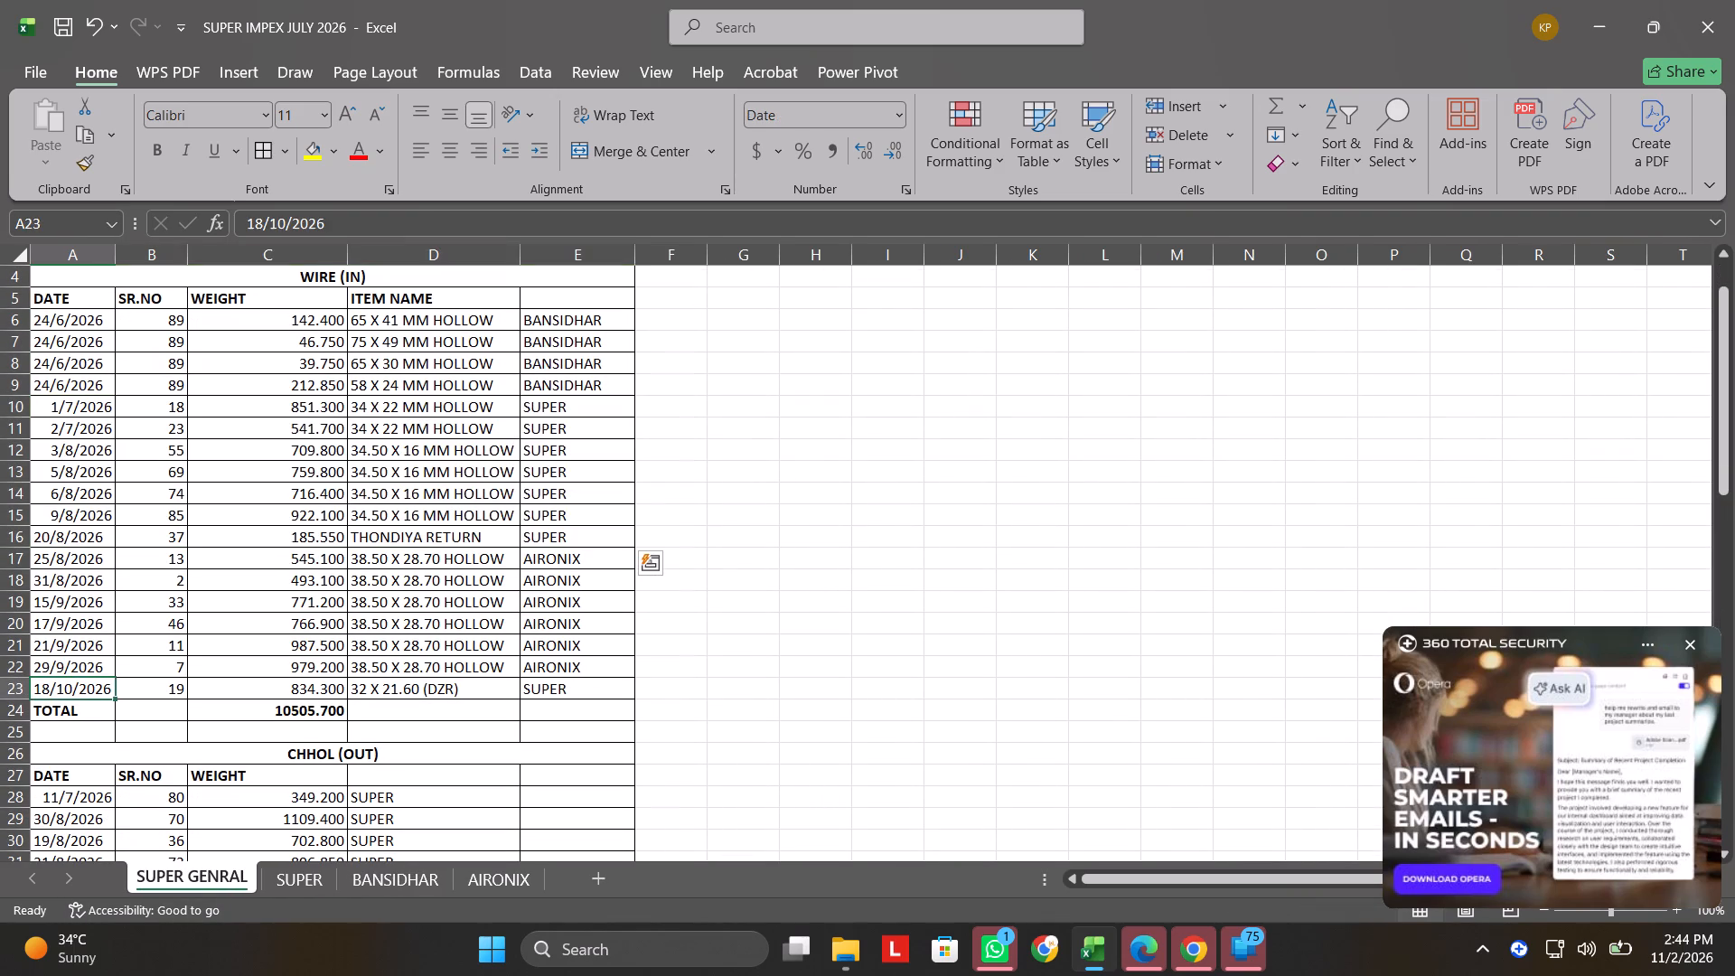
key("shift+Right")
key("shift+Right")
key("shift+Right")
key("shift+Right")
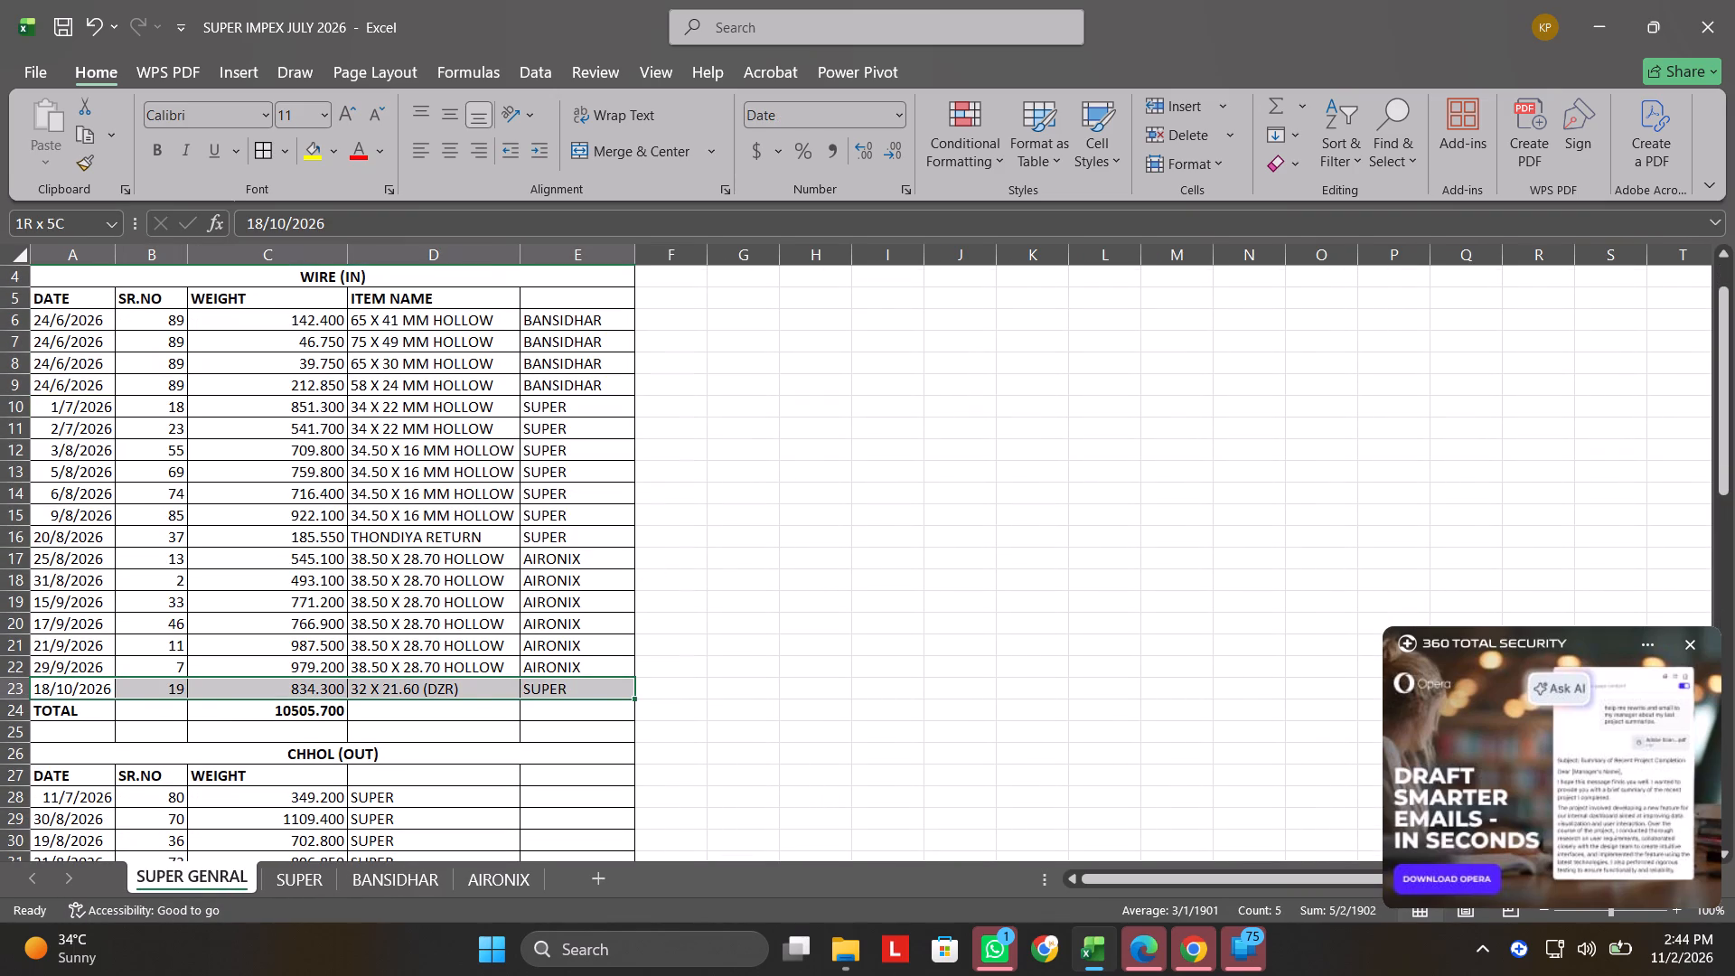
key("ctrl+c")
scroll(45, 688, "up", 1)
left_click(294, 887)
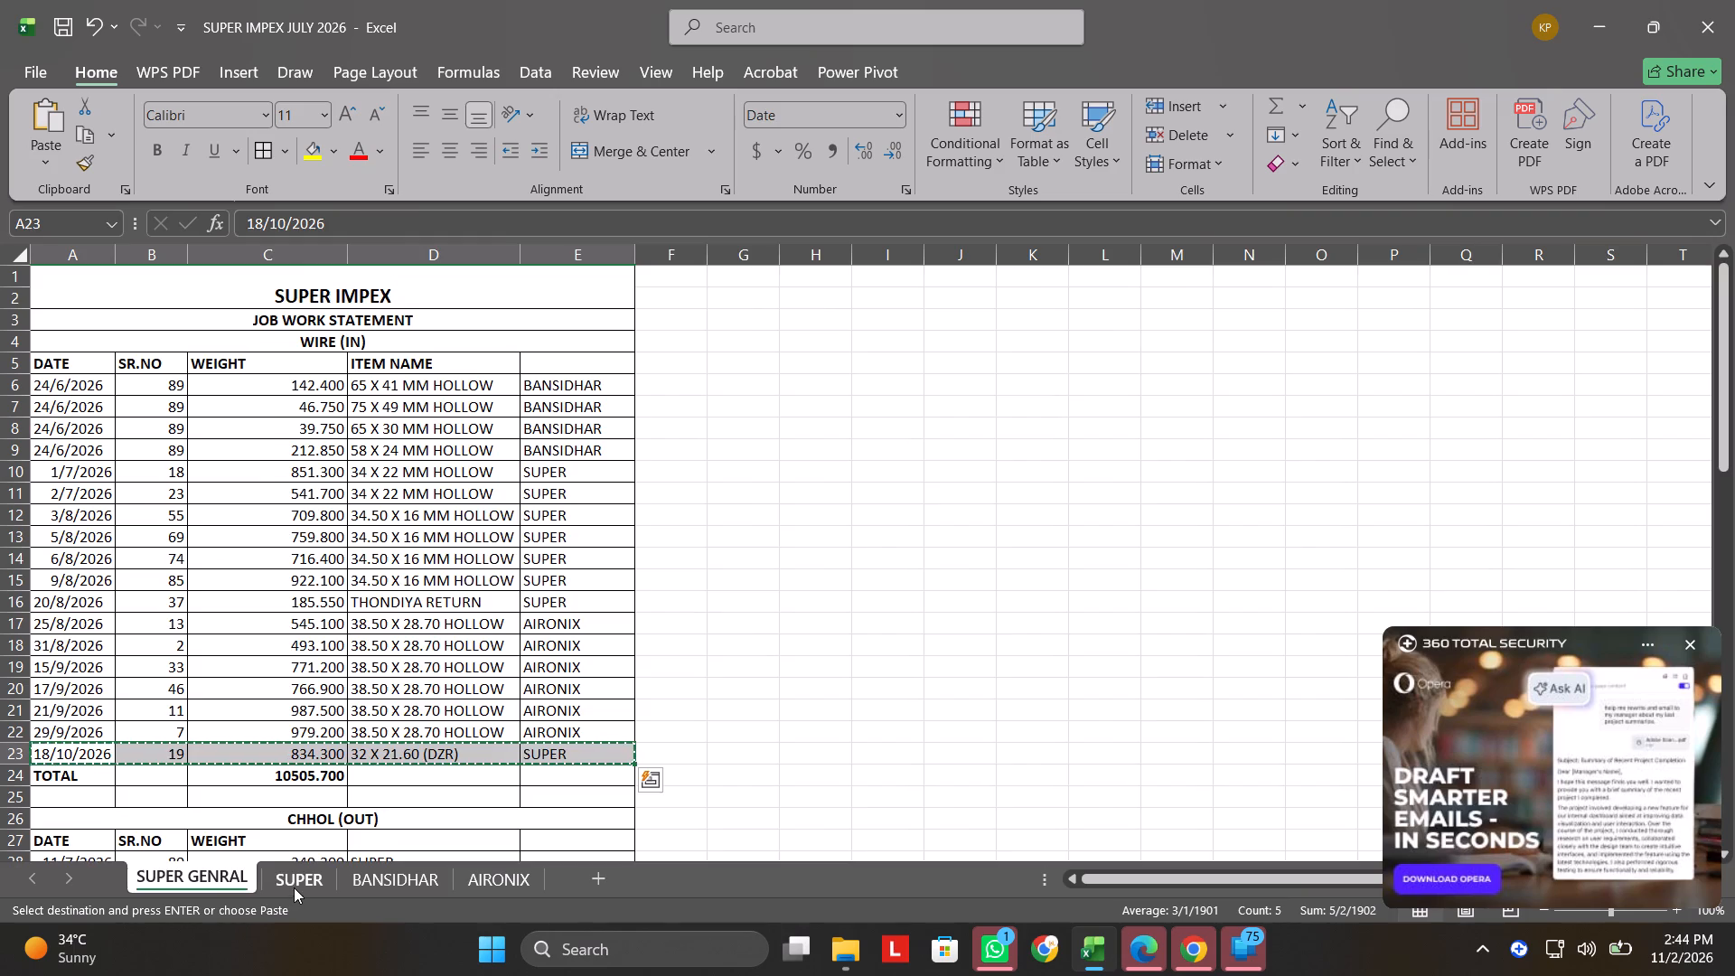
key("ctrl+v")
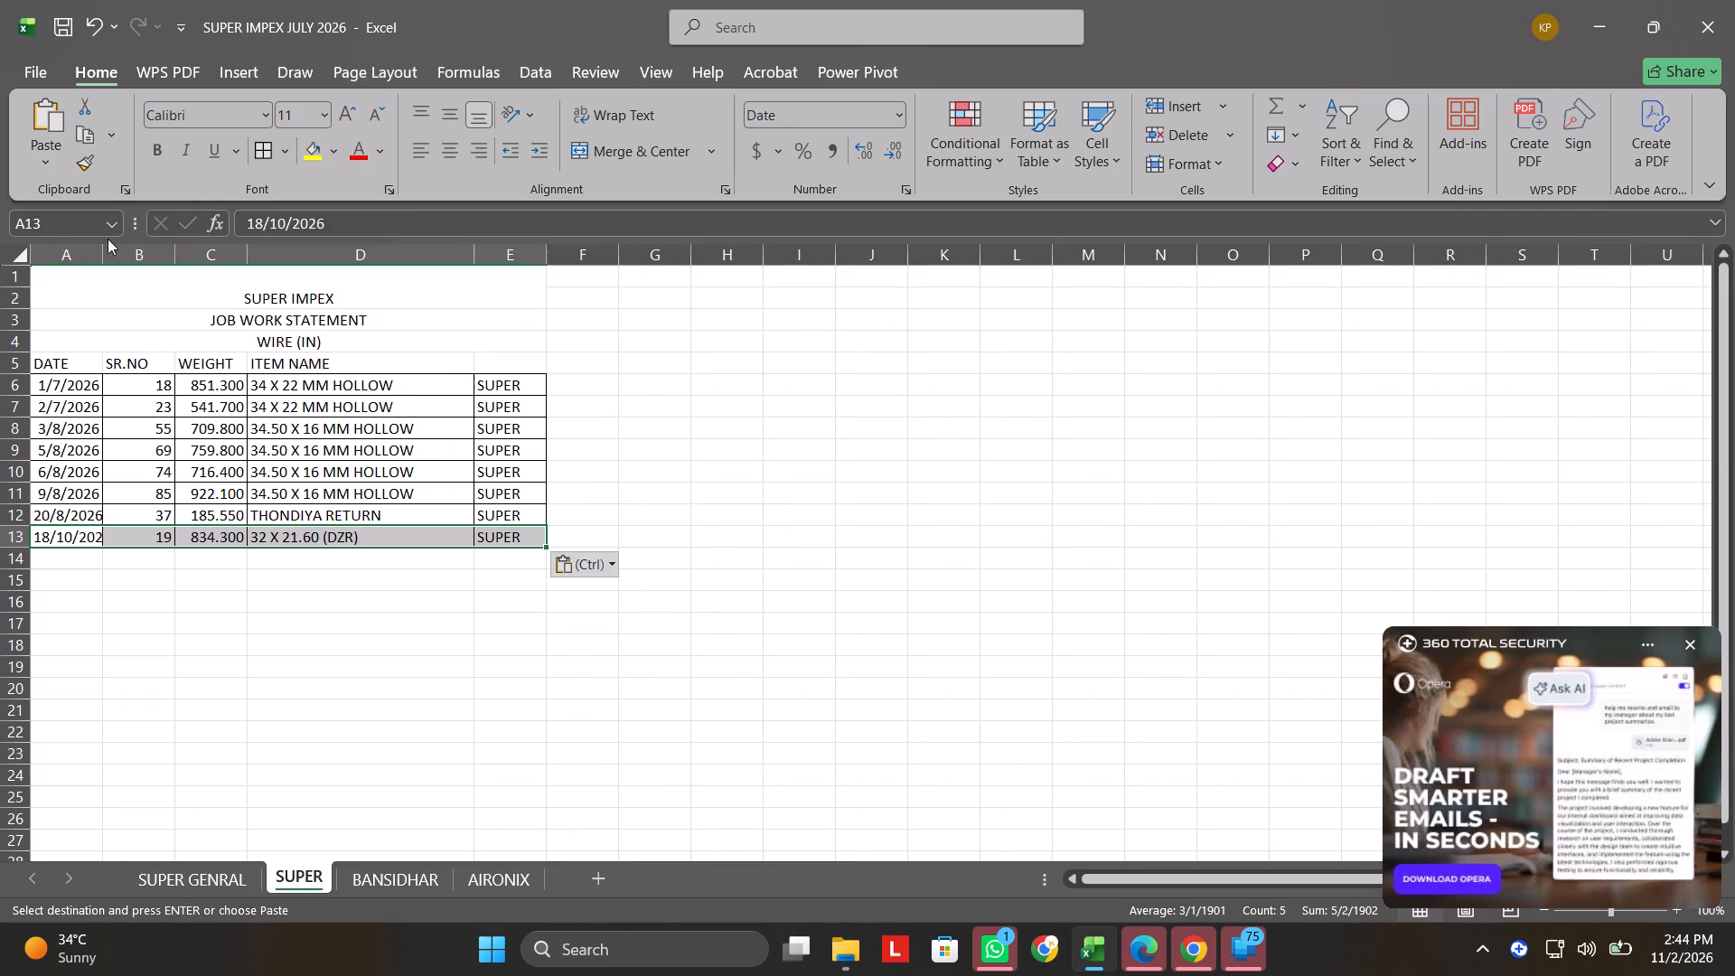
Widen column A slightly so the full dates fit.
left_click_drag(98, 249, 108, 249)
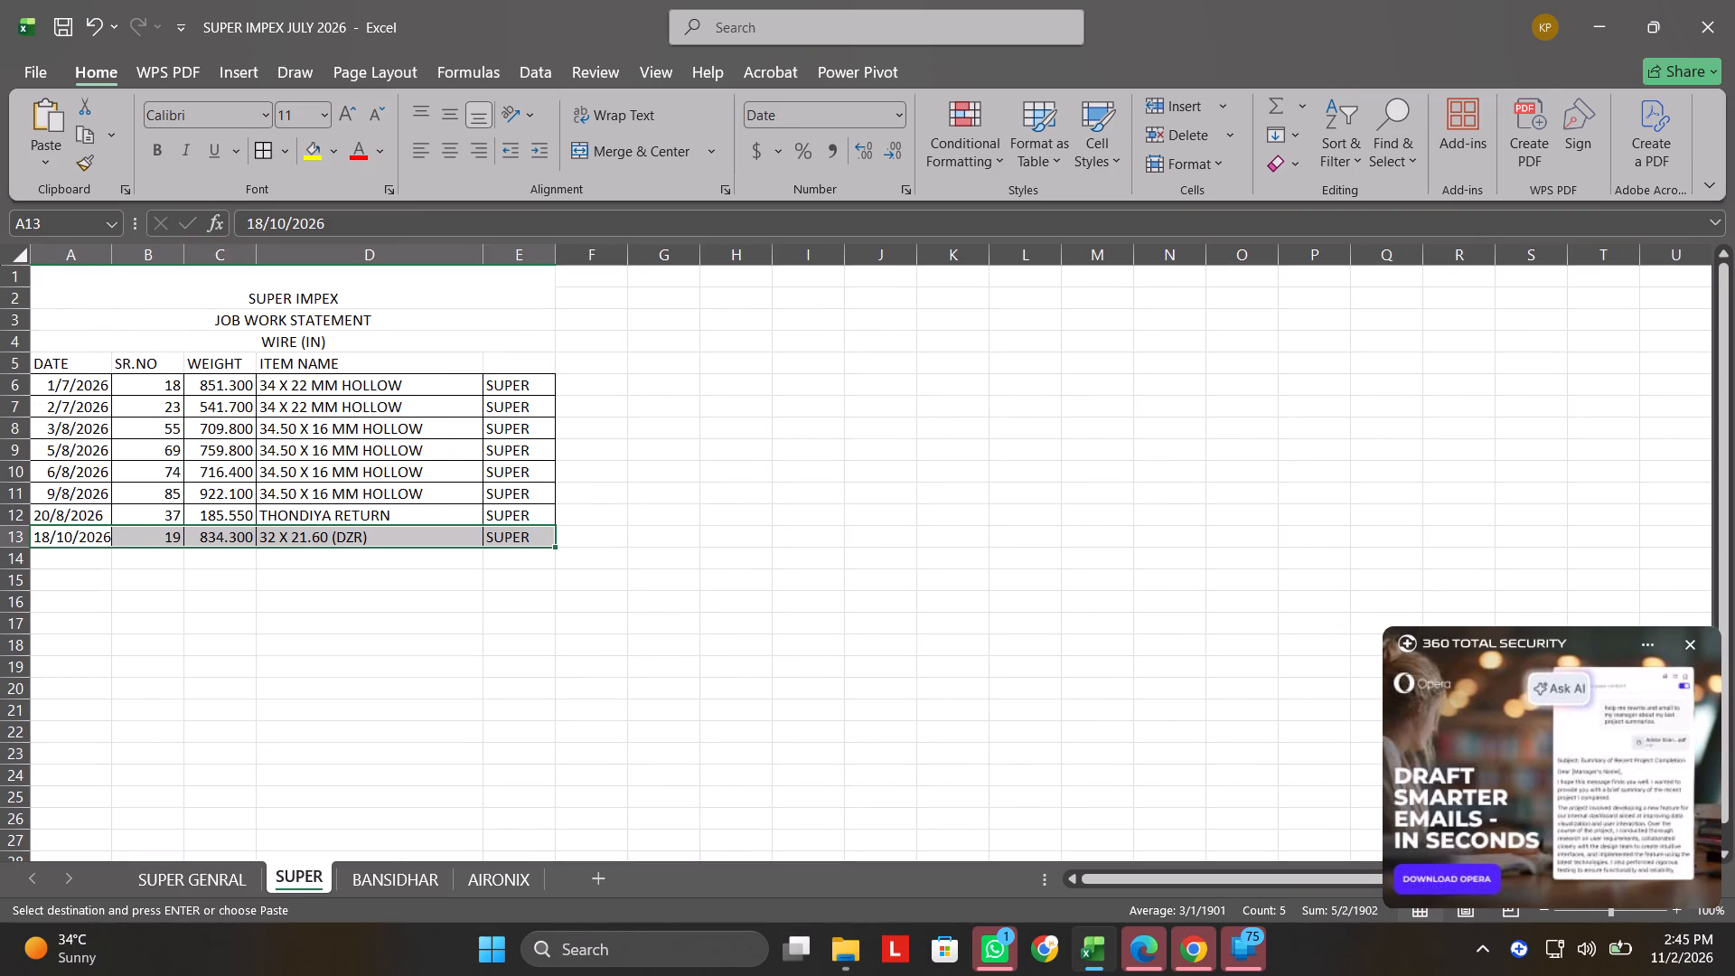
Enter a bold TOTAL label in A14 below the wire entries.
left_click(36, 552)
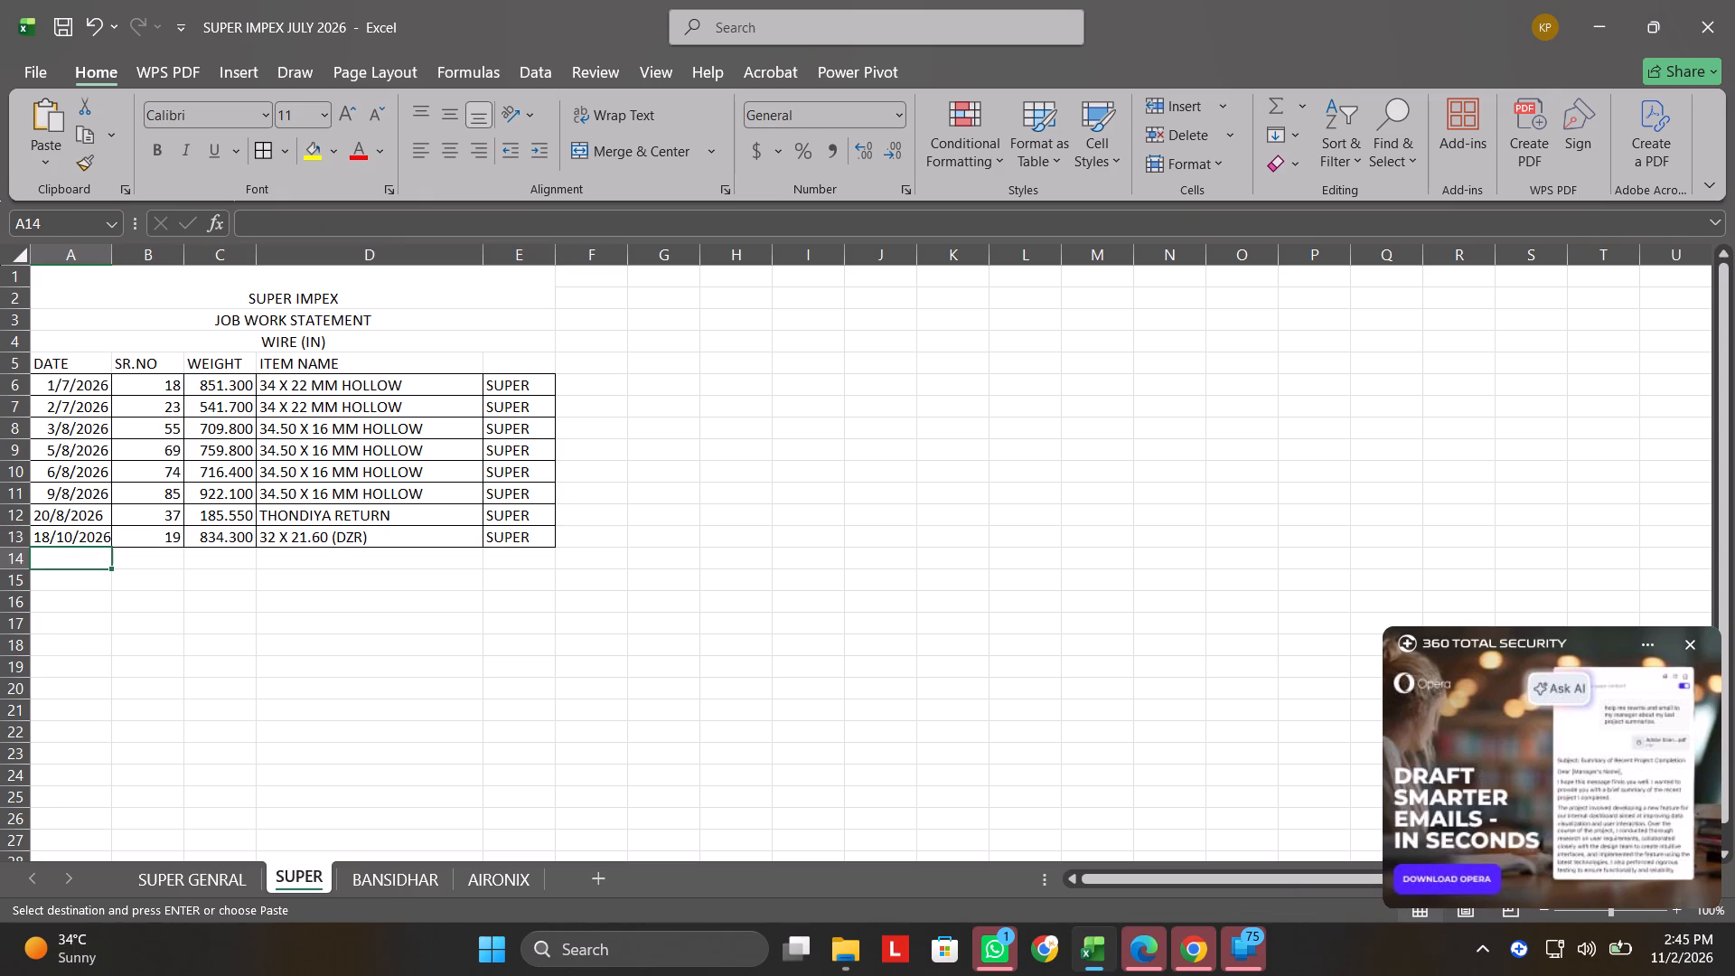
key("ctrl+b")
type("TOTAL")
key("Right")
Sum the wire weights C6 to C13 in C14, formatted bold.
key("Right")
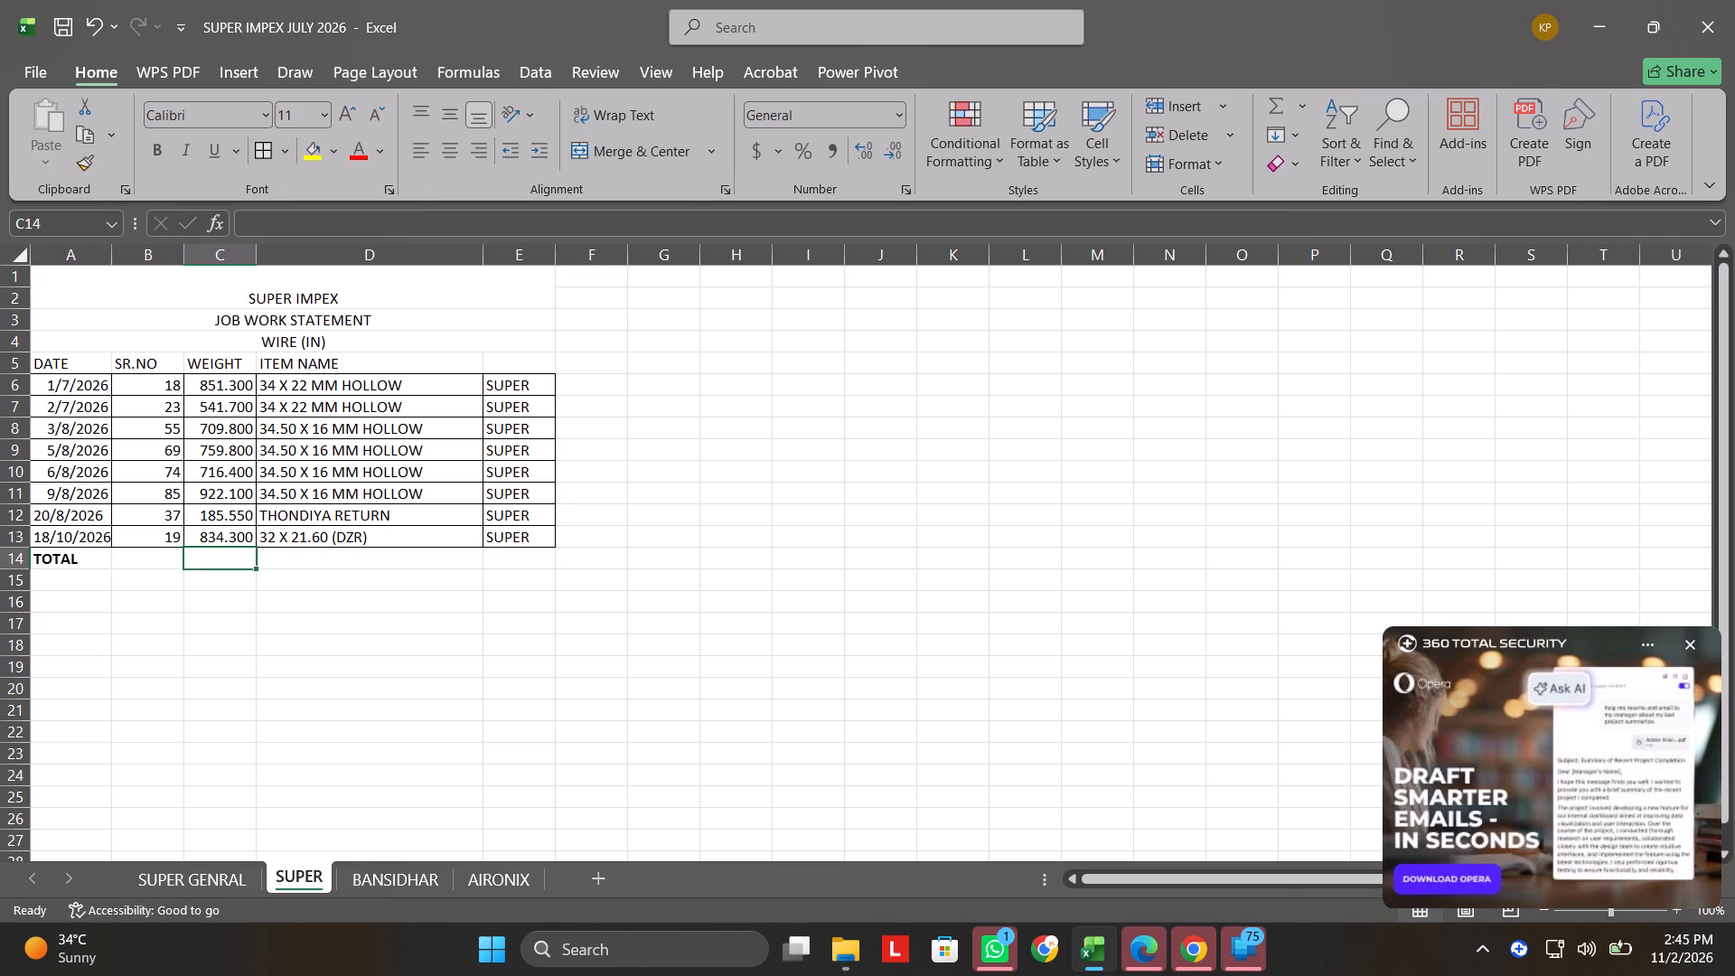
key("ctrl+b")
key("alt+6")
key("alt+plus")
key("alt+plus")
key("alt+plus")
key("alt+plus")
key("alt+plus")
key("alt+plus")
key("alt+plus")
key("alt+plus")
key("alt+plus")
key("alt+plus")
key("alt+equal")
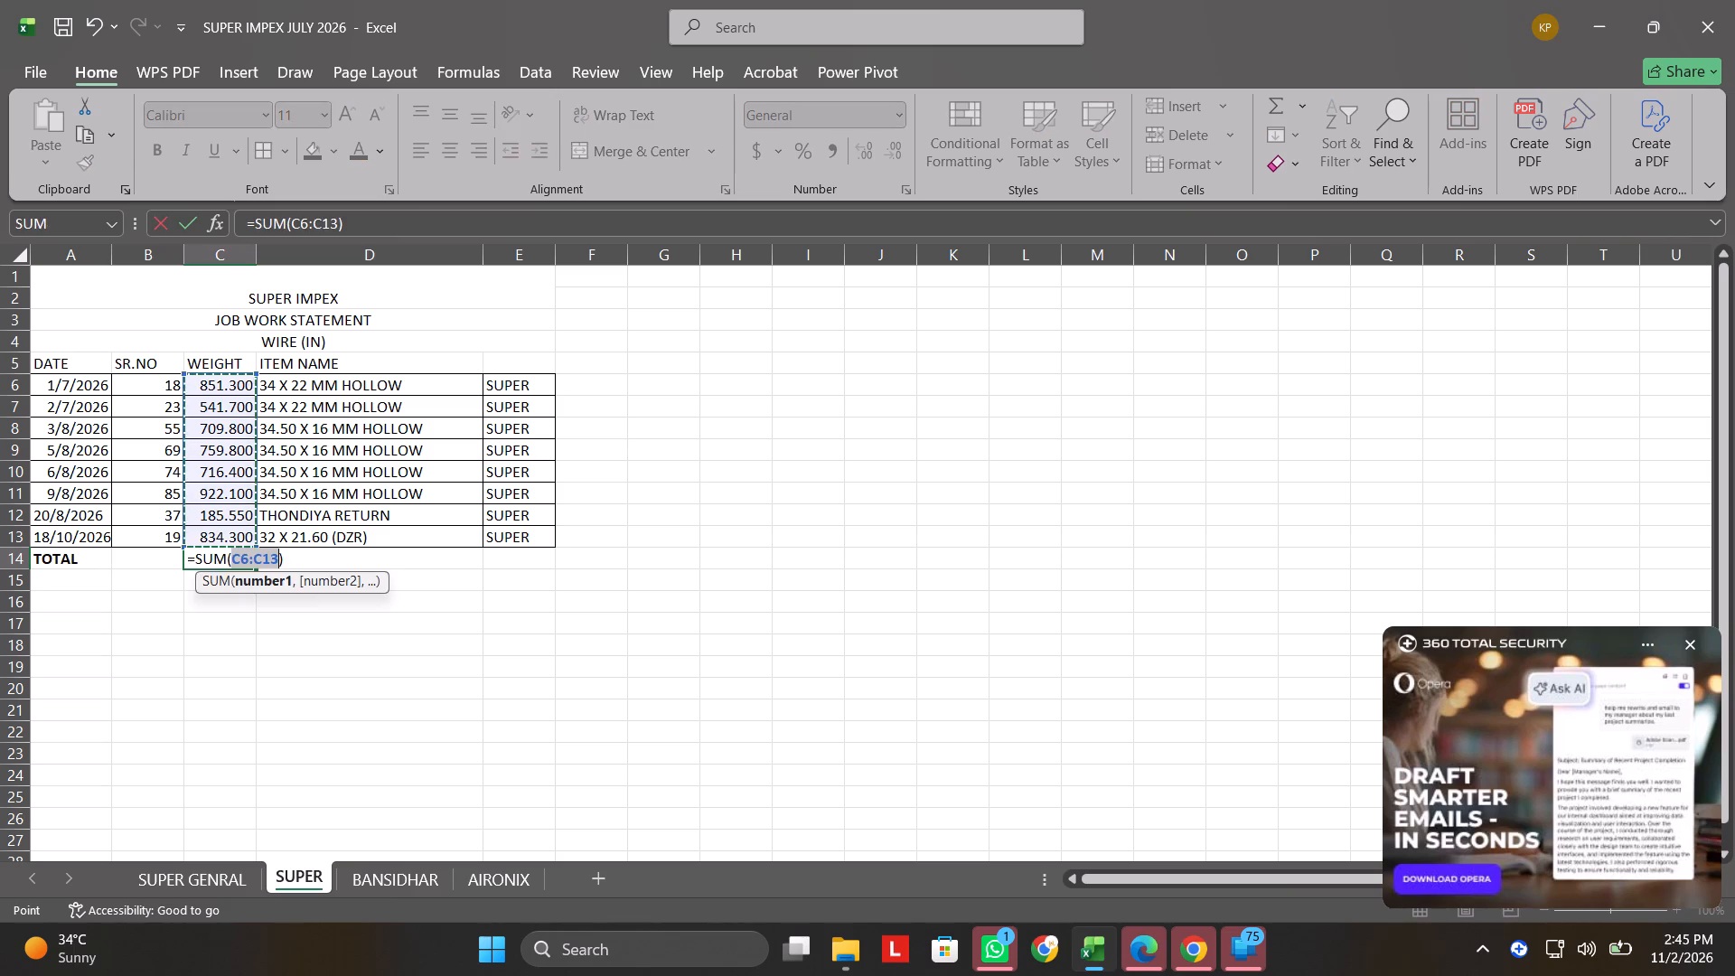
key("Return")
Merge and center A16 to E16 and enter the section heading CHHOL (OUT).
key("Down")
key("Left")
key("Left")
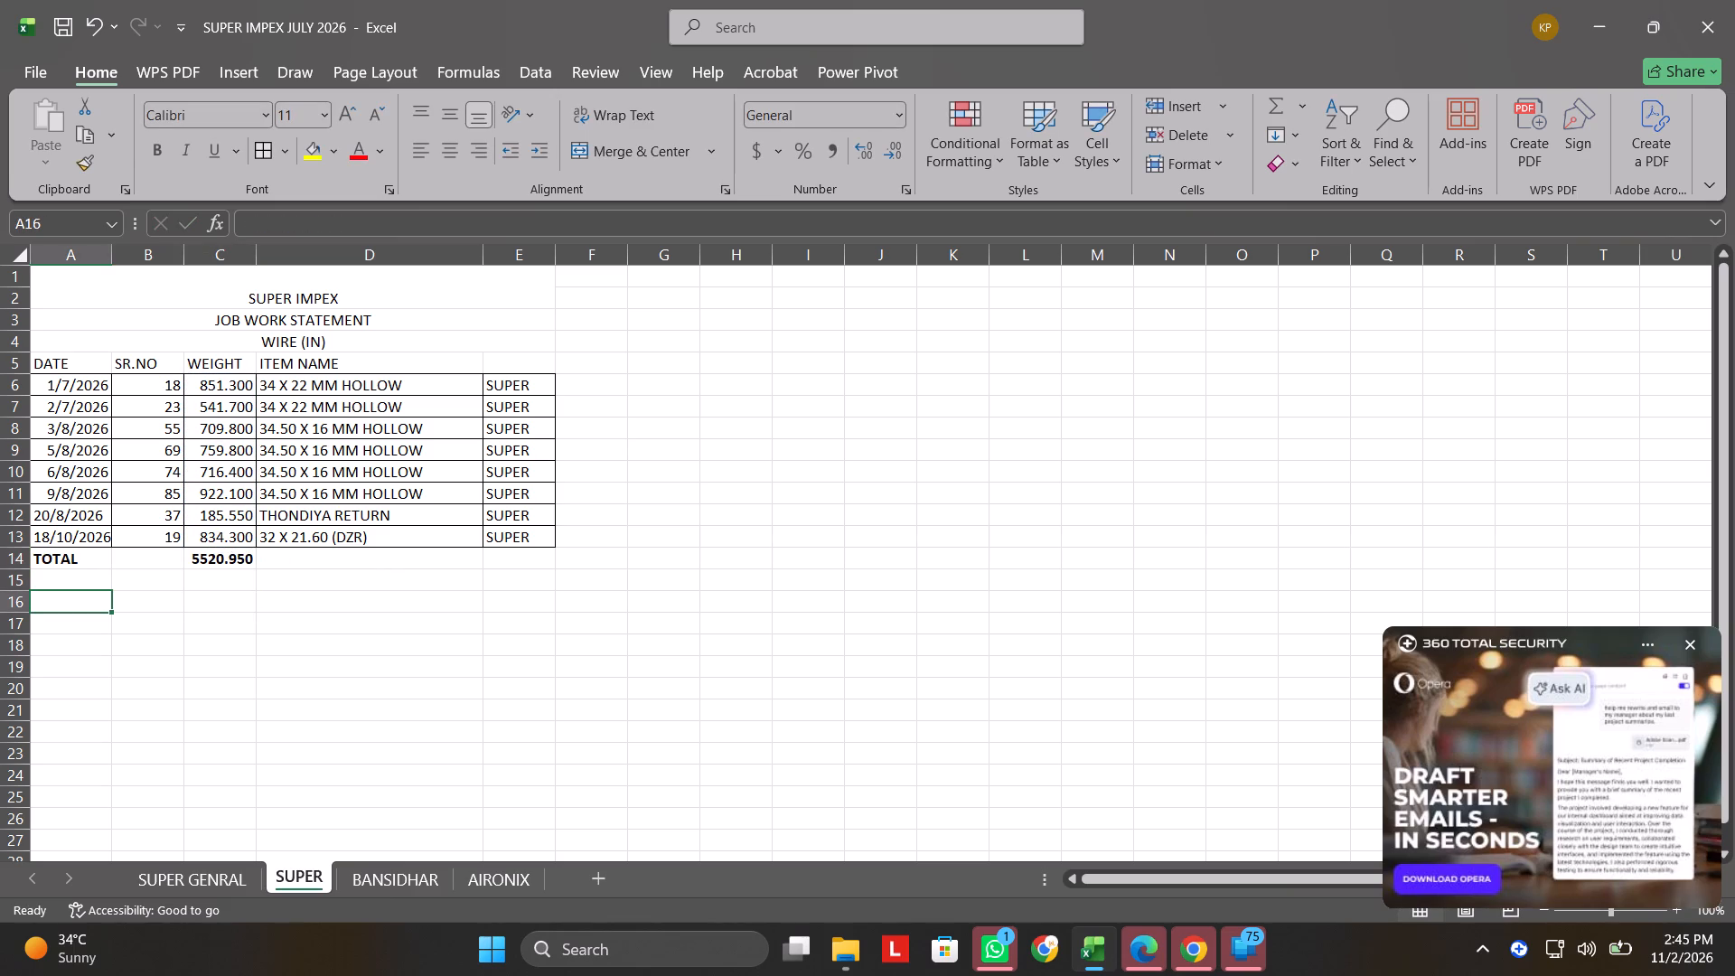
key("Left")
key("shift+Right")
key("shift+Right")
key("shift+Right")
key("shift+Right")
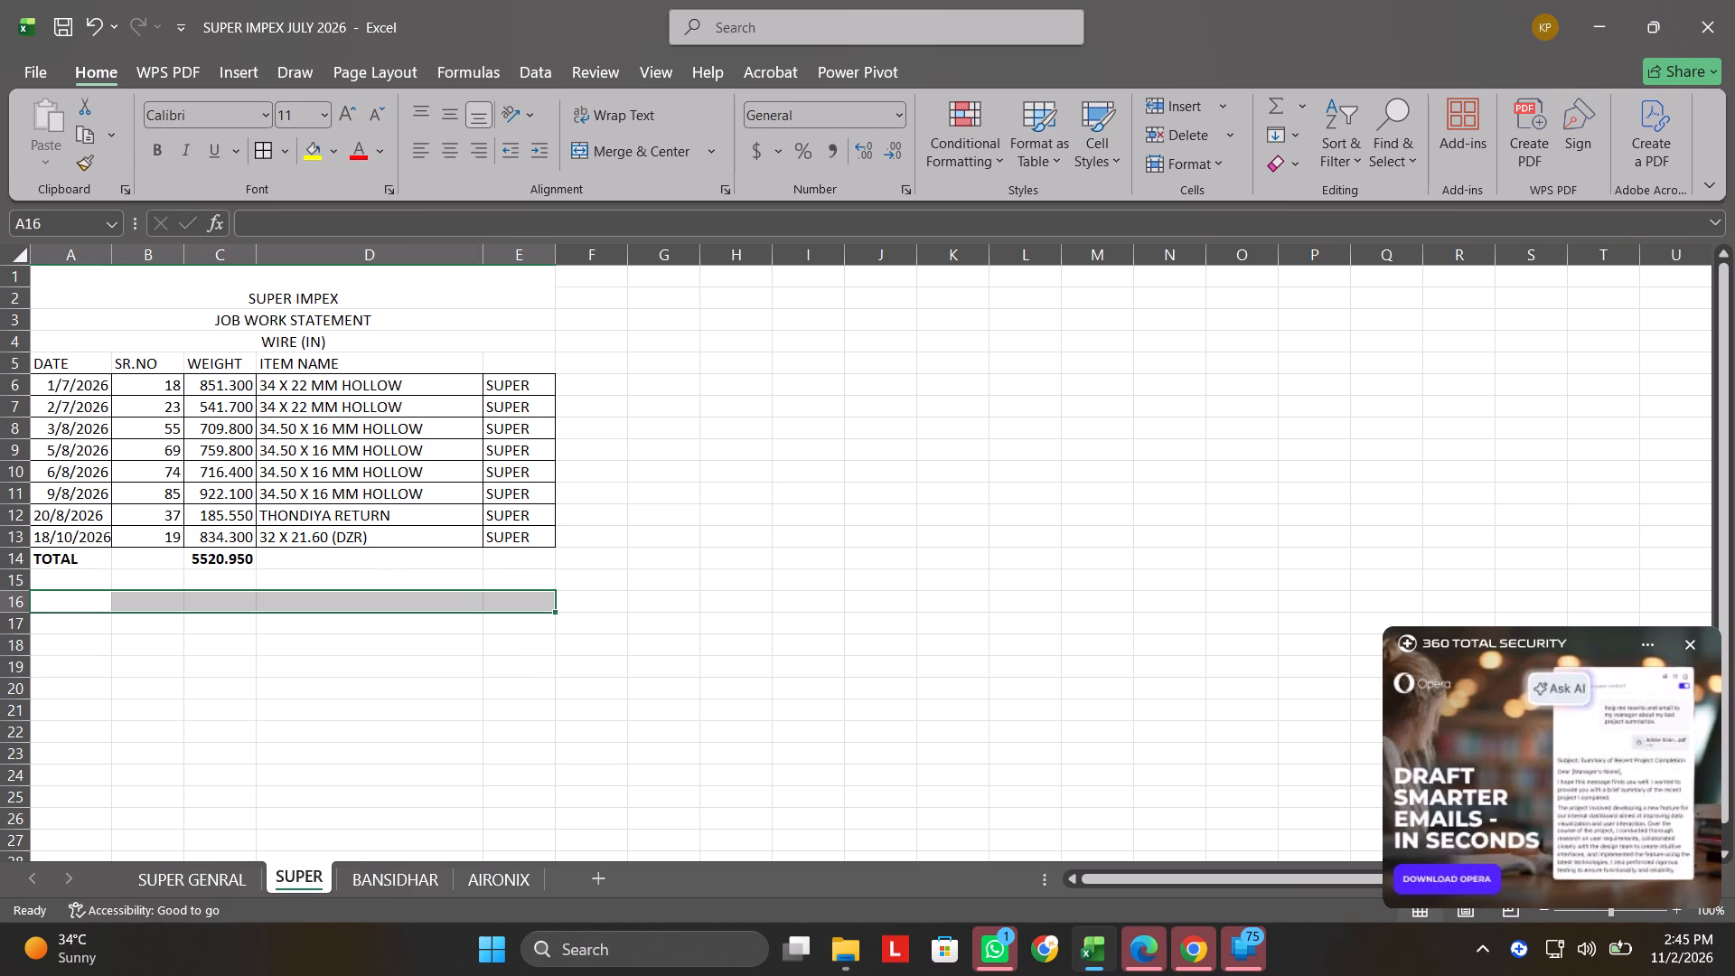
left_click(642, 145)
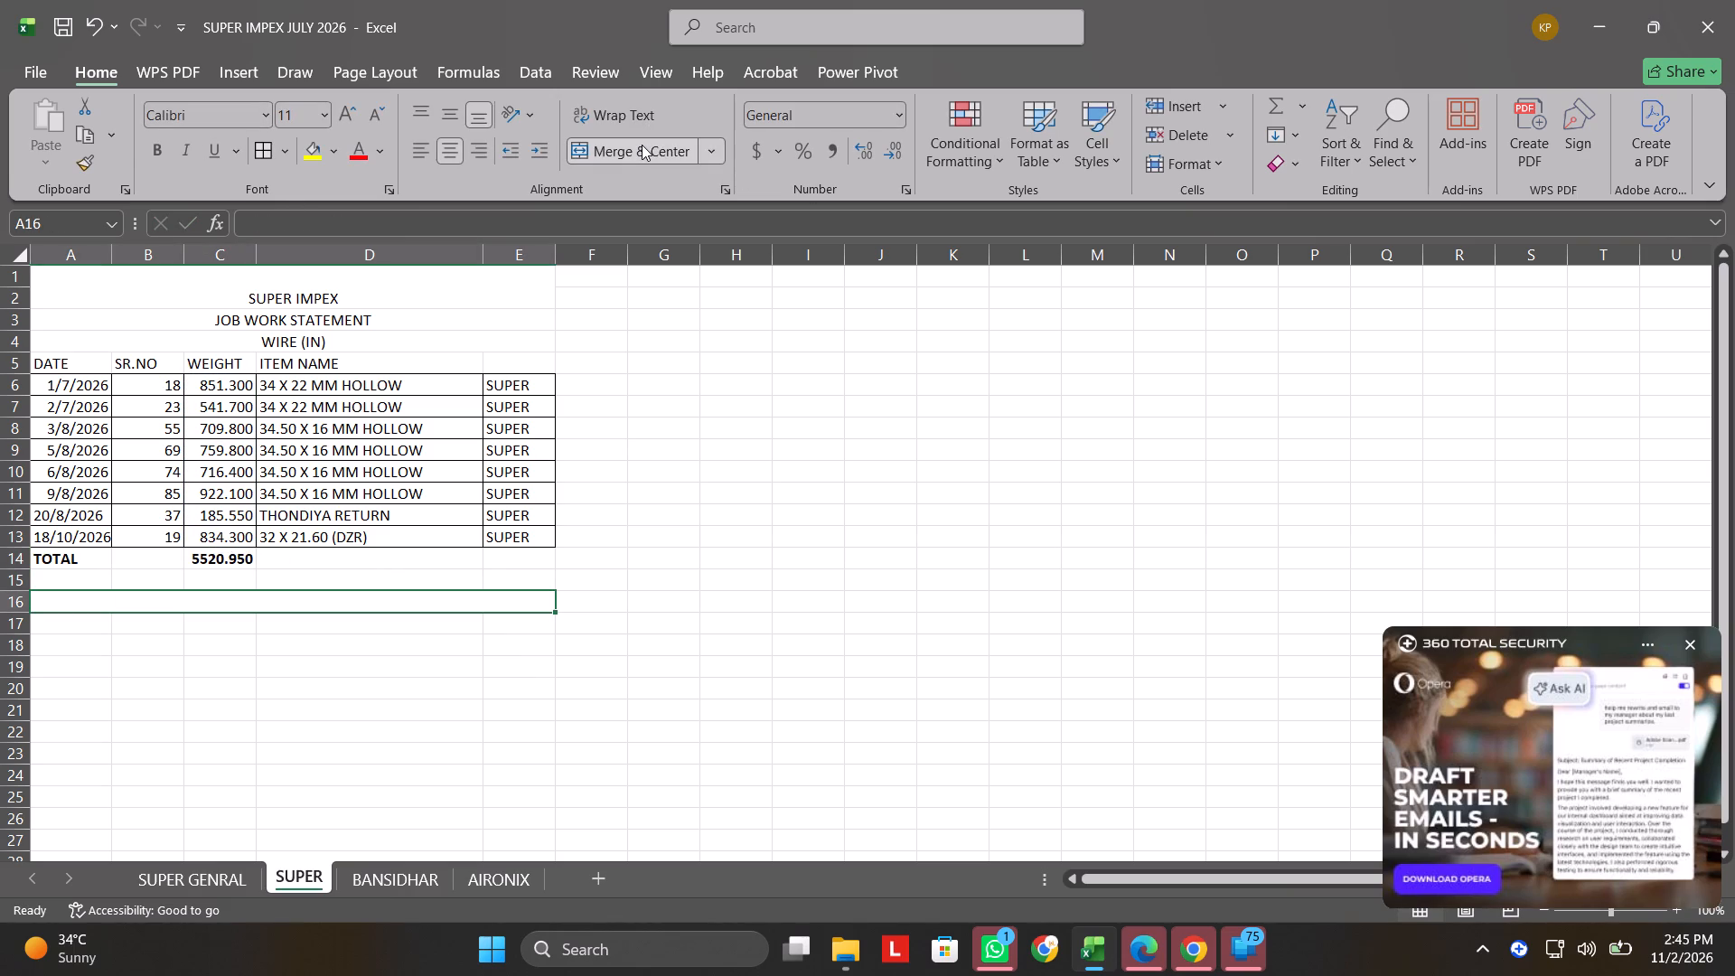
type("CHHOL")
key("space")
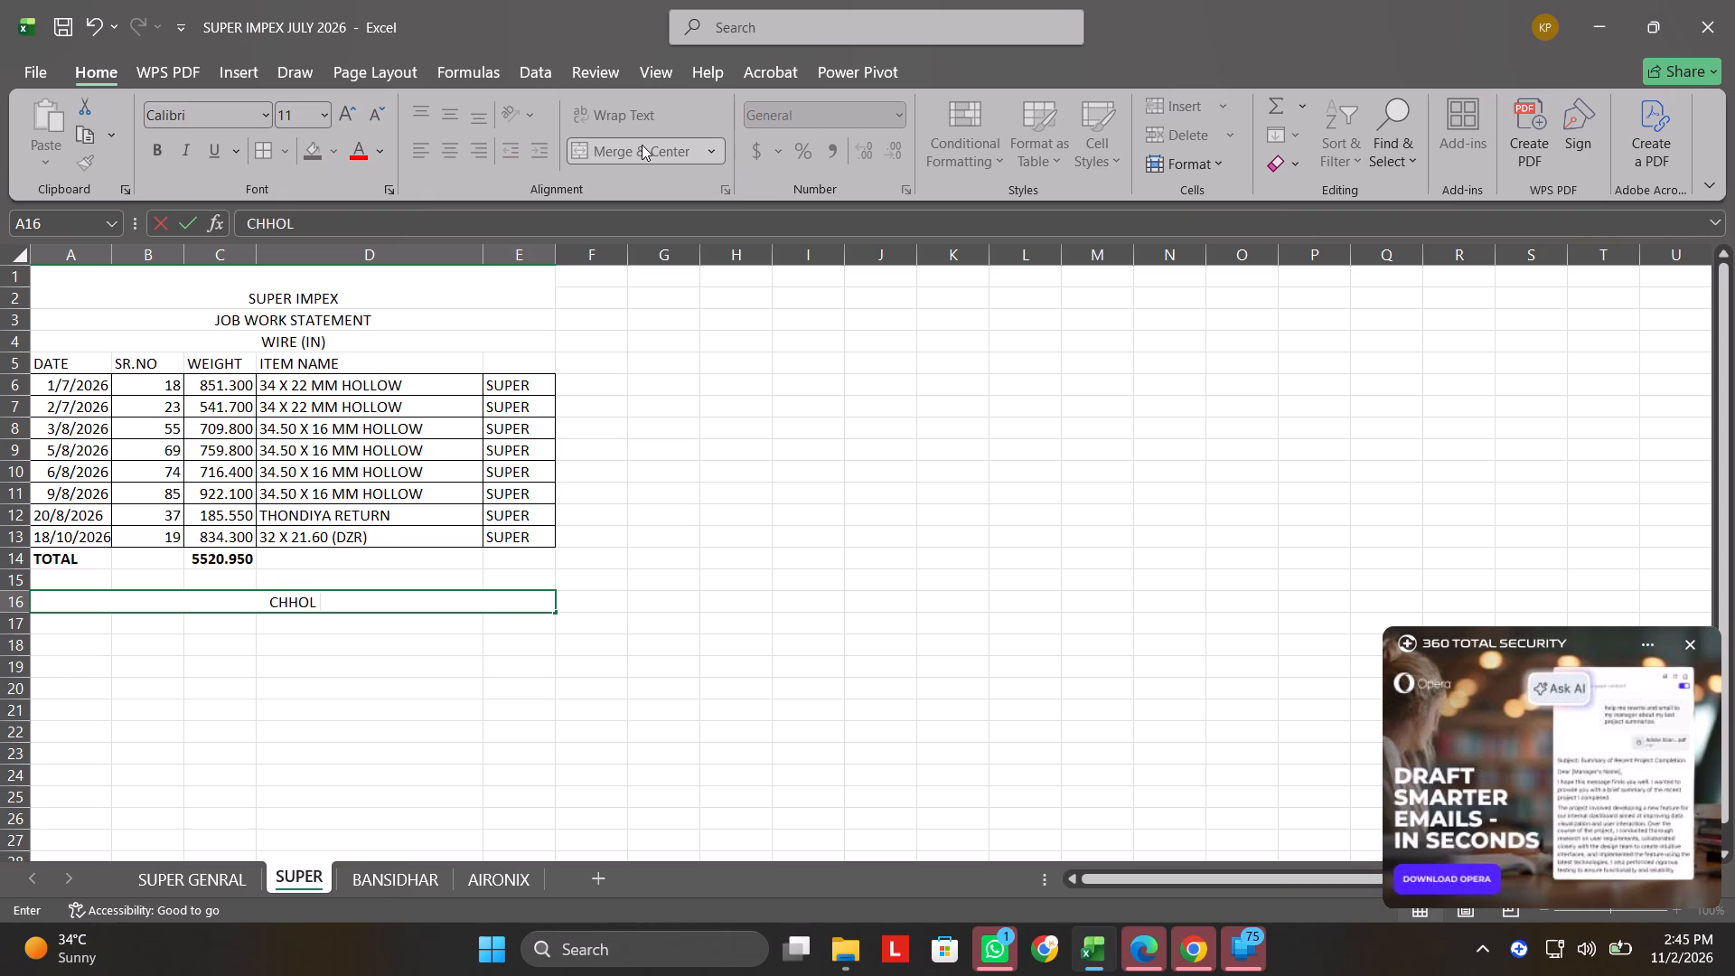
type("(OUT")
key("shift+parenright")
key("Down")
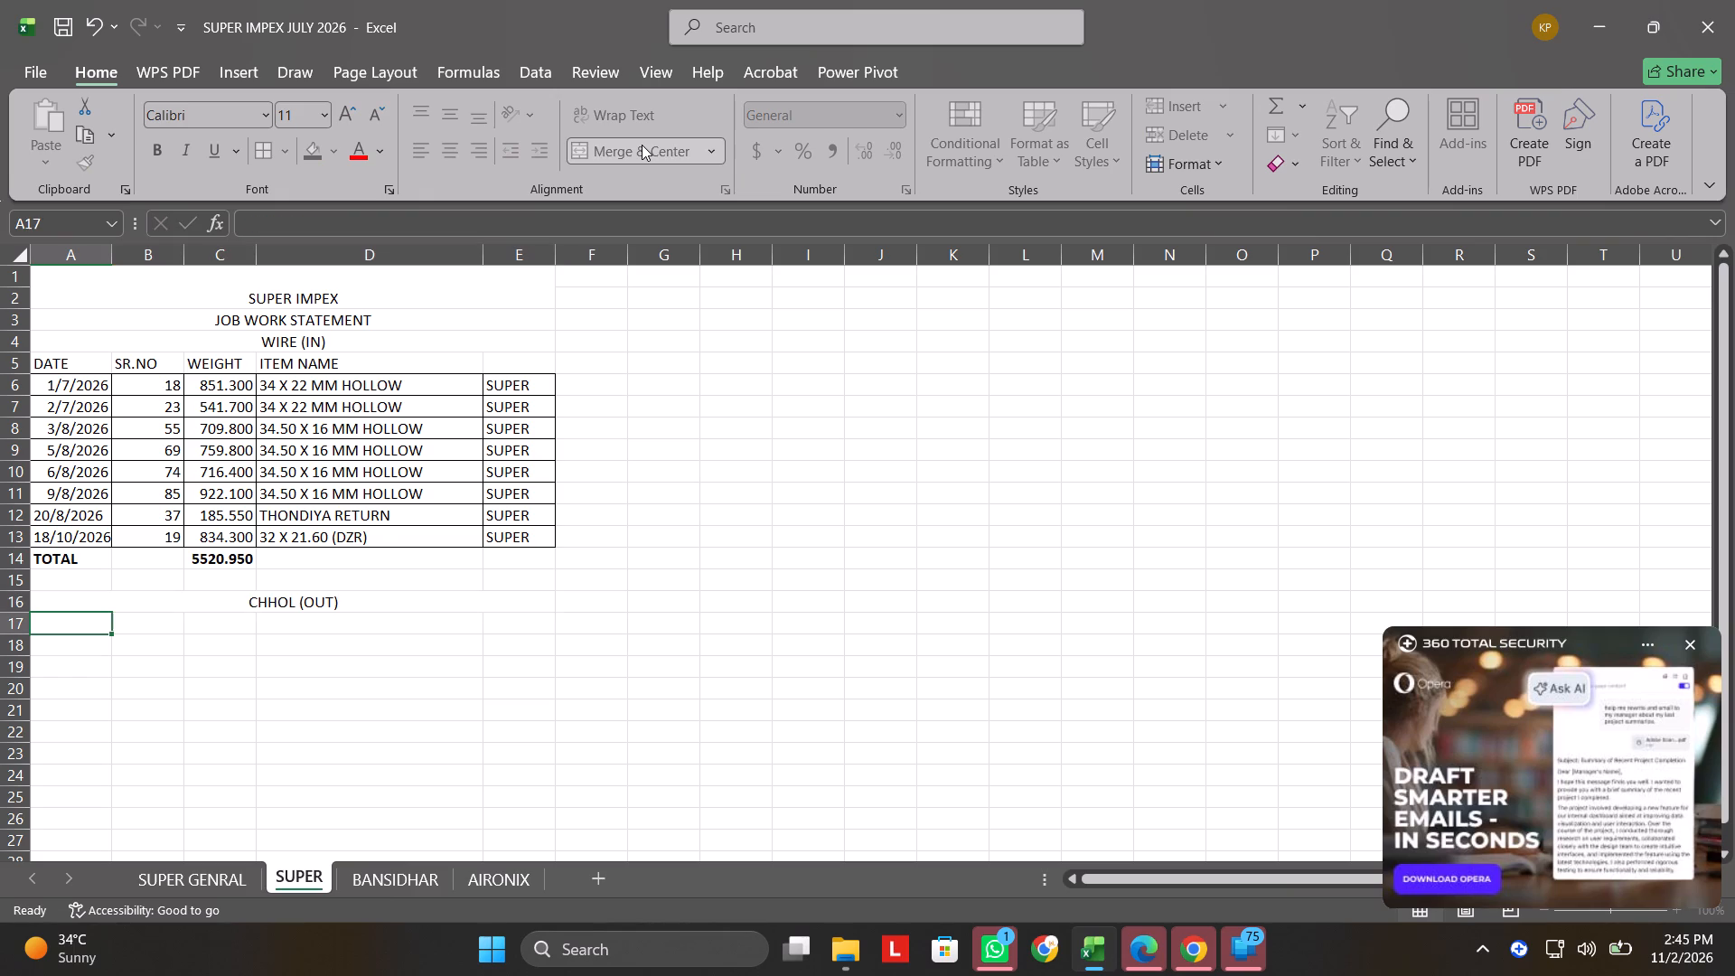
Enter the column headers DATE, SR.NO and WEIGHT in A17 to C17.
type("DATE")
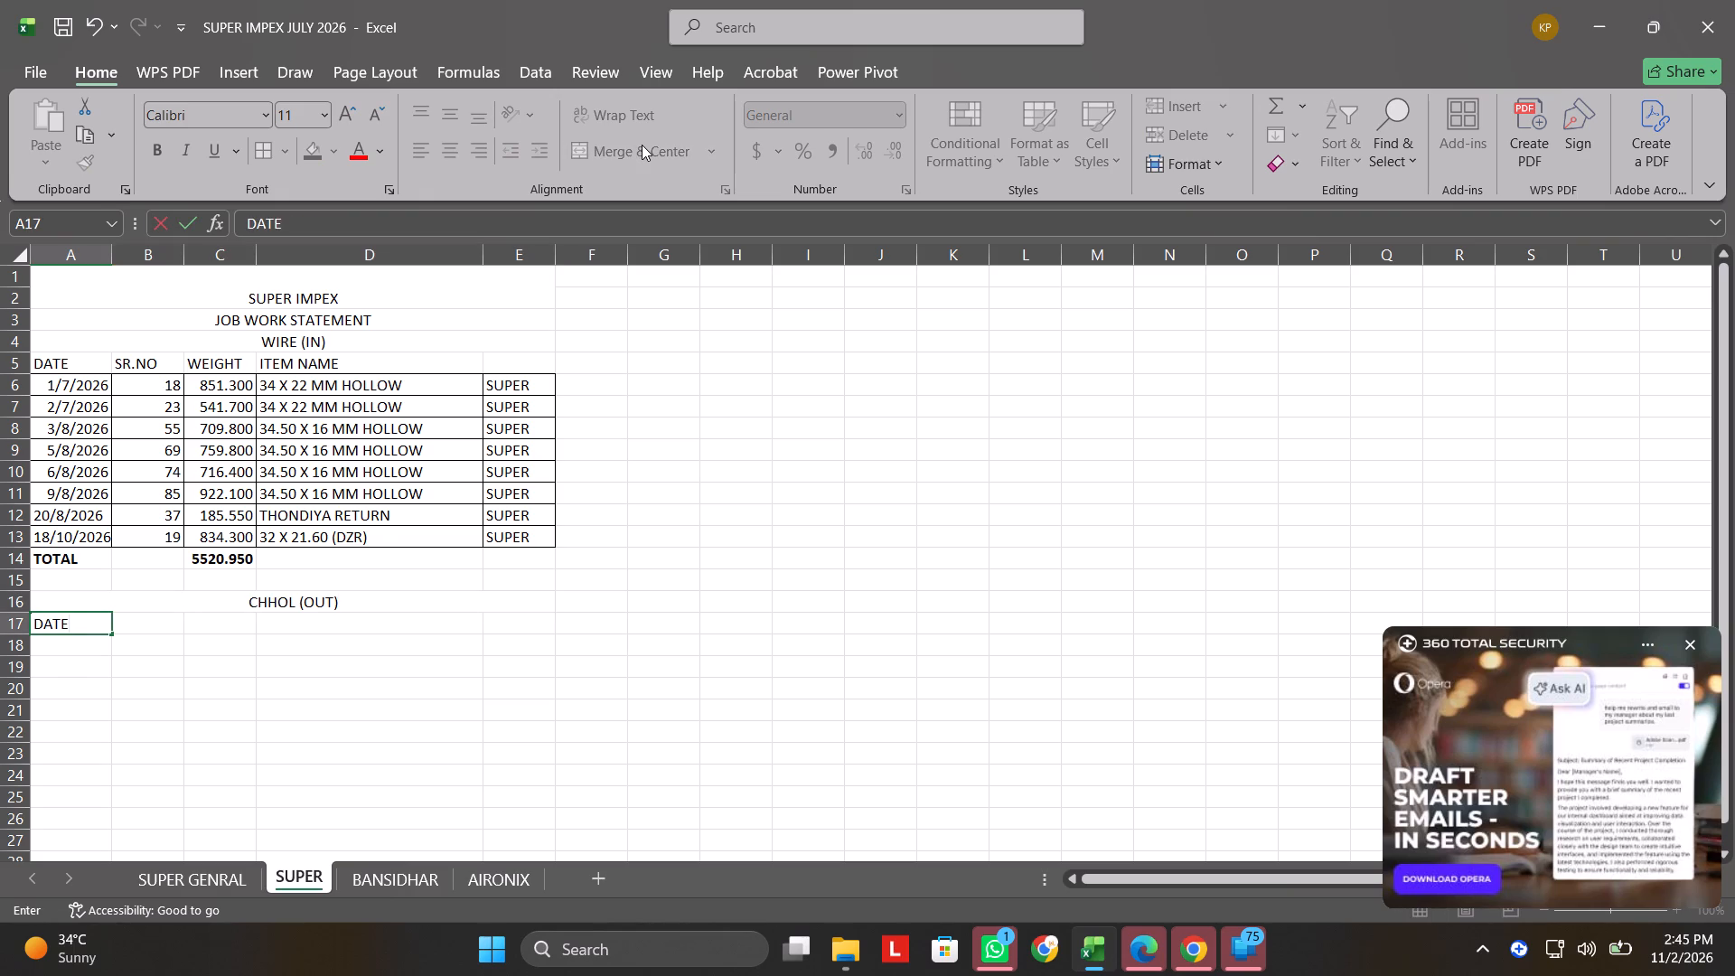
key("Right")
type("SR.NO")
key("Right")
type("WEIGHT")
key("Right")
key("Down")
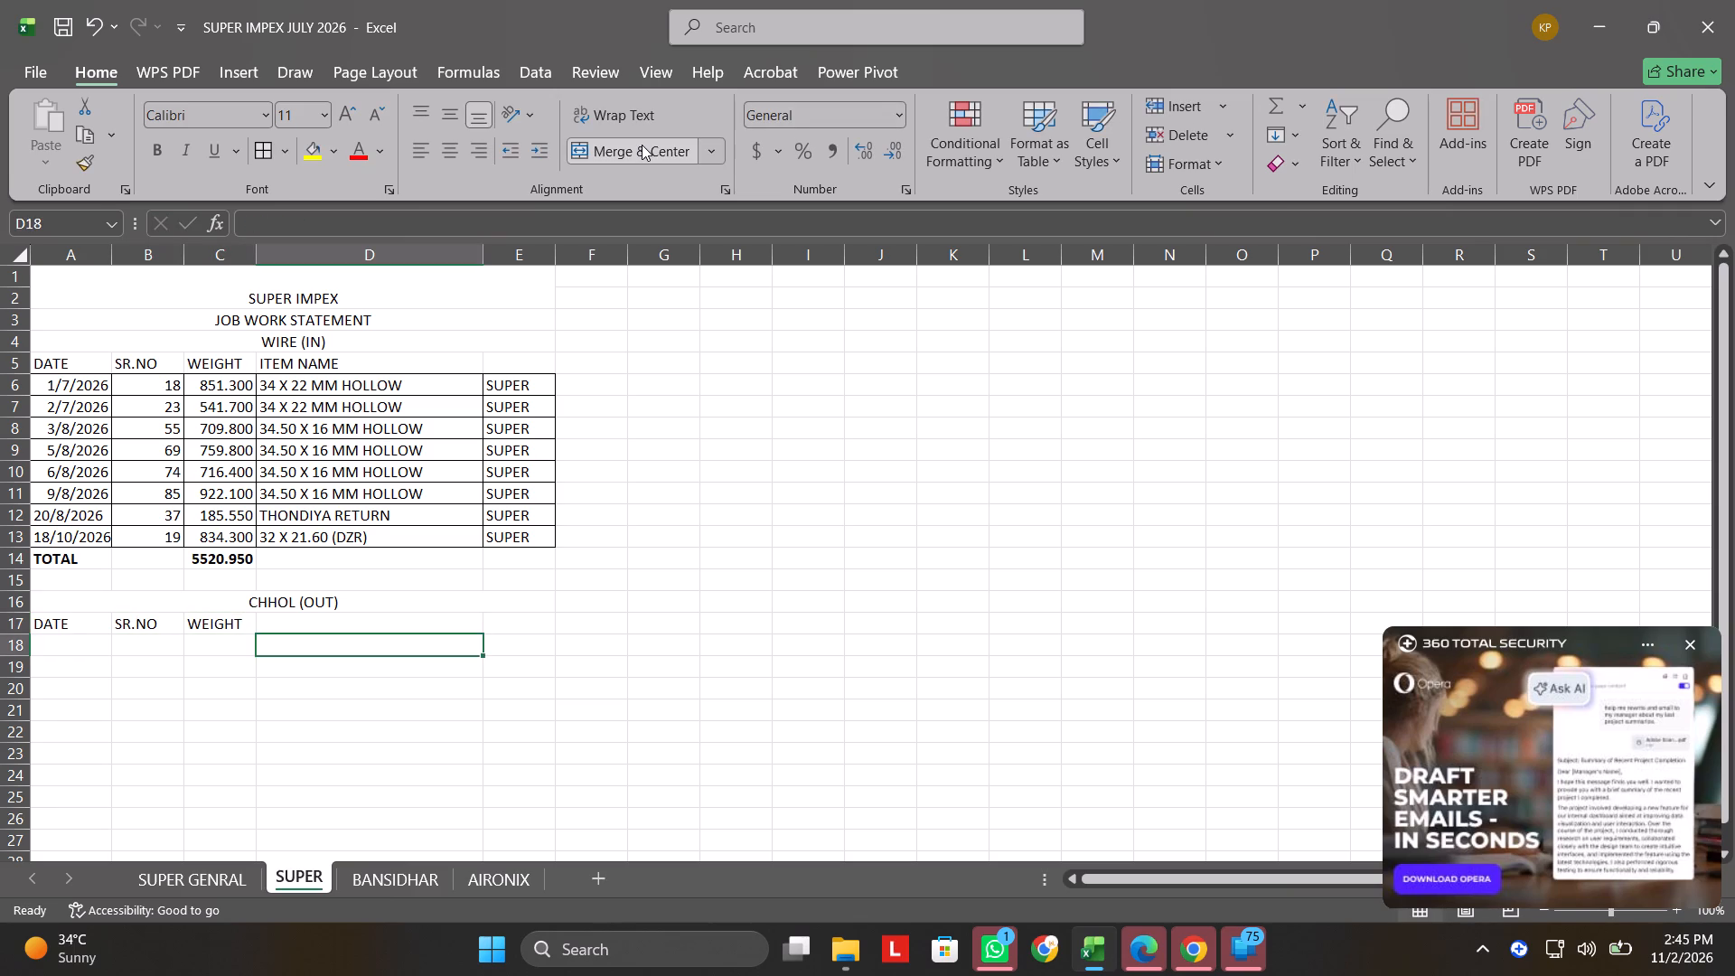
key("Left")
key("Left")
key("Left")
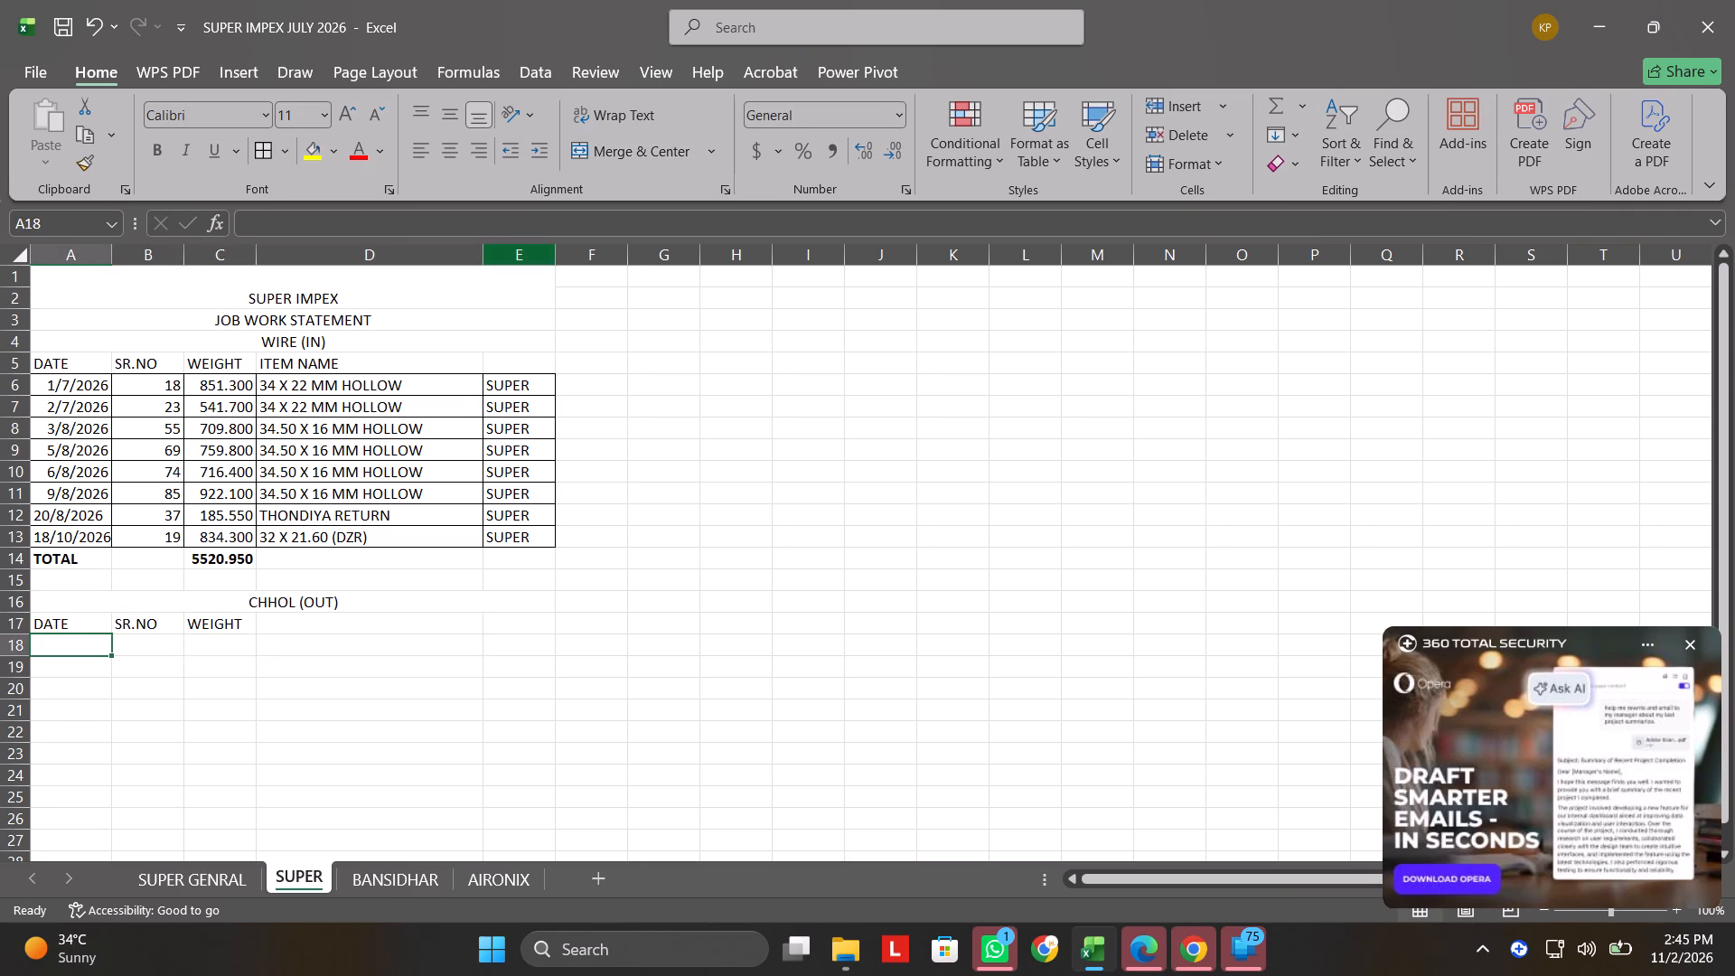
Copy the four SUPER rows A29 to E32 of the CHHOL (OUT) section on the SUPER GENRAL sheet.
left_click(200, 869)
scroll(124, 100, "down", 5)
scroll(333, 435, "down", 4)
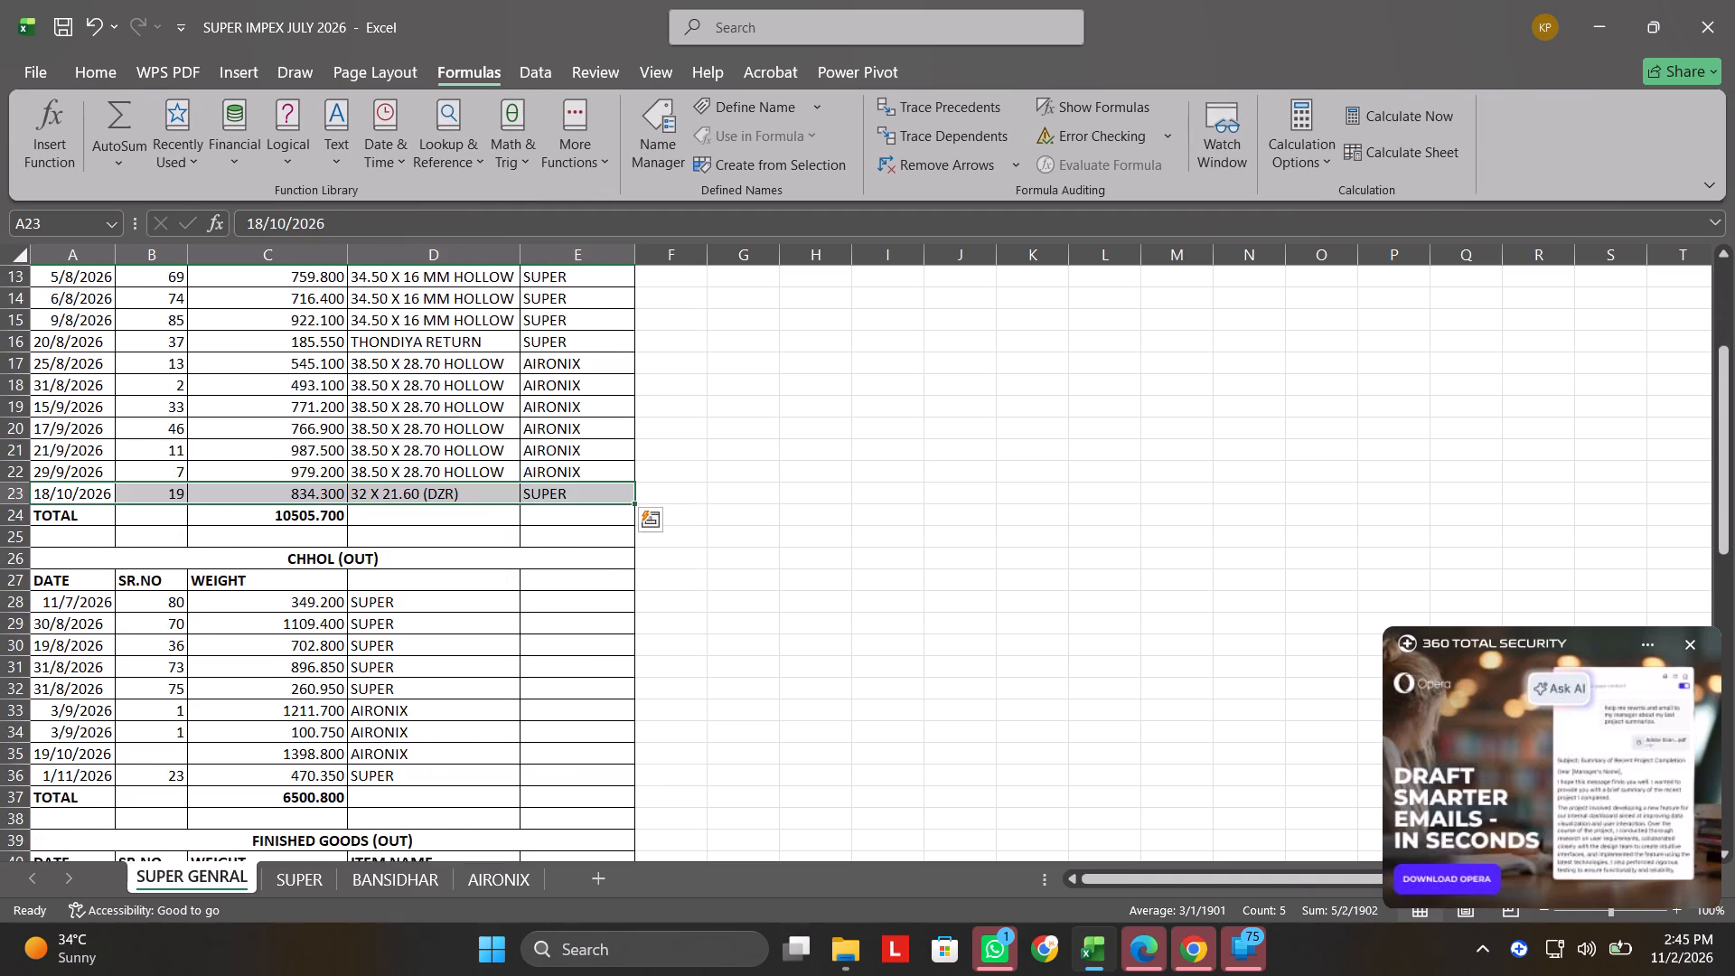
scroll(281, 396, "down", 2)
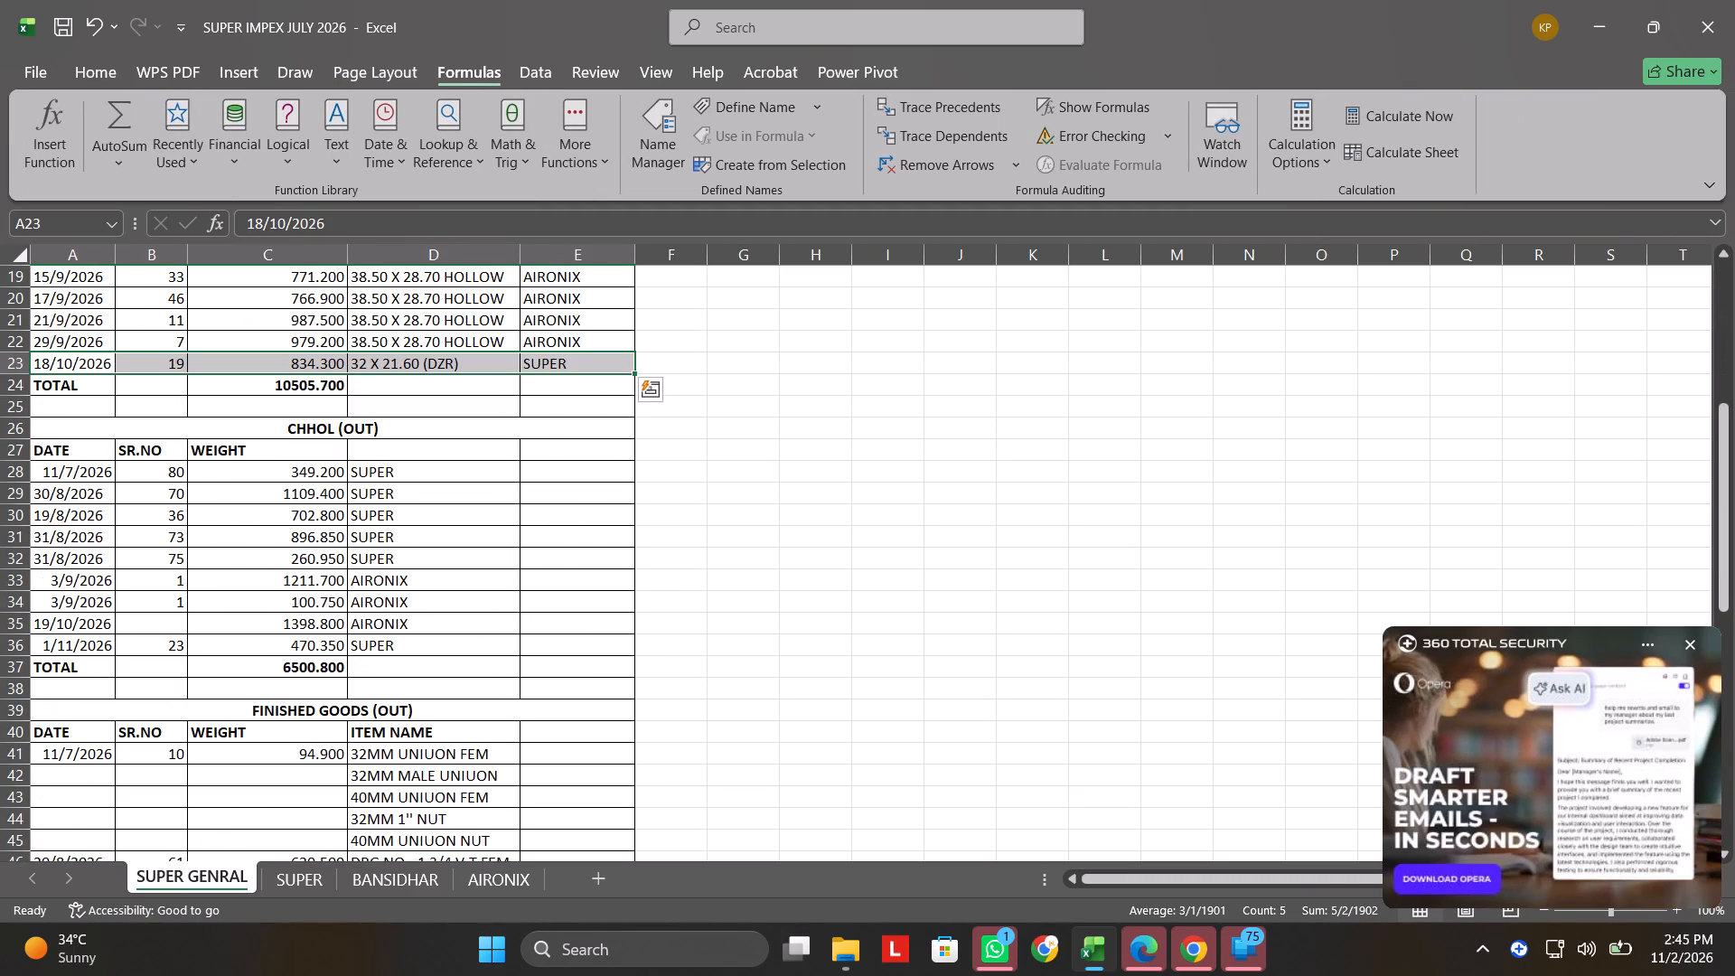
left_click_drag(42, 488, 115, 558)
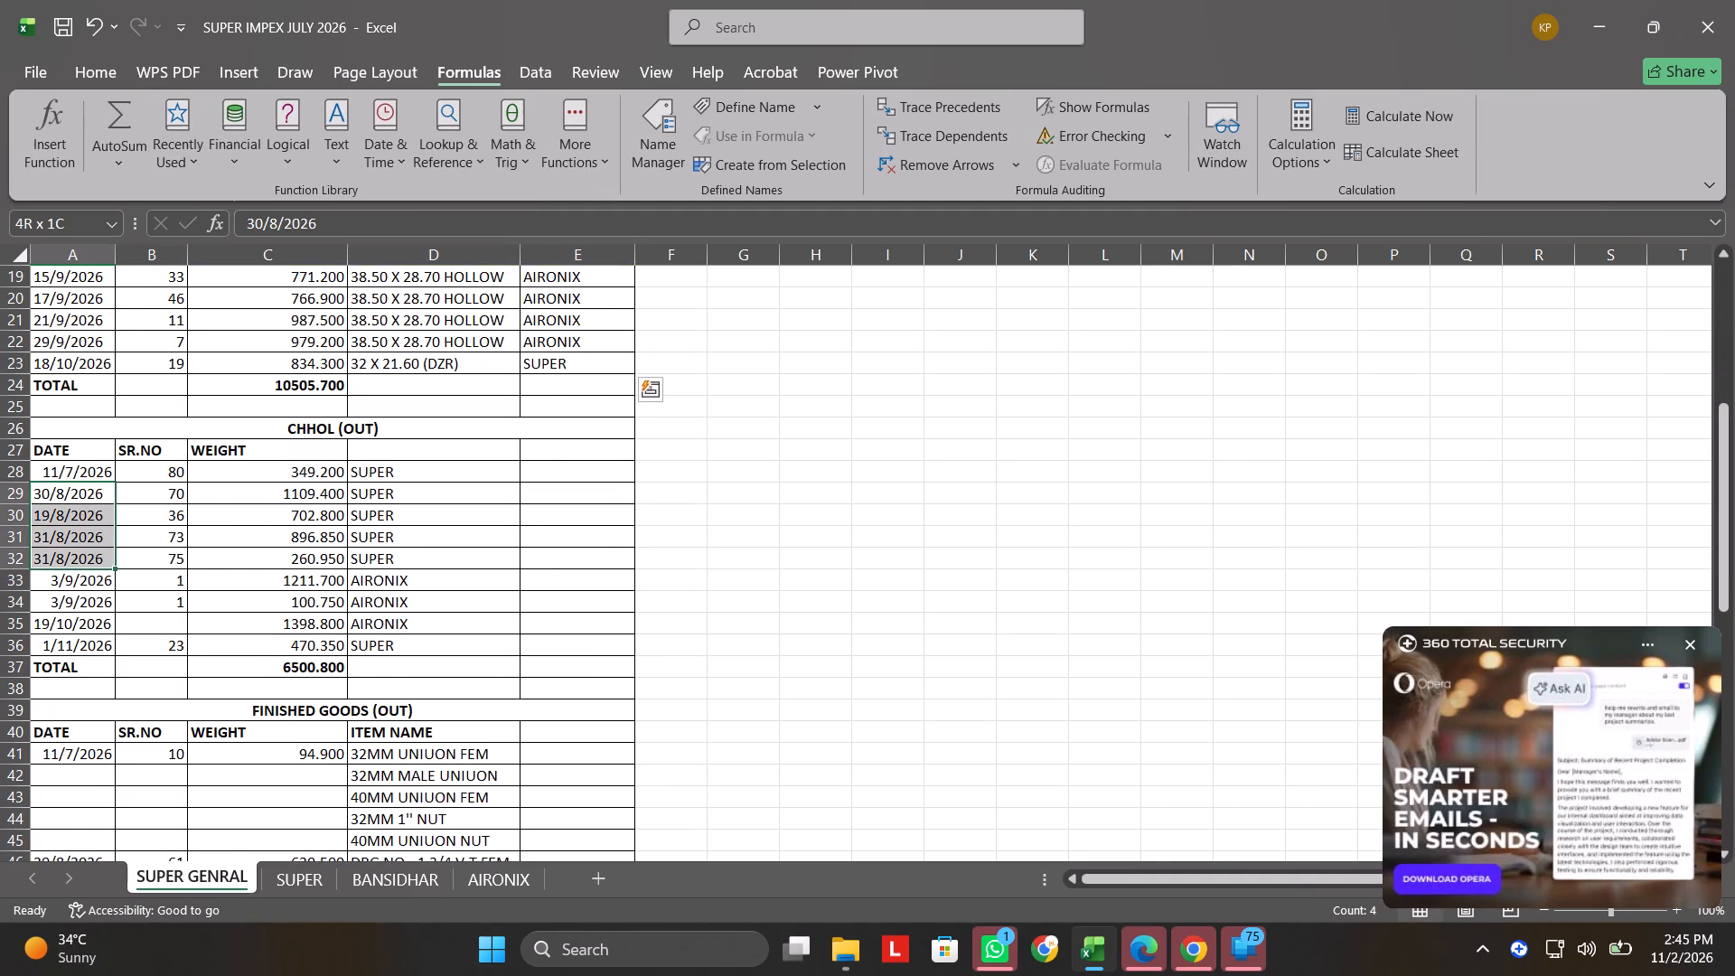
left_click_drag(115, 558, 422, 559)
left_click(422, 559)
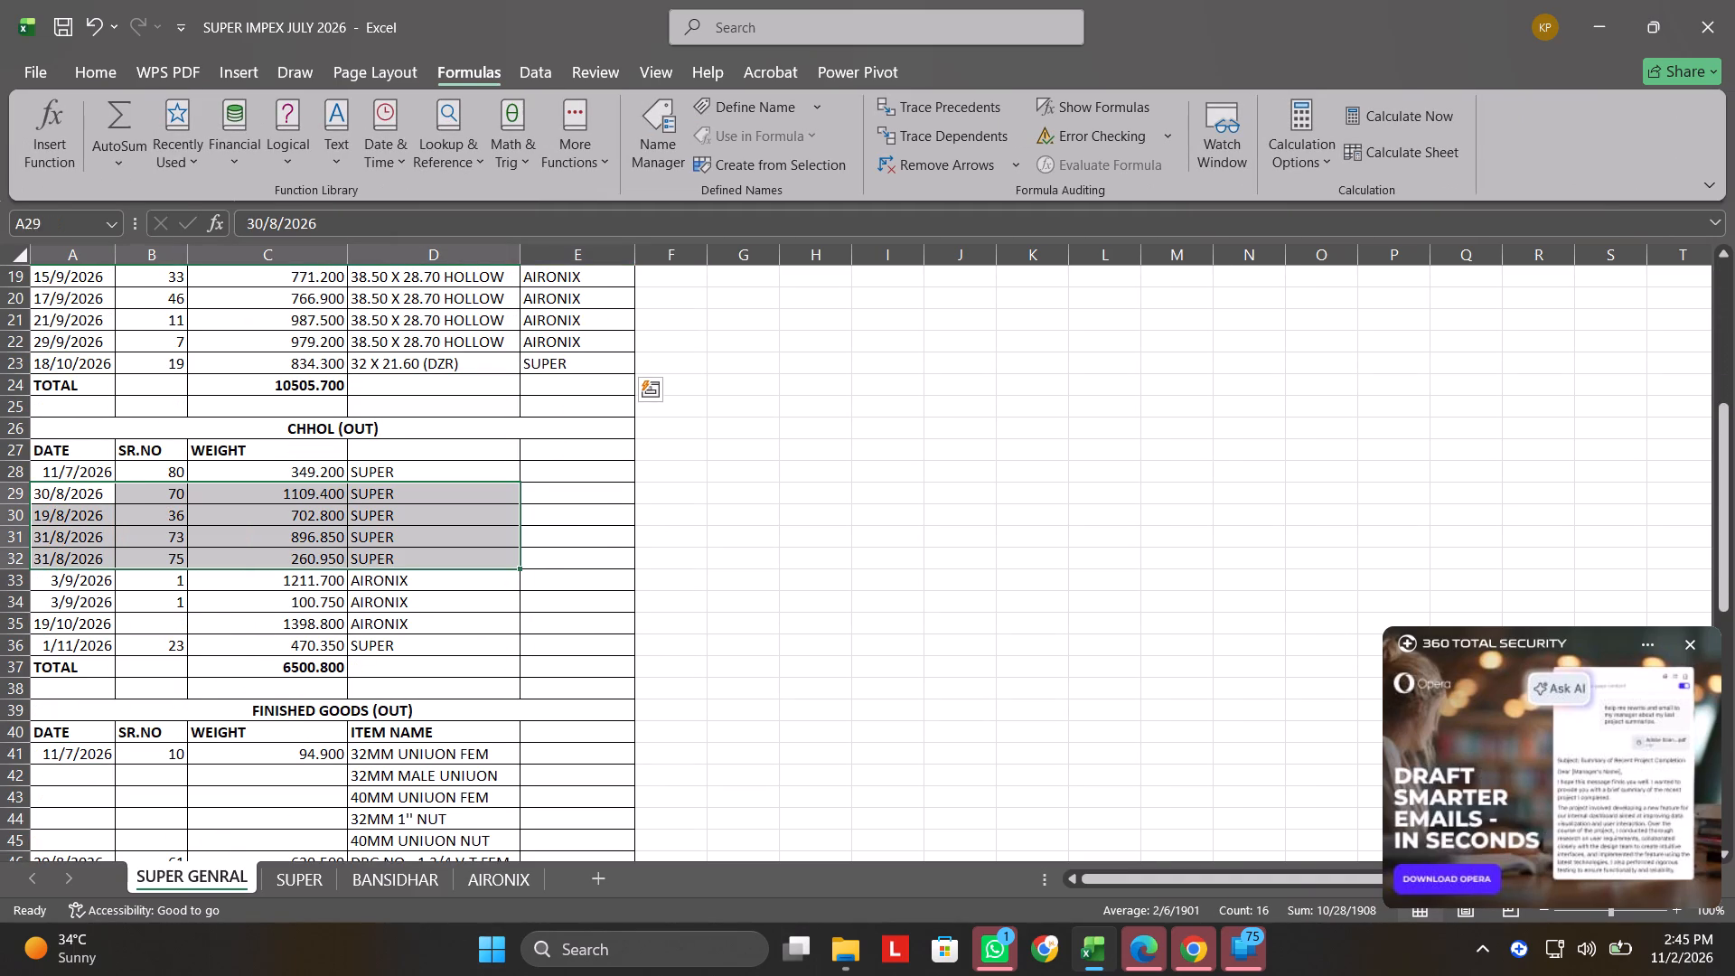
left_click(53, 492)
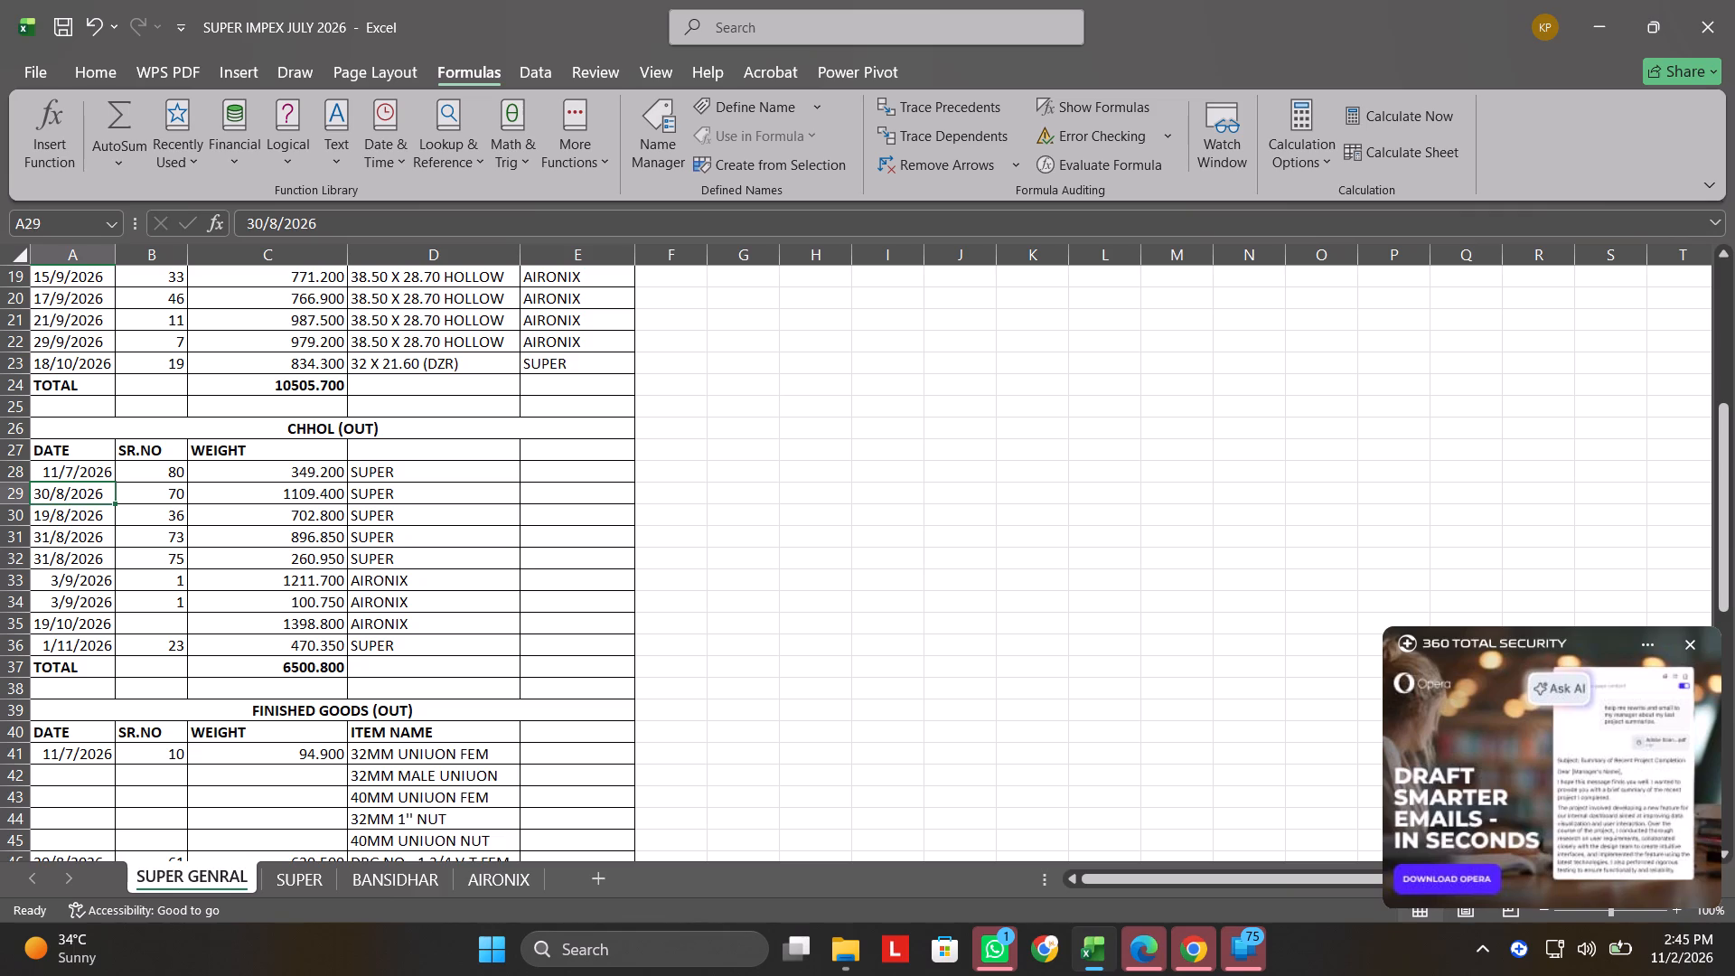
key("shift+Down")
key("shift+Down")
key("shift+Down")
key("shift+Right")
key("shift+Right")
key("shift+Right")
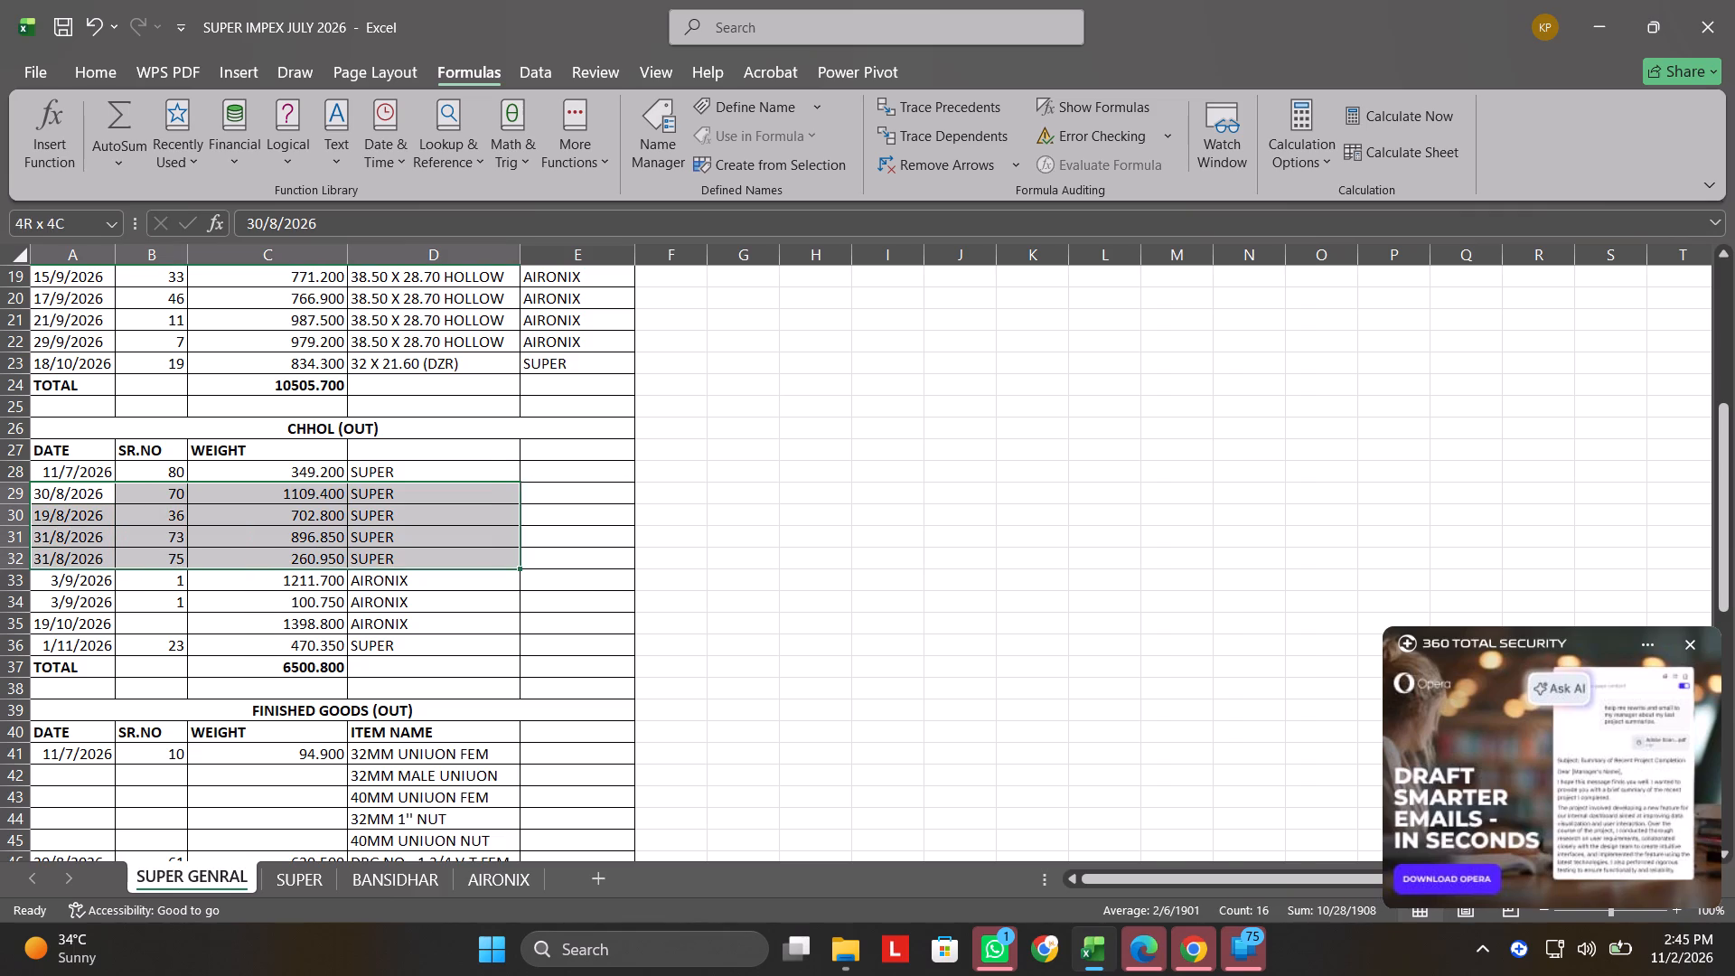
key("shift+Right")
key("ctrl+shift+c")
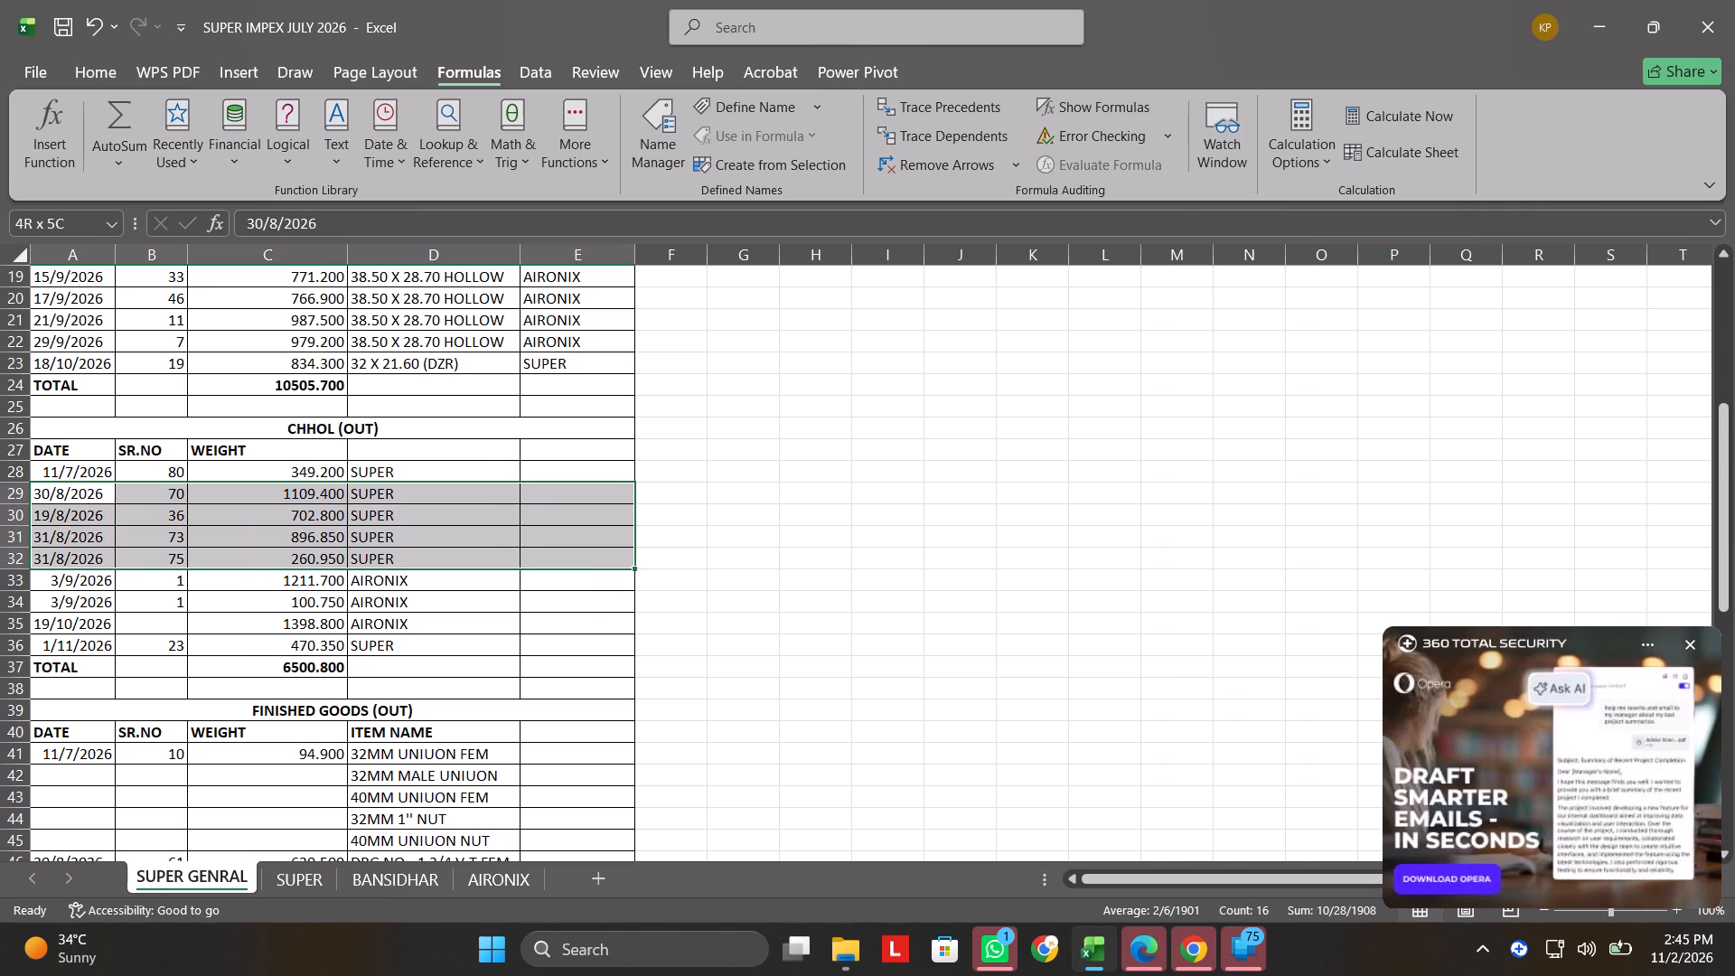
key("ctrl+c")
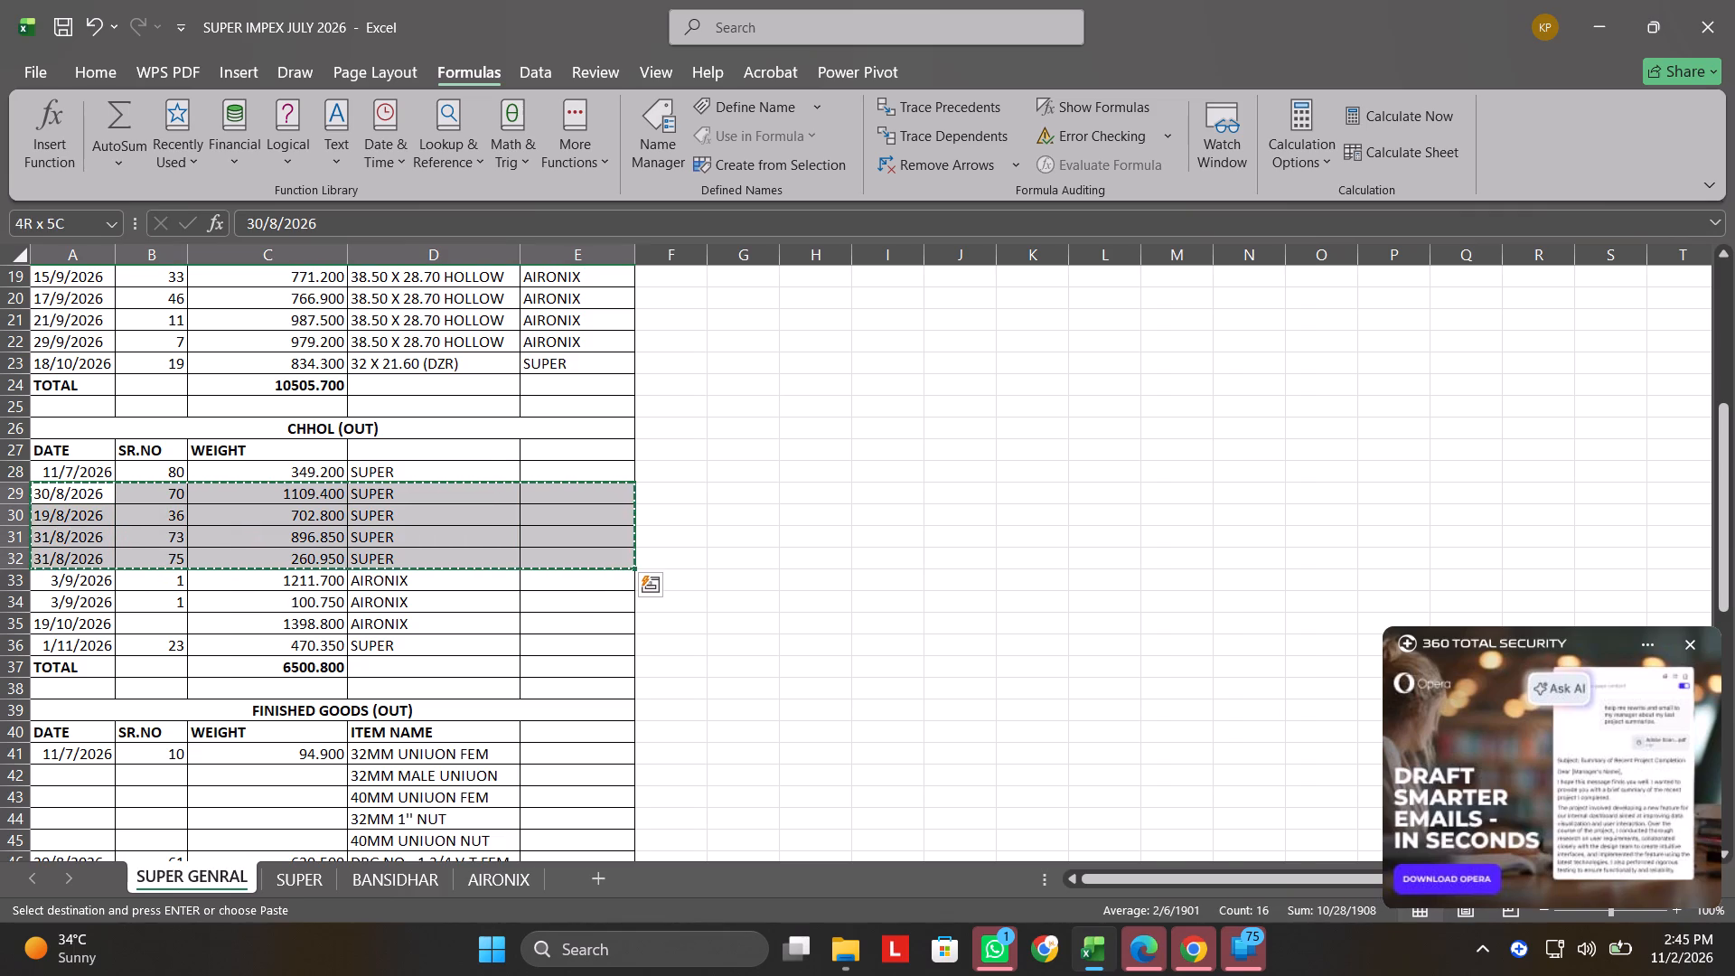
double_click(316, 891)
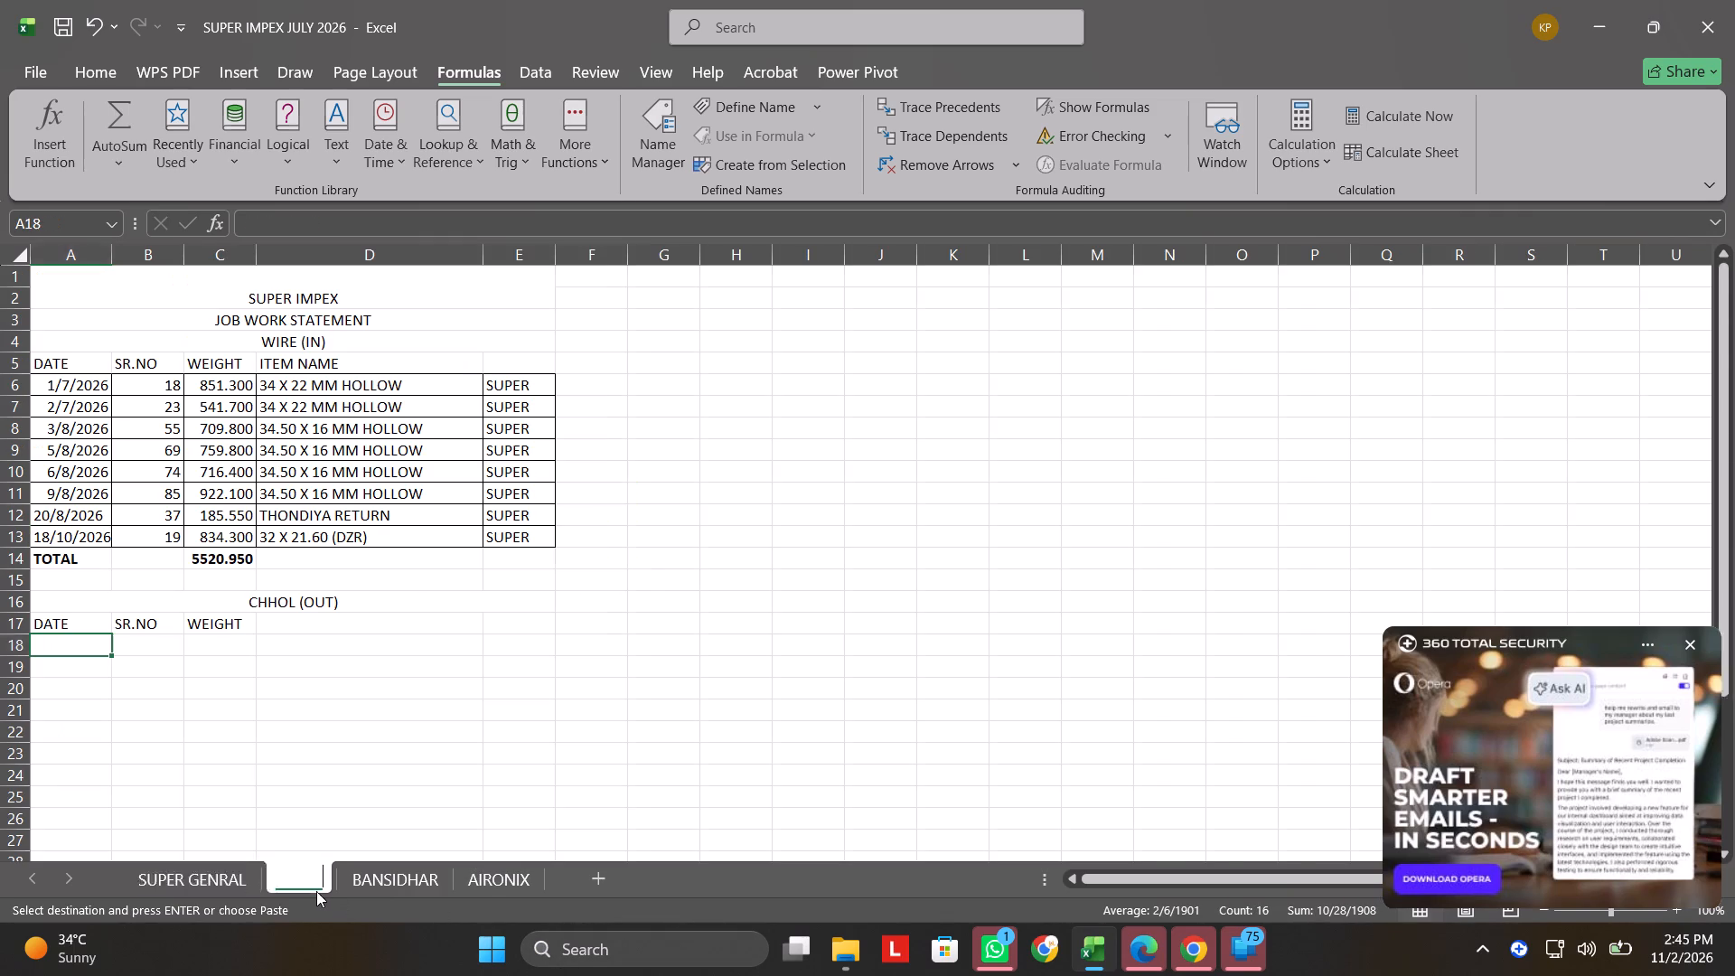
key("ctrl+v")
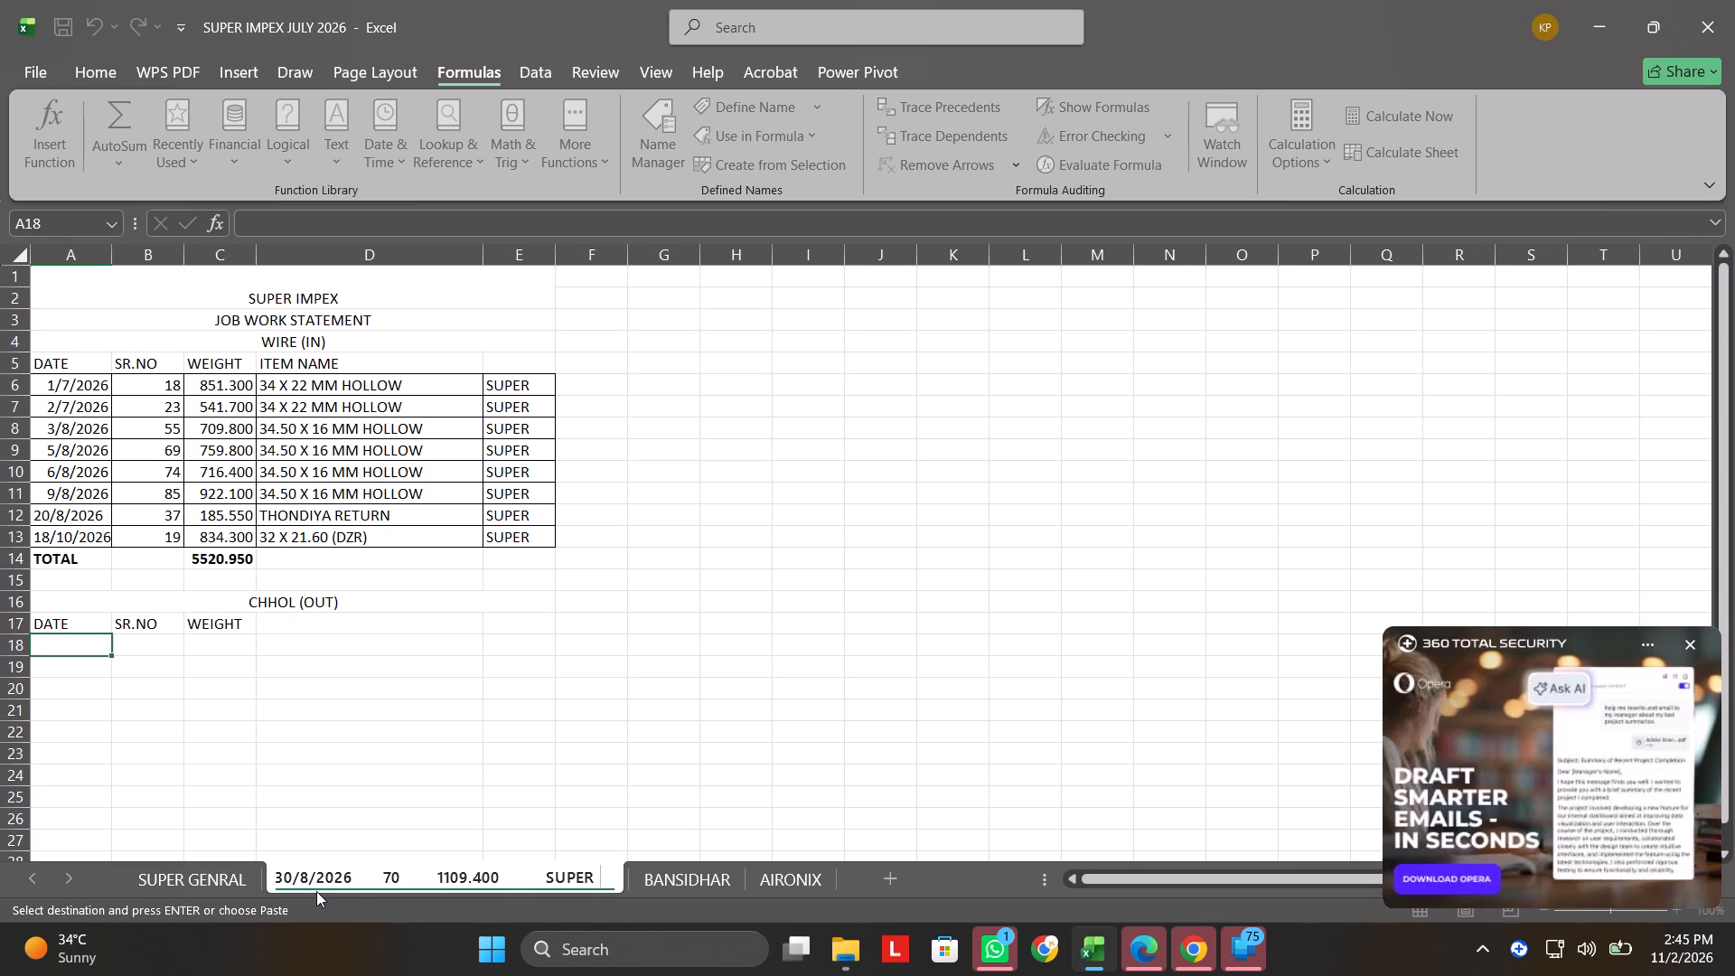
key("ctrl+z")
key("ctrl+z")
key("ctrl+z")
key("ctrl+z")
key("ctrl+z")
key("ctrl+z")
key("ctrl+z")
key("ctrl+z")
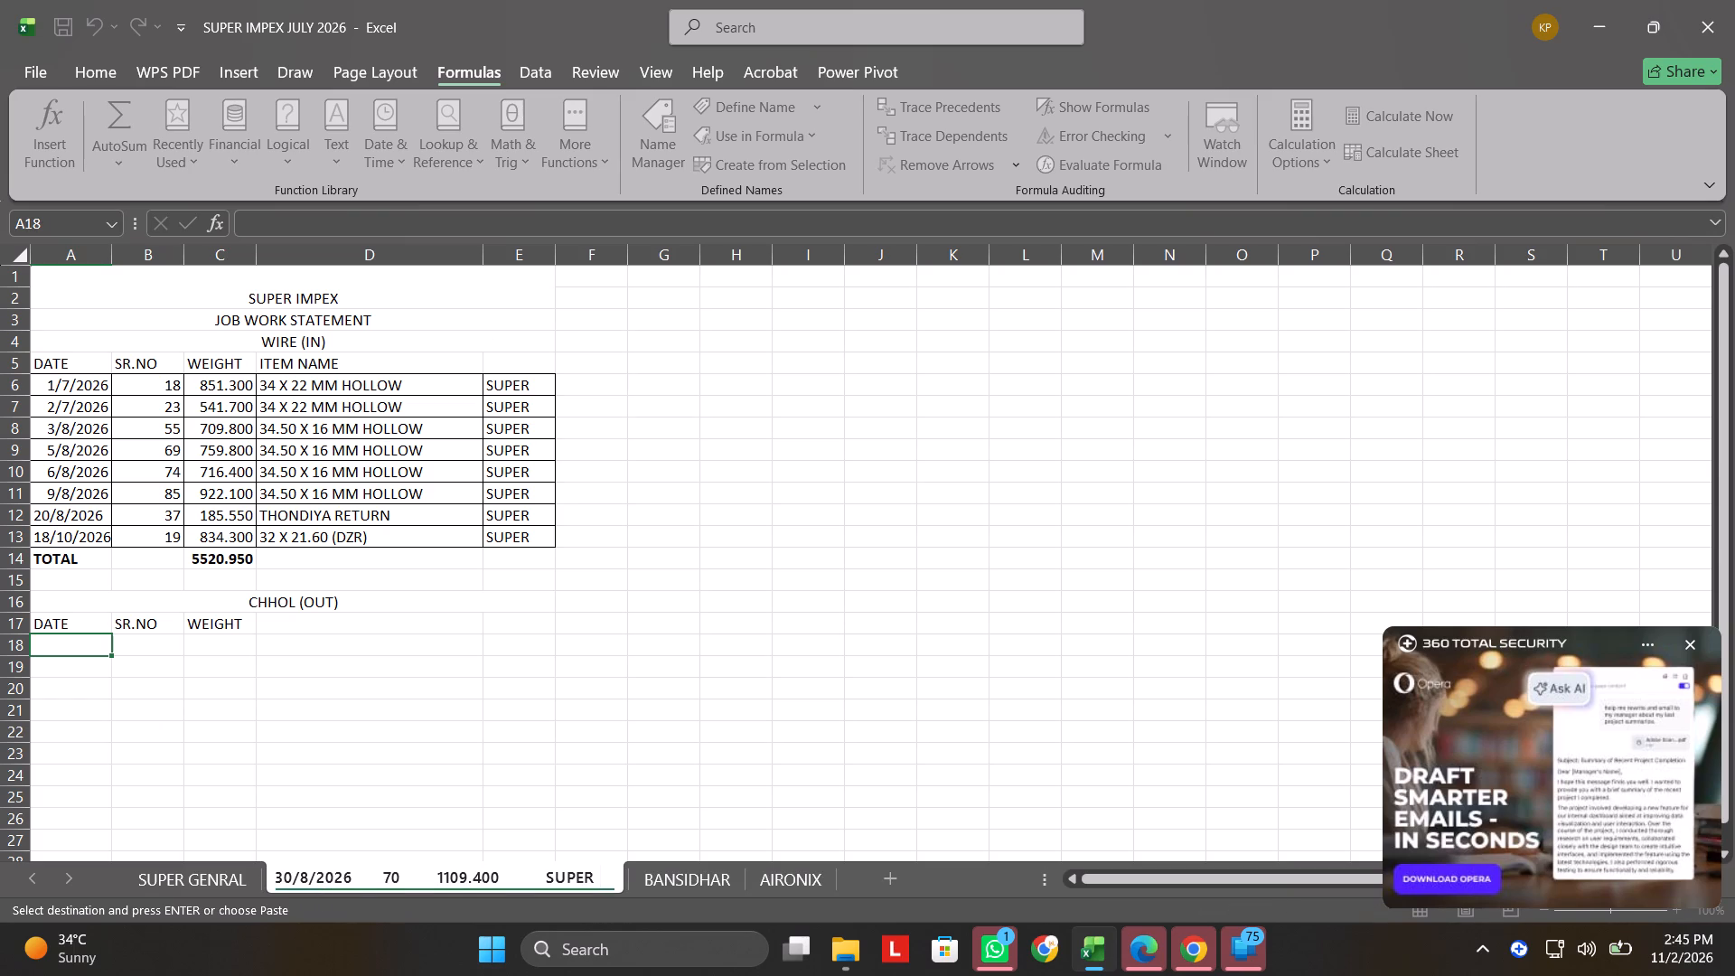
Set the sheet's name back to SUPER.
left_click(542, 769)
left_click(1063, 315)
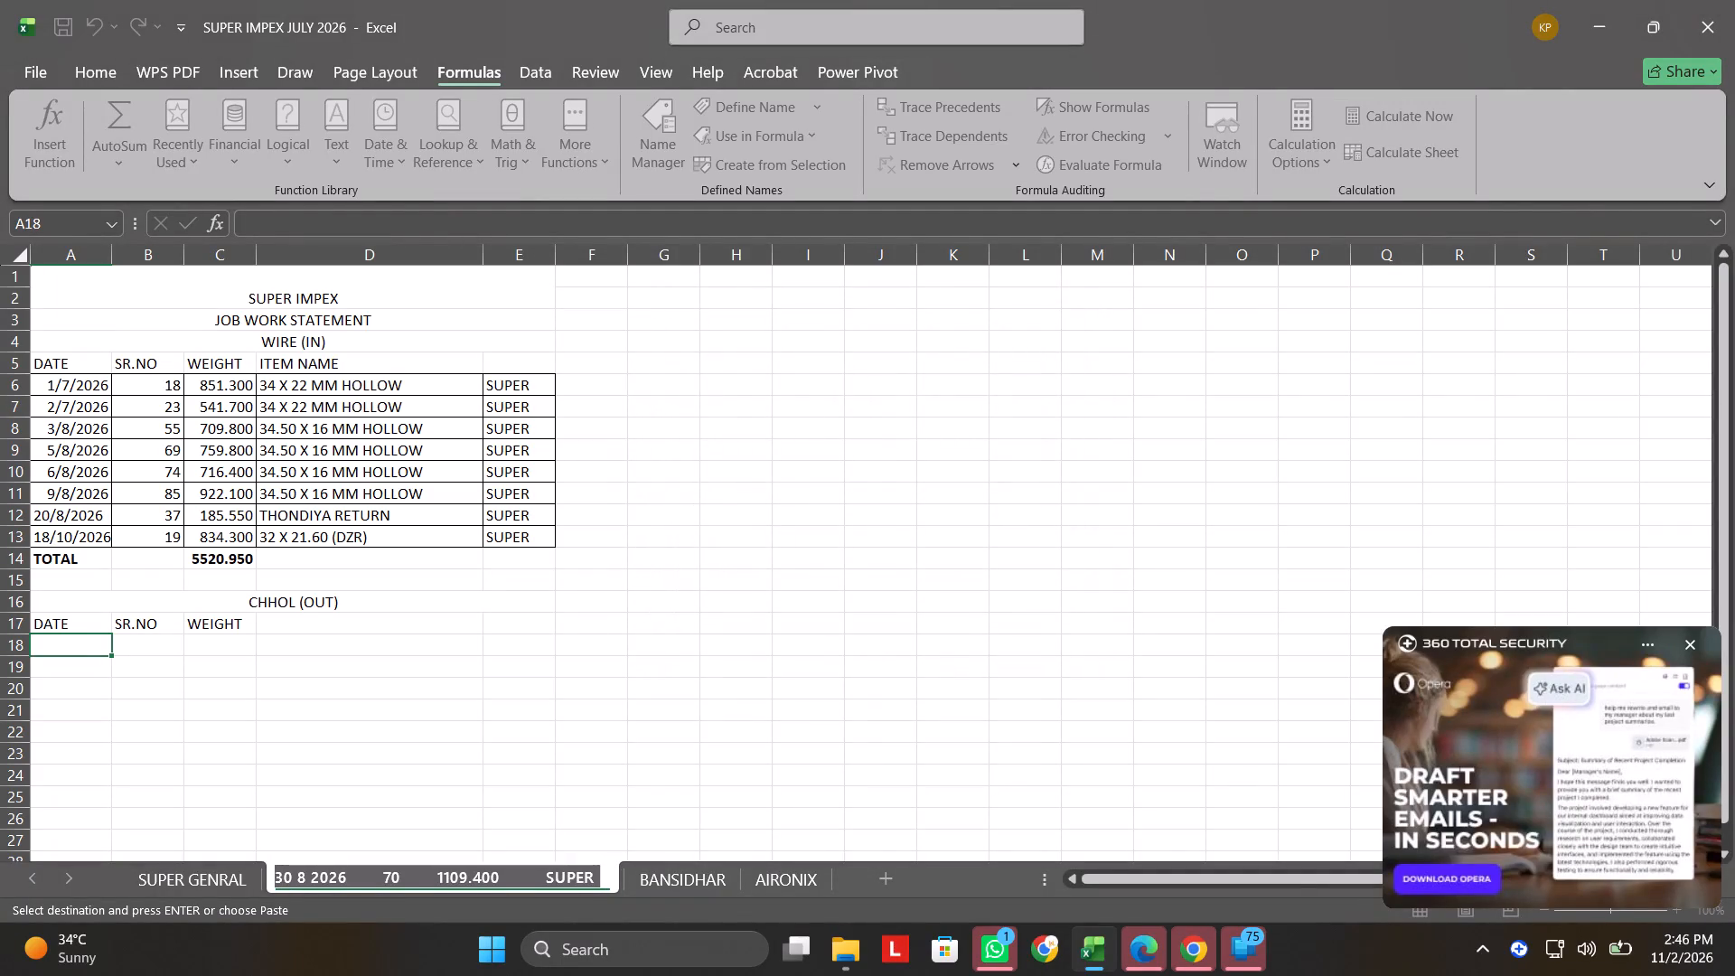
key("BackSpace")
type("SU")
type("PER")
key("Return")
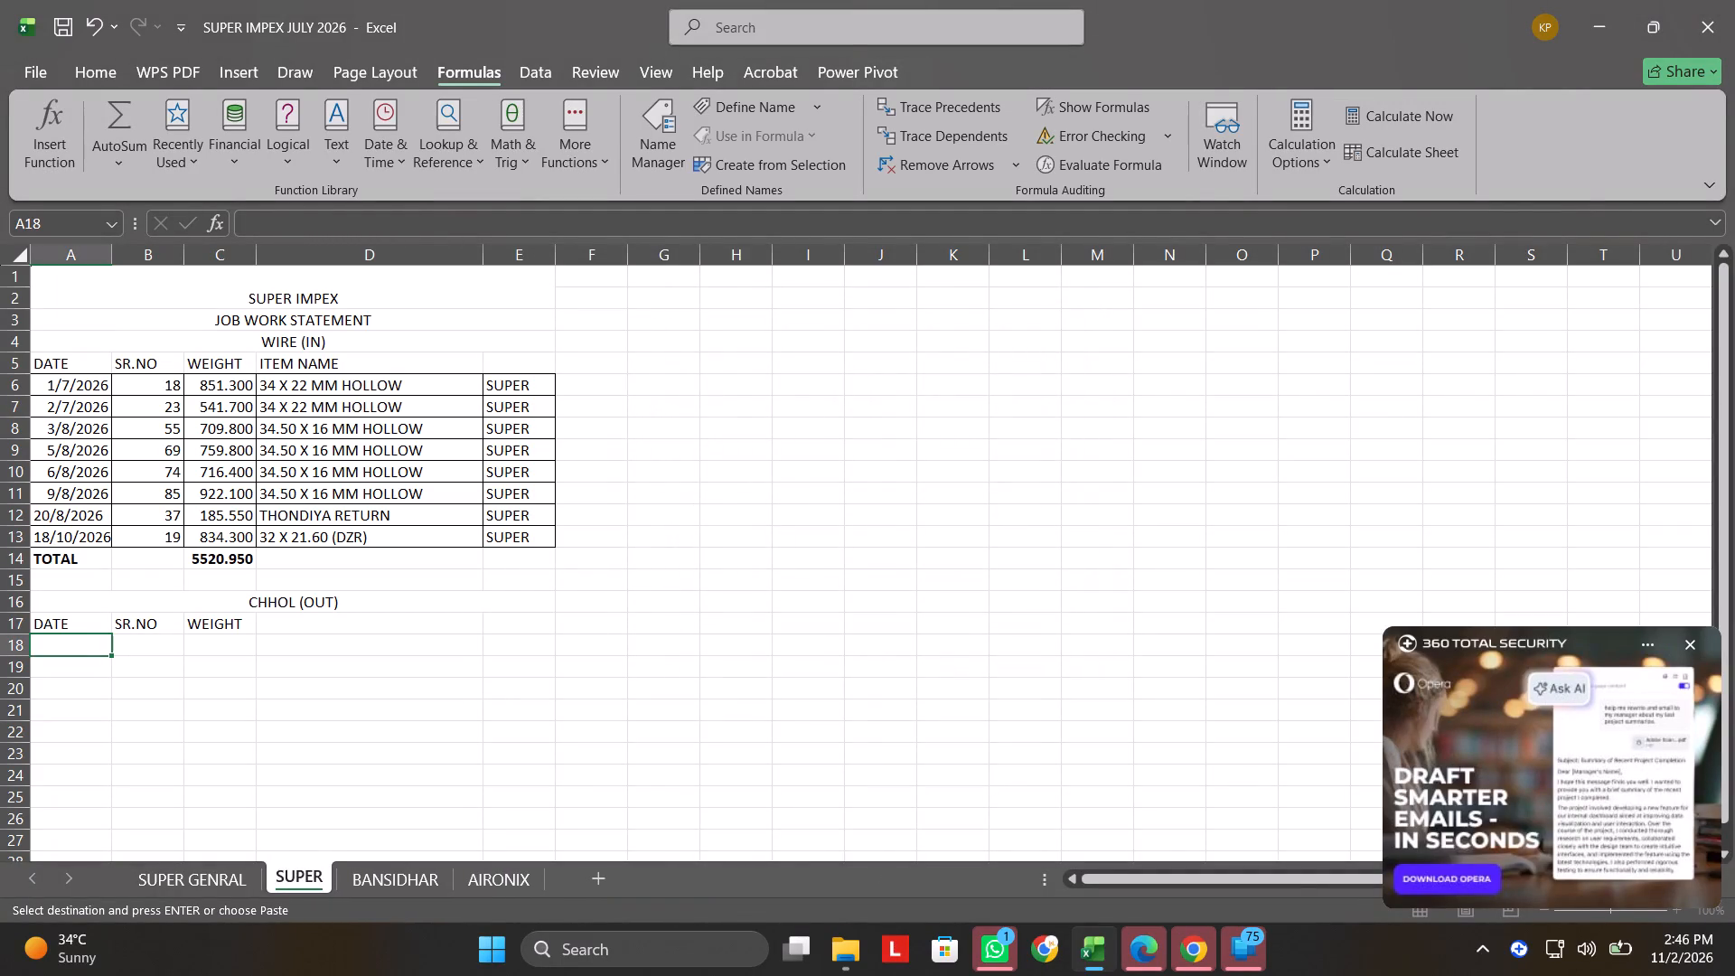
Paste the copied CHHOL (OUT) rows into the SUPER sheet starting at A18.
left_click(67, 648)
left_click(81, 671)
double_click(81, 655)
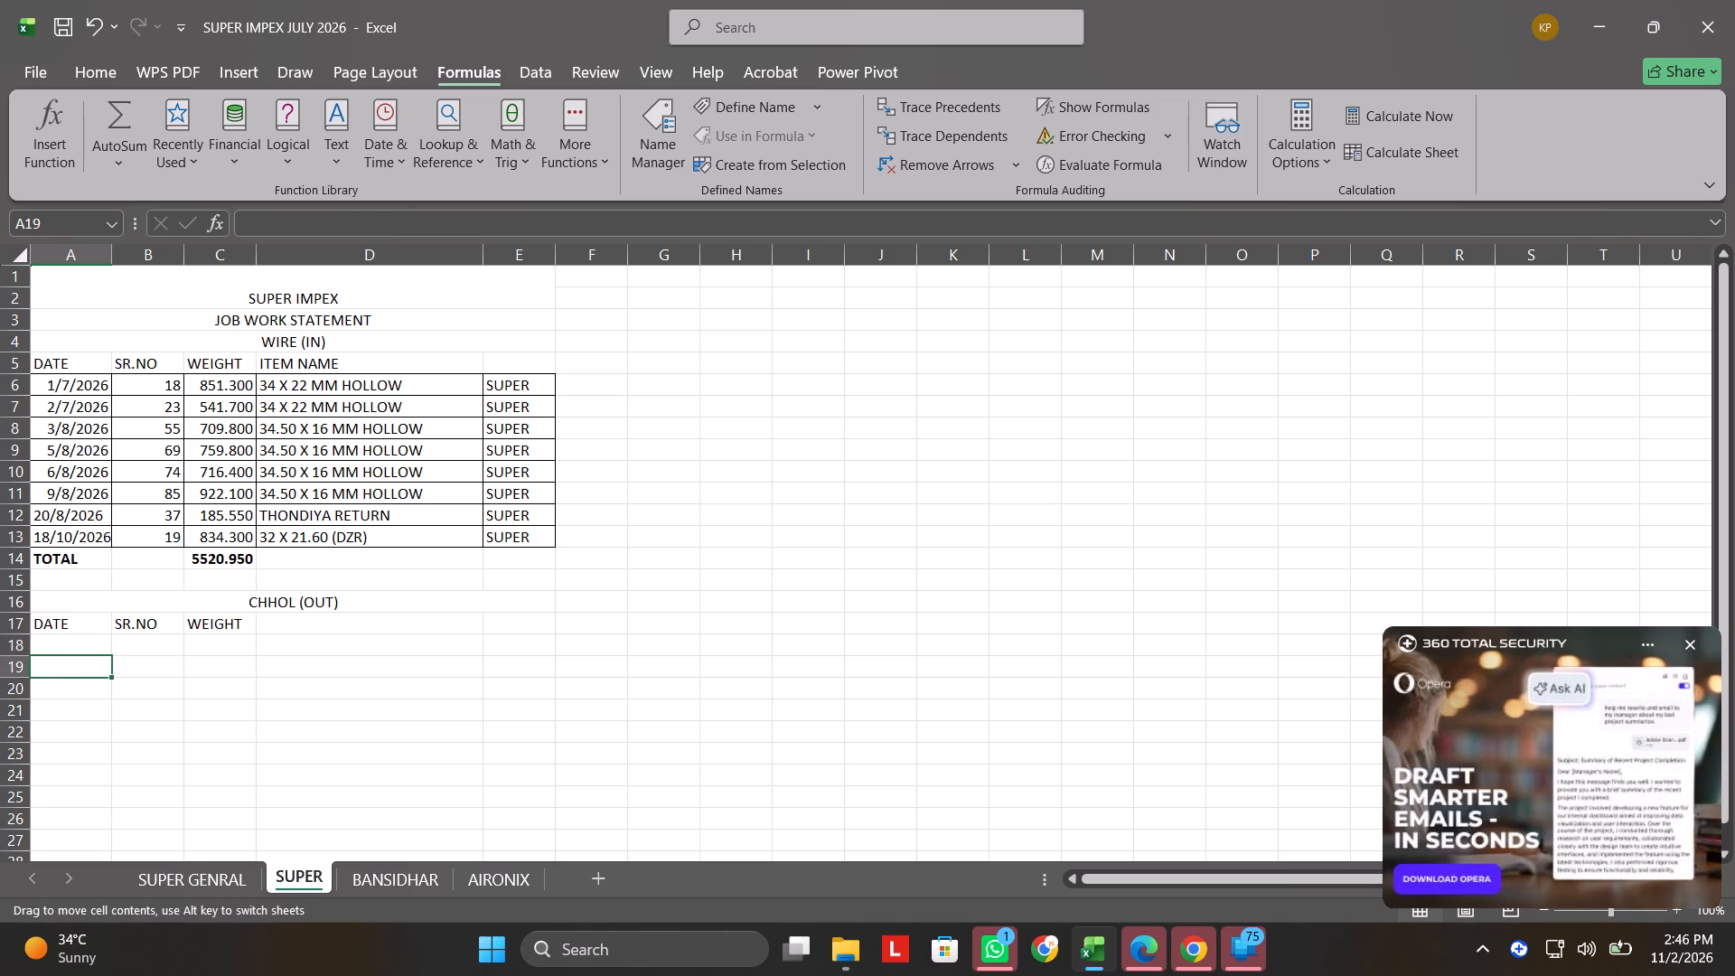
key("ctrl+v")
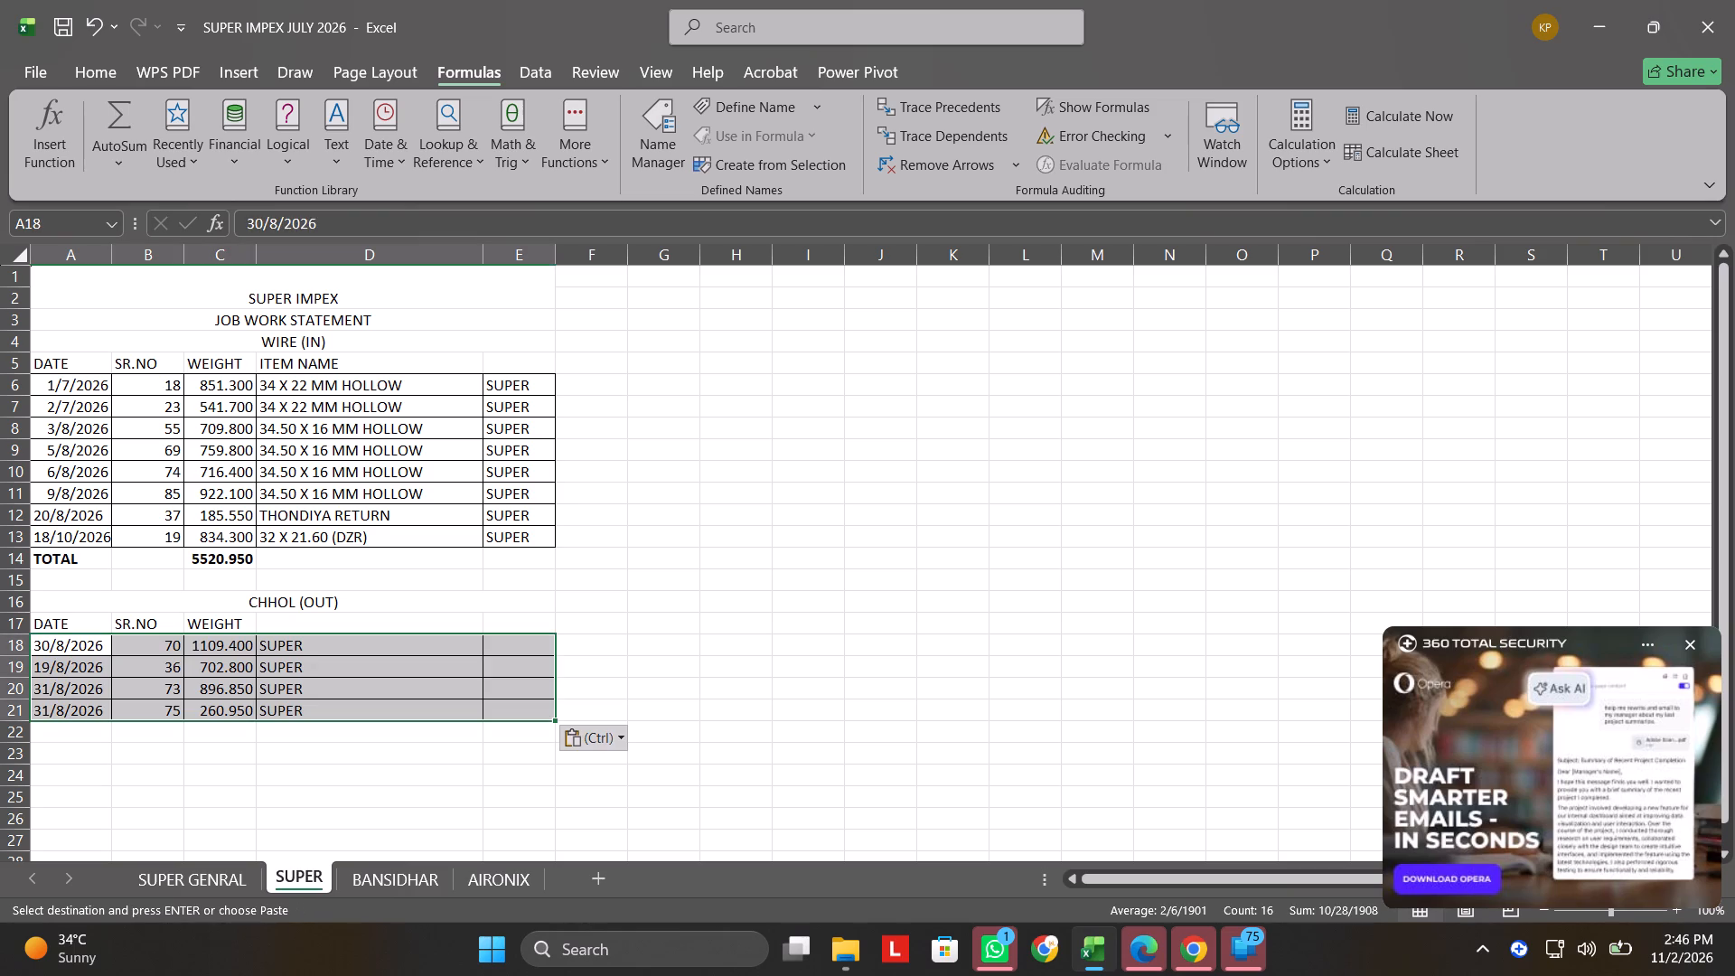
Copy the 1/11/2026 SUPER row, A36 to D36 of the SUPER GENRAL sheet, into A22 of the SUPER sheet.
left_click(52, 732)
left_click(228, 867)
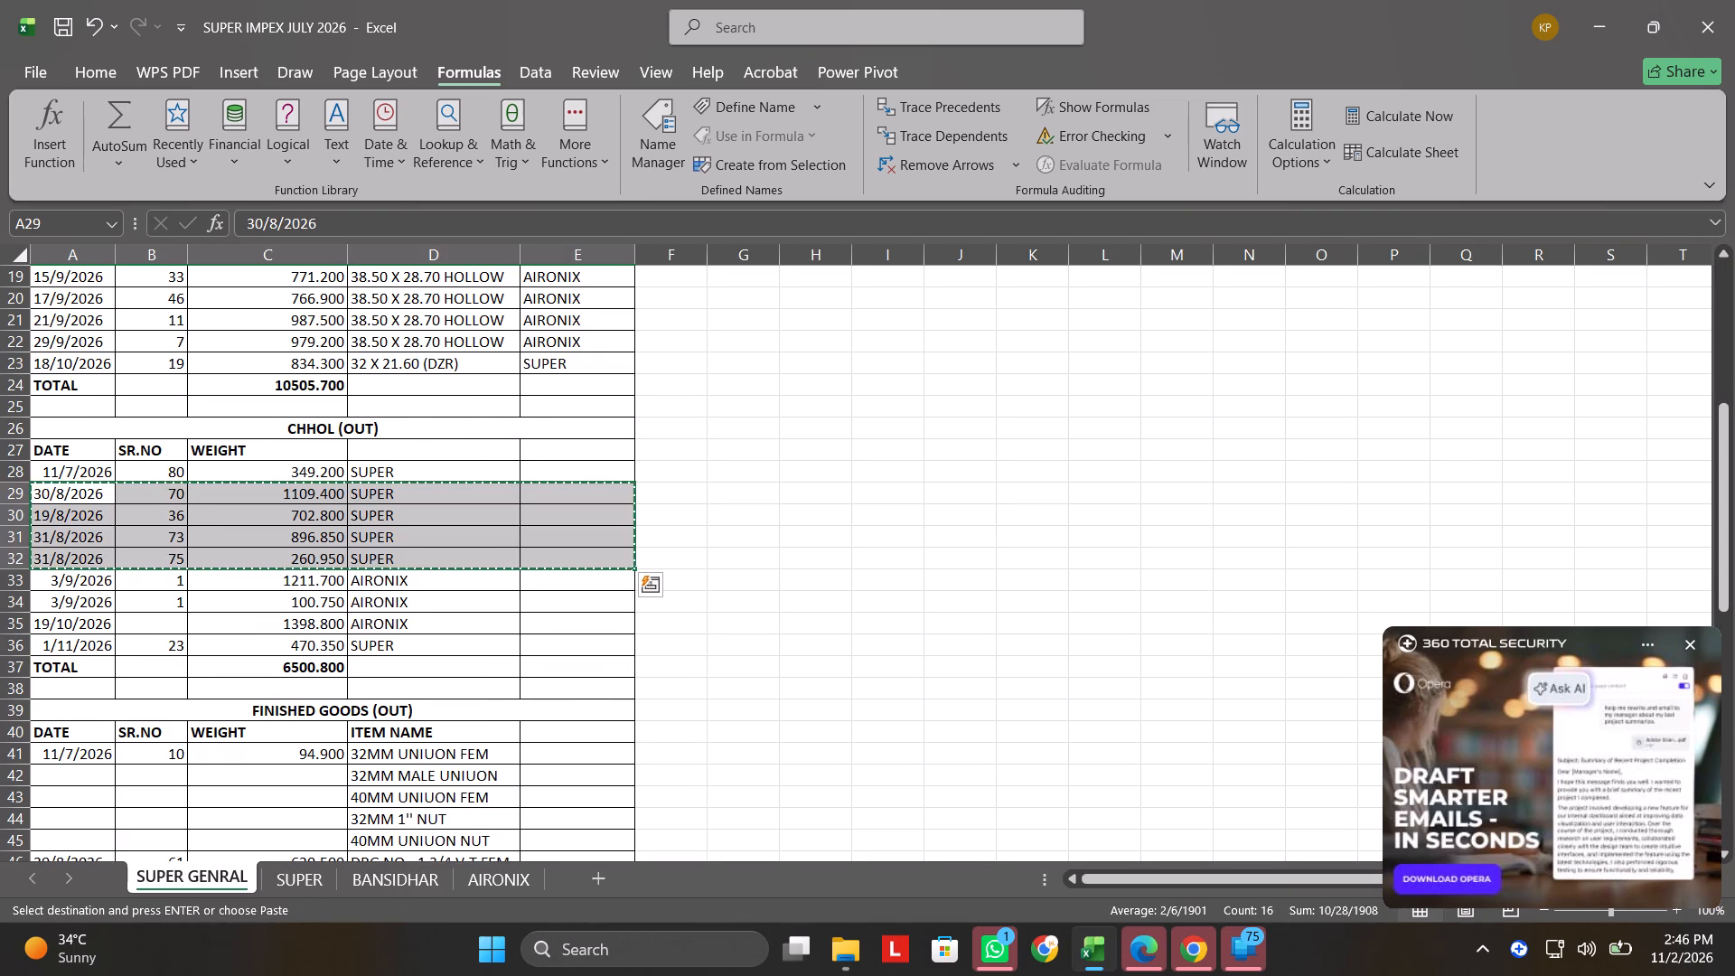
left_click(100, 643)
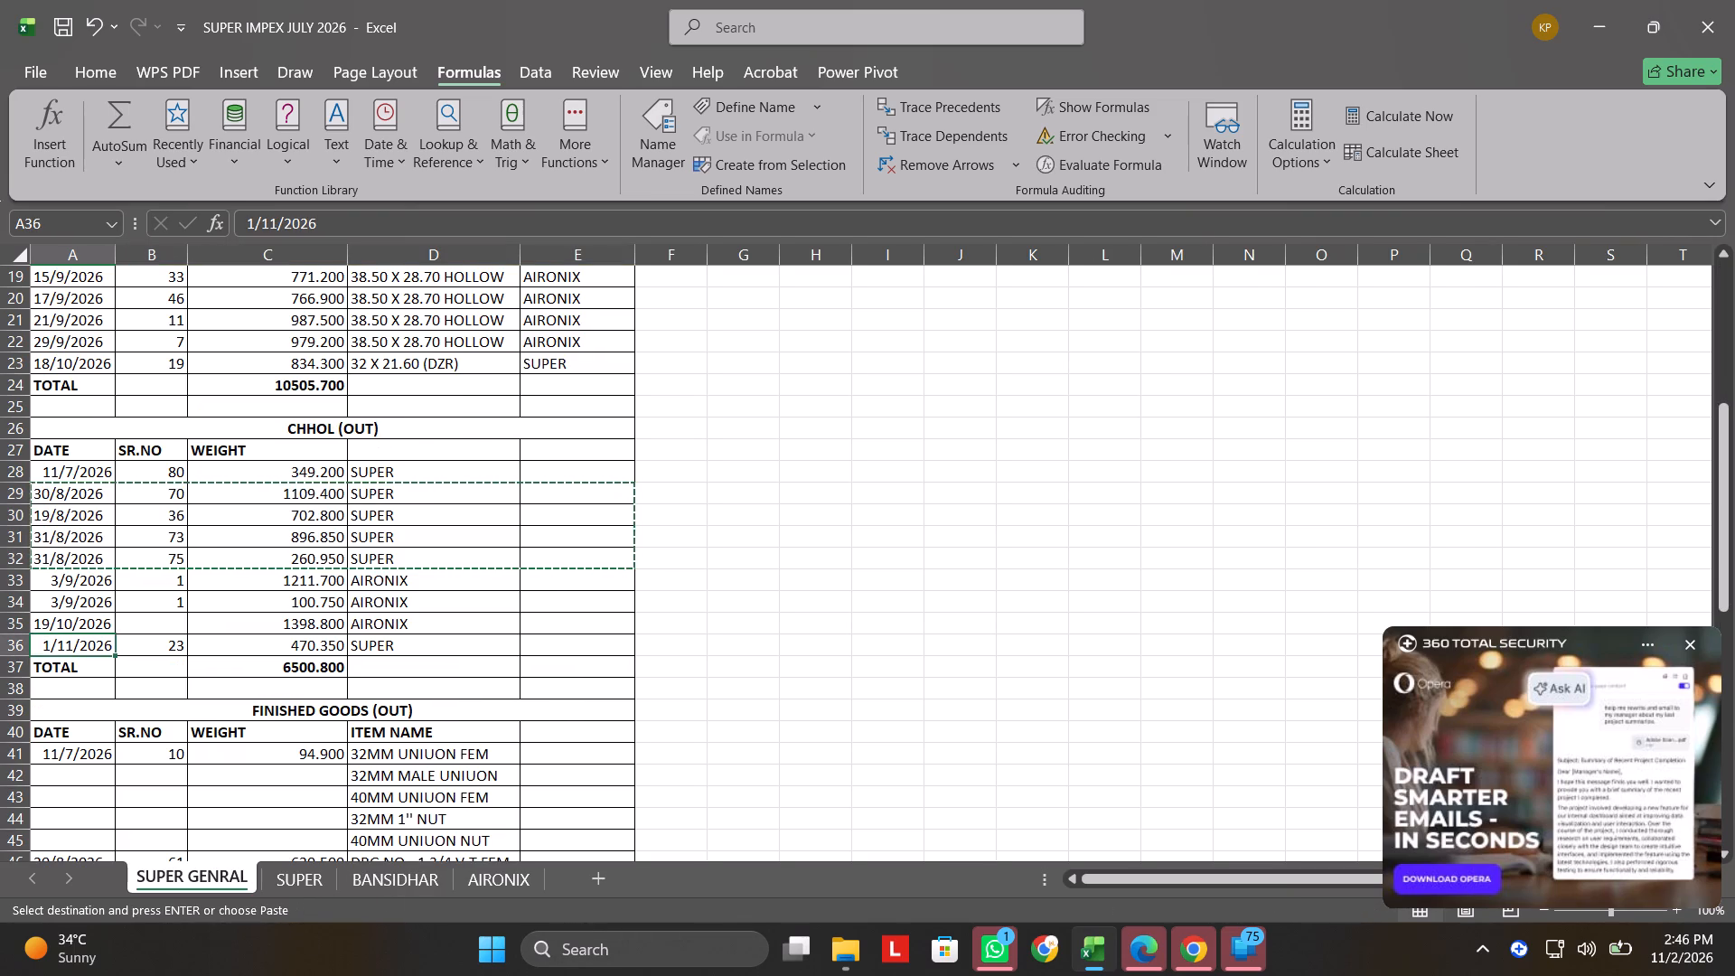
key("shift+Right")
key("shift+Right")
key("shift+Right")
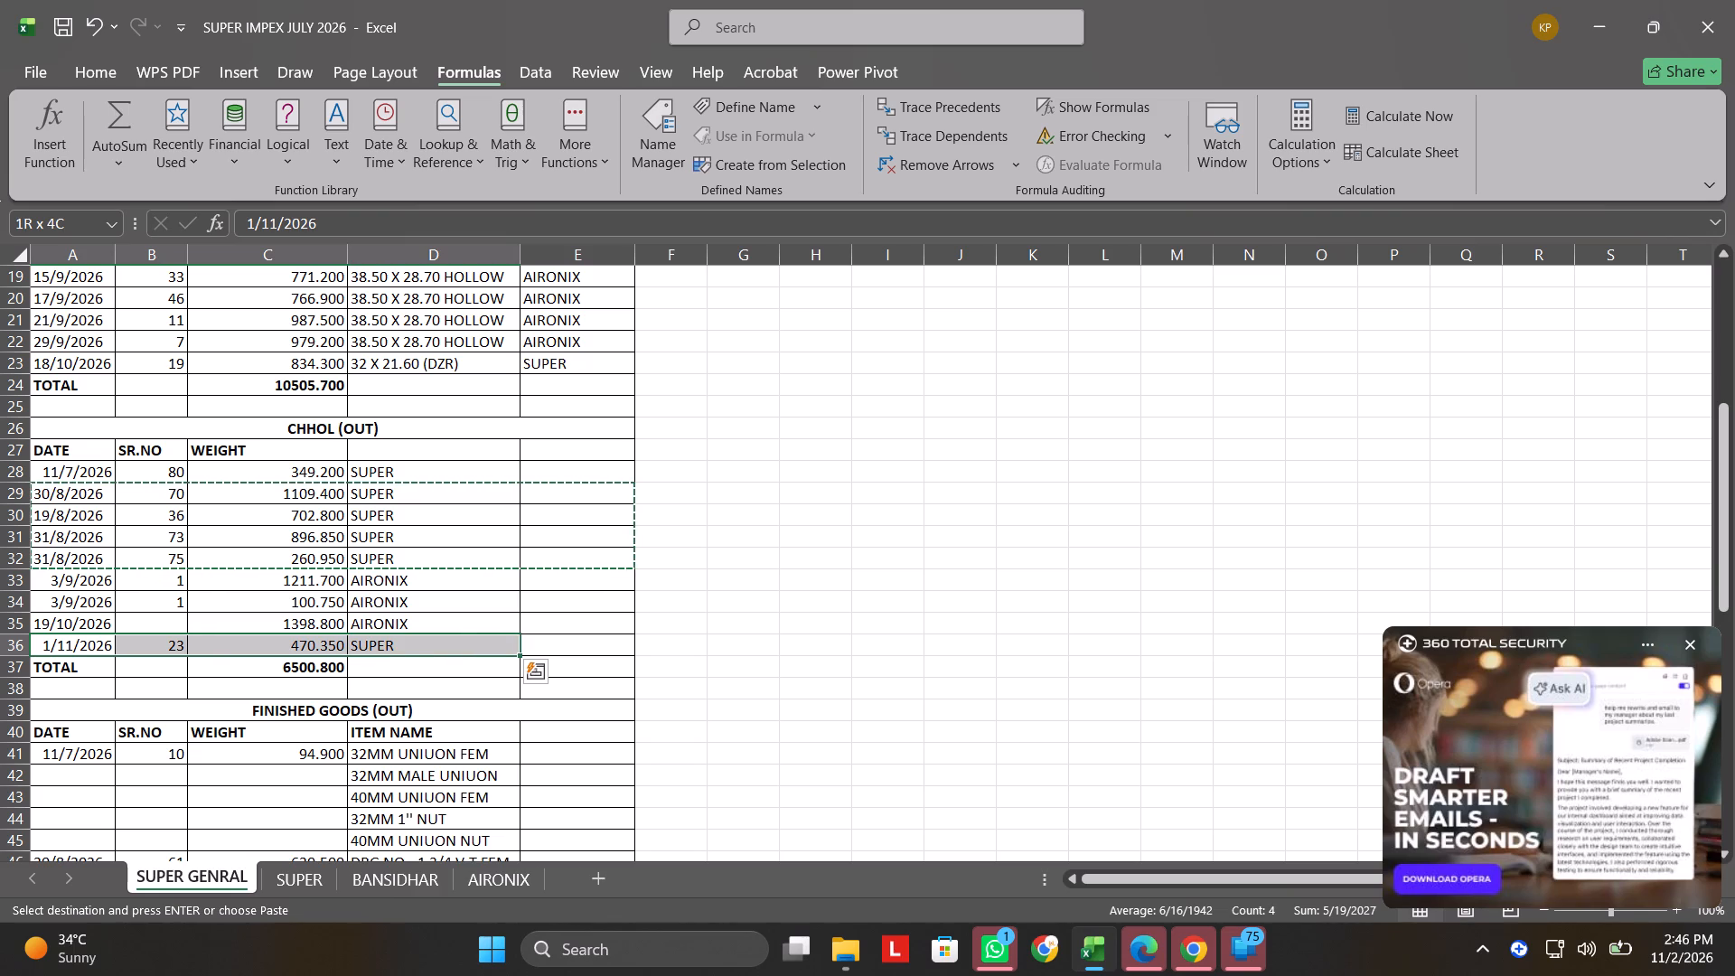
key("ctrl+c")
left_click(278, 886)
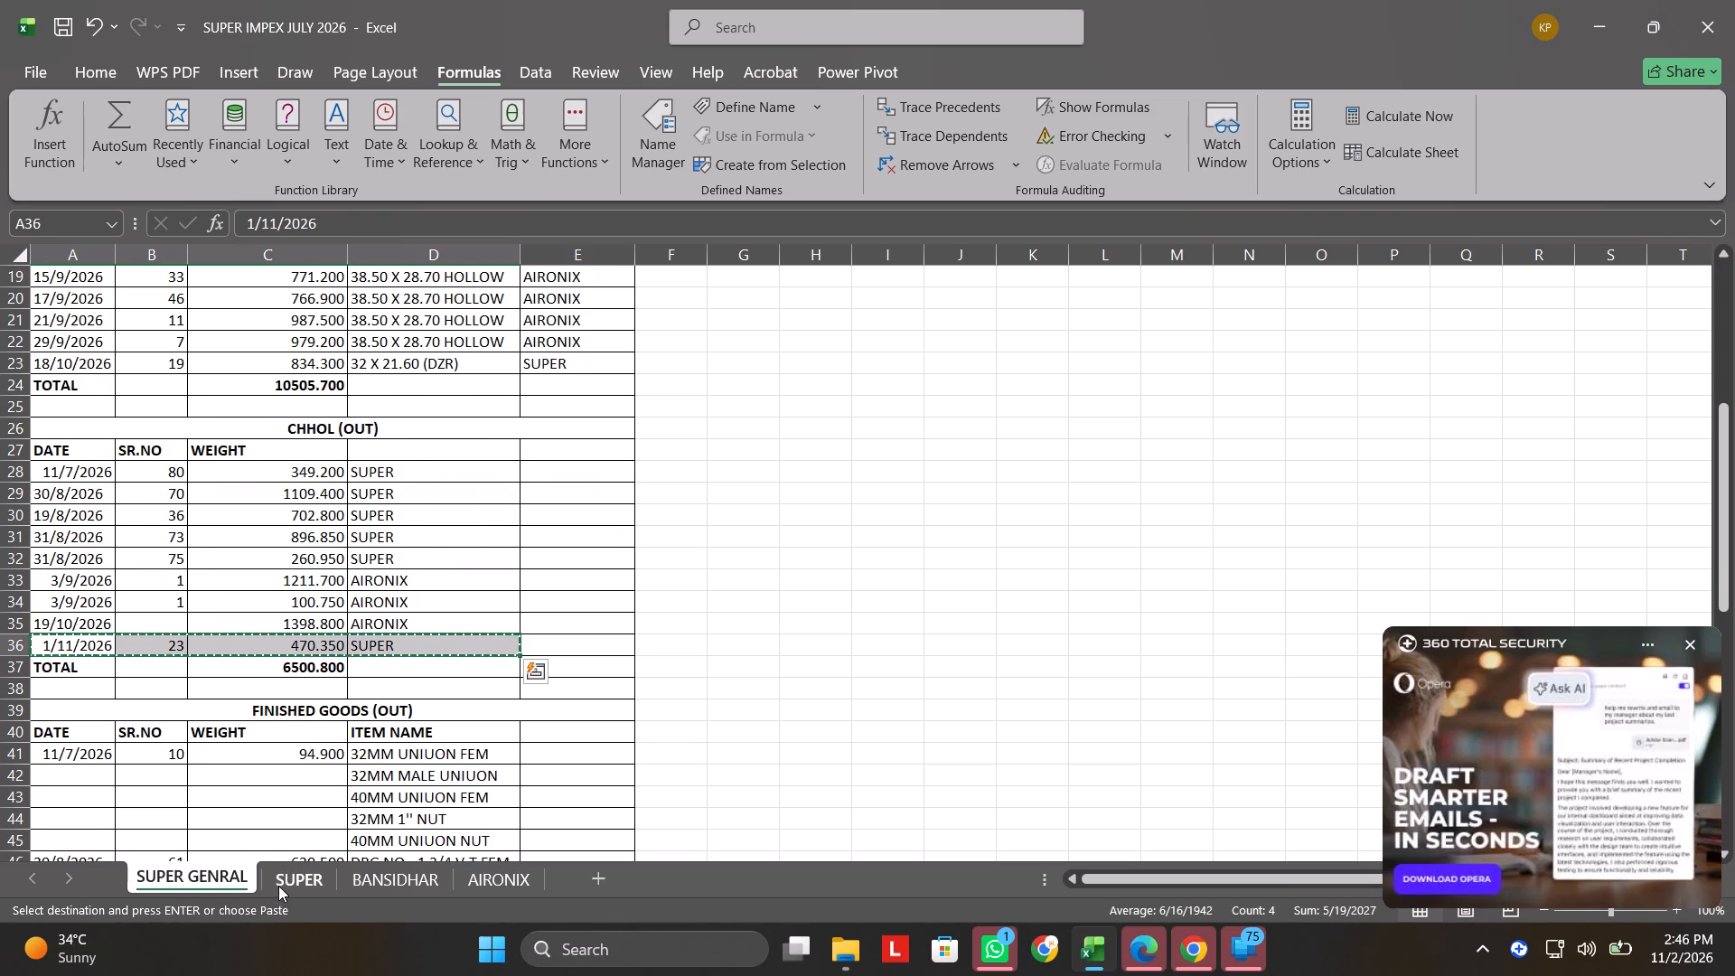
key("ctrl+v")
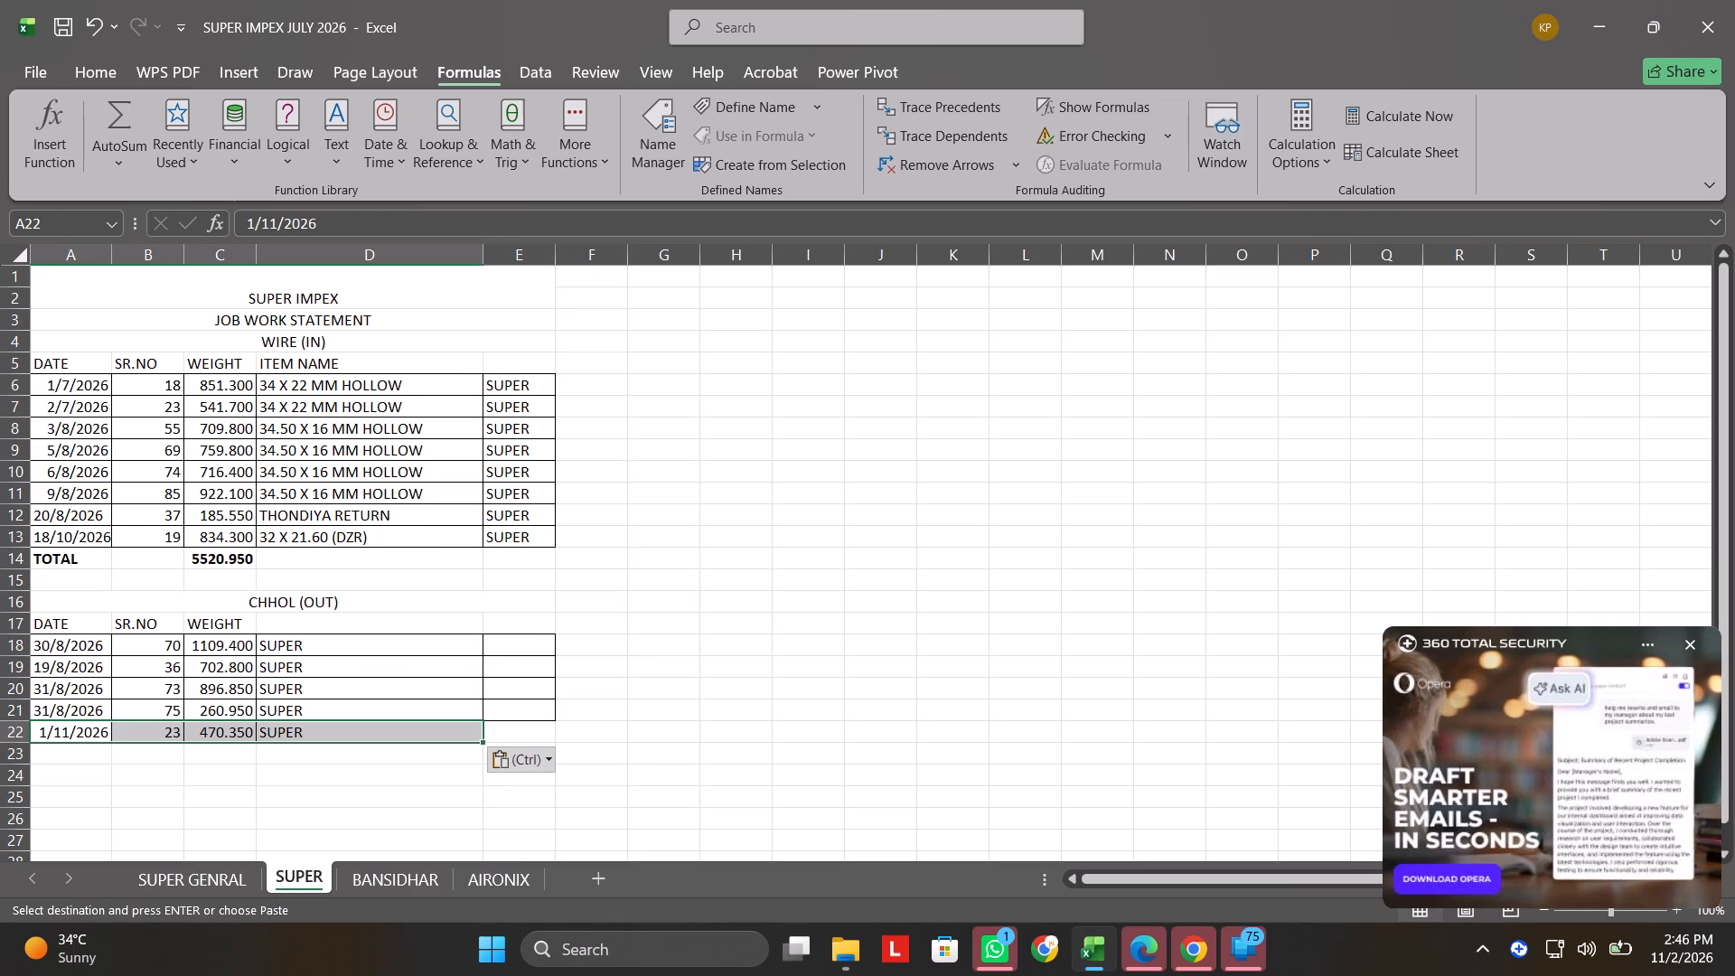
Enter a bold TOTAL label in A23 below the CHHOL (OUT) entries.
left_click(58, 736)
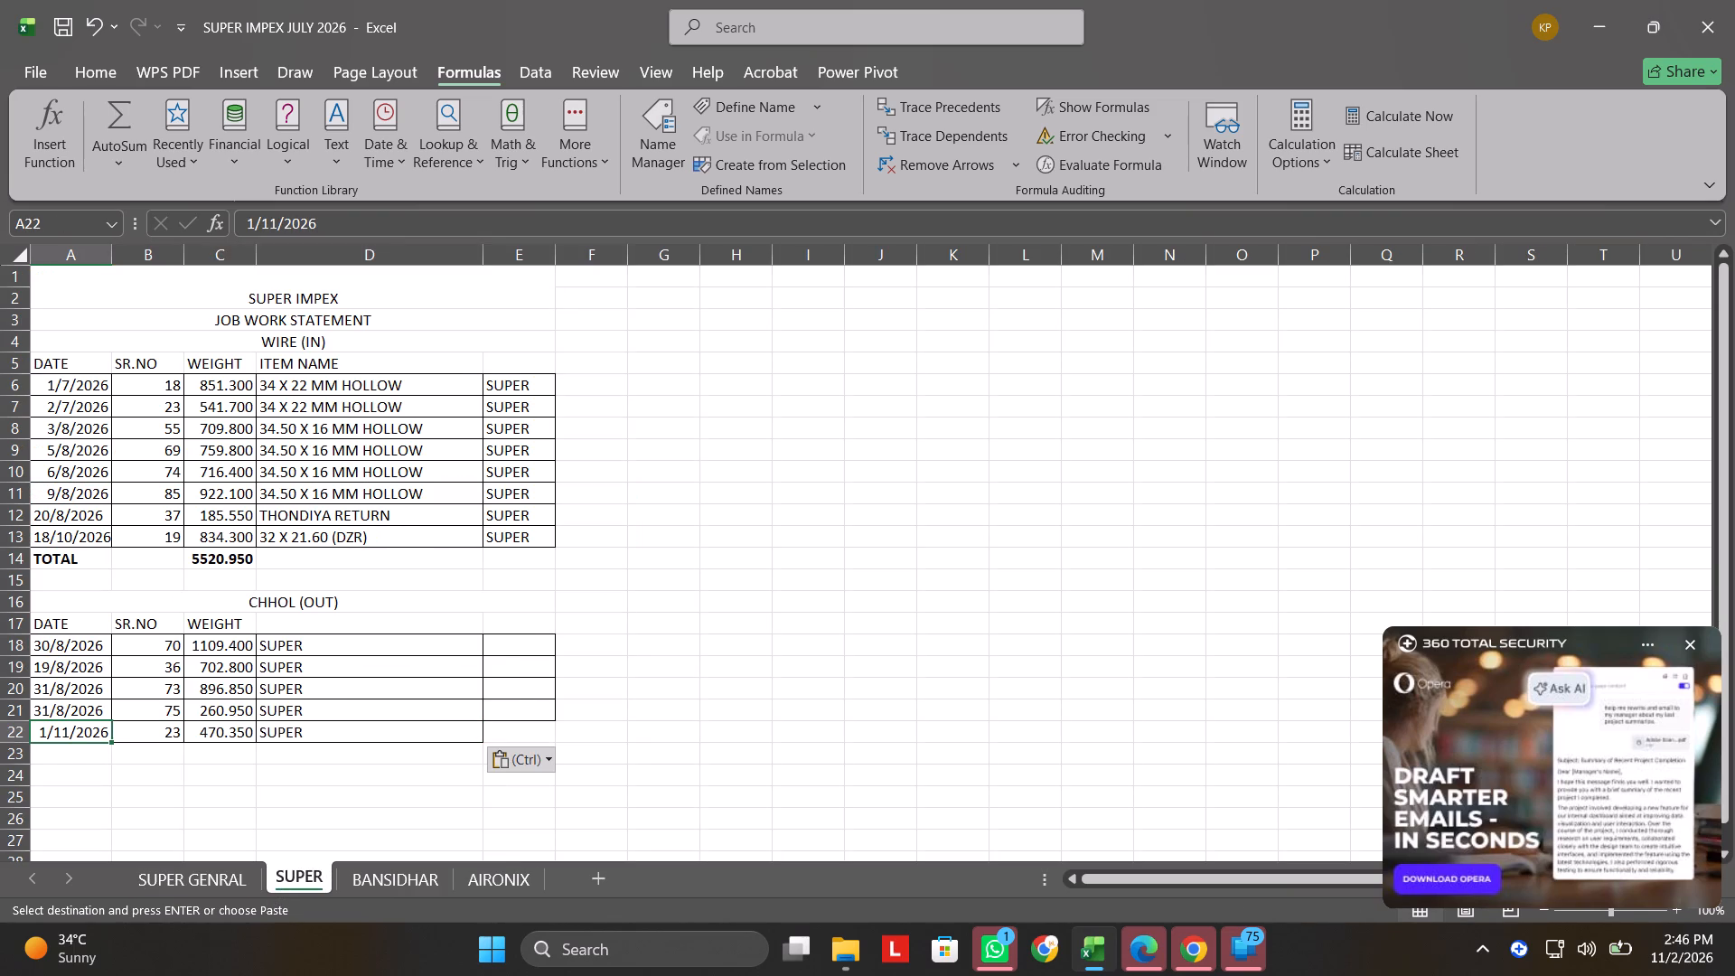
left_click(58, 756)
key("ctrl+b")
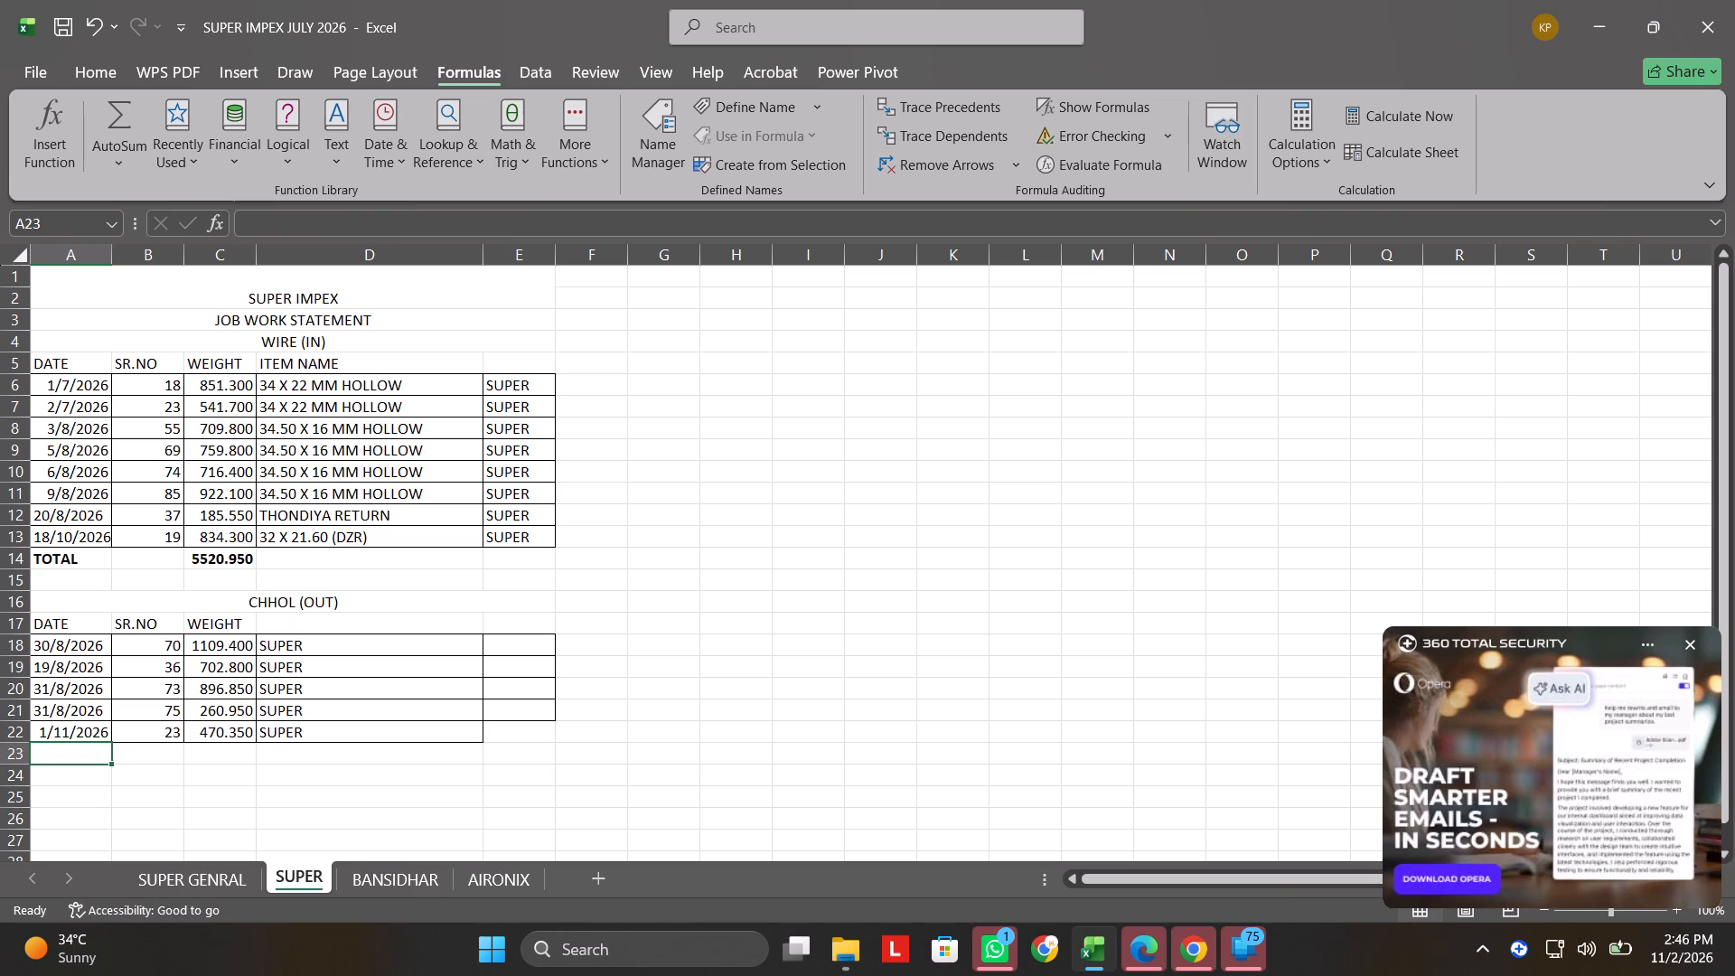
key("t")
type("OTAL")
Sum the CHHOL (OUT) weights C18 to C22 in C23, formatted bold.
key("Right")
key("Right")
key("ctrl+b")
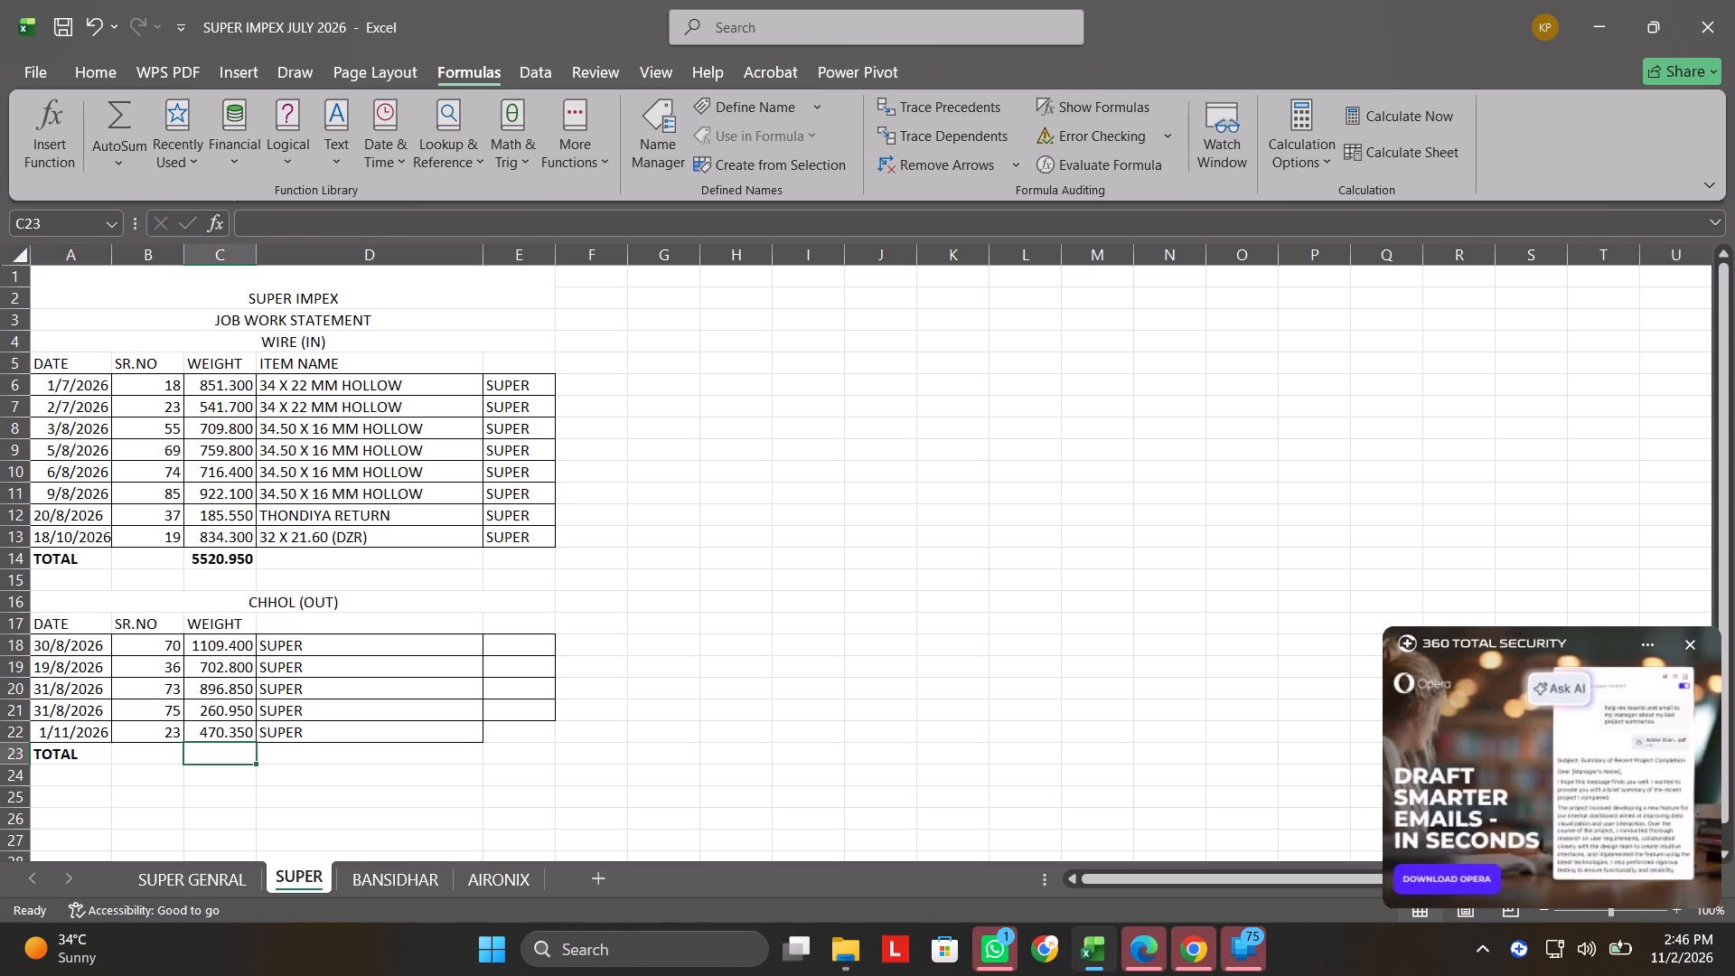
key("alt+plus")
key("alt+equal")
key("Return")
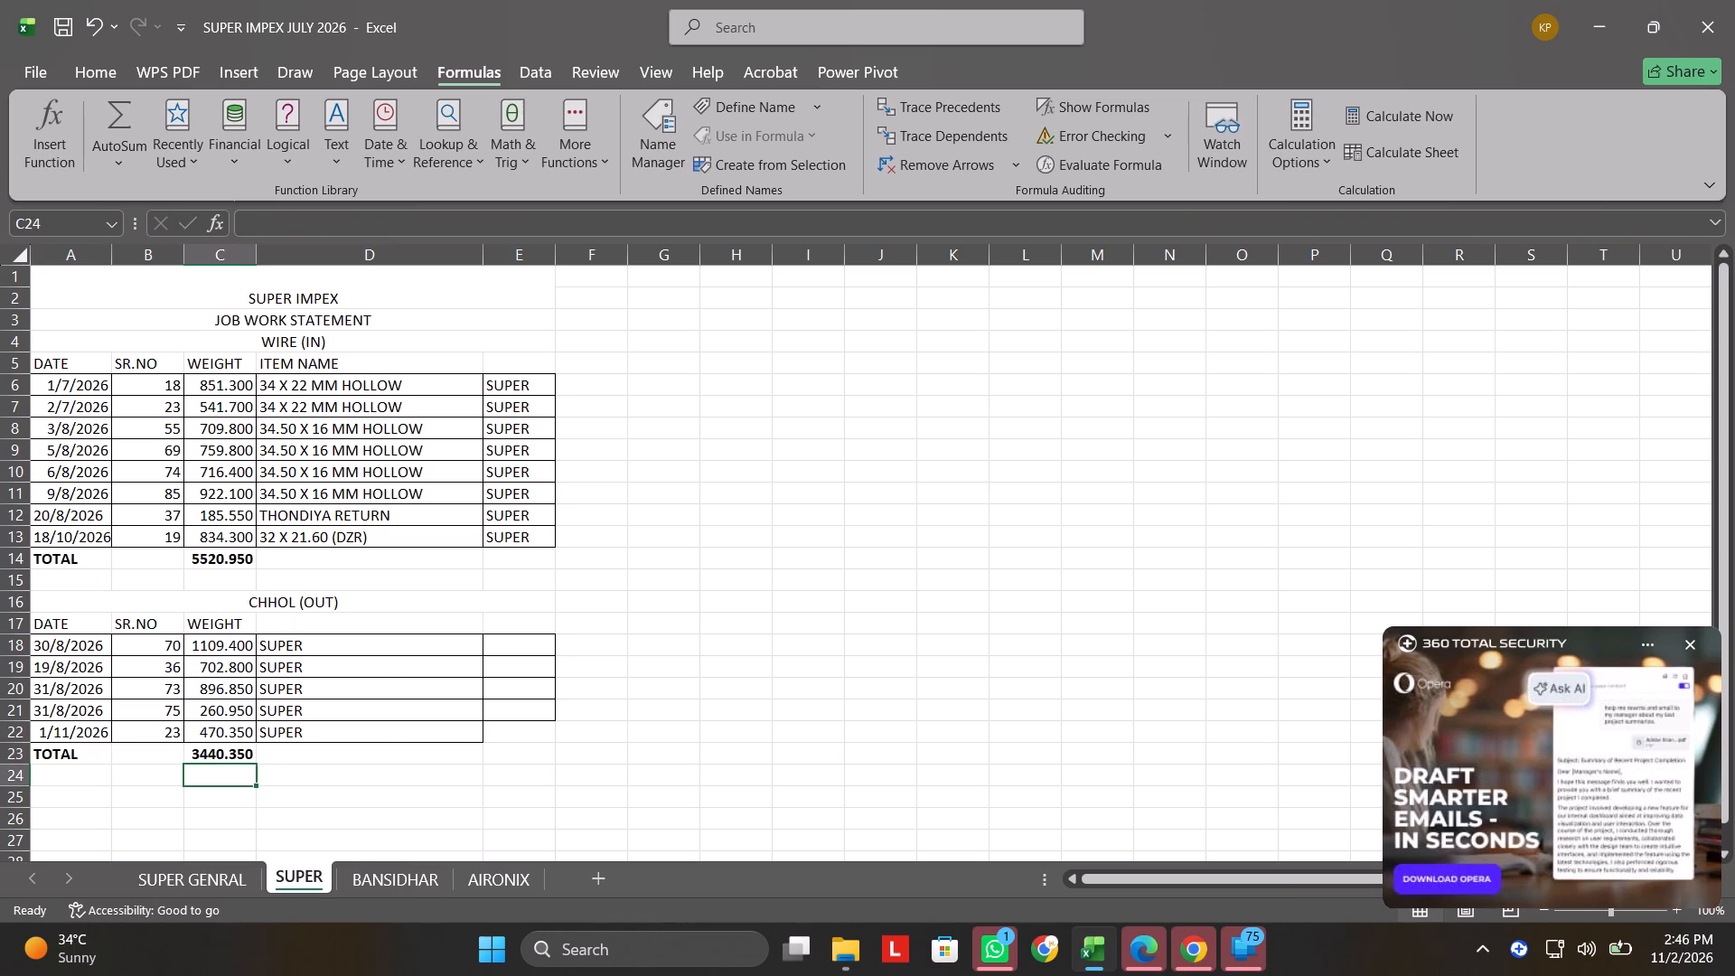
Merge and center A25 to E25 and enter the section heading FINISHED GOODS (OUT).
key("Down")
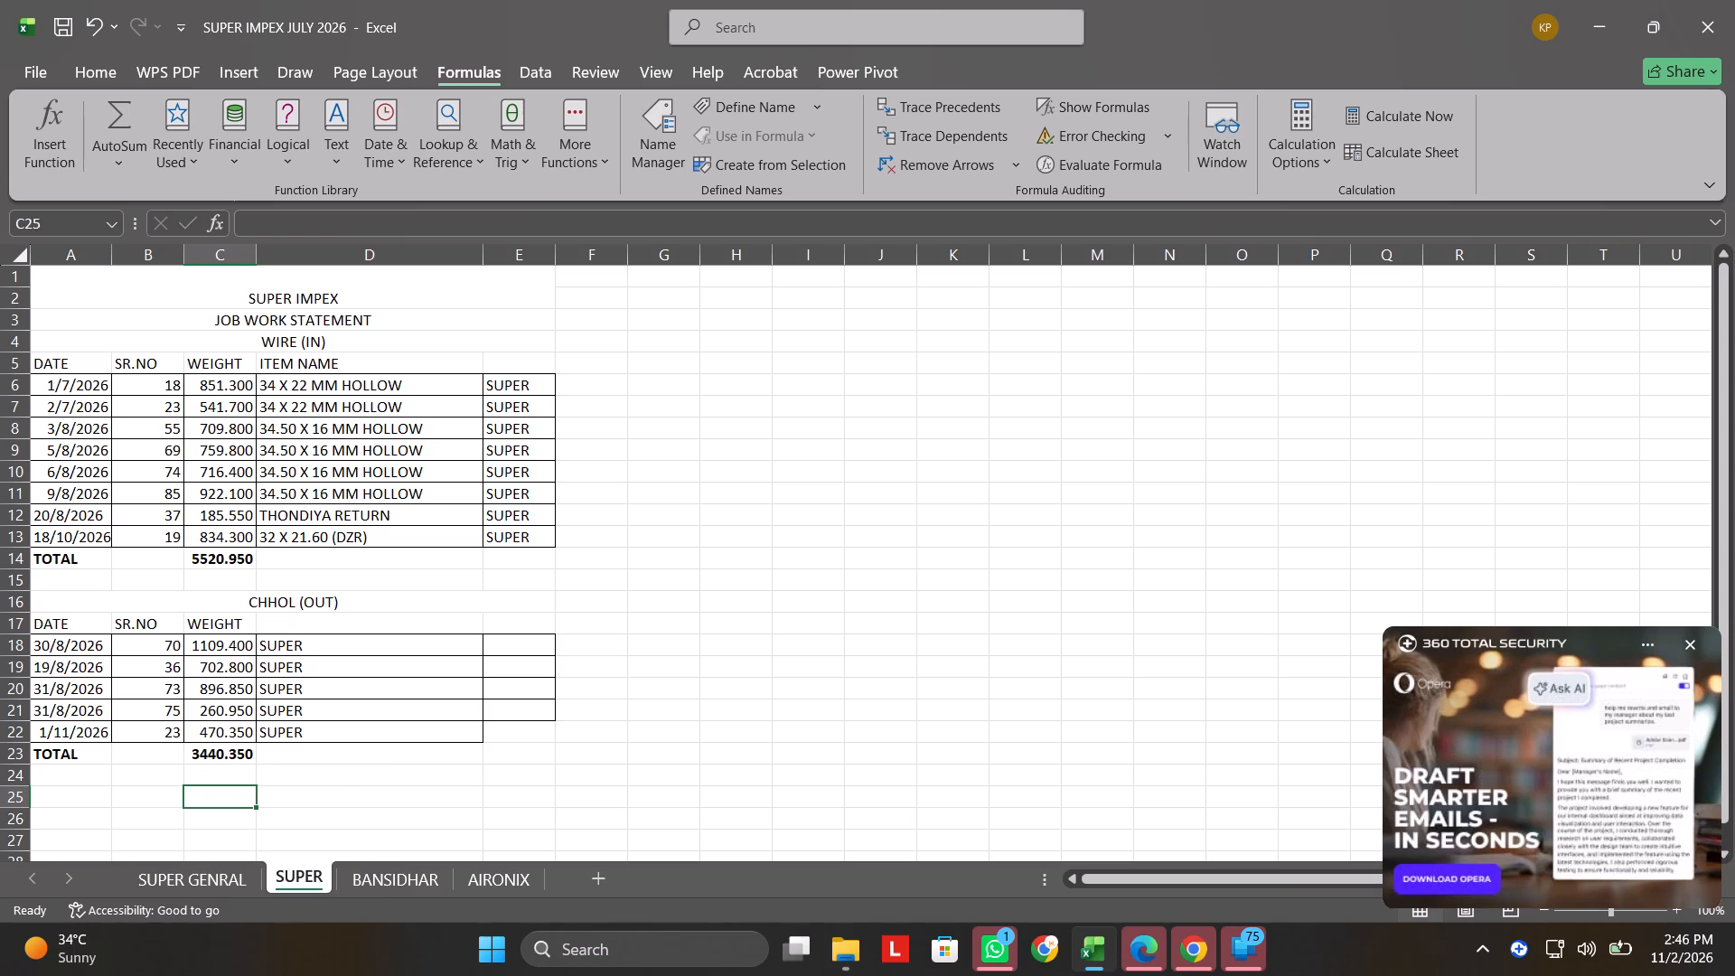
key("Left")
key("Left")
key("shift+Right")
key("shift+Right")
key("shift+Right")
key("shift+Right")
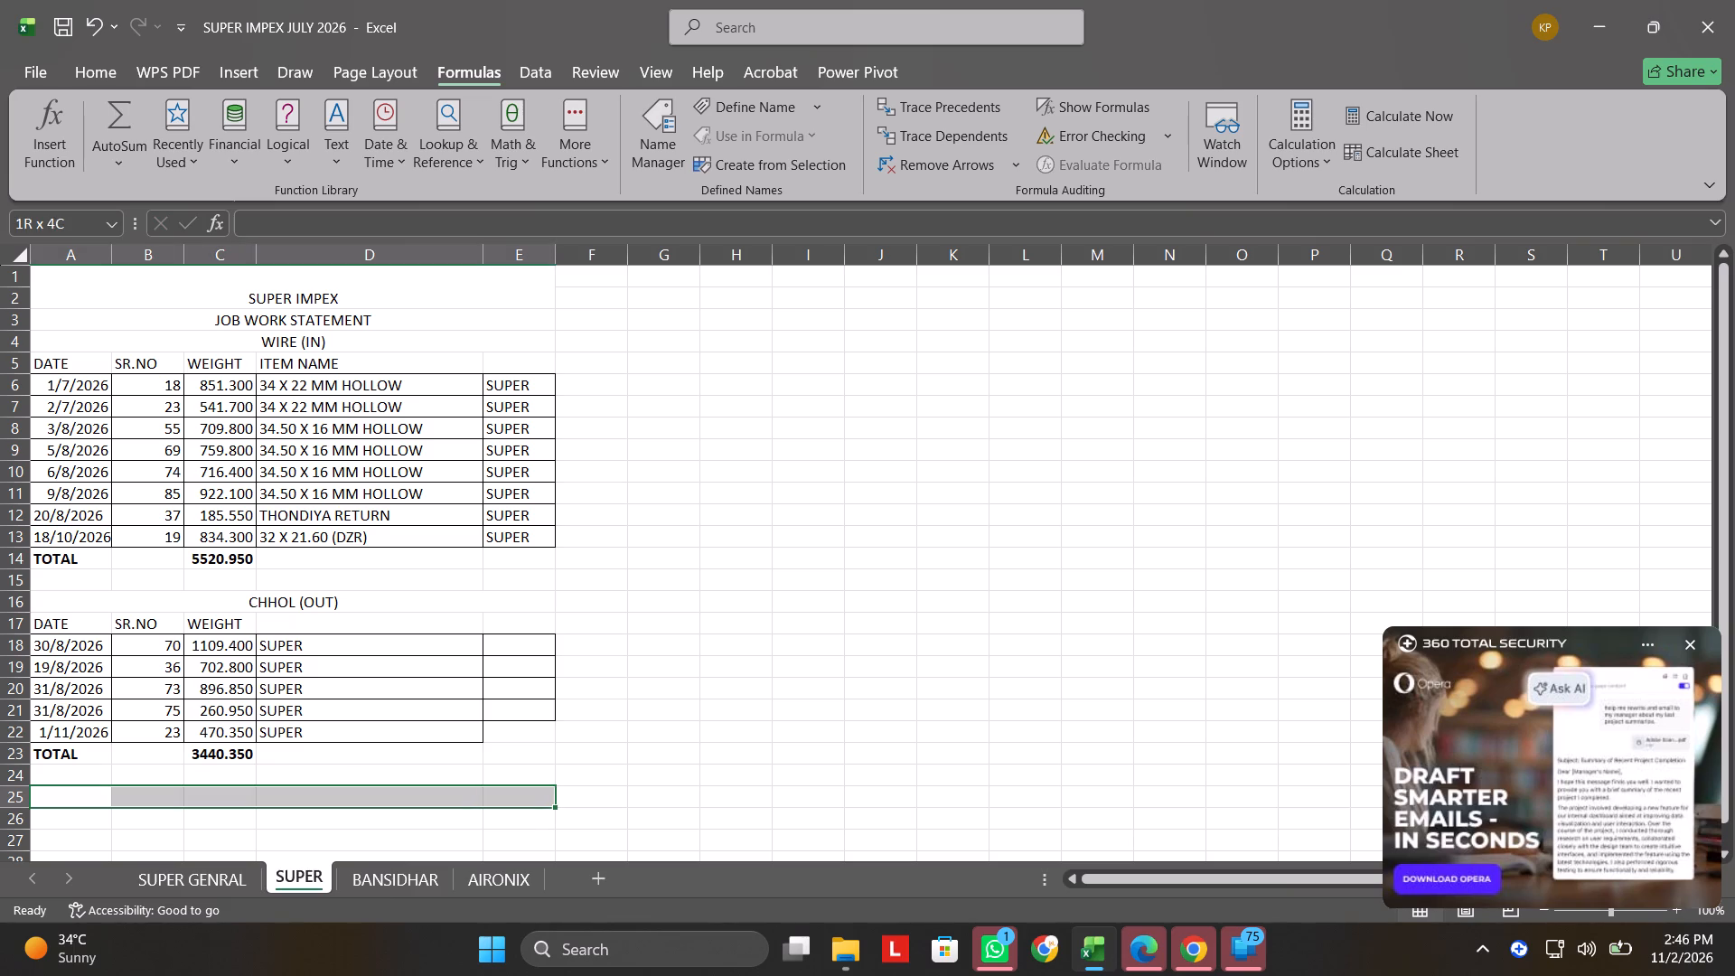
left_click(92, 63)
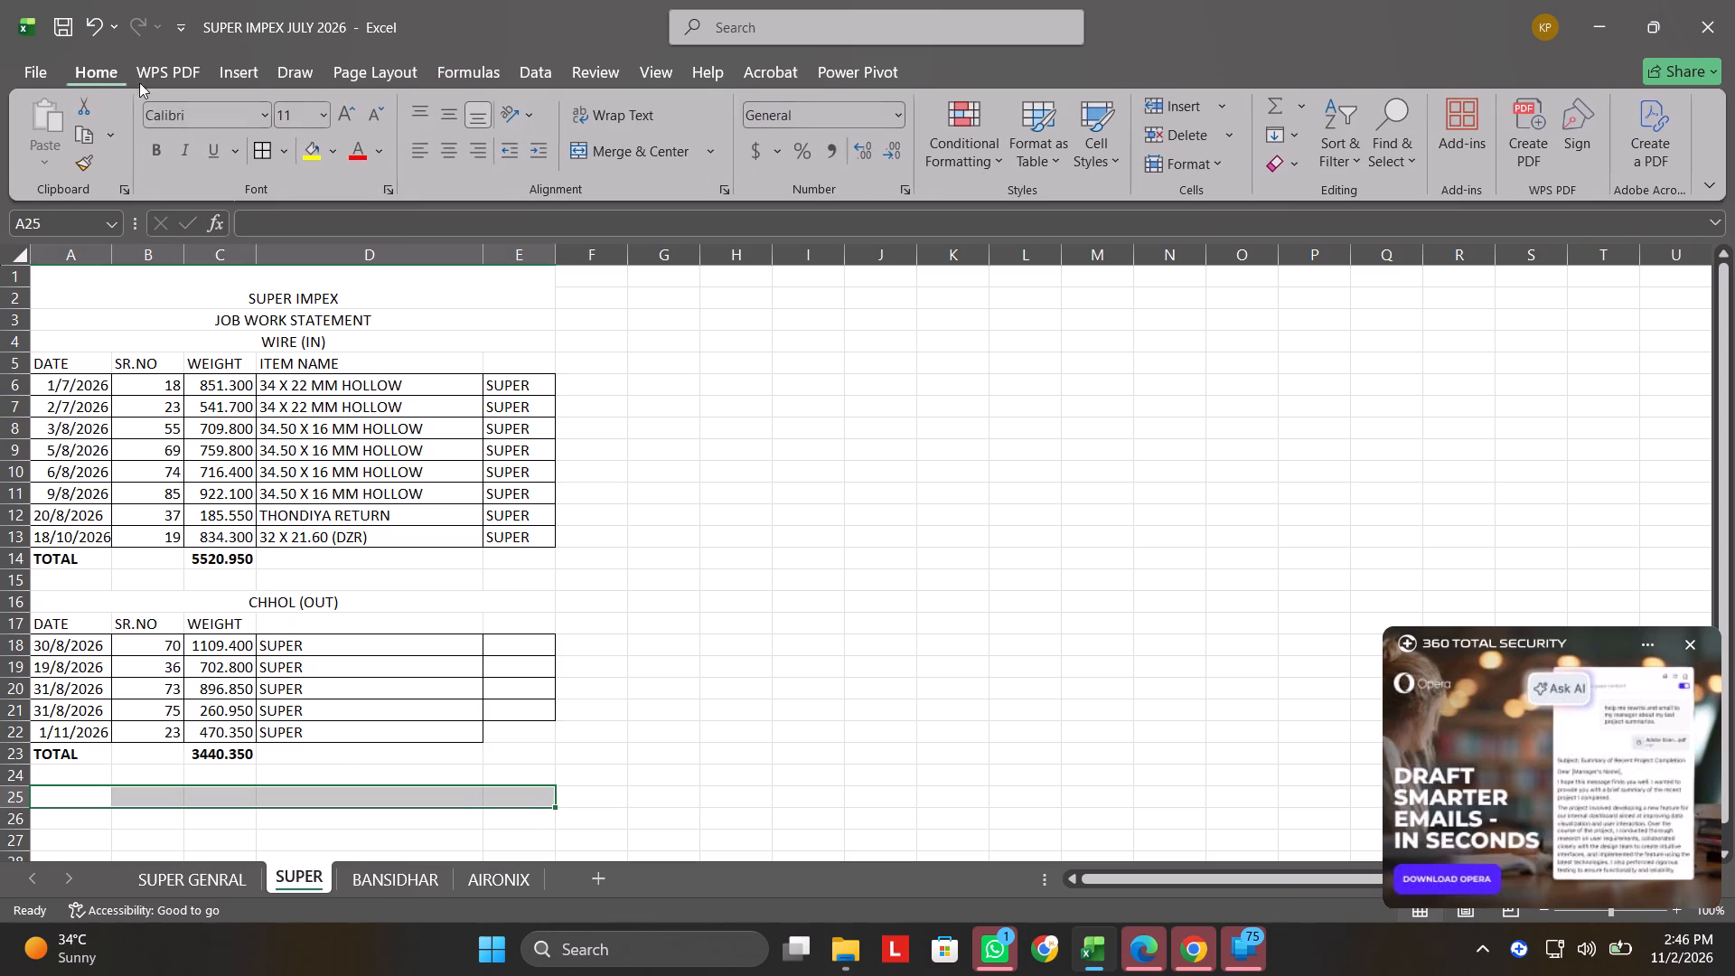
left_click(625, 156)
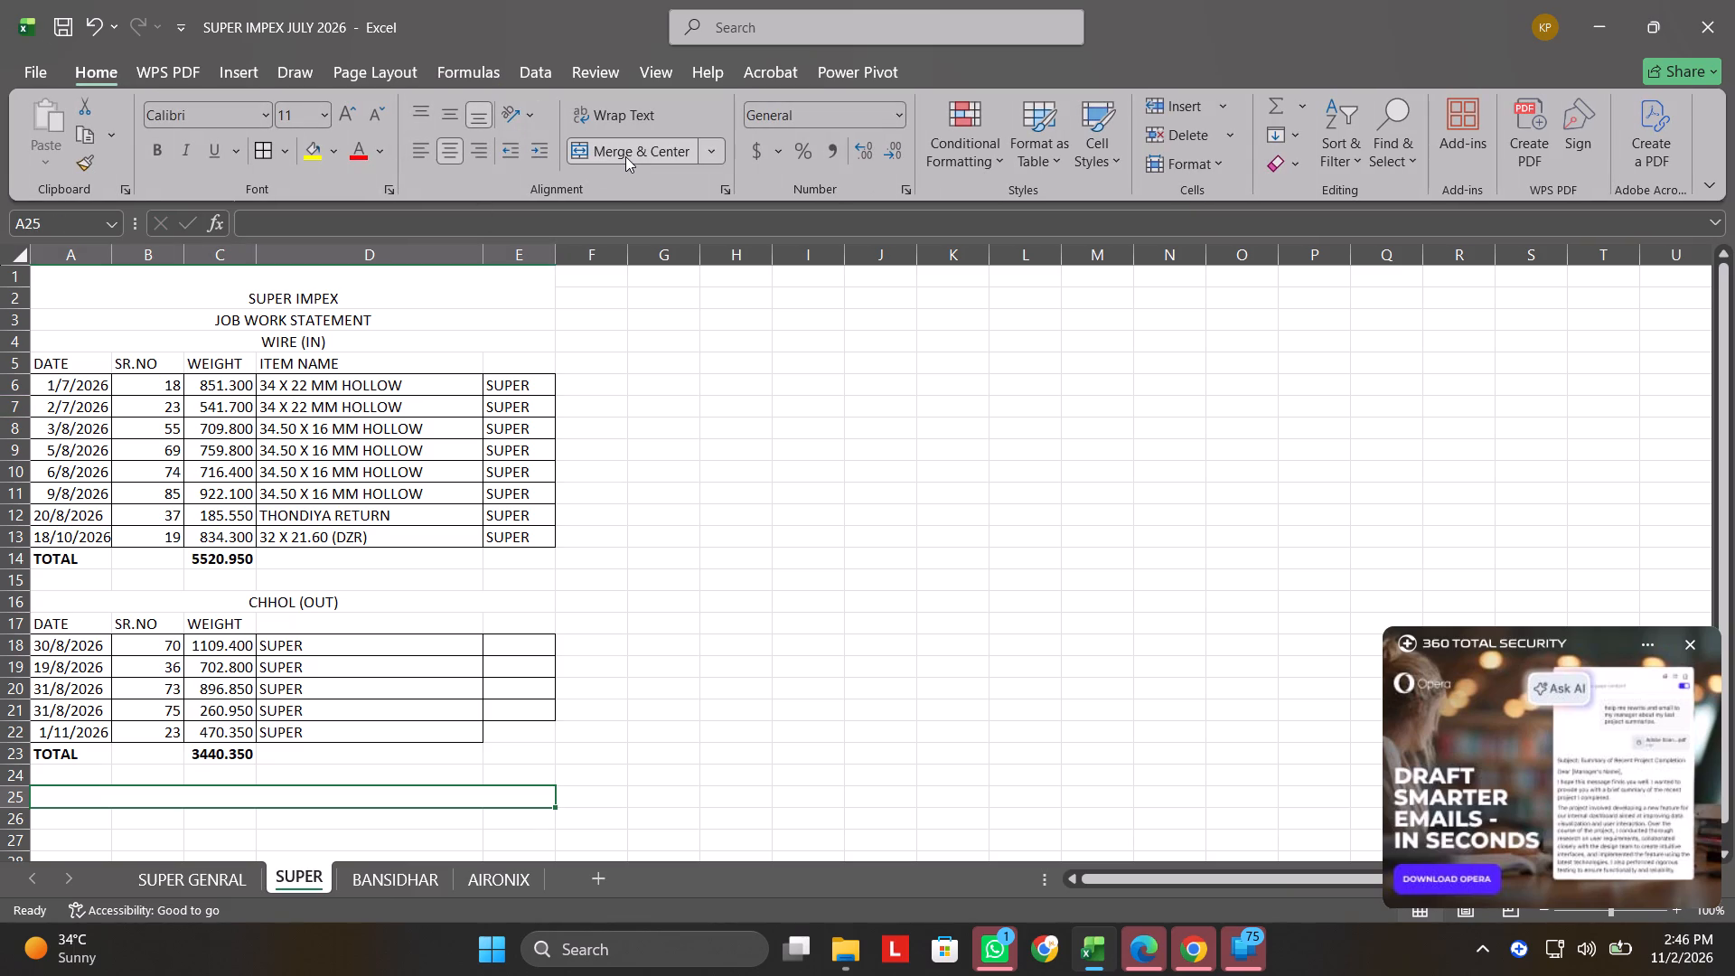
type("FINISHED GOODS")
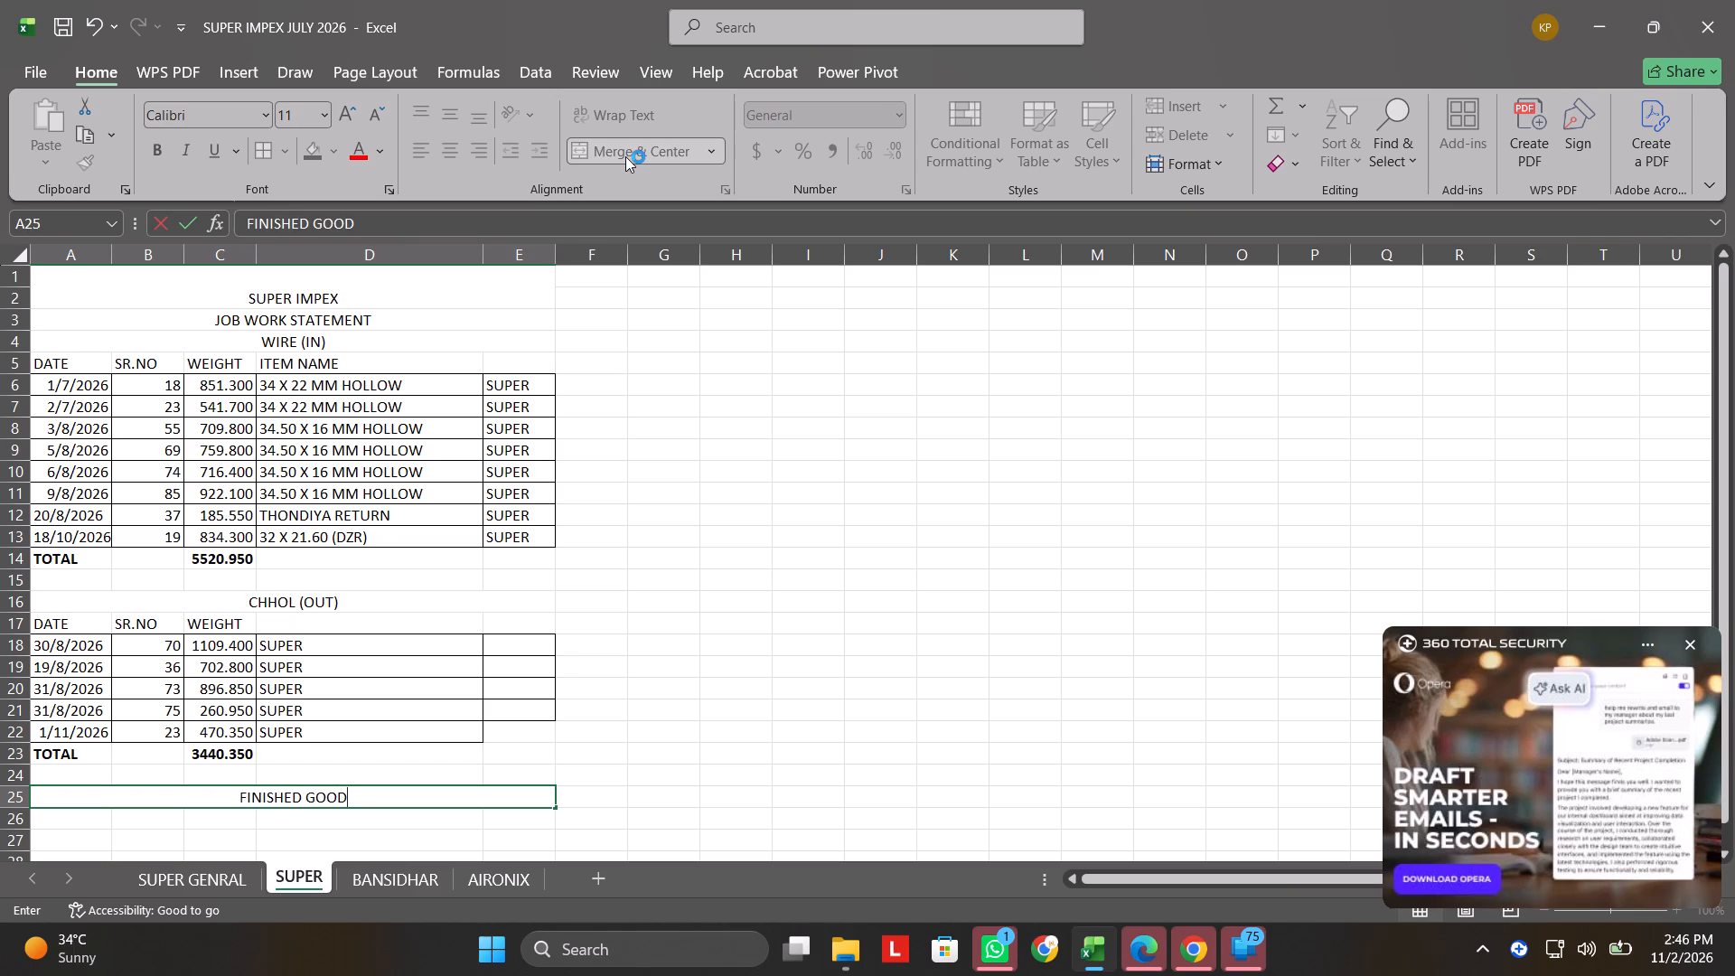
key("space")
type("(OPU")
key("BackSpace")
key("BackSpace")
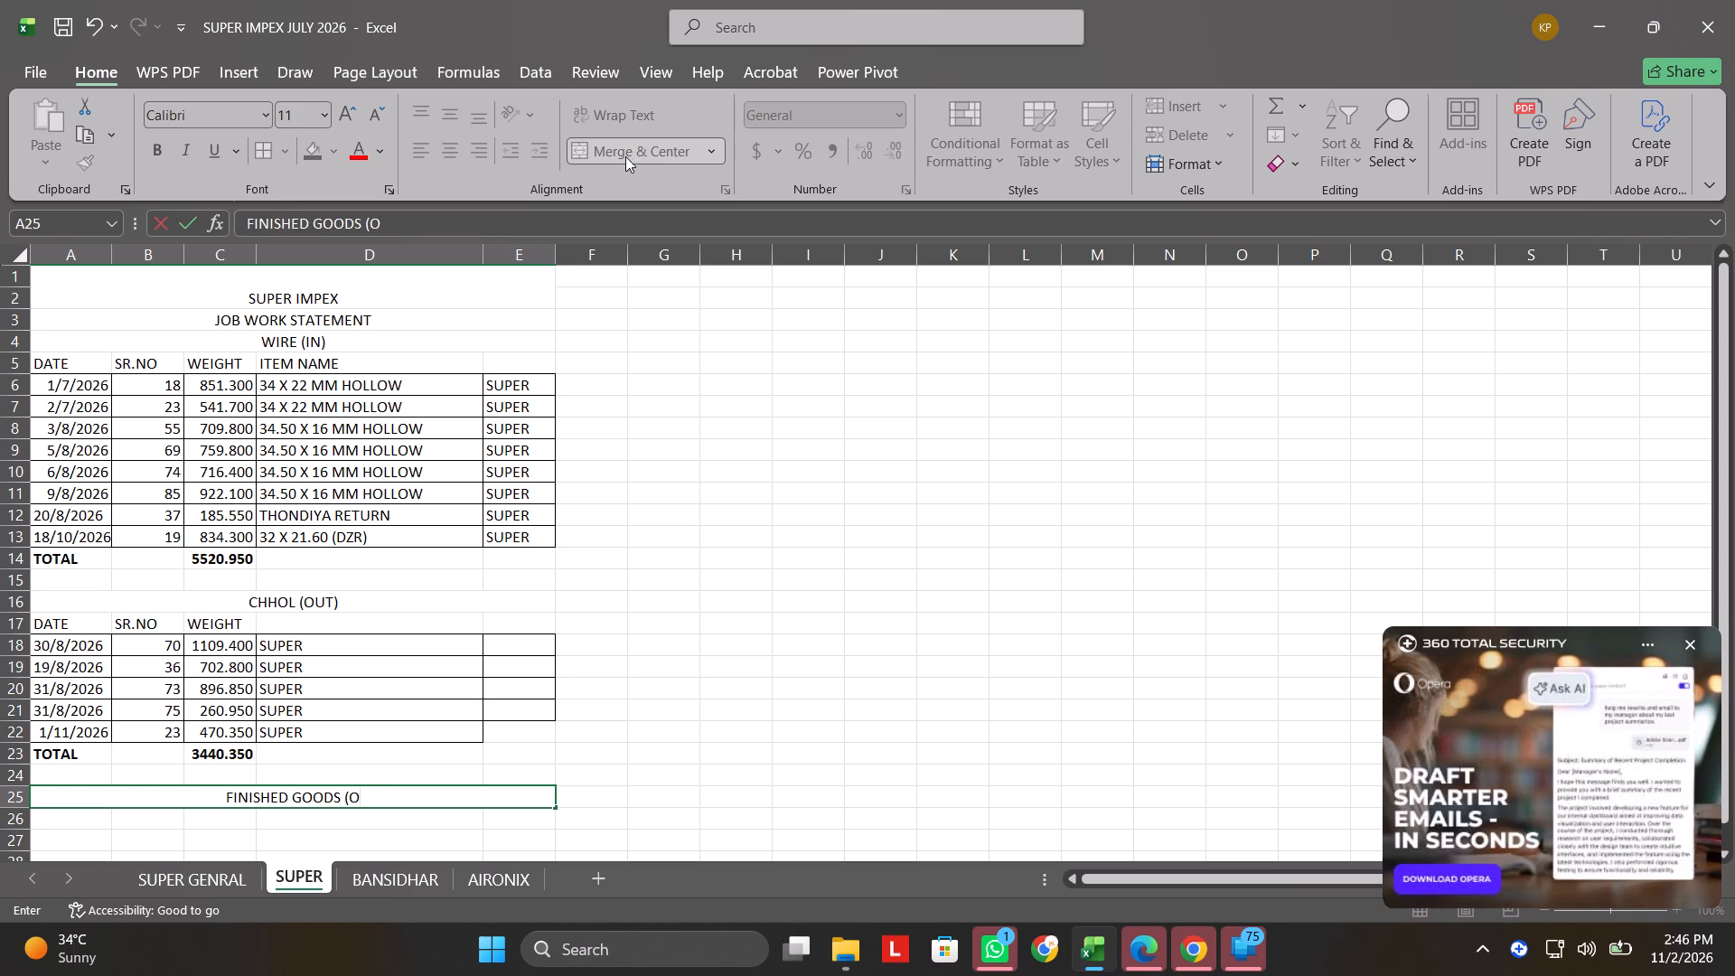
type("UT")
key("shift+parenleft")
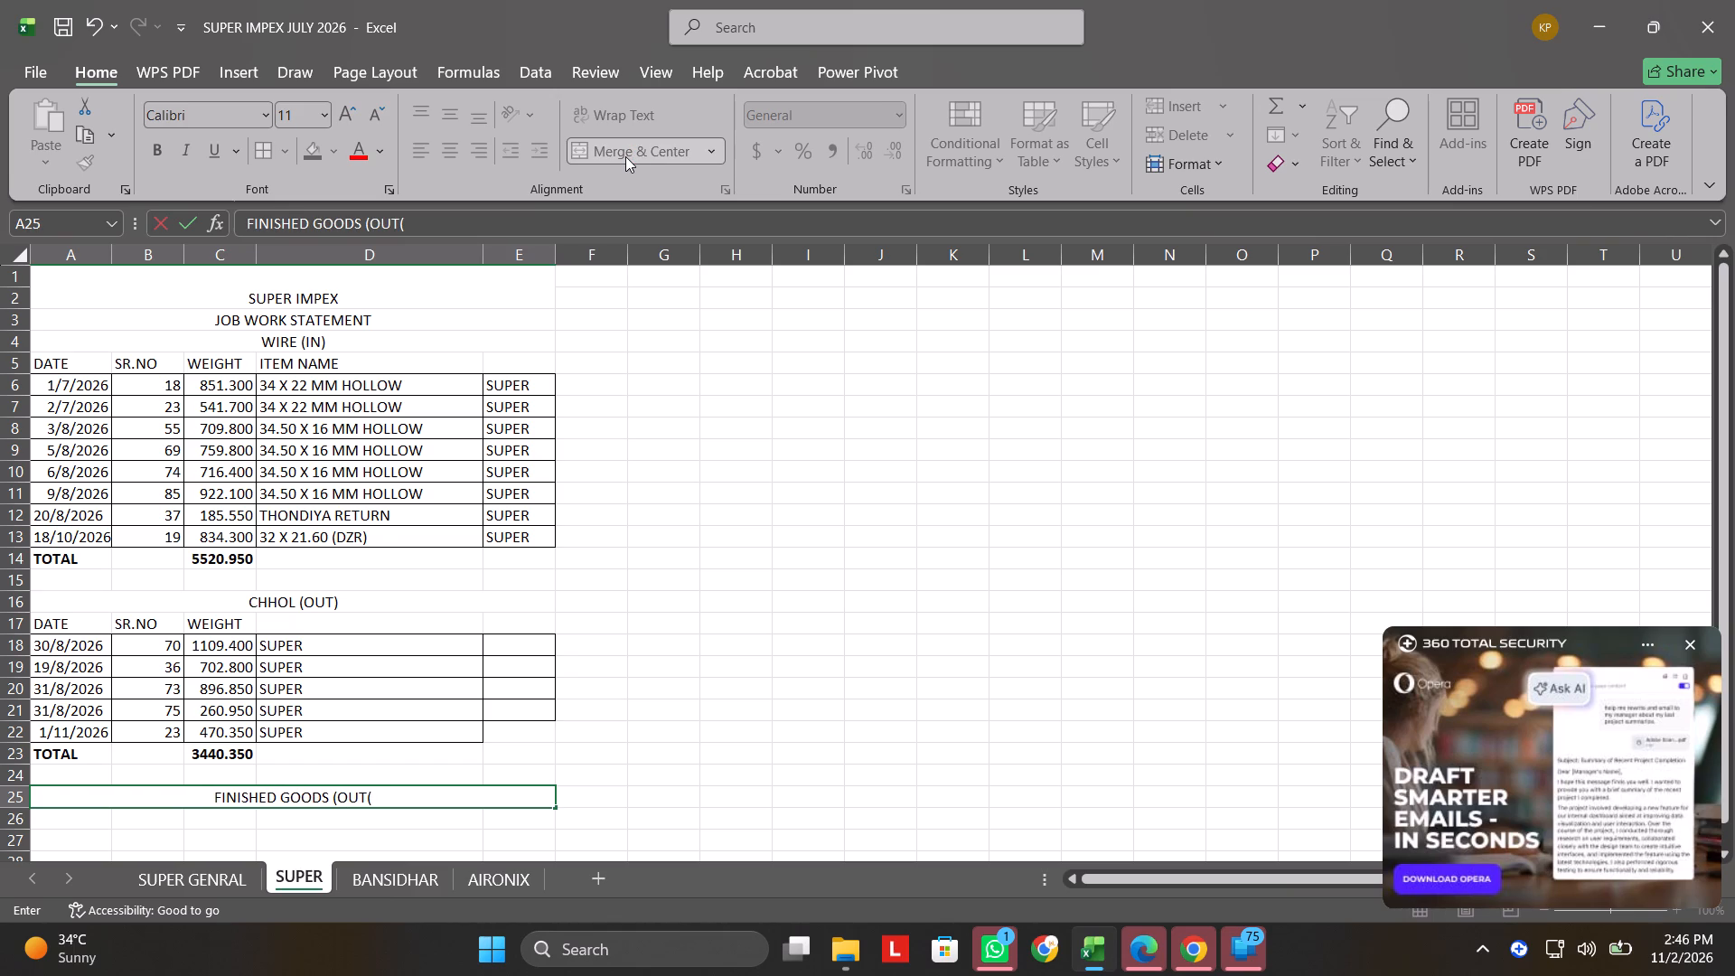
key("shift+BackSpace")
key("0")
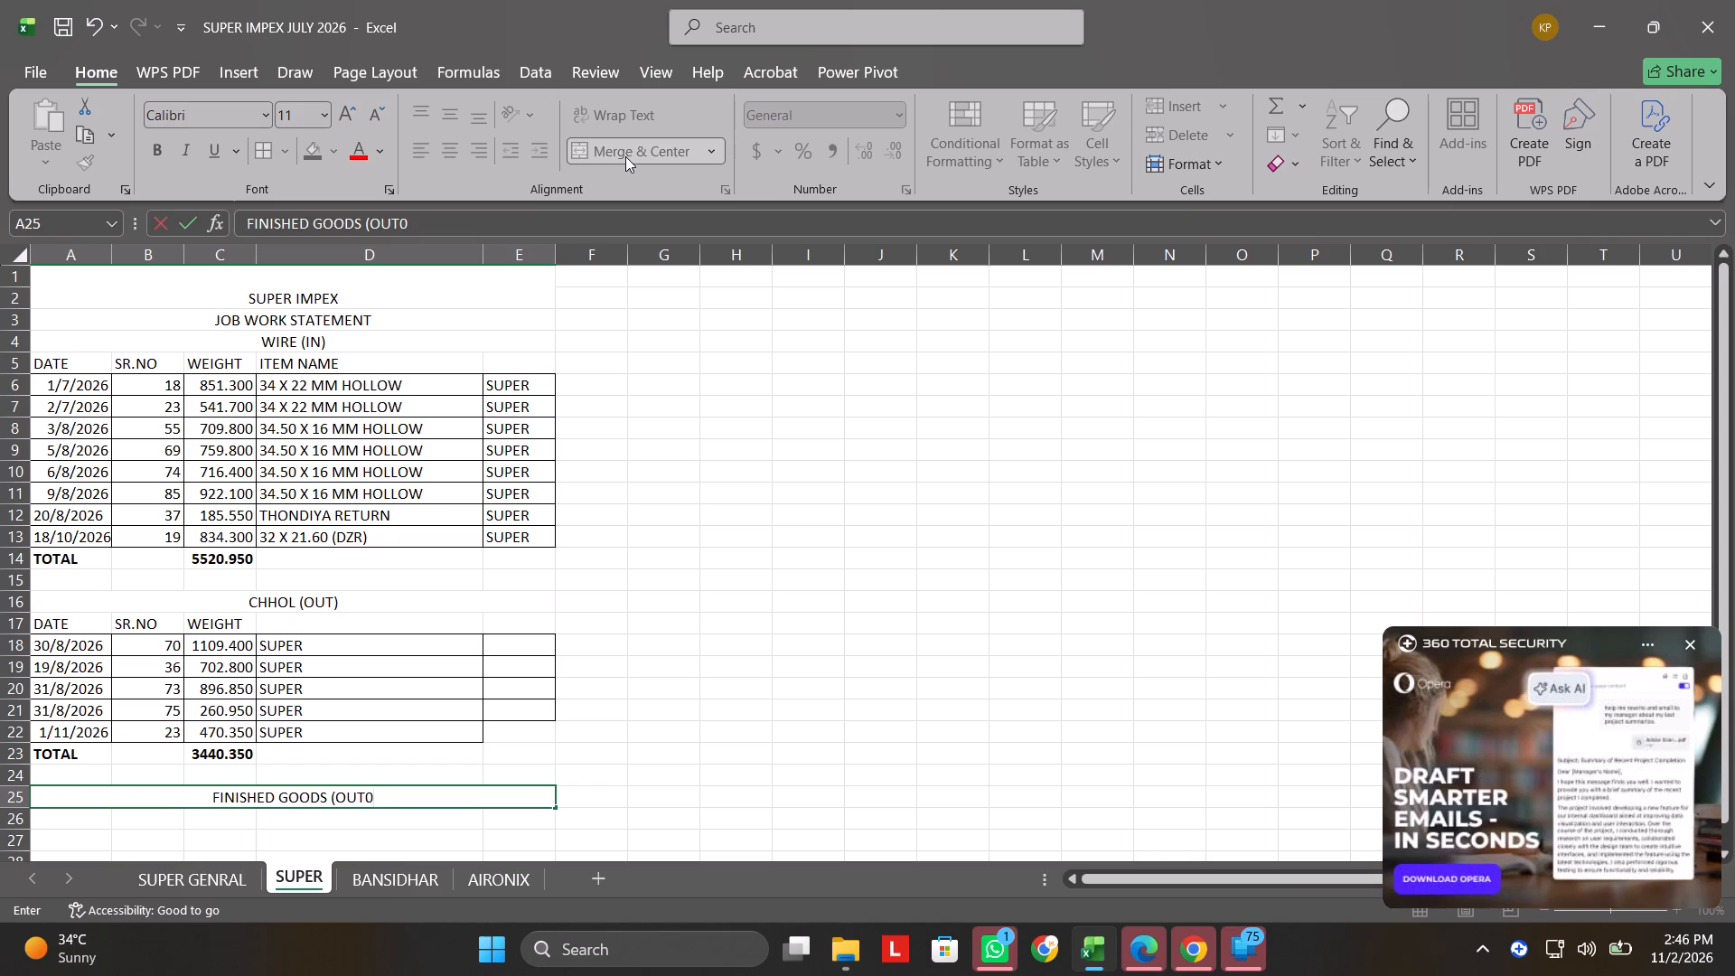
key("BackSpace")
key("shift+parenright")
key("Return")
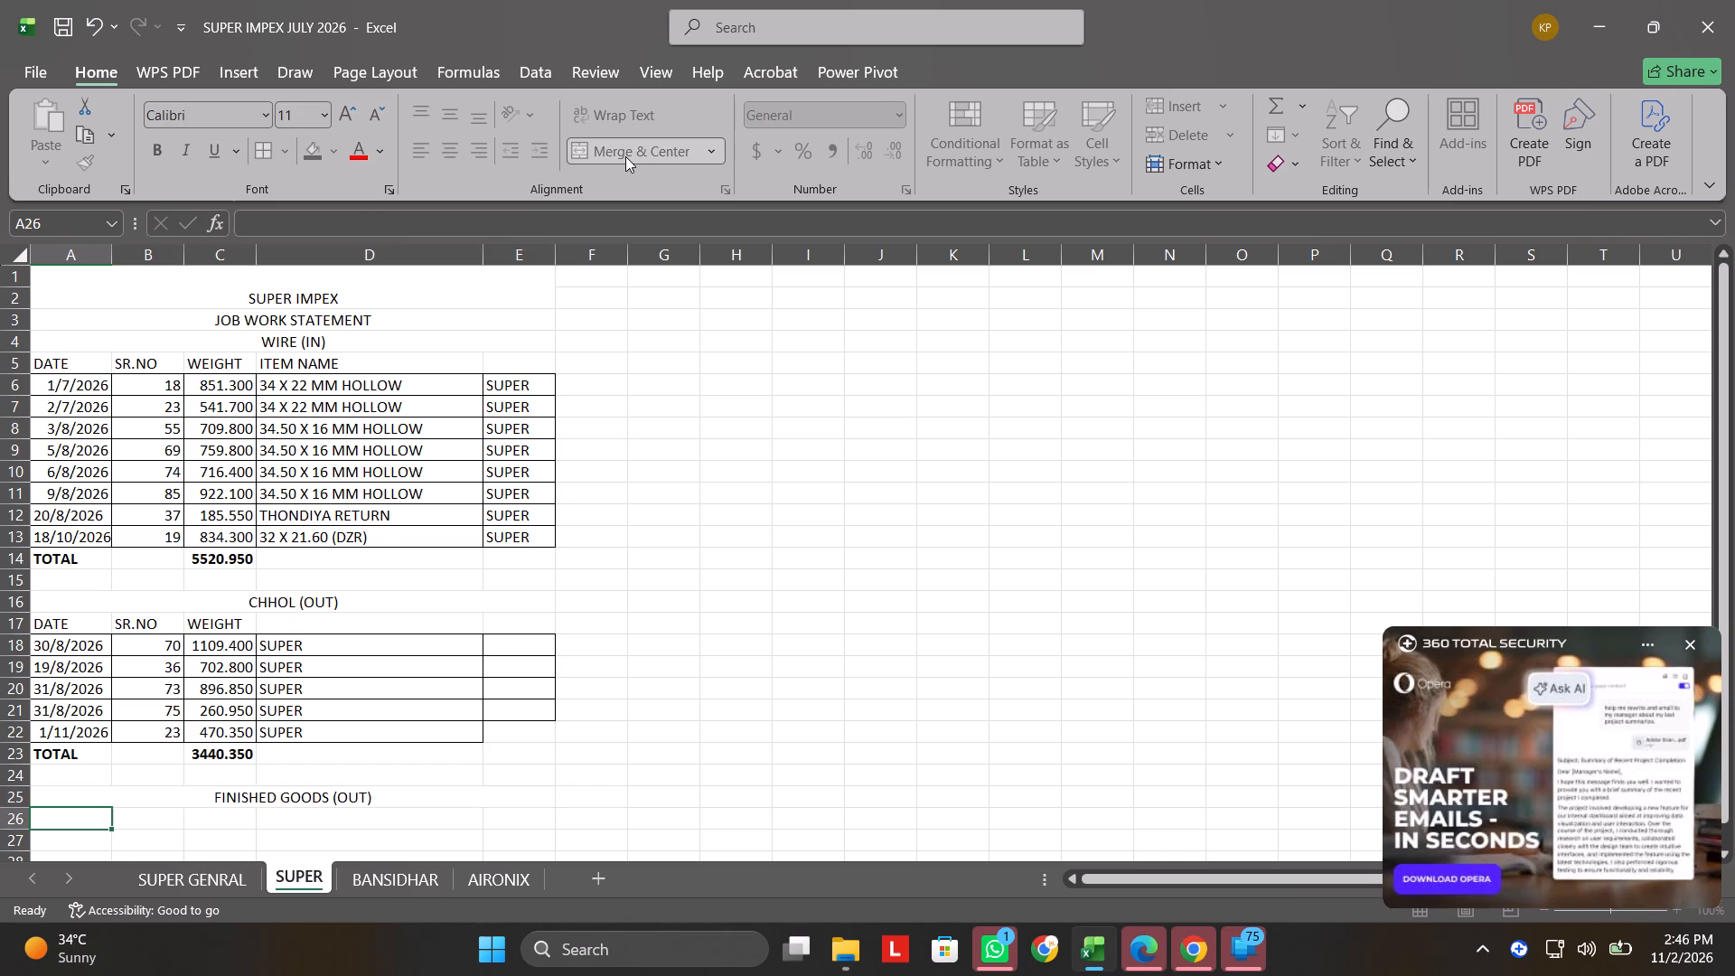
Enter the column headings DATE, SR.NO, WEIGHT and ITEM NAME in A26 to D26 under FINISHED GOODS (OUT).
type("DATE")
key("Right")
type("SR.NO")
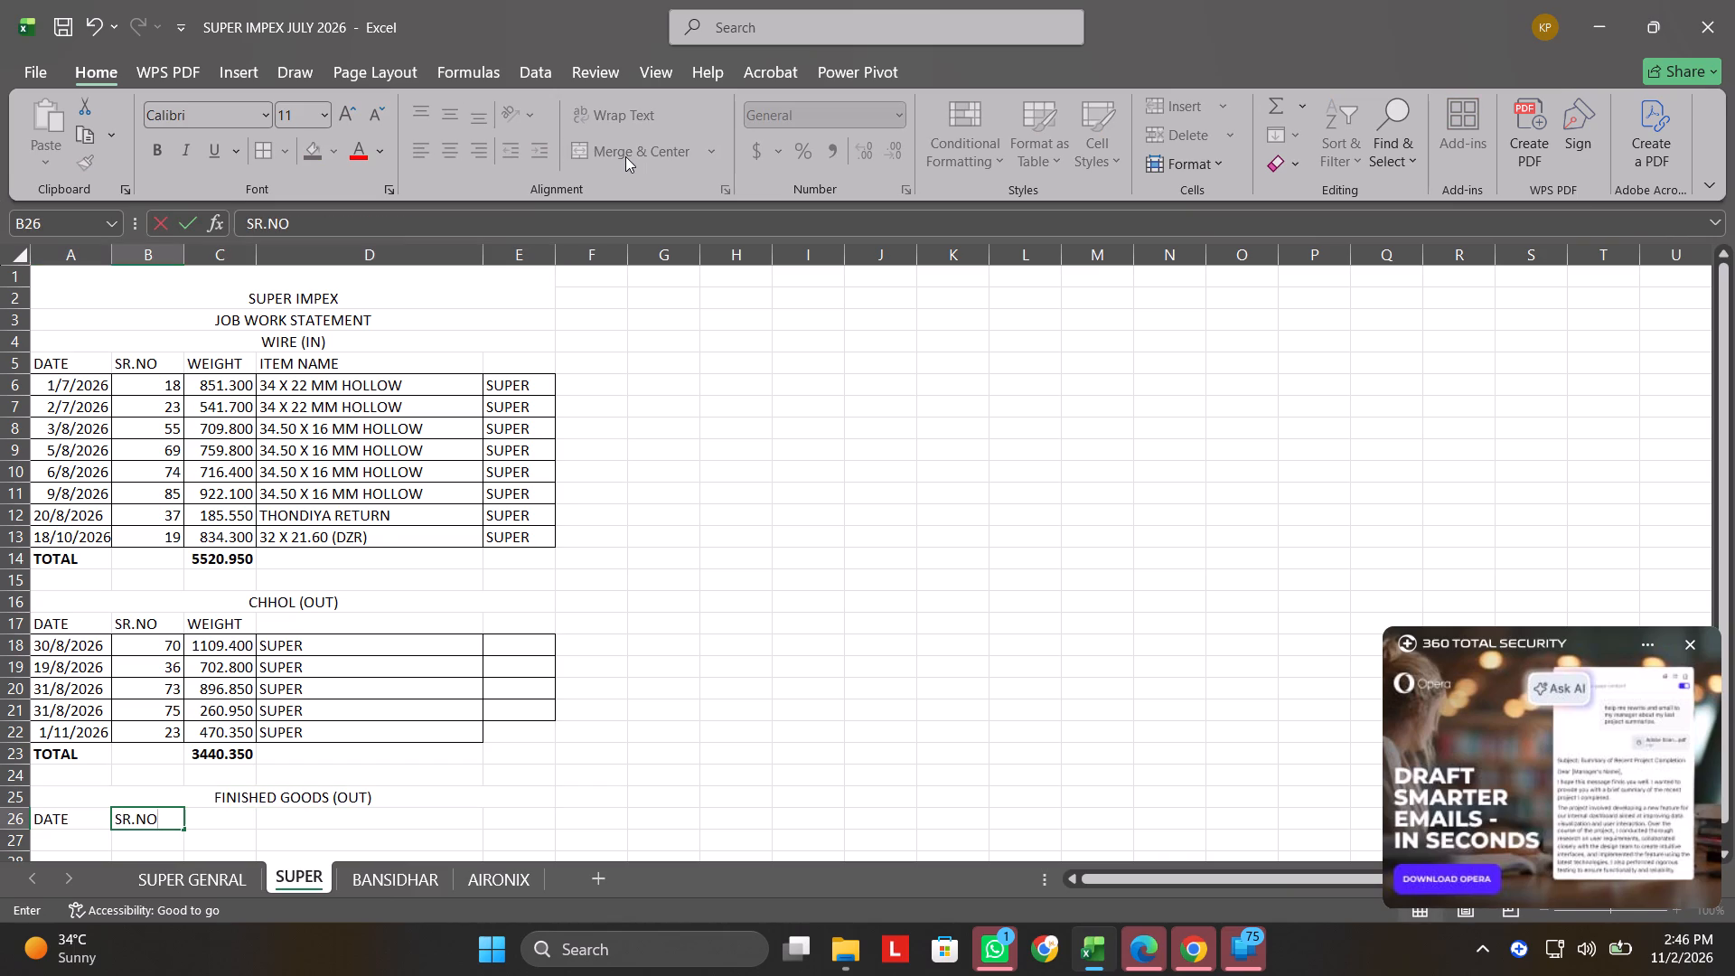
key("Right")
type("WEIGHT")
key("Right")
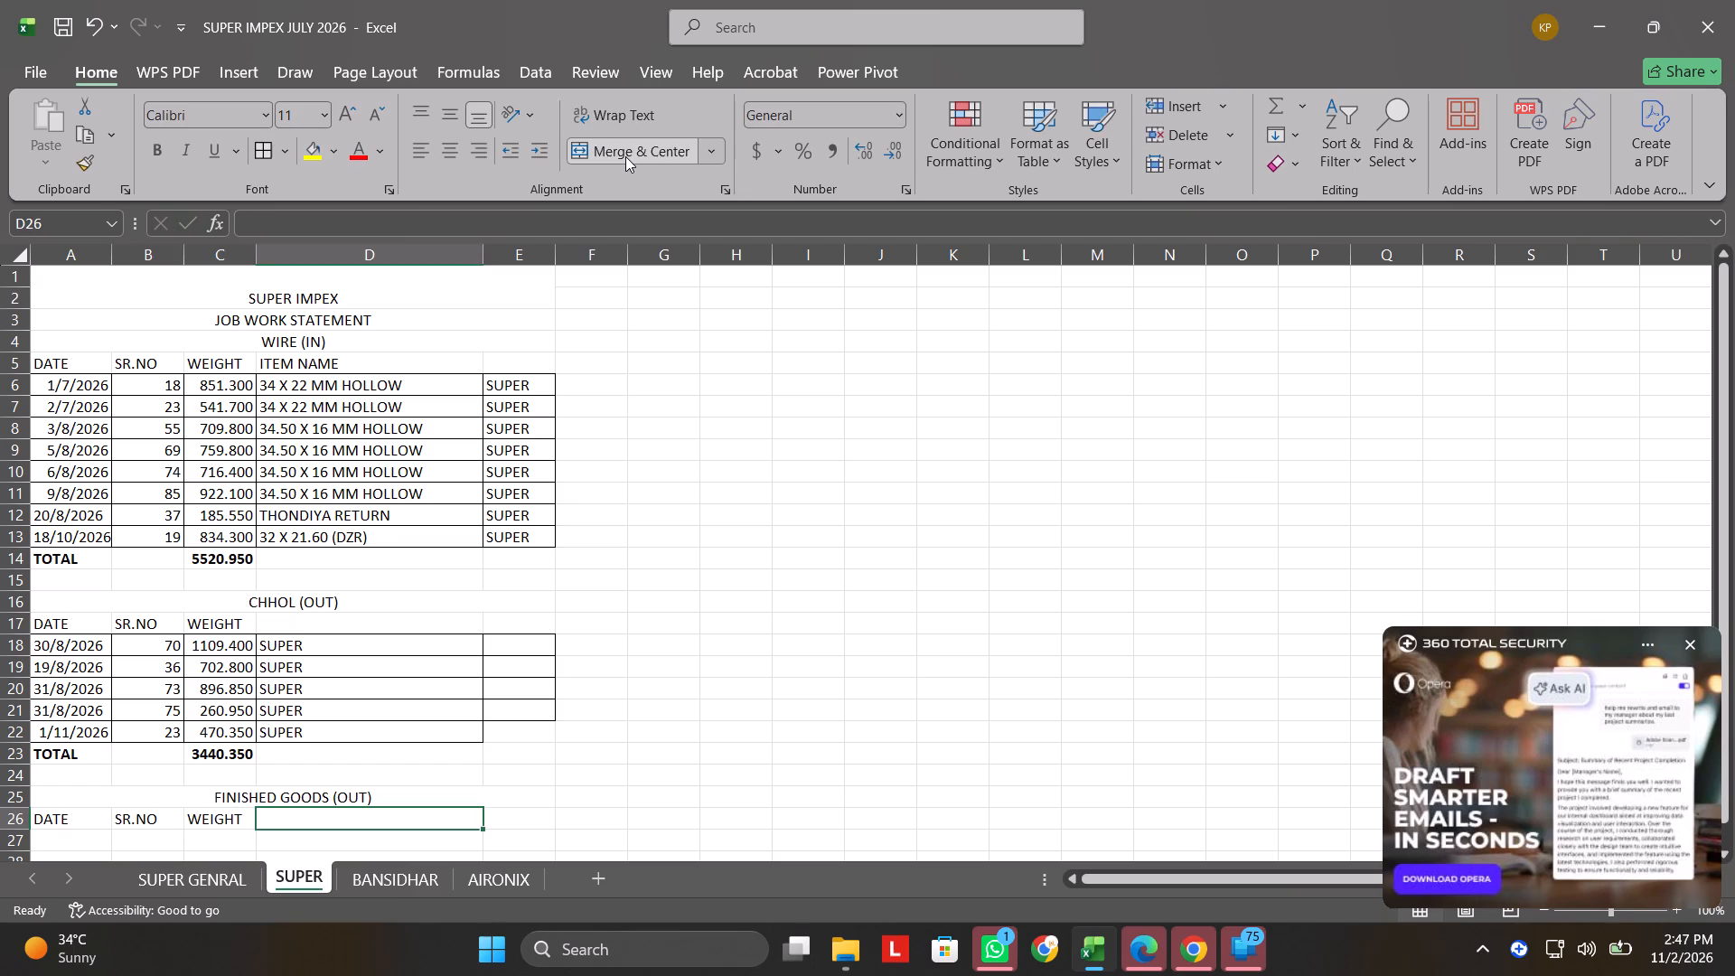
type("ITEM NAME")
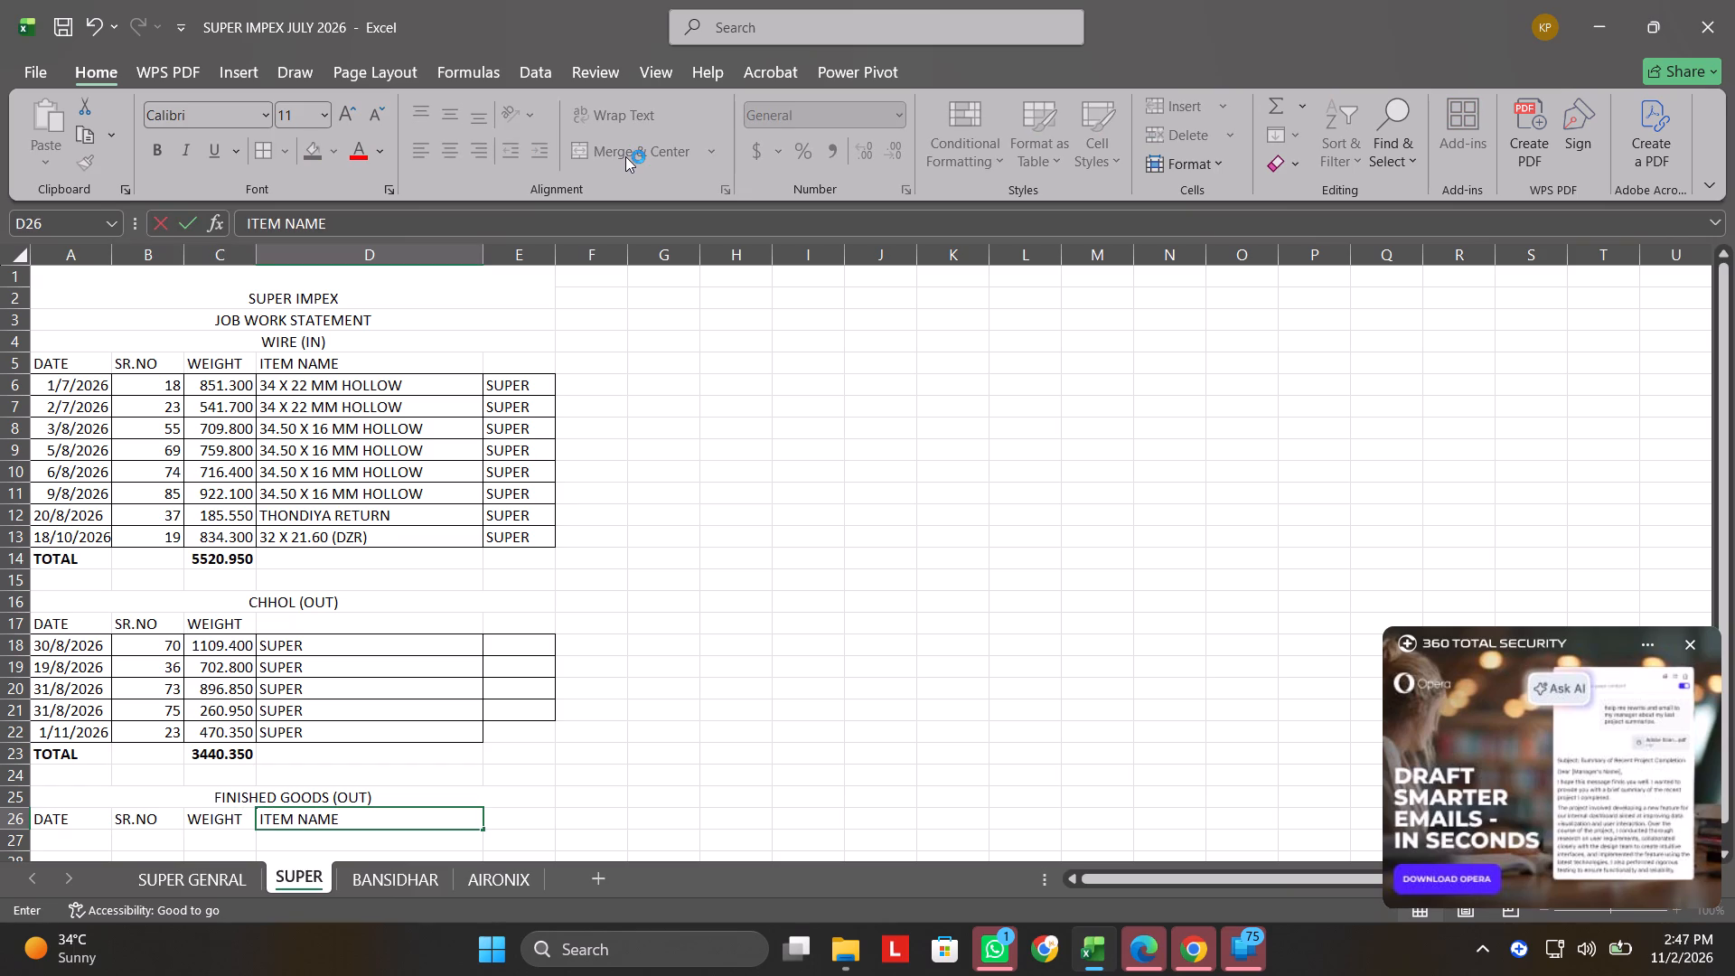
key("Down")
key("Left")
key("Left")
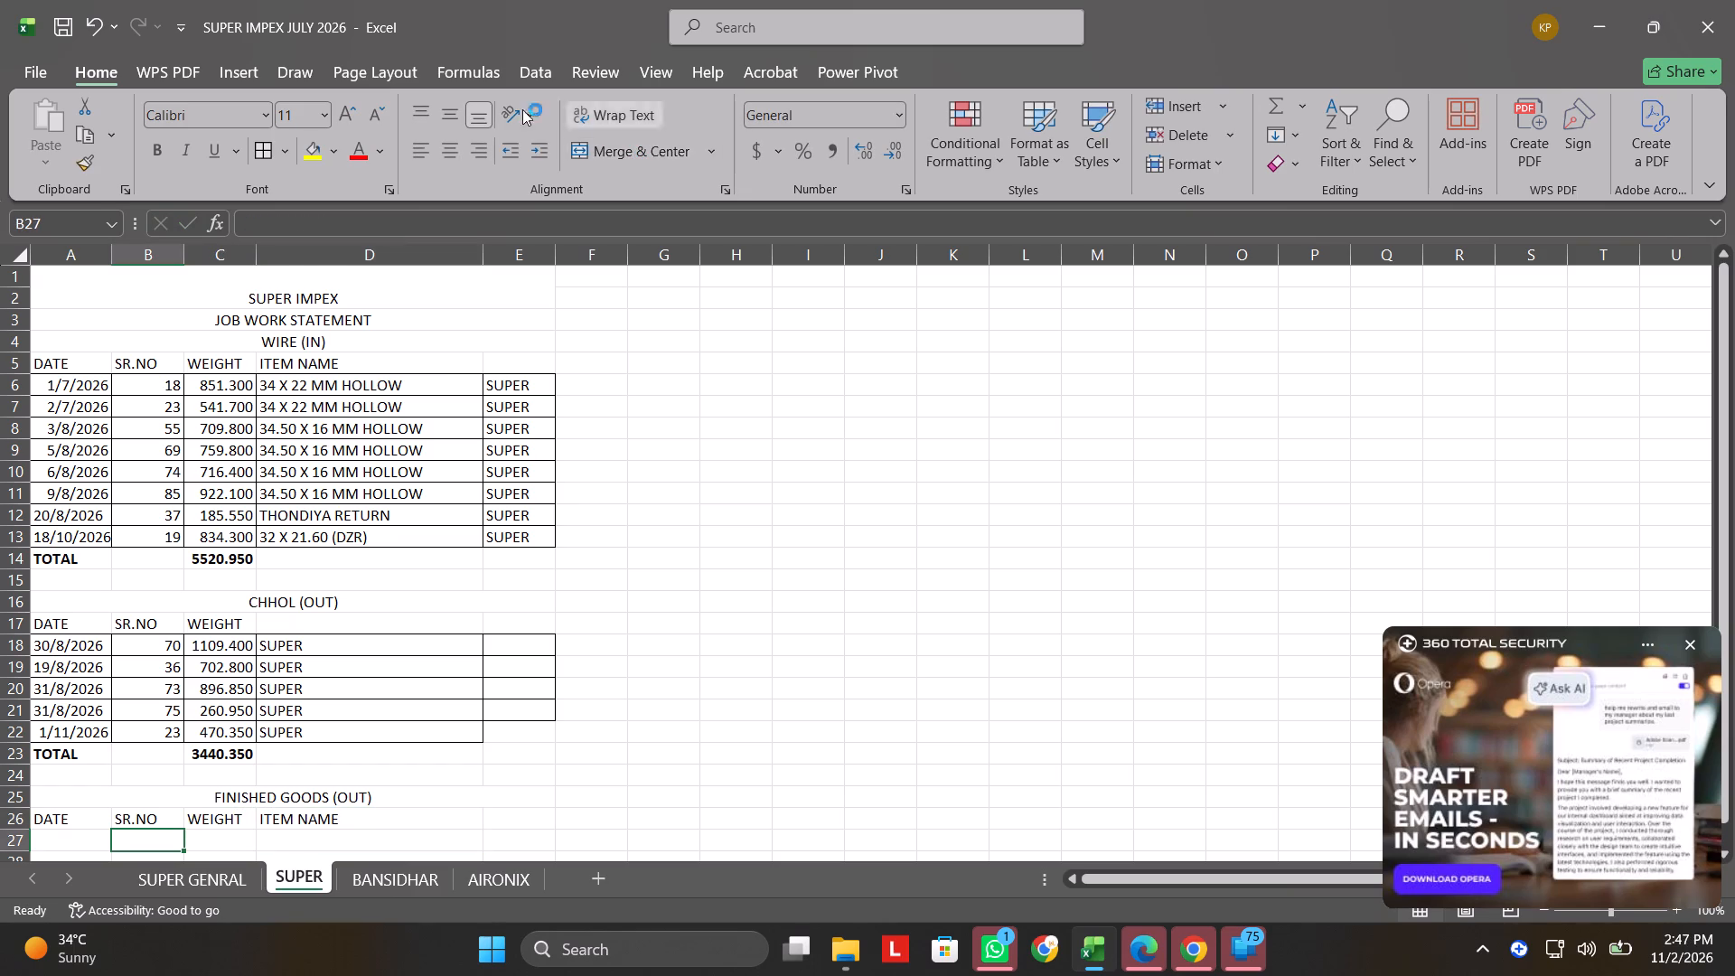
Copy the 20/8/2026 and 13/9/2026 finished goods rows, A46 to E47 of the SUPER GENRAL sheet, into A27 of the SUPER sheet.
scroll(544, 480, "down", 5)
left_click(195, 875)
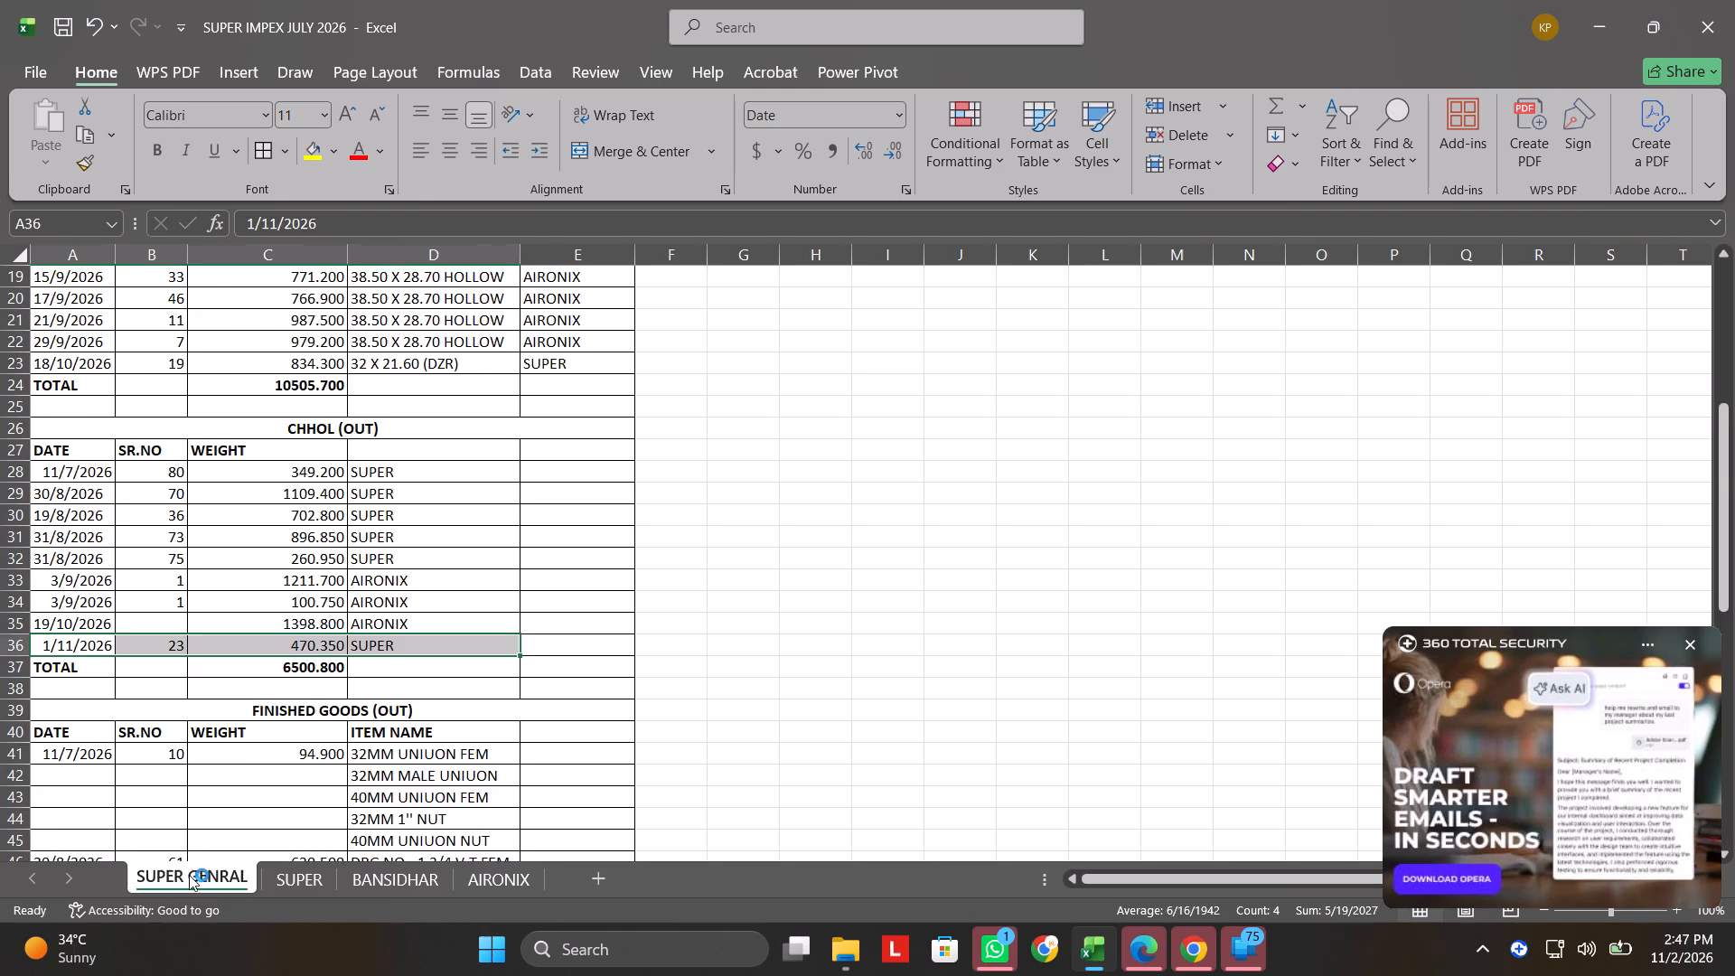
scroll(129, 532, "down", 5)
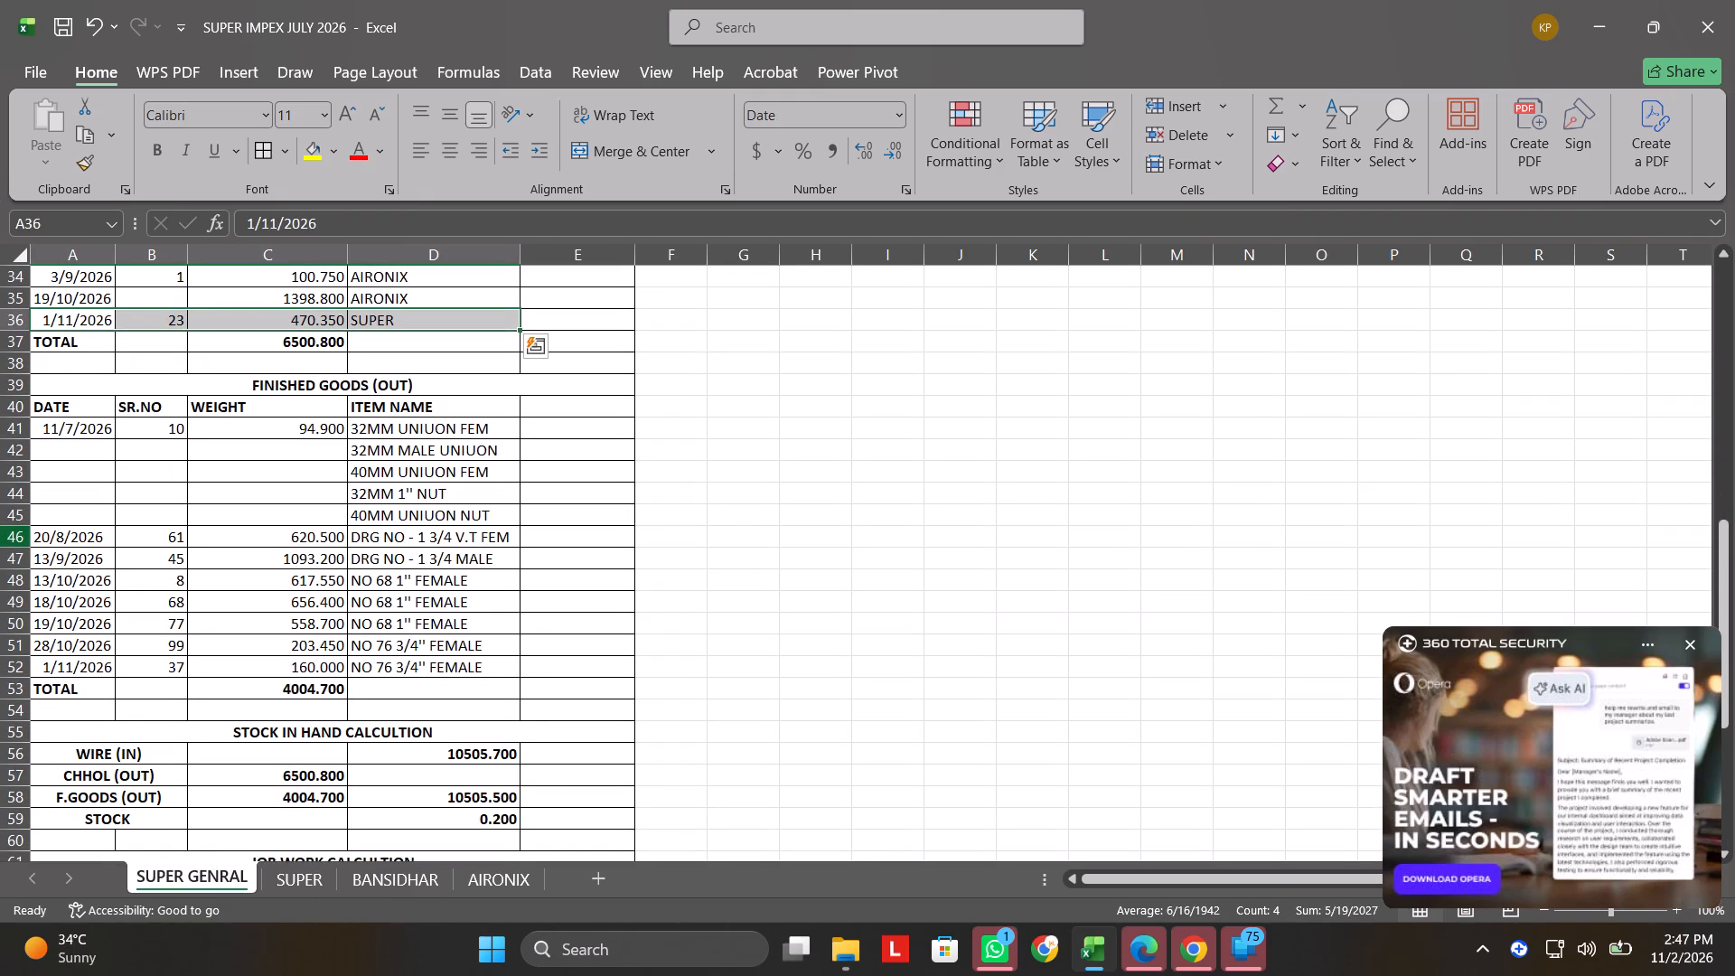
left_click_drag(52, 533, 277, 550)
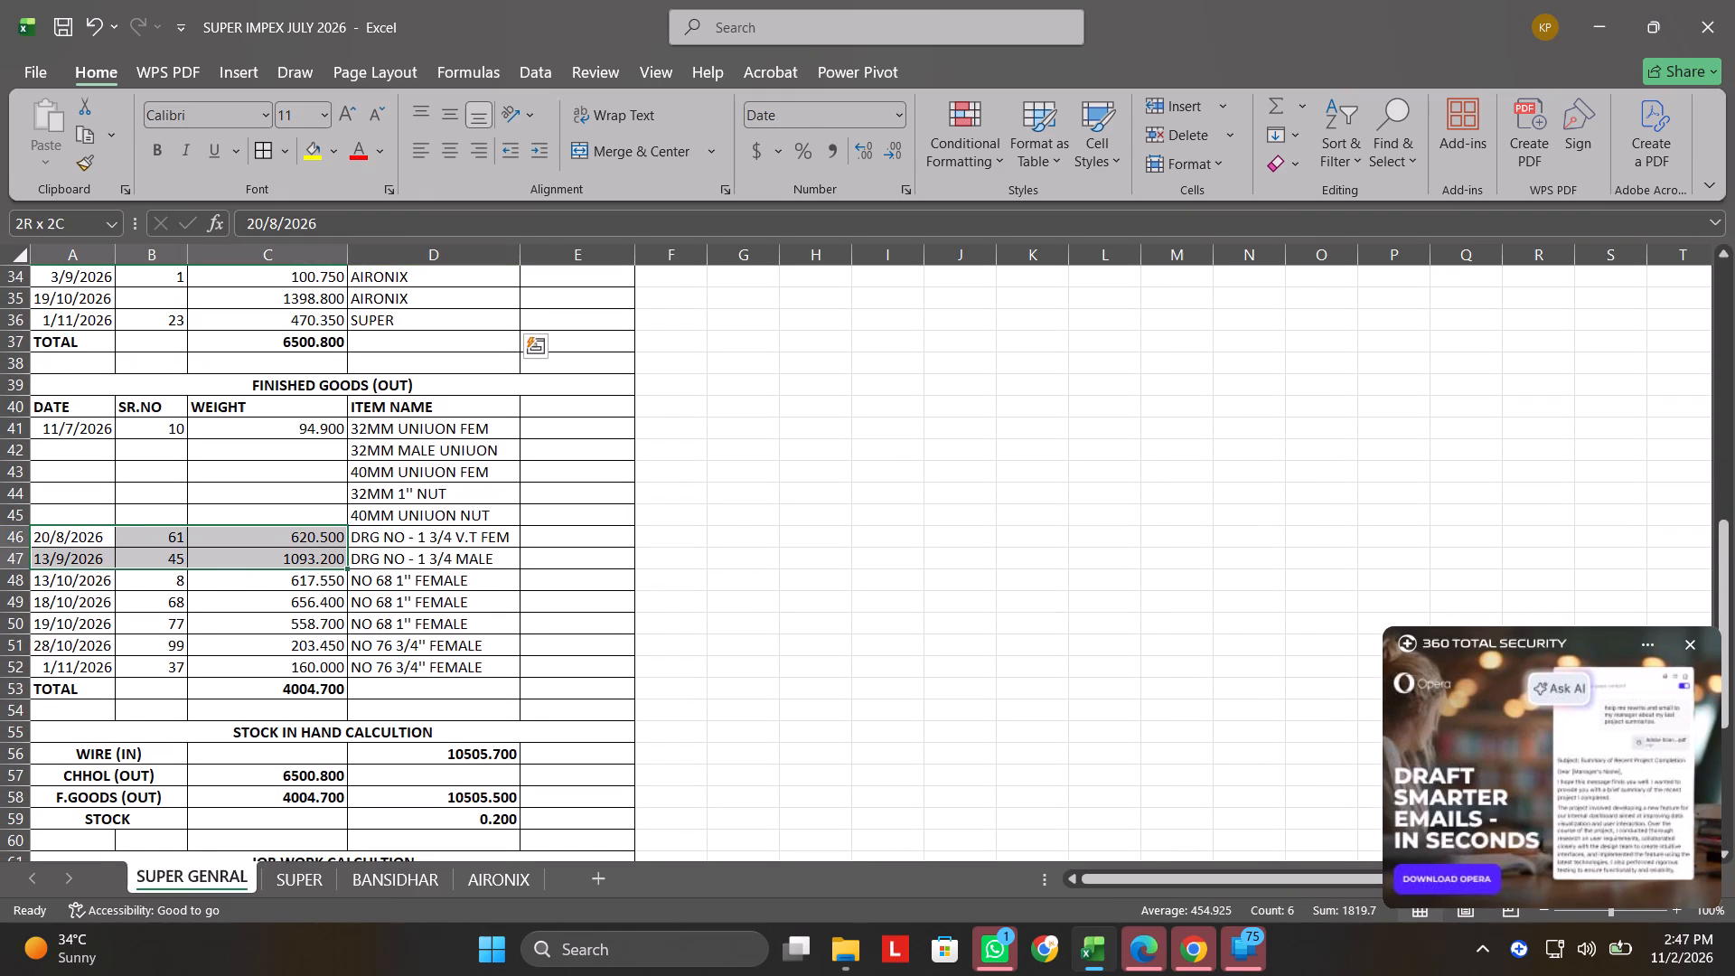
left_click_drag(277, 550, 544, 558)
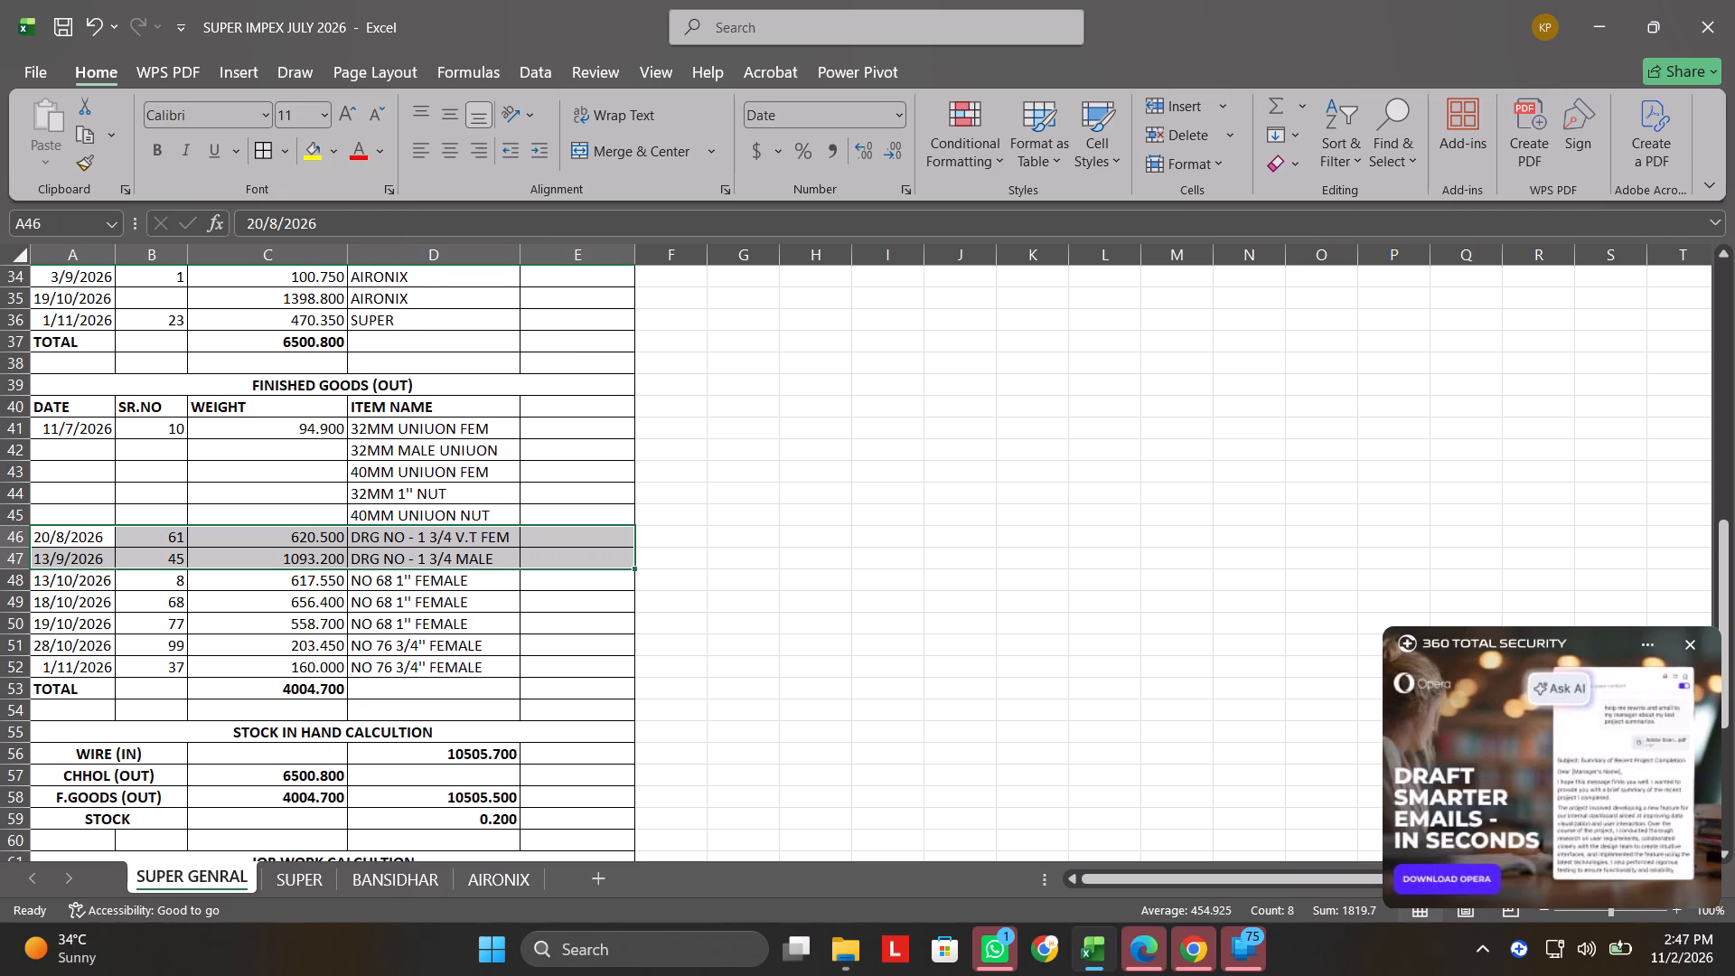
key("ctrl+c")
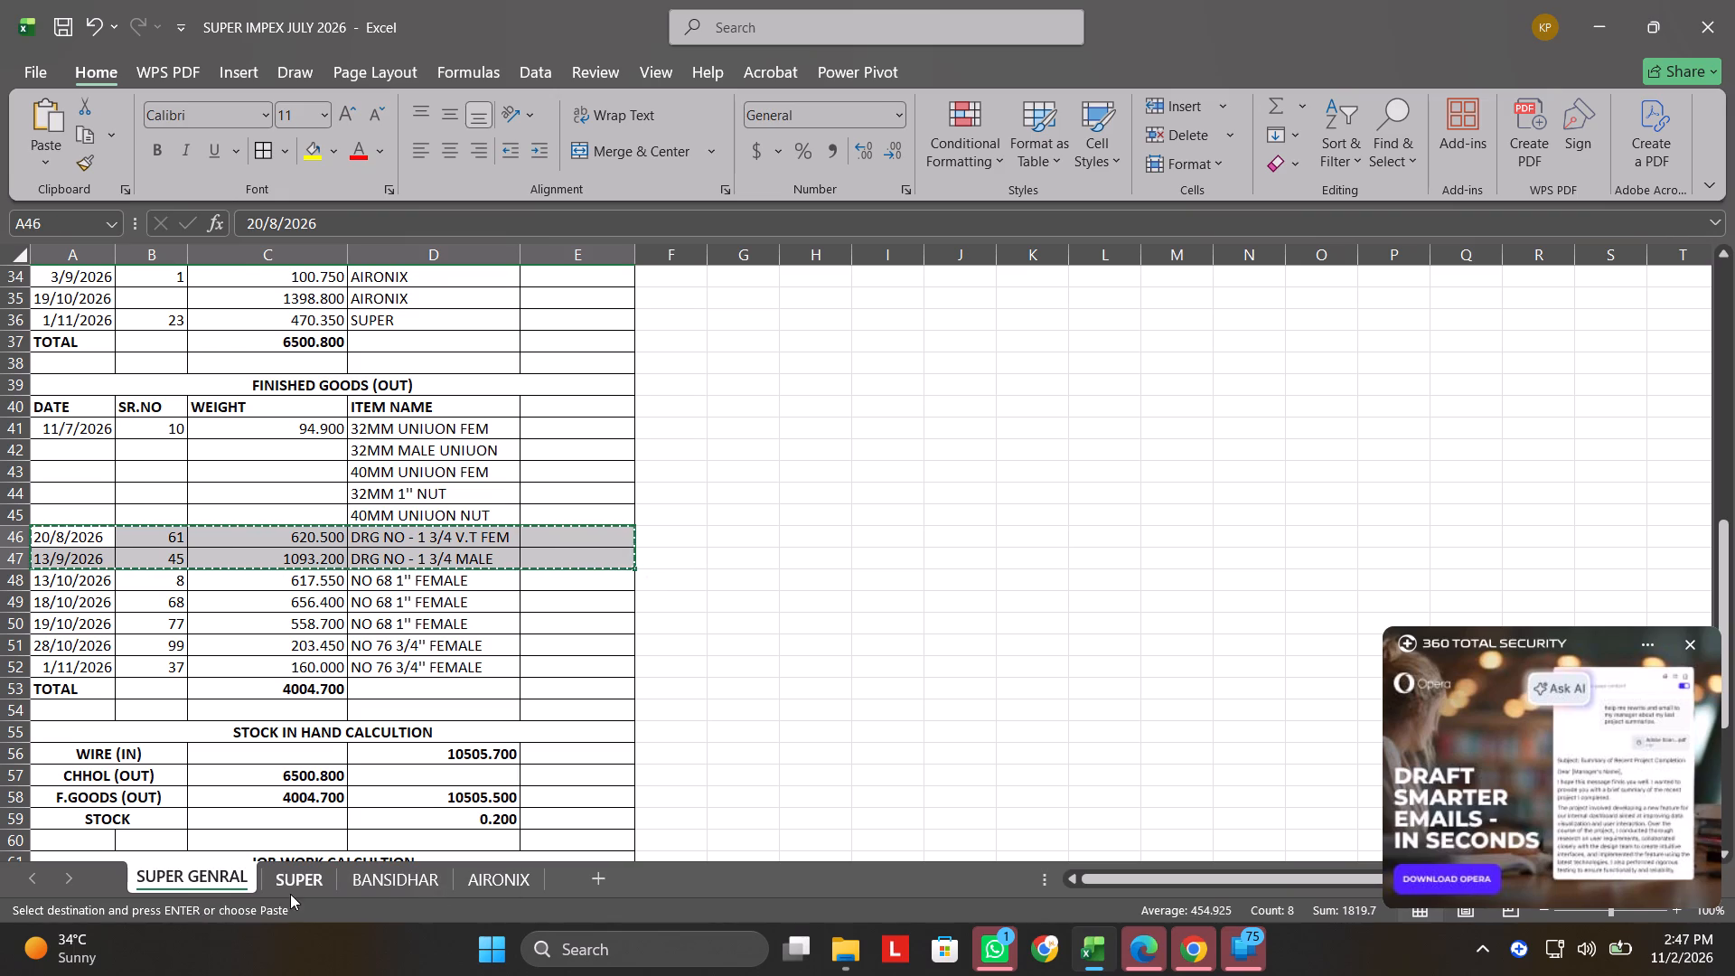
left_click(290, 890)
left_click(68, 524)
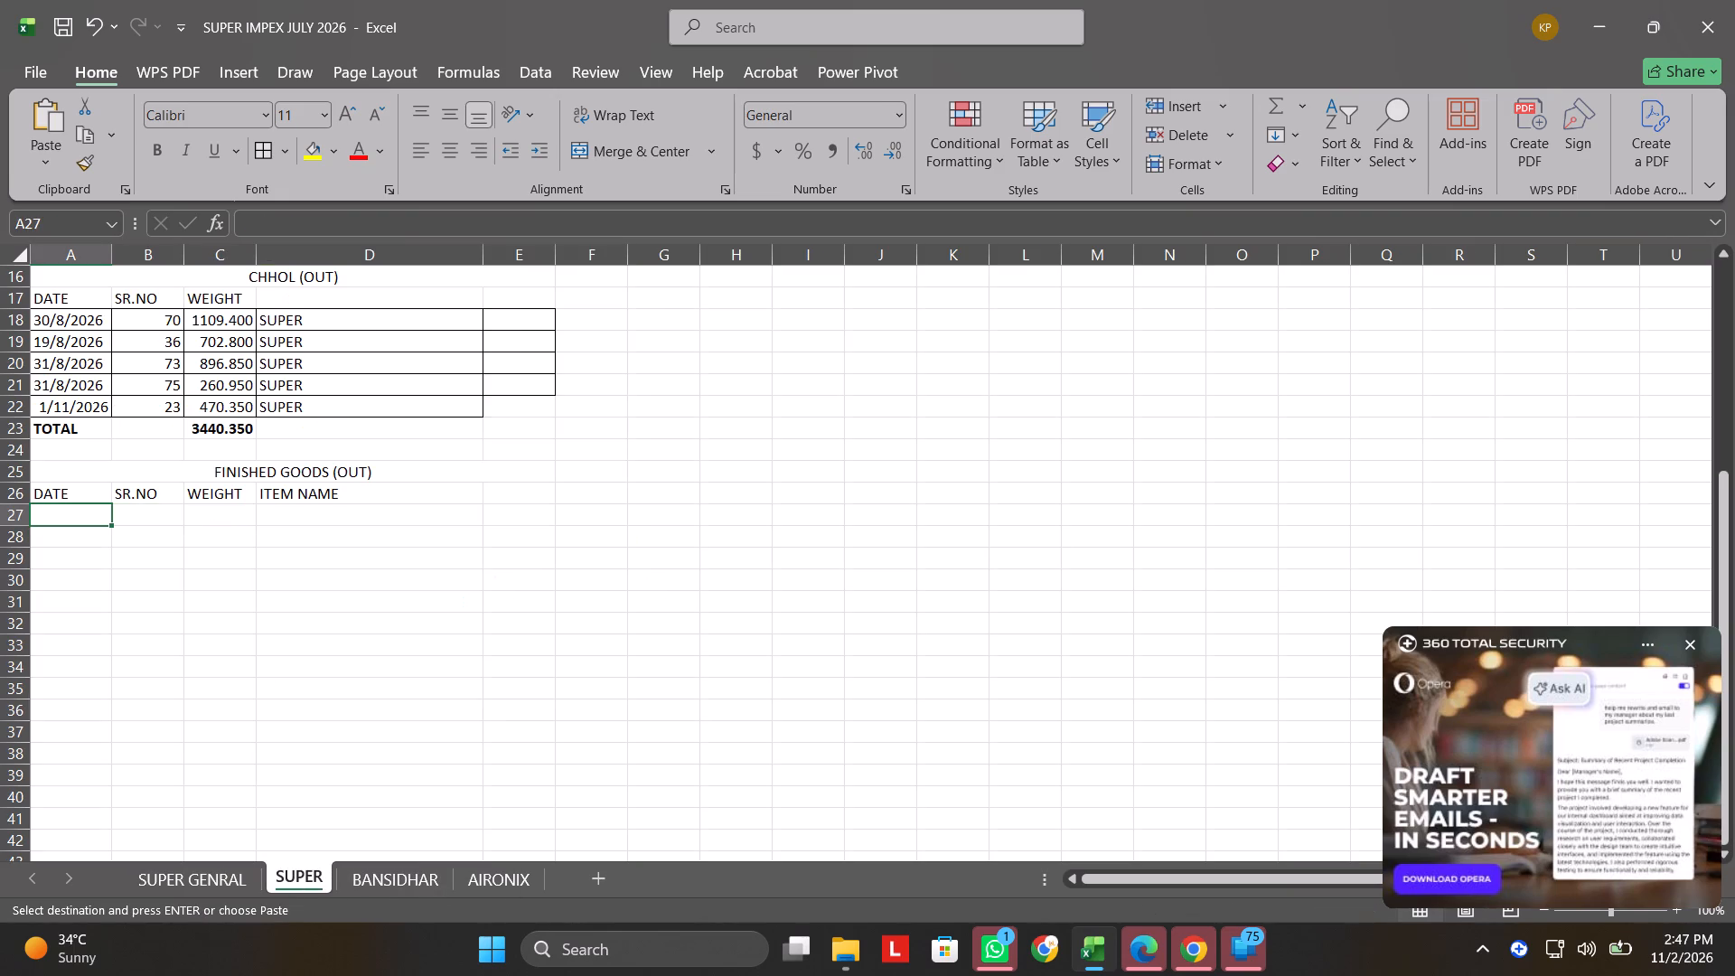
key("ctrl+v")
Copy the two NO 76 3/4" FEMALE rows, A51 to E52 of the SUPER GENRAL sheet, into A29 of the SUPER sheet.
left_click(101, 566)
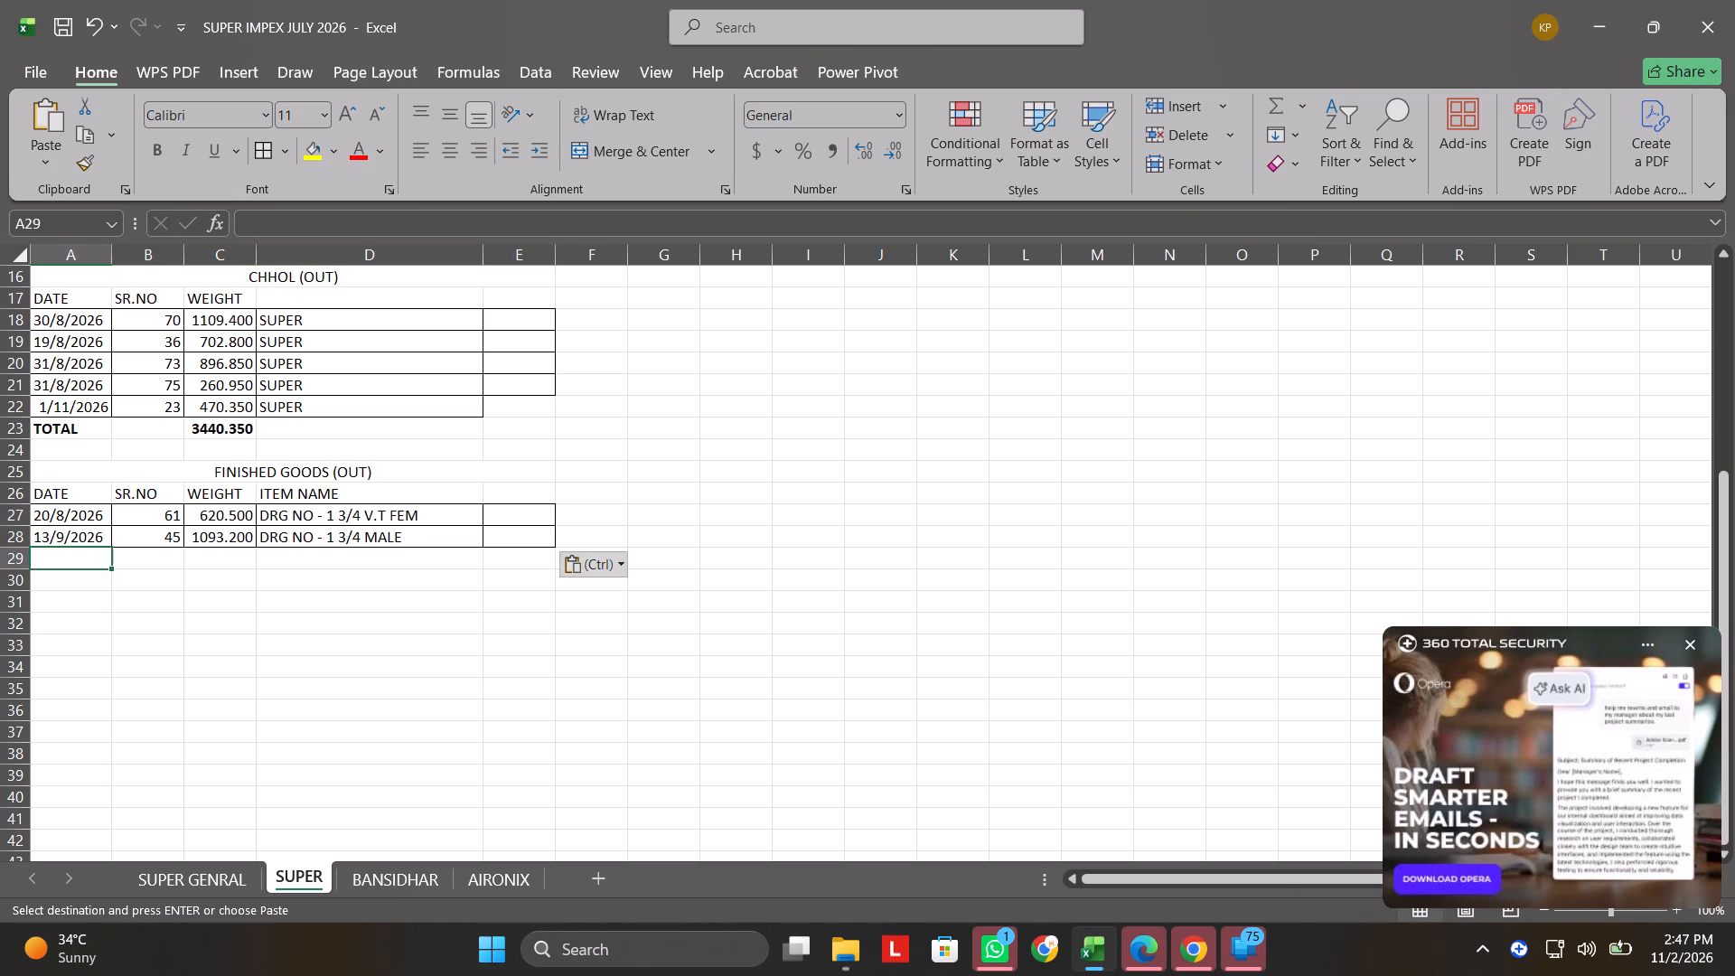
left_click(171, 875)
left_click_drag(53, 643, 537, 667)
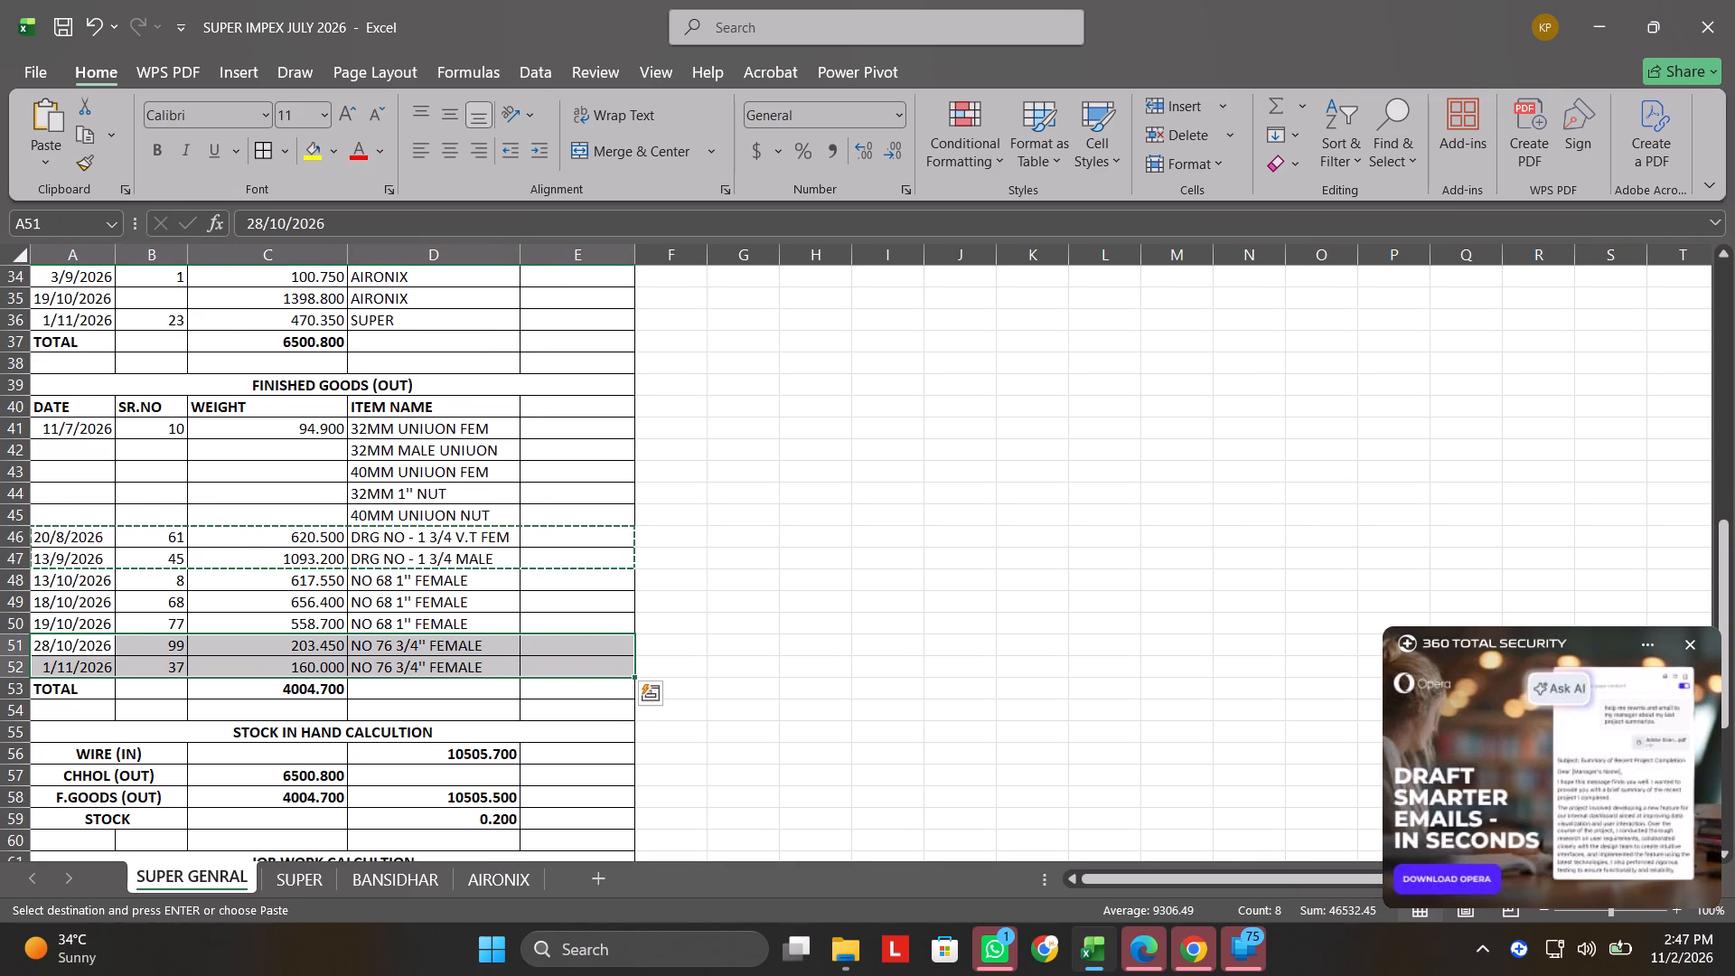
key("ctrl+c")
left_click(295, 885)
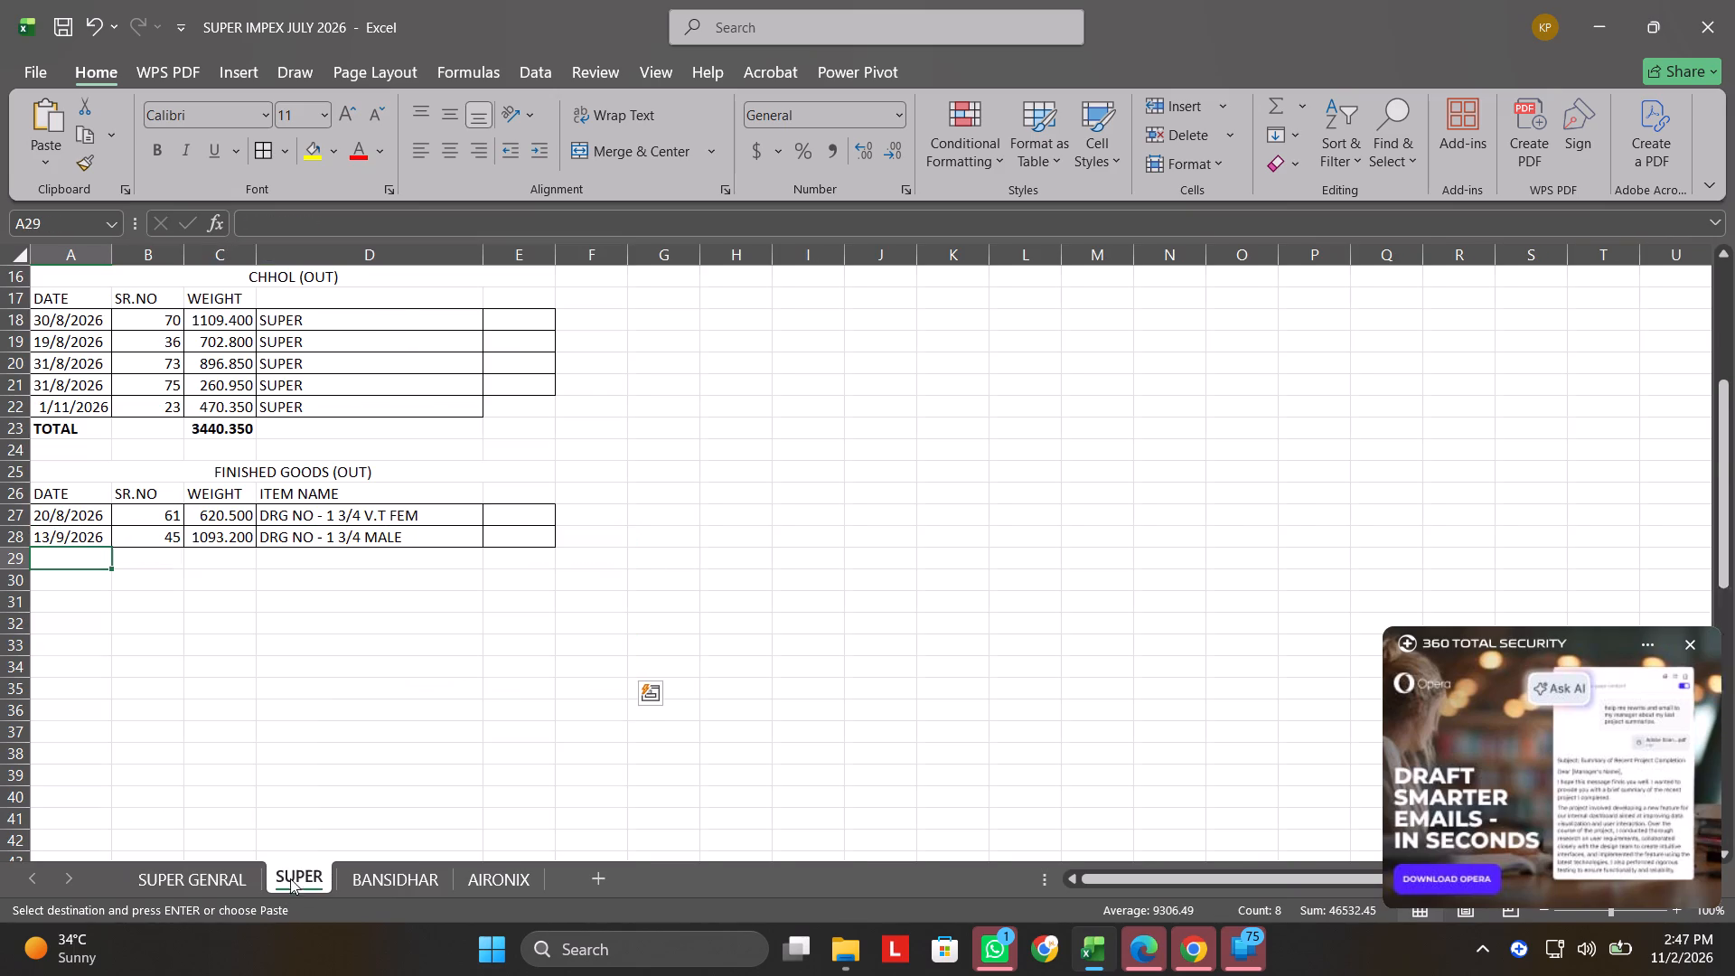
key("ctrl+v")
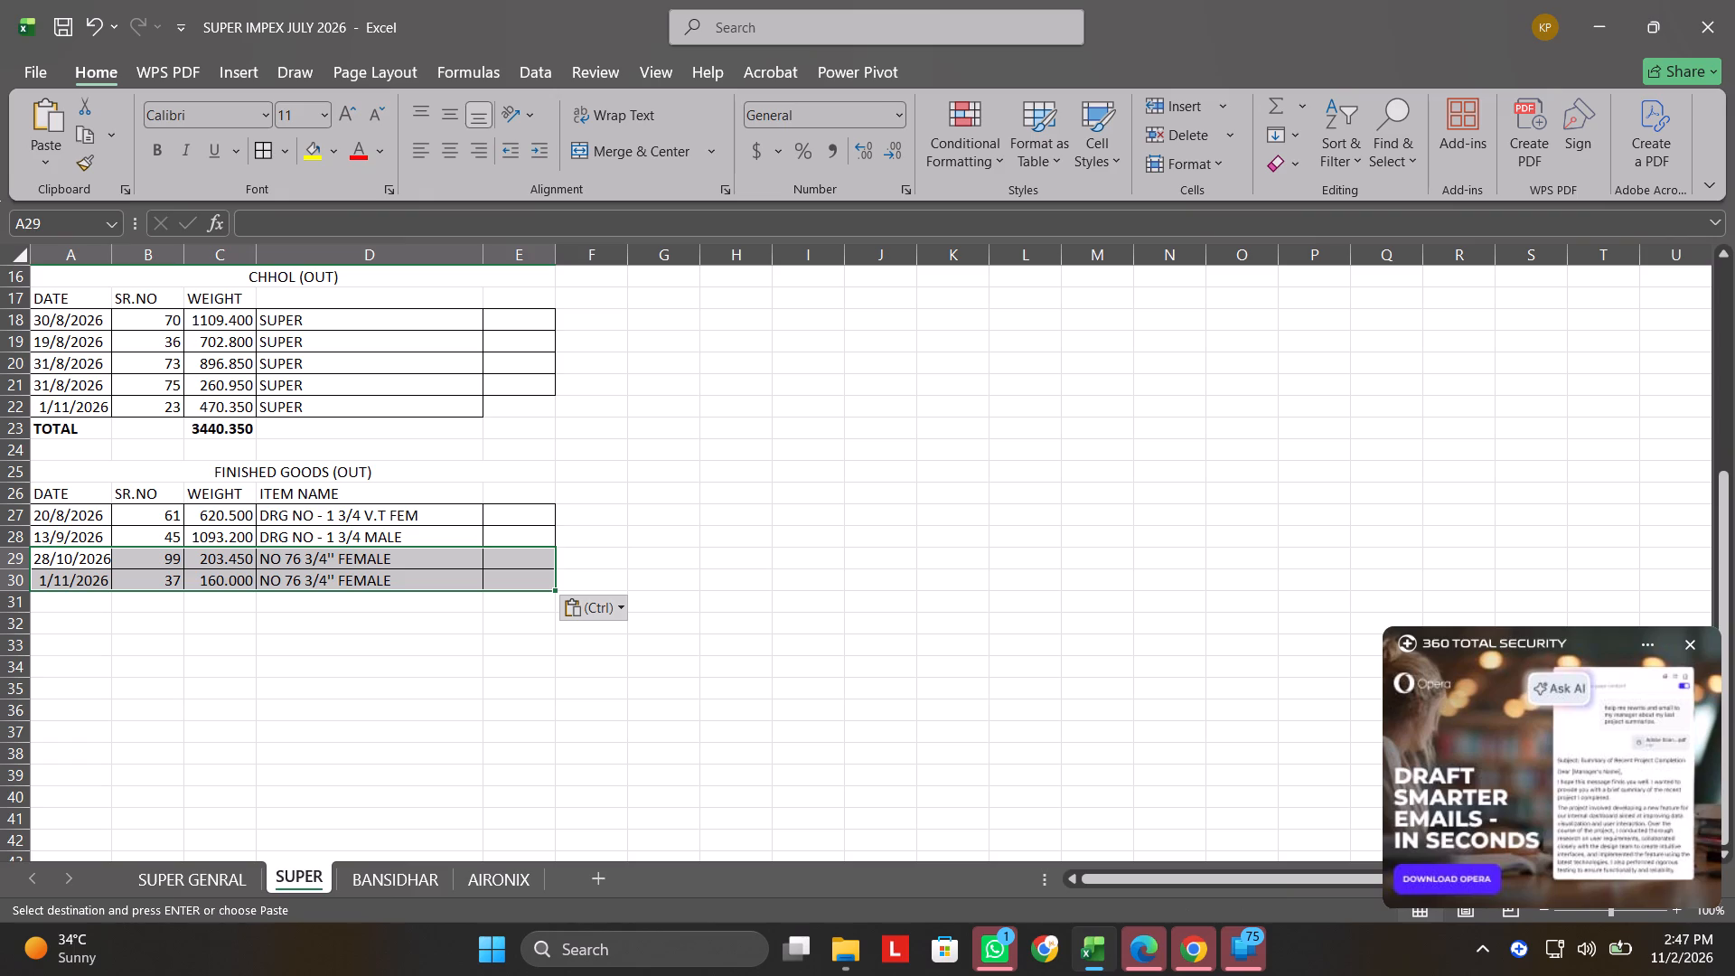
Enter a bold TOTAL label in A31 below the FINISHED GOODS (OUT) entries.
left_click(65, 605)
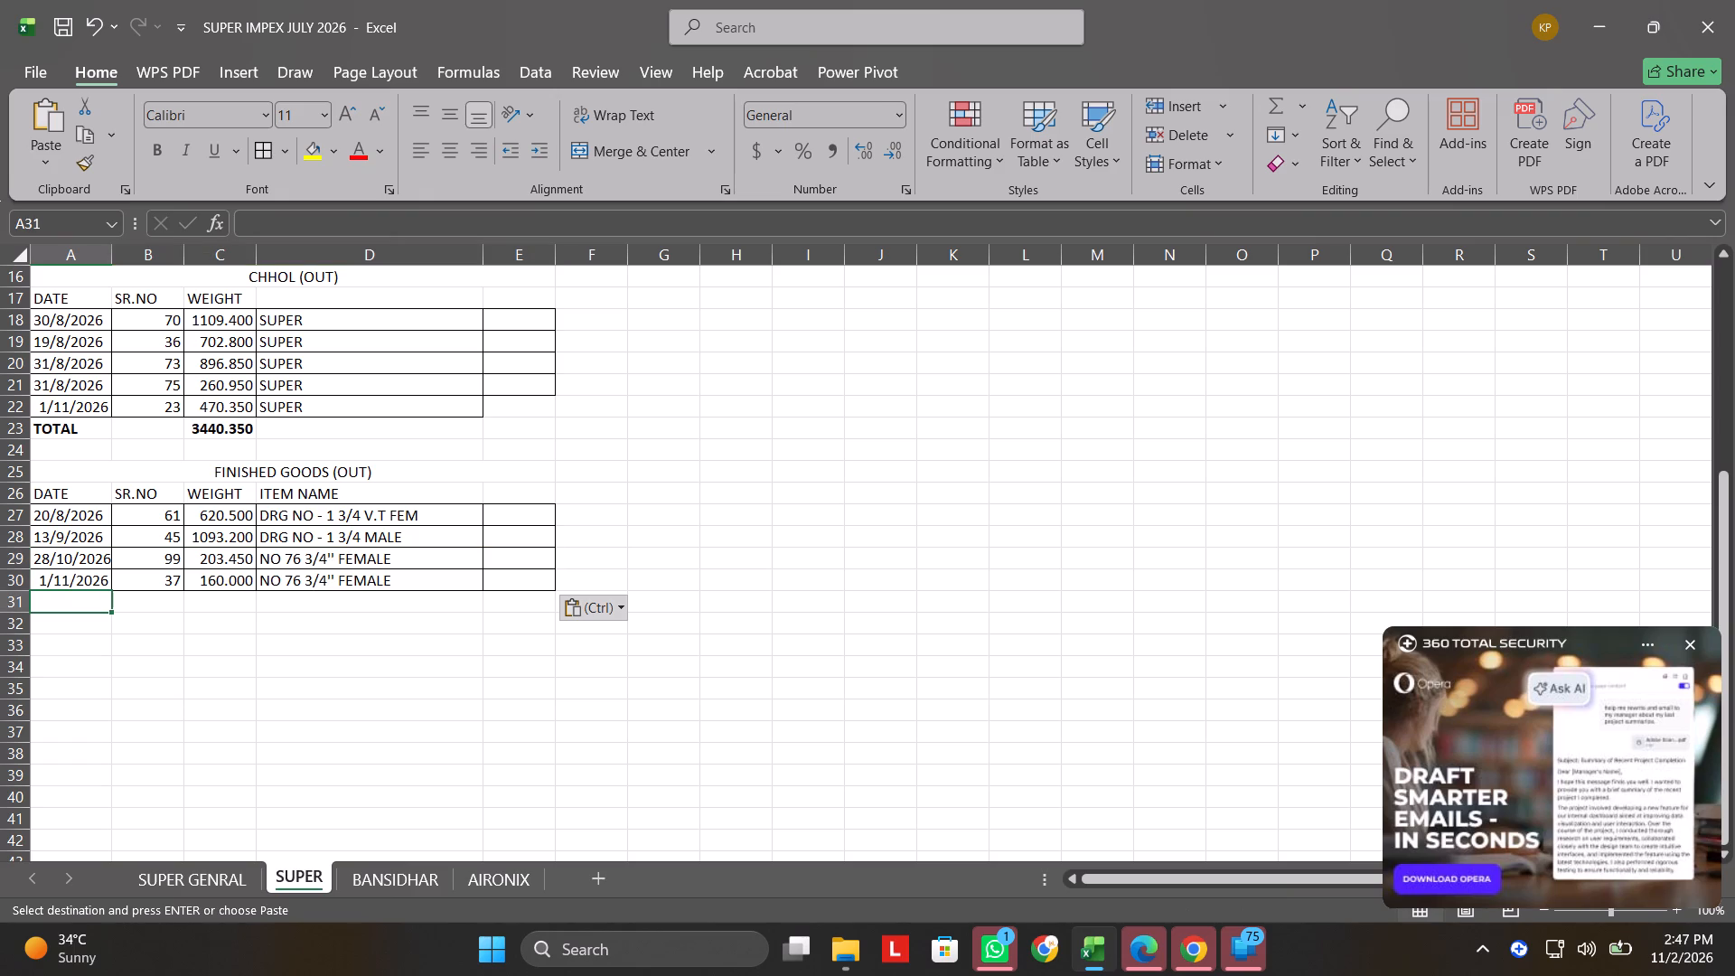
key("ctrl+b")
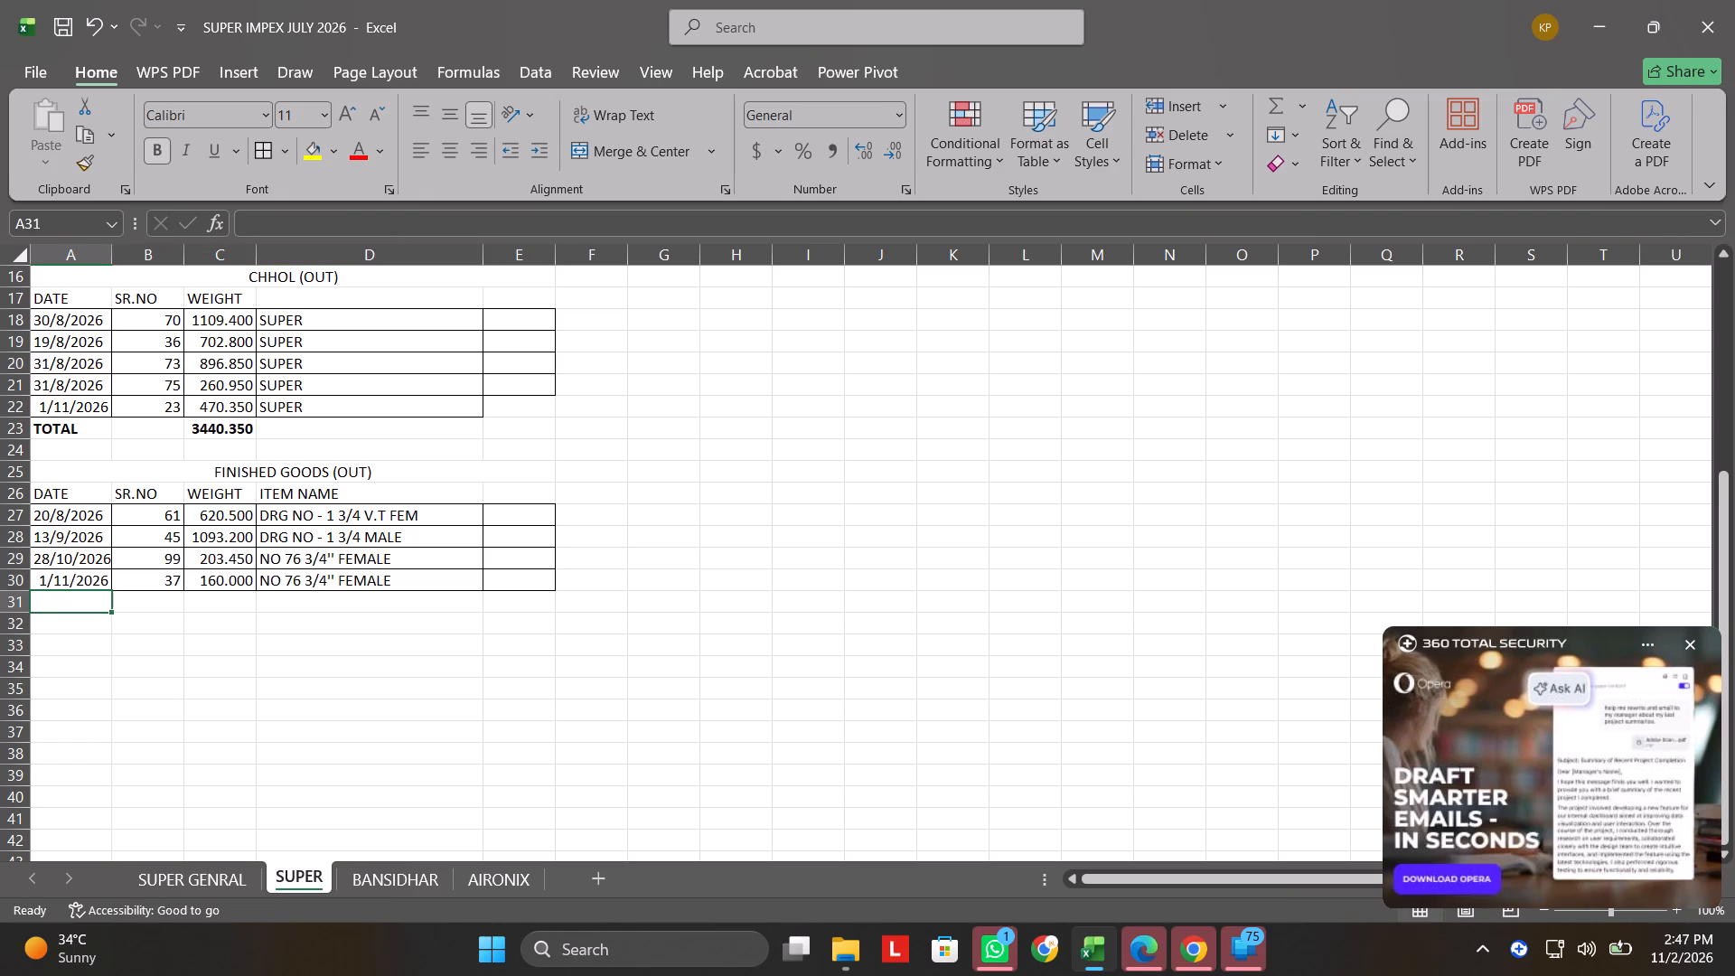
key("t")
type("OTAL")
Sum the FINISHED GOODS (OUT) weights C27 to C30 in C31, formatted bold.
key("Right")
key("Right")
key("ctrl+b")
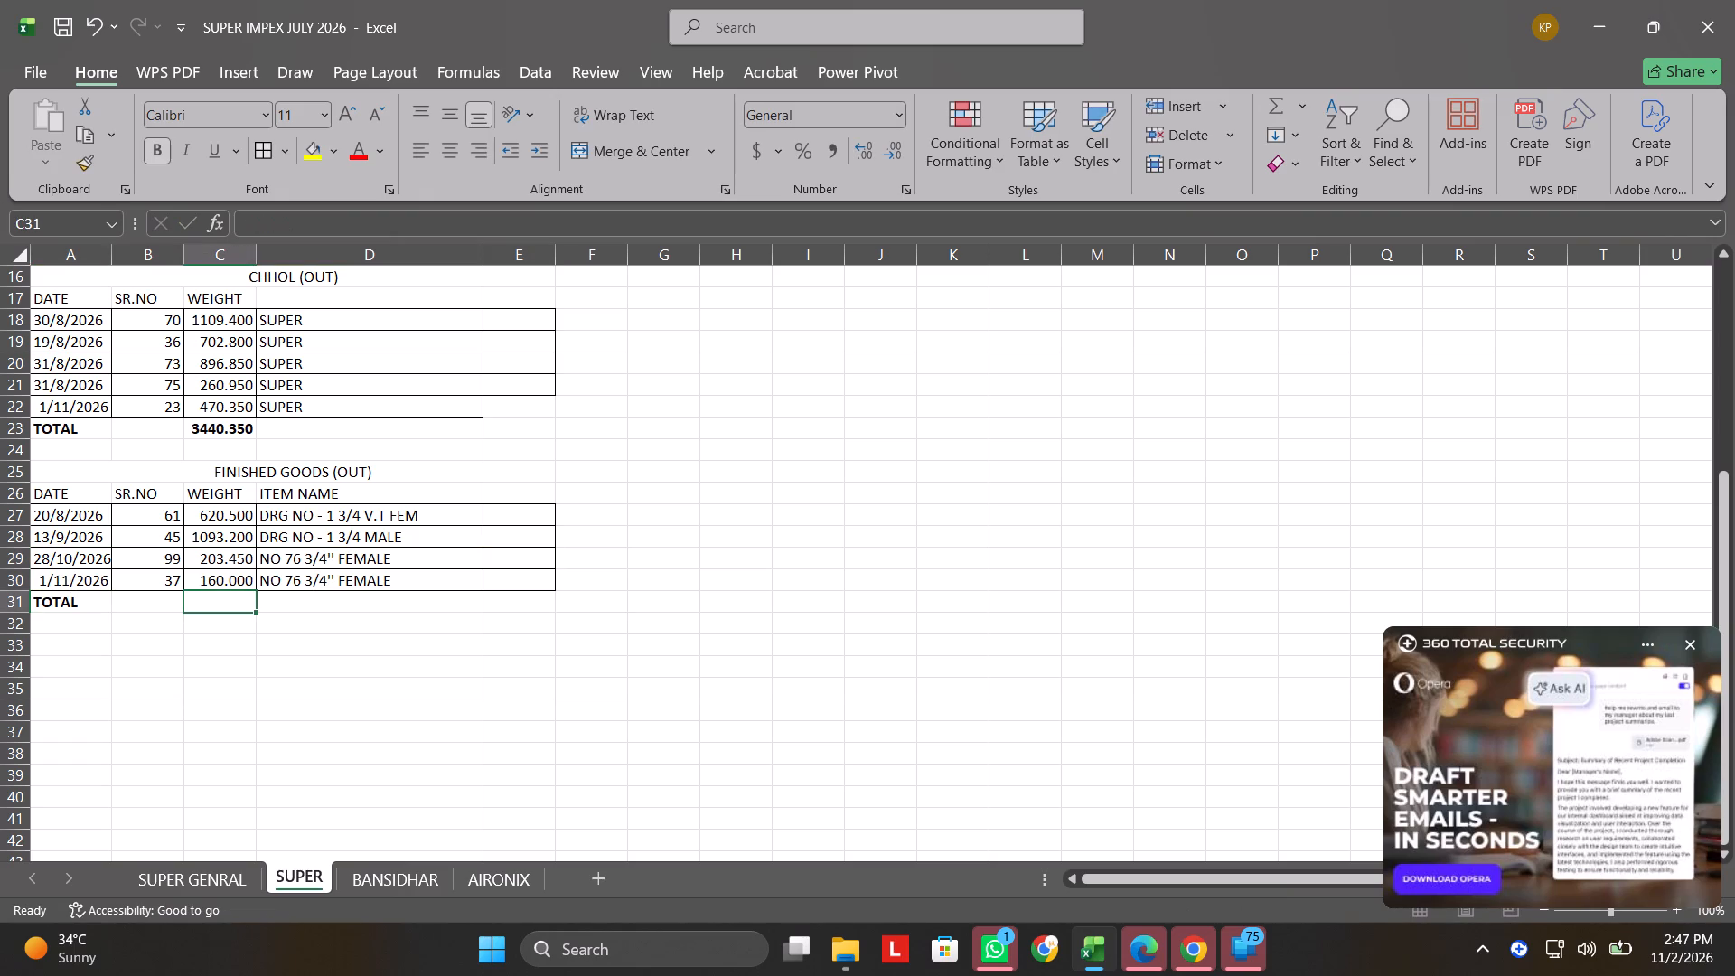
key("alt+plus")
key("alt+equal")
key("Return")
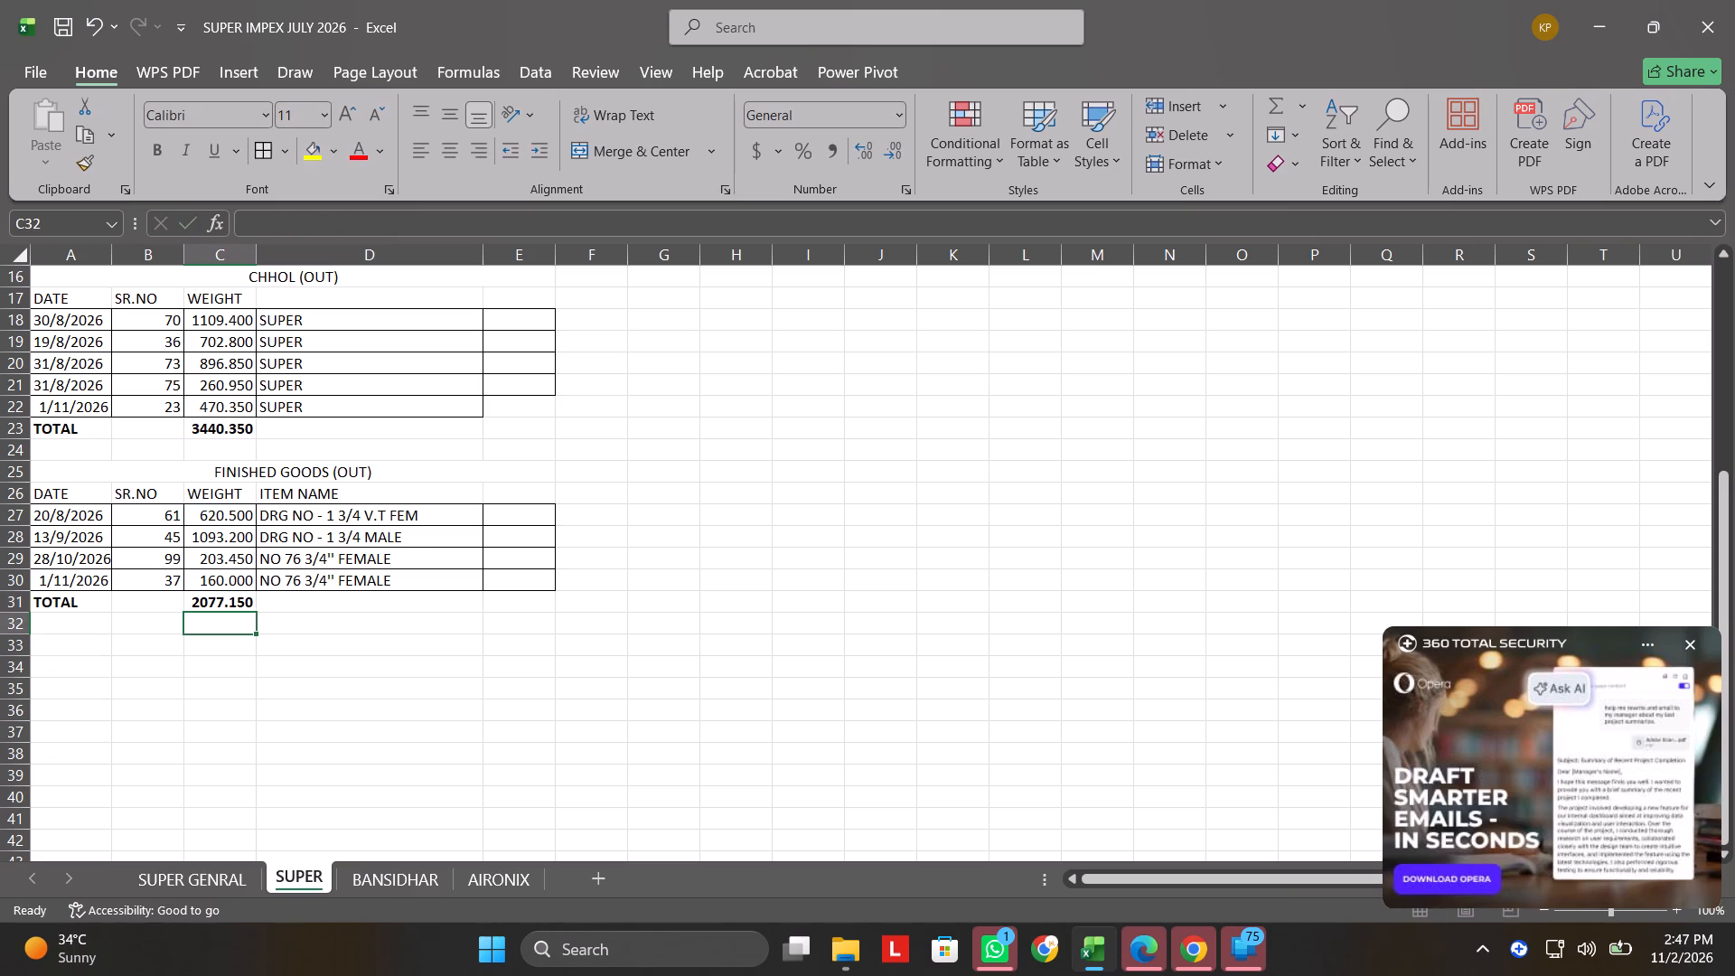
Merge and center A33 to E33 and enter the section heading JOB WORK CALCULATION.
key("Down")
key("Left")
key("Left")
key("shift+Right")
key("shift+Right")
key("shift+Right")
key("shift+Right")
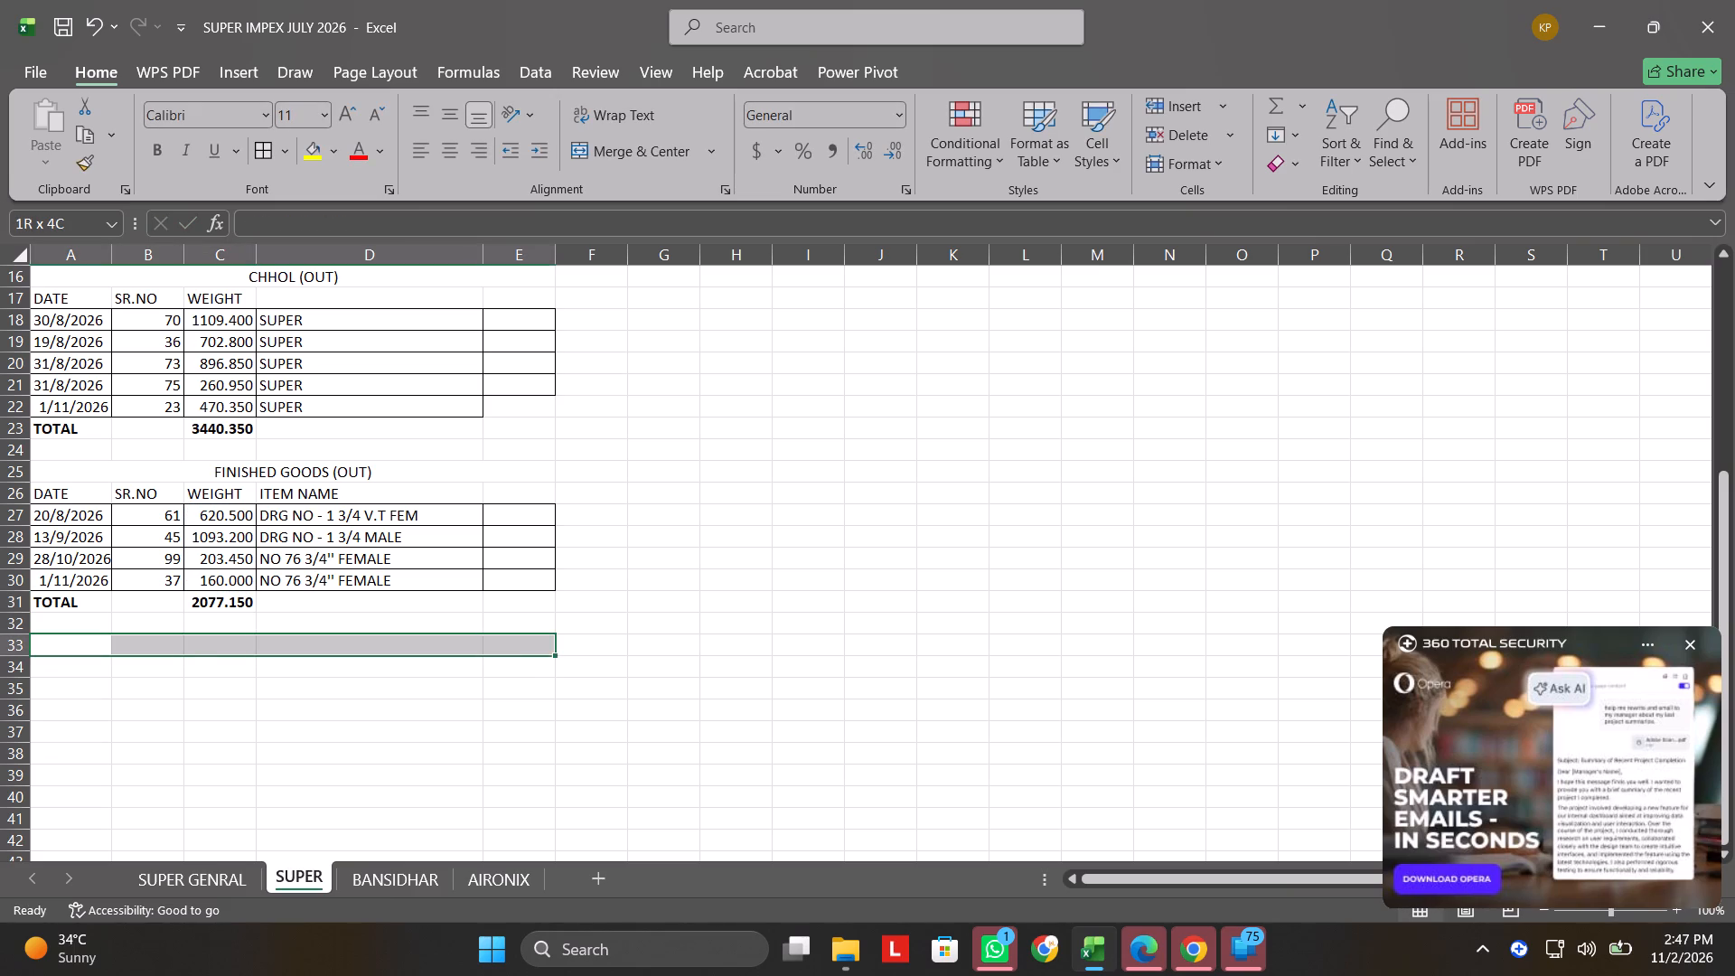
left_click(662, 156)
type("JOB WORK CALCULATION")
Merge and center columns A and B separately in each of rows 34, 35, 36 and 37 for the calculation labels.
key("Down")
key("shift+Right")
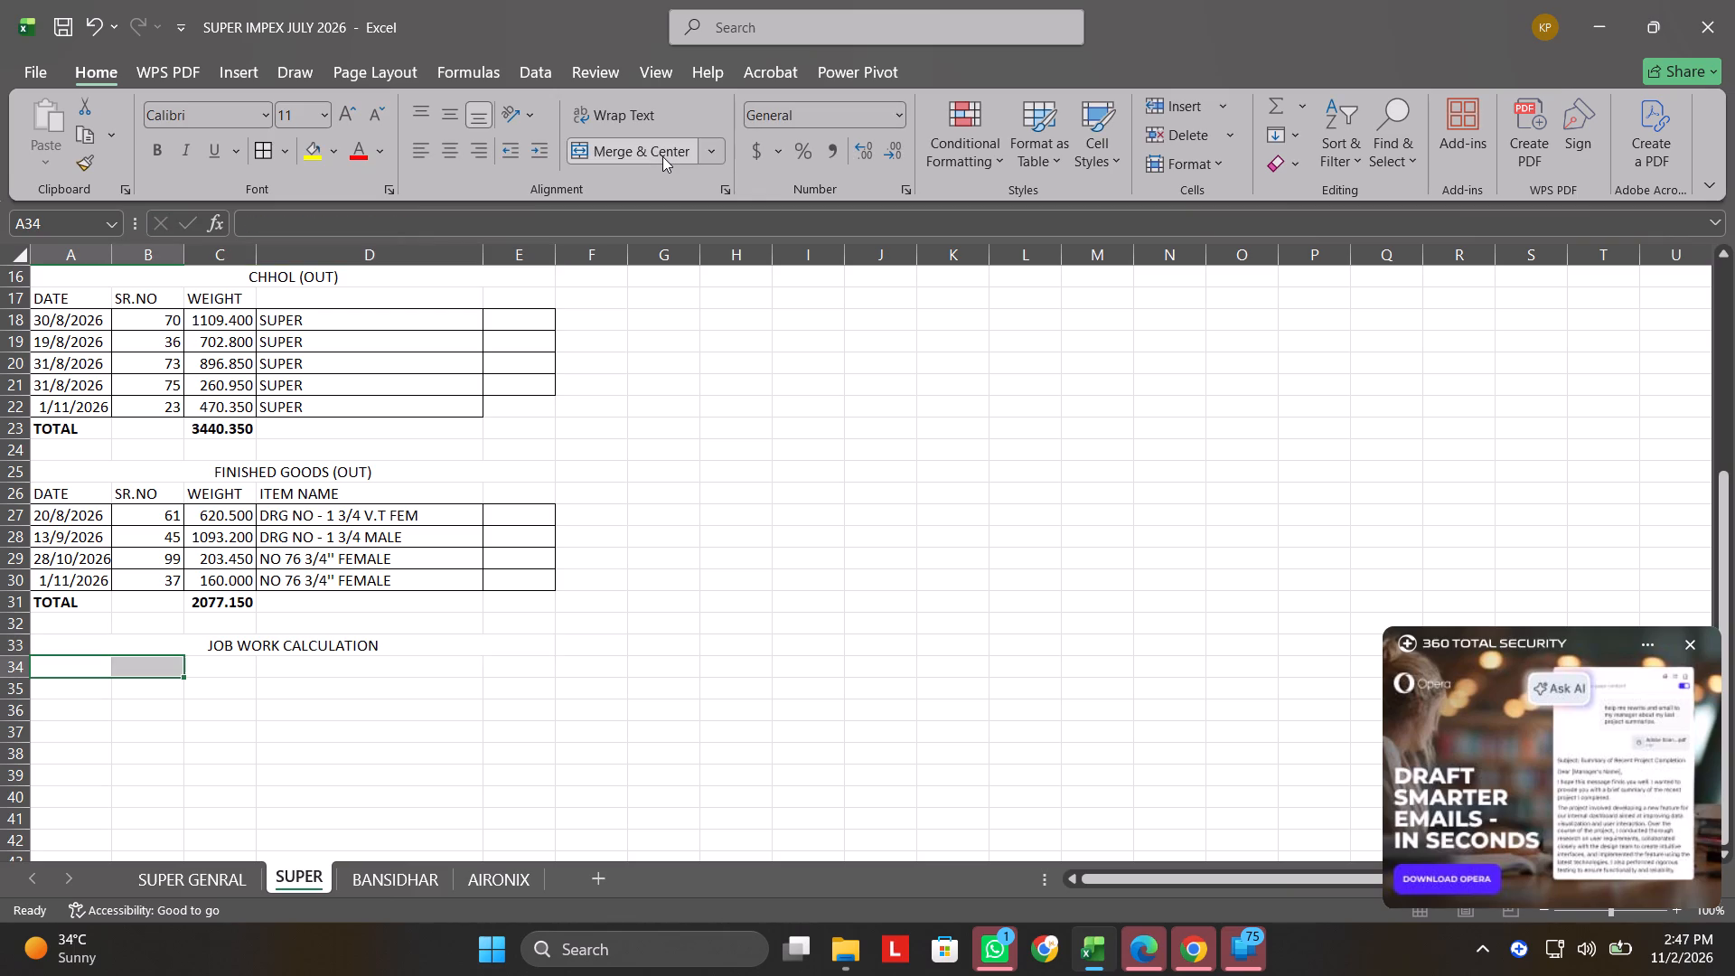
left_click(651, 162)
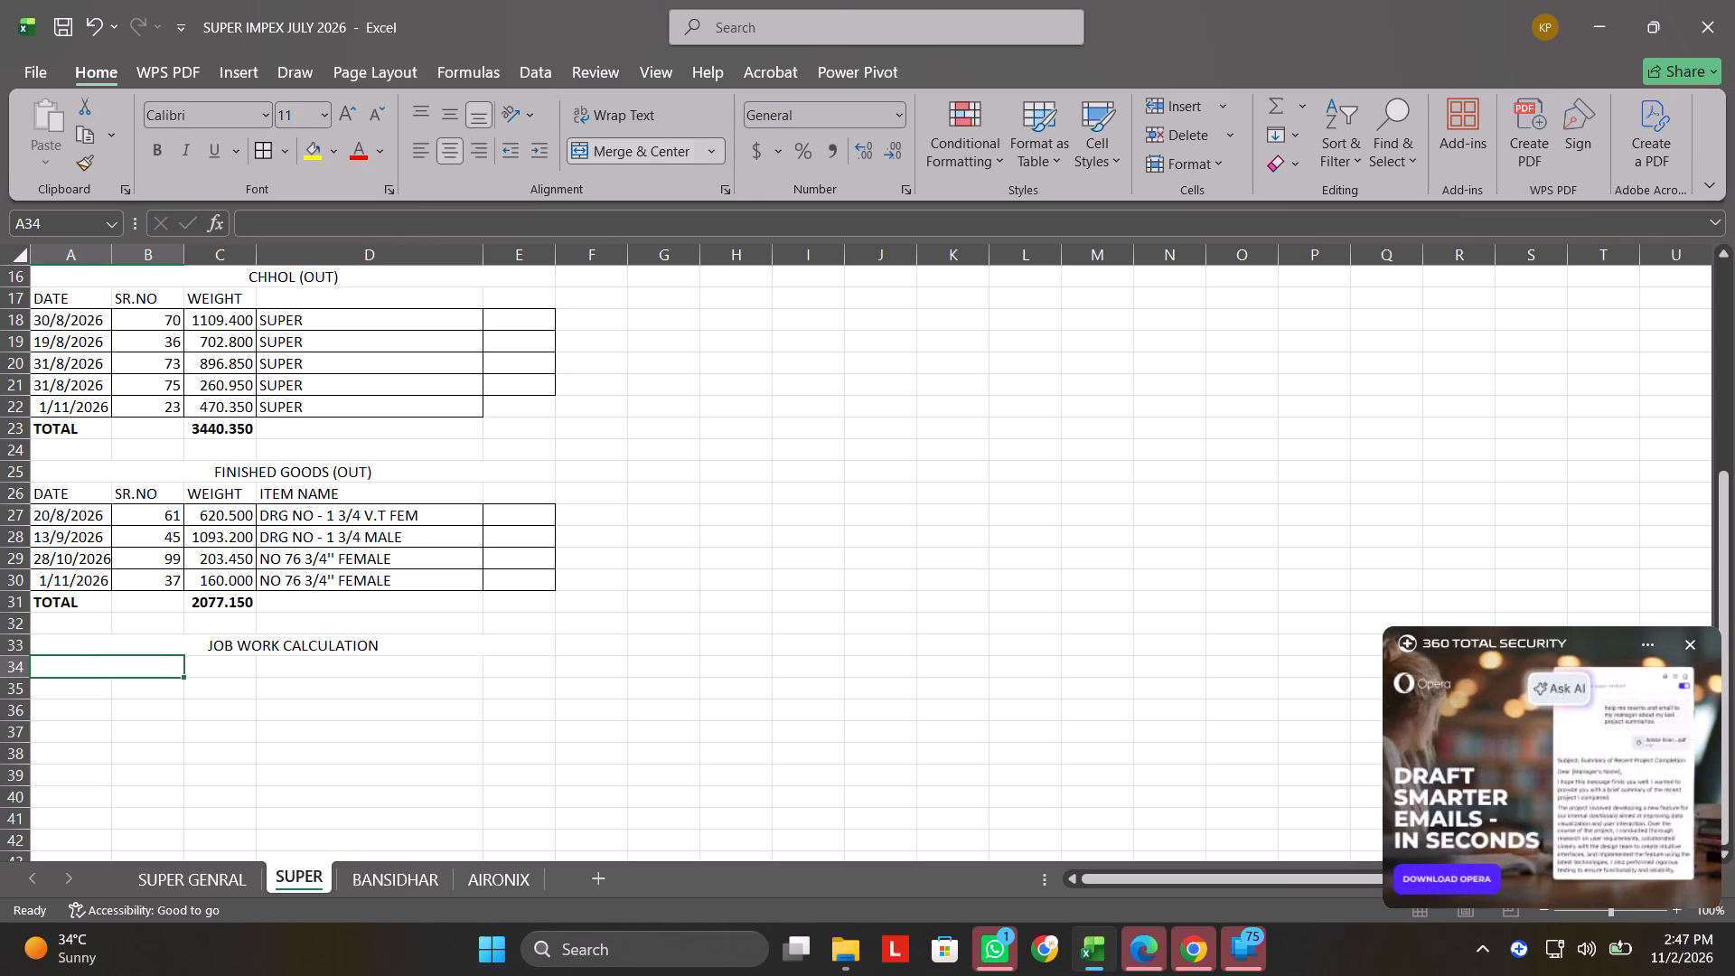
left_click(61, 699)
left_click(80, 690)
left_click_drag(80, 690, 117, 690)
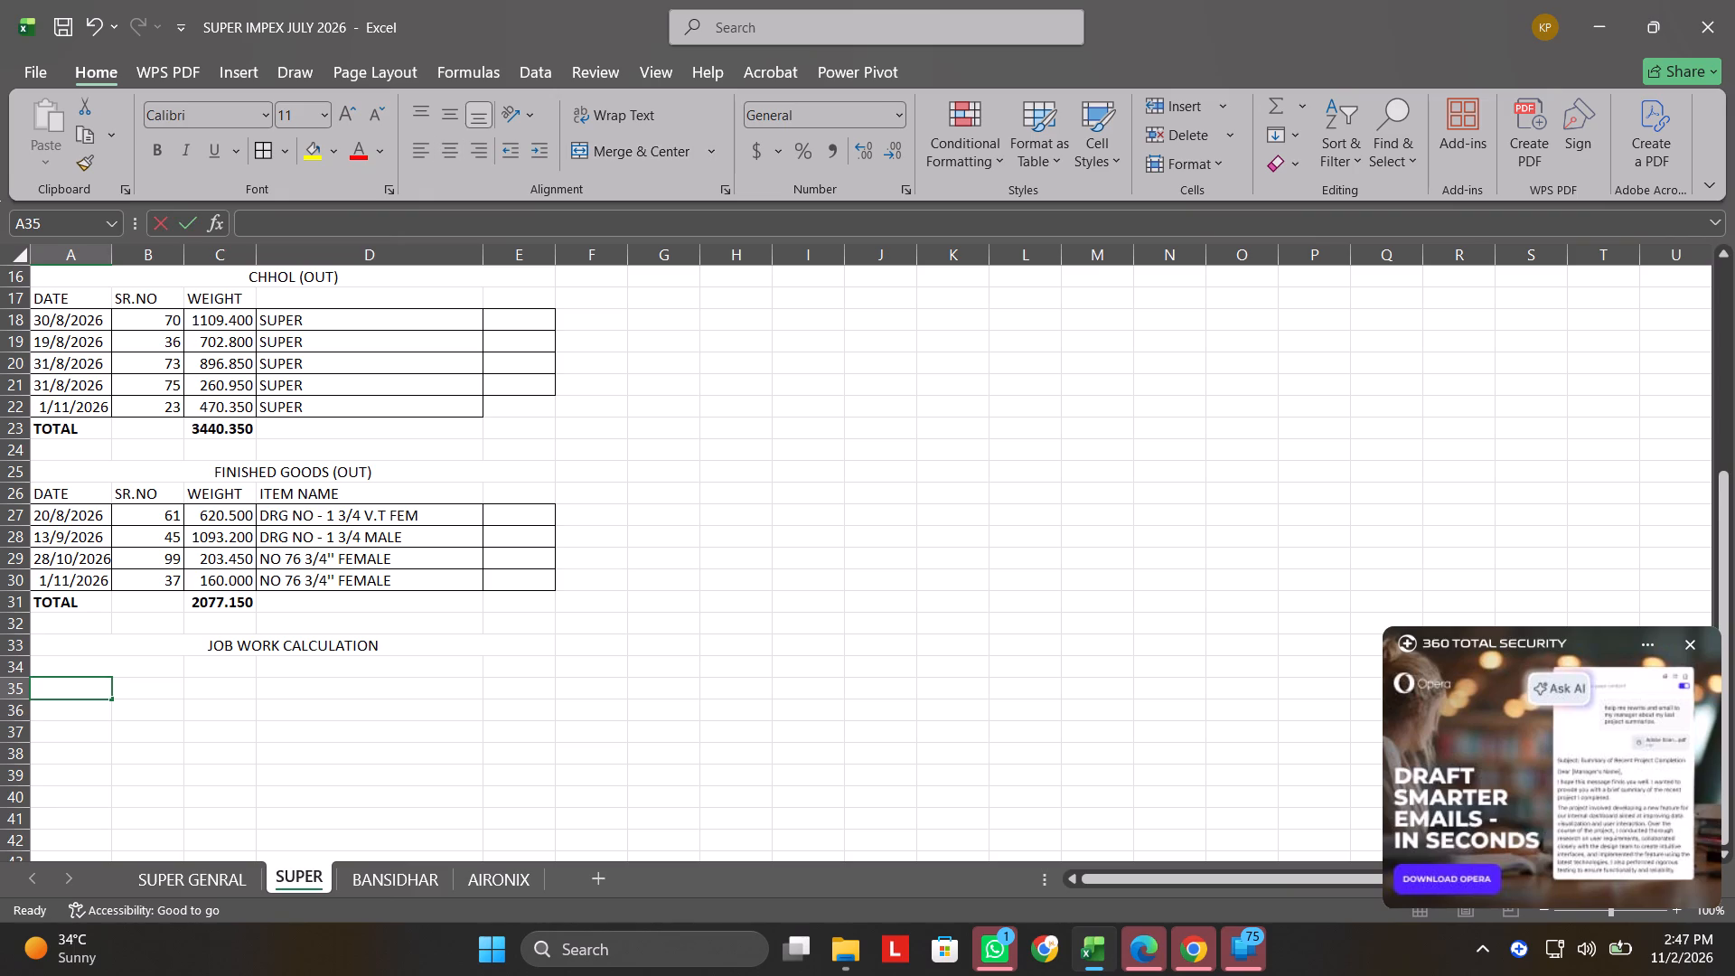
left_click_drag(117, 690, 133, 687)
left_click_drag(101, 687, 134, 687)
left_click(134, 687)
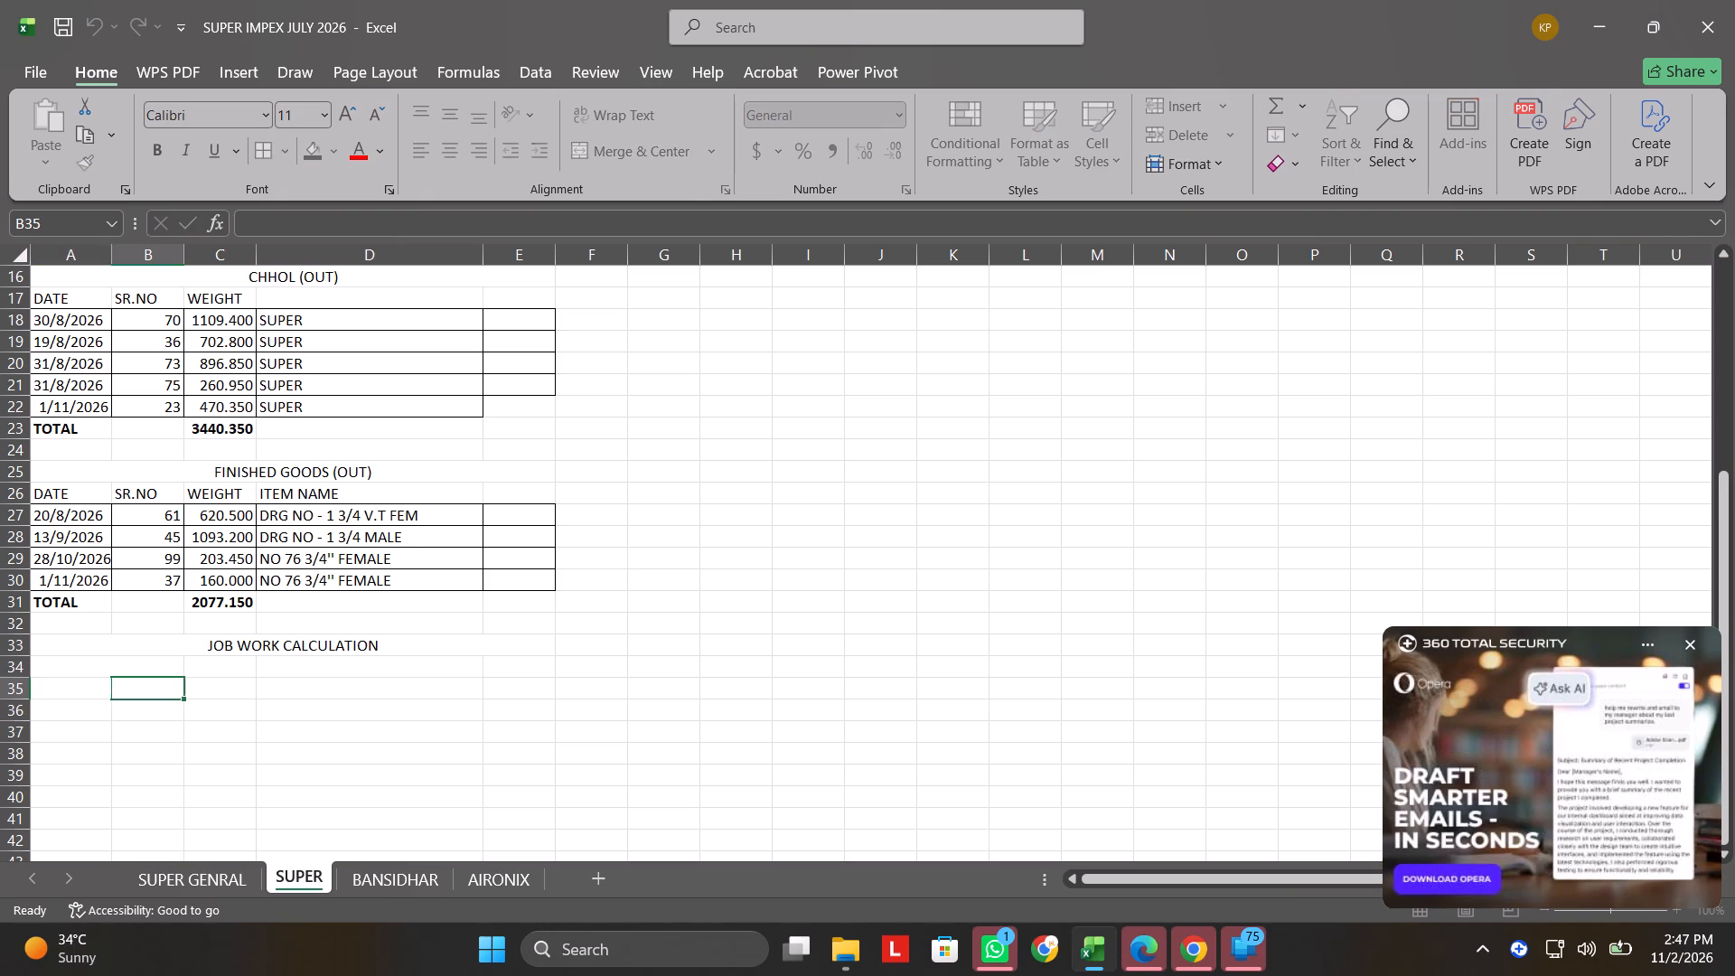
left_click_drag(88, 691, 127, 690)
left_click(617, 161)
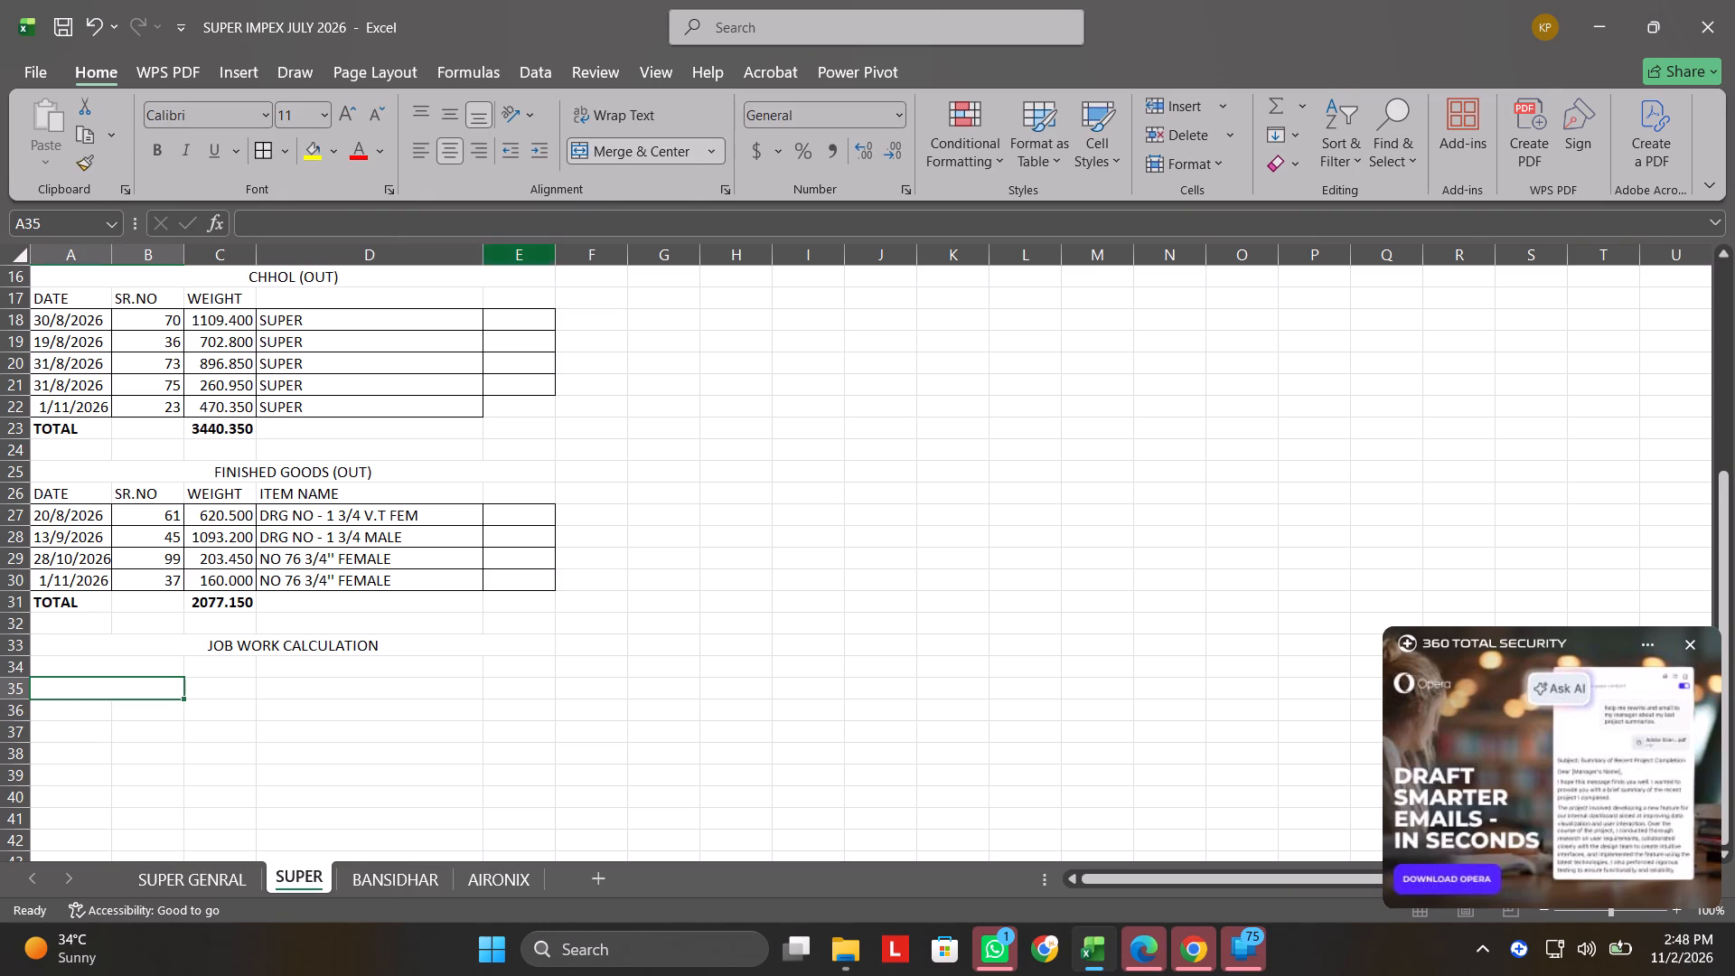
left_click_drag(70, 709, 117, 707)
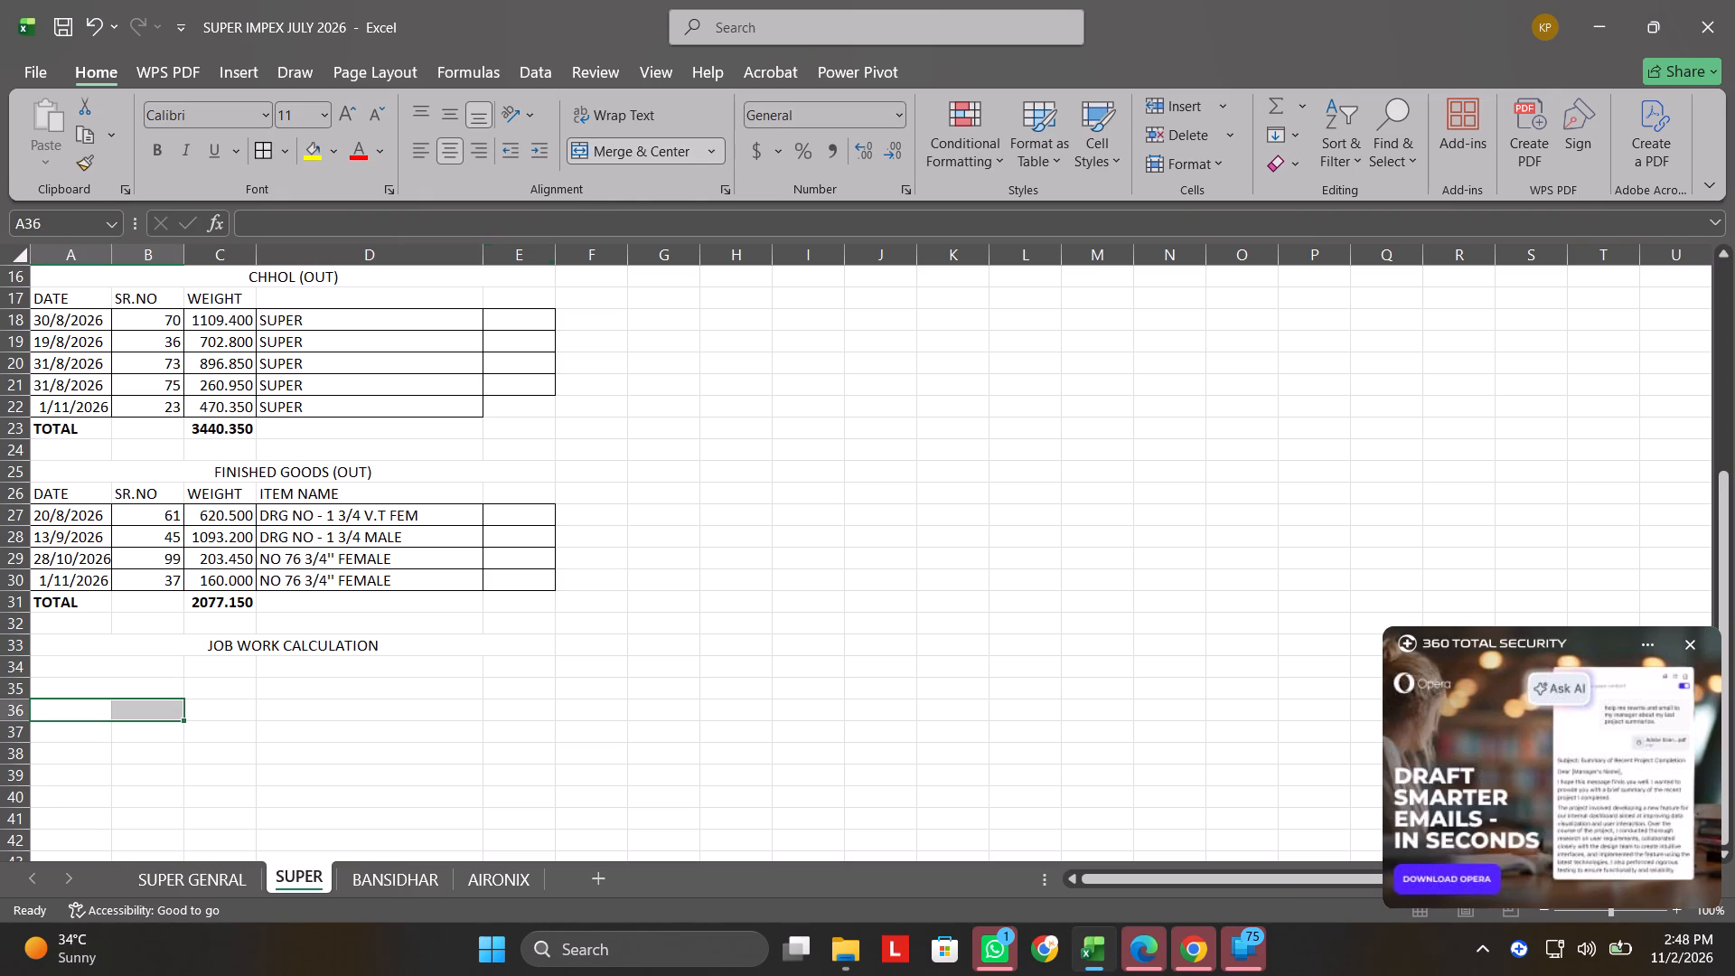
left_click(646, 157)
left_click_drag(88, 724, 130, 716)
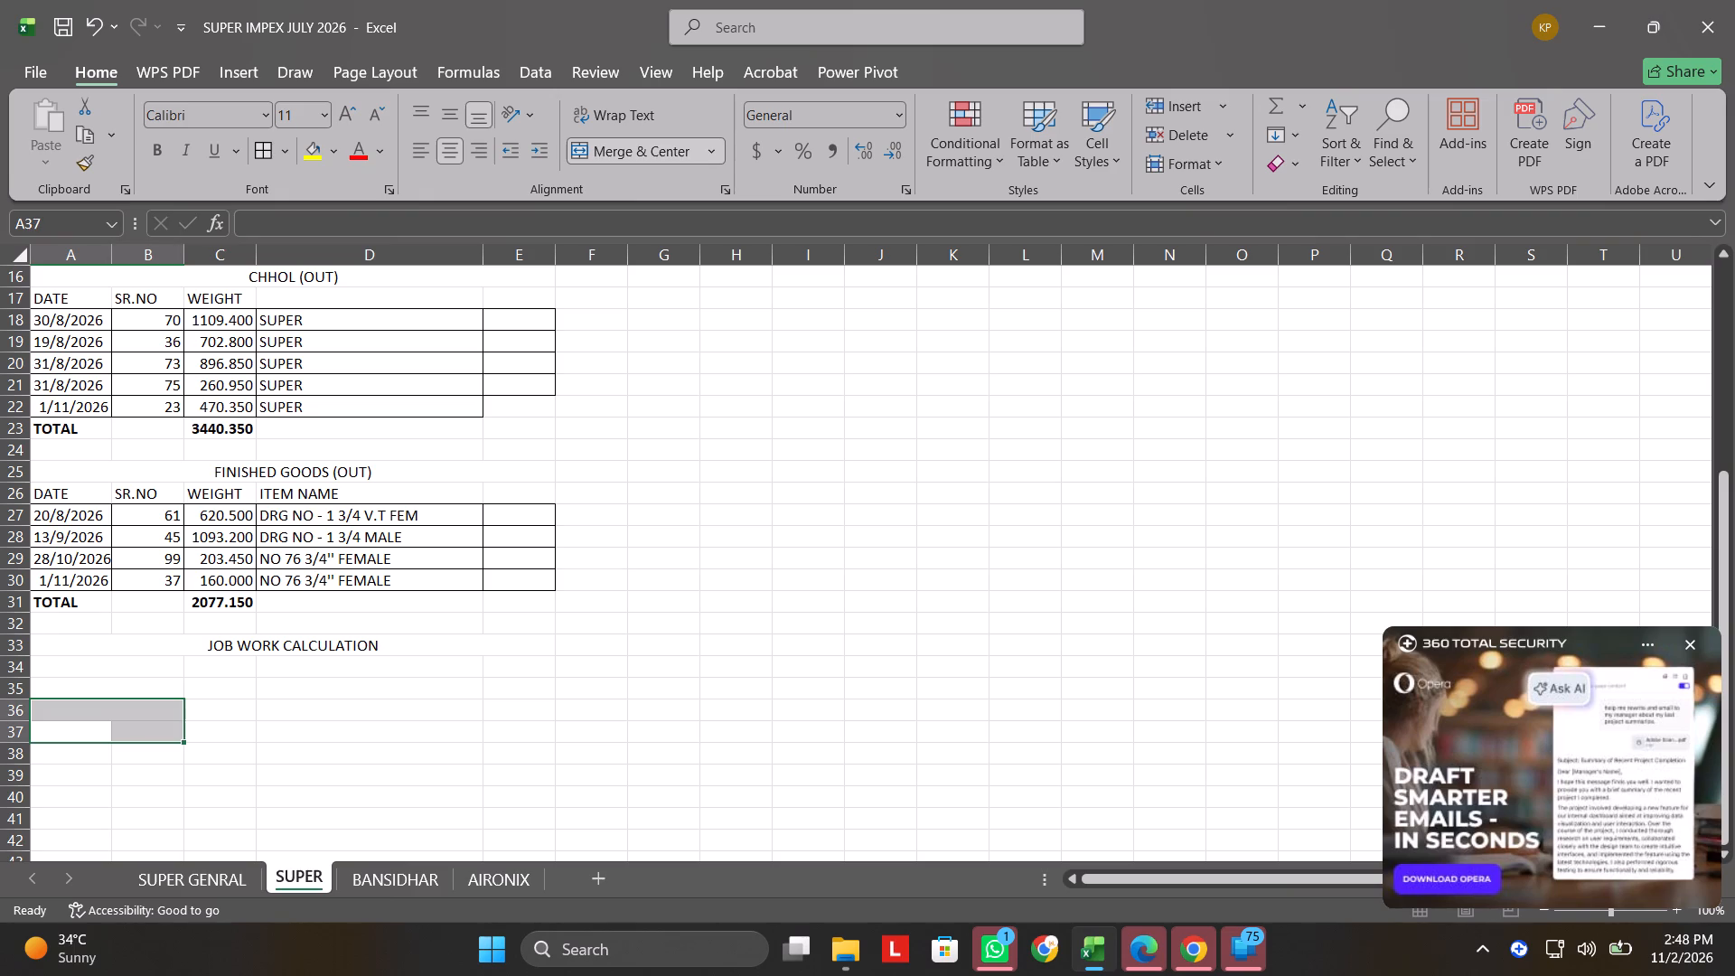
left_click_drag(130, 716, 131, 716)
key("shift+Down")
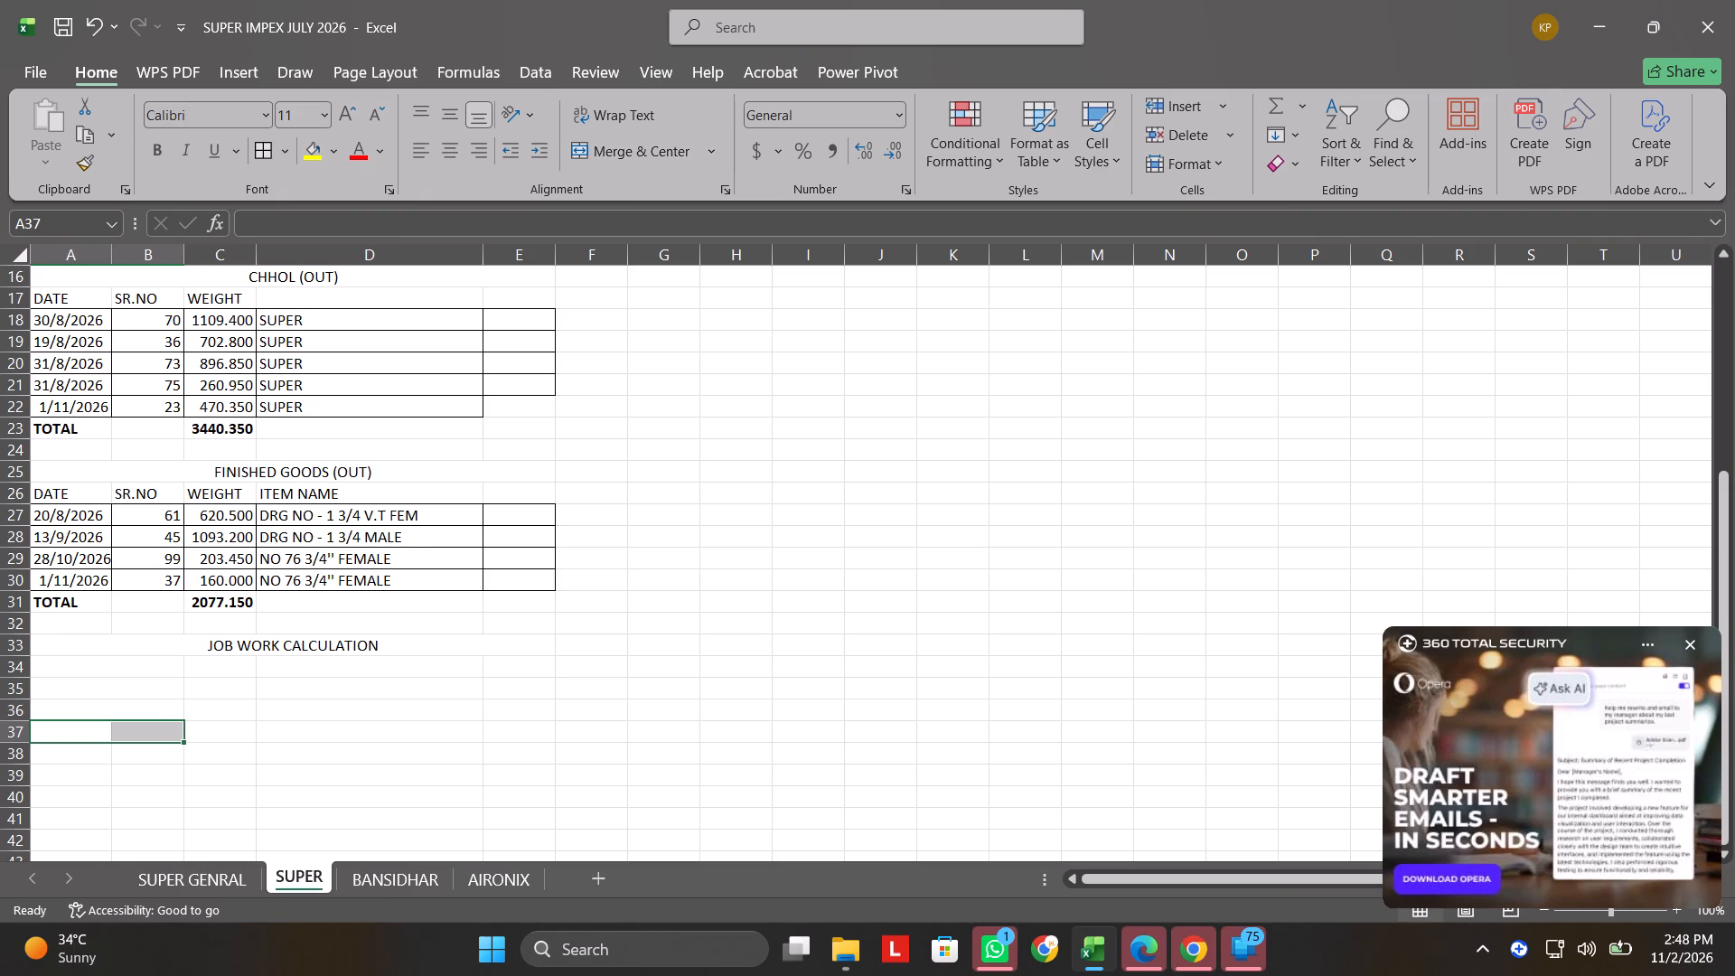
left_click(669, 134)
left_click(663, 151)
Enter the calculation labels WIRE (IN) in A34 and CHHOL (OUT) in A35.
key("Up")
key("Up")
key("Up")
type("QIRE")
key("BackSpace")
key("BackSpace")
key("BackSpace")
key("BackSpace")
type("WIRE")
key("space")
key("shift+parenleft")
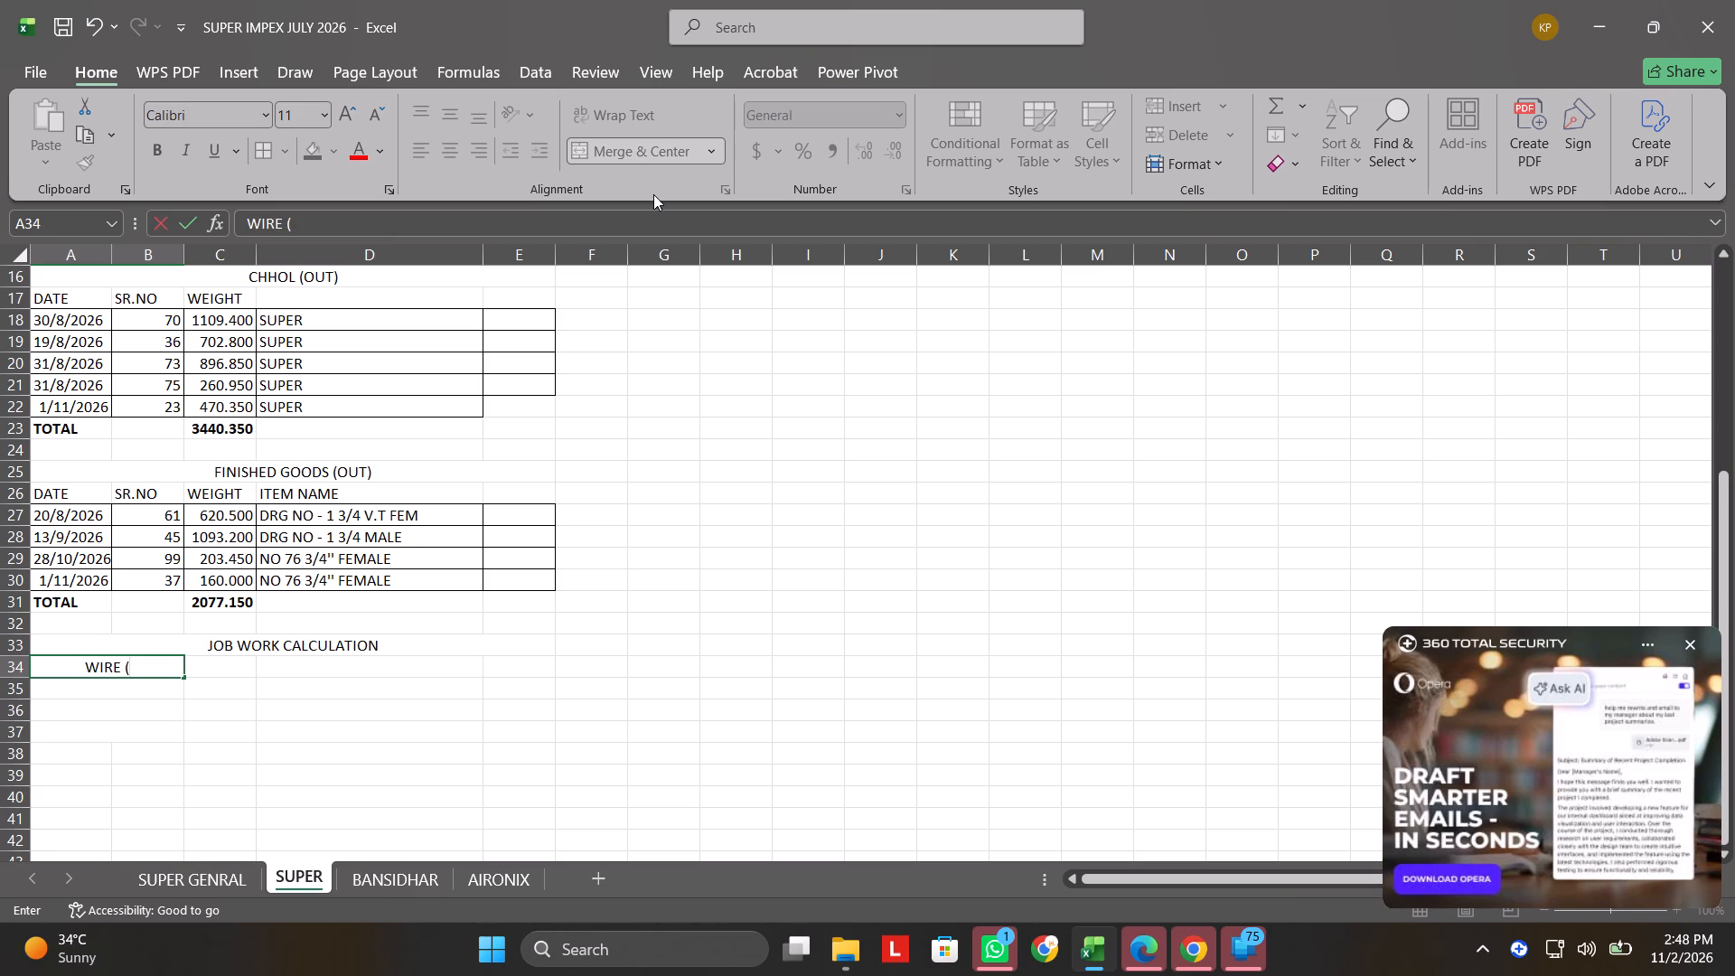
type("IN")
key("shift+parenright")
key("Down")
type("CHHOL")
key("space")
type("(OUT")
key("shift+parenright")
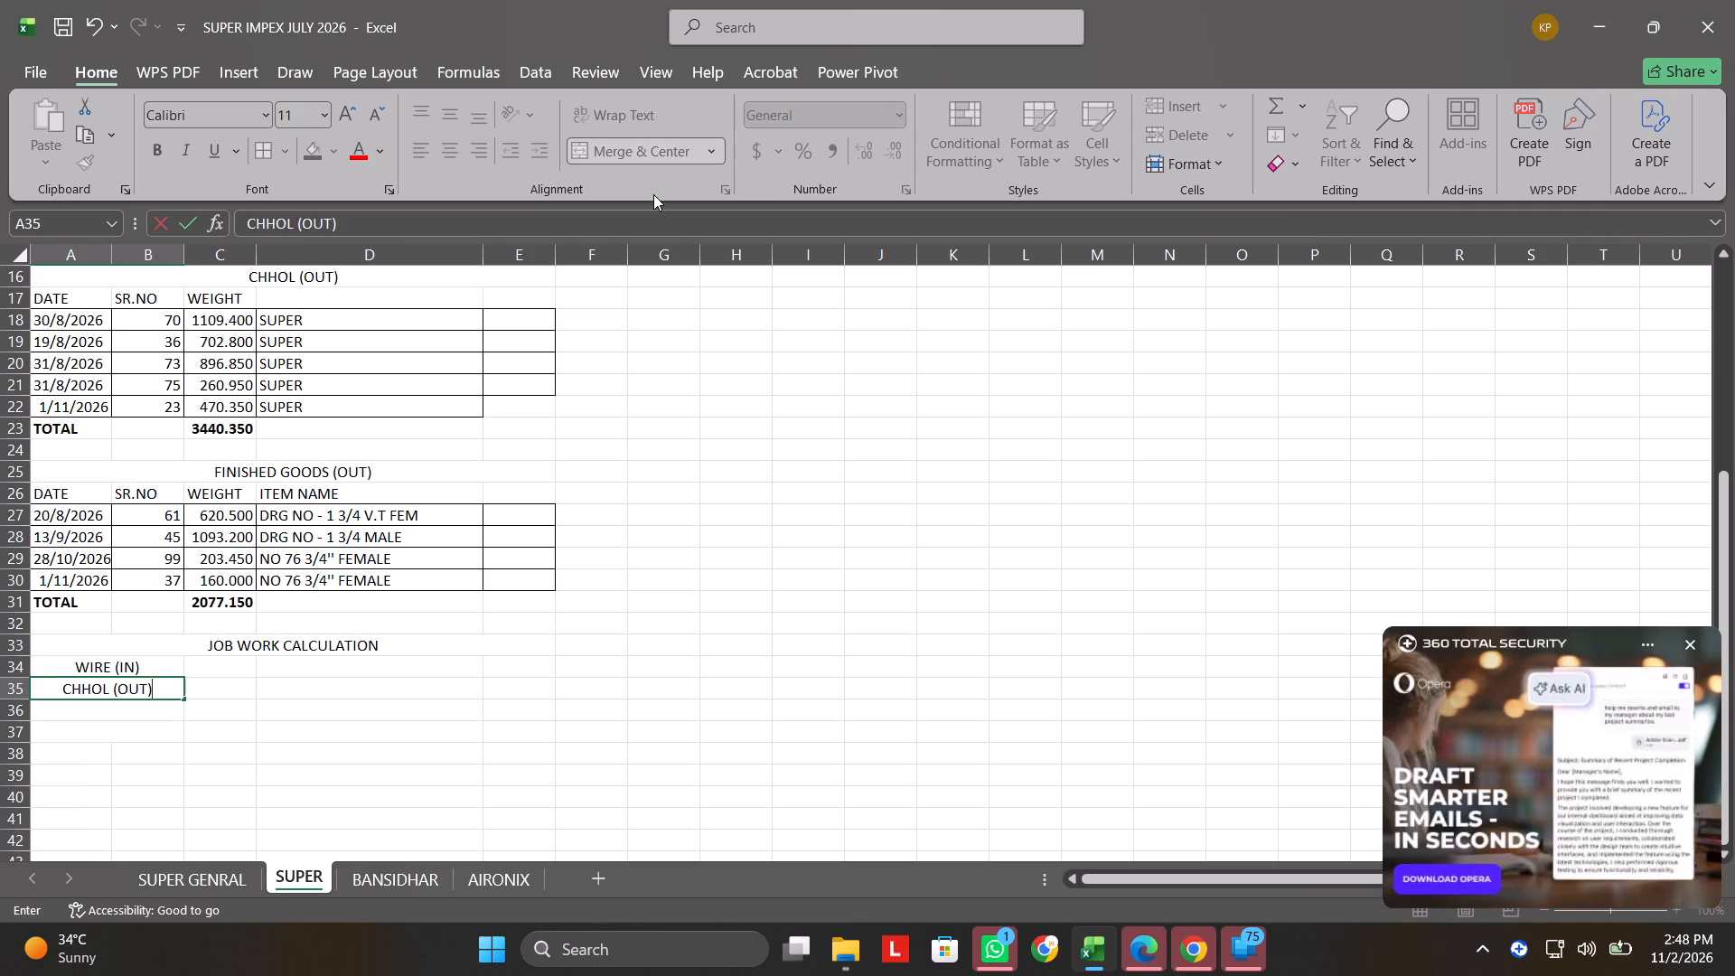
Enter the calculation labels F.GOODS (OUT) in A36 and STOCK in A37.
key("Down")
key("f")
type(".GOODS")
key("space")
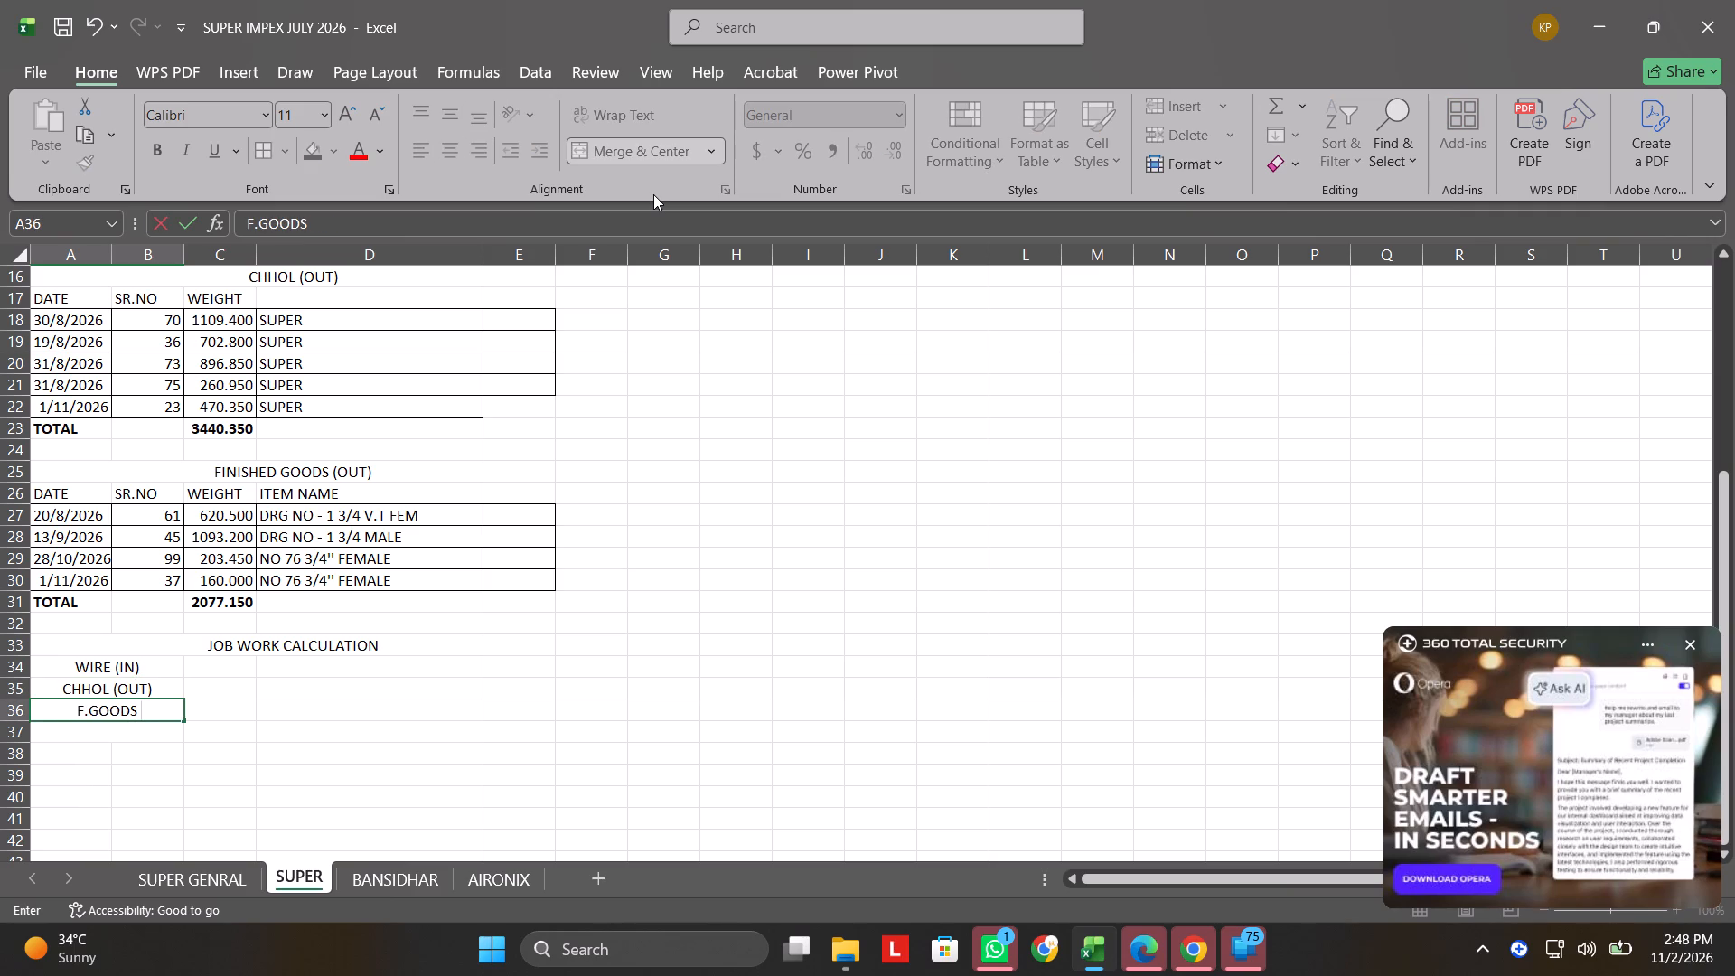
type("(OUT")
key("shift+parenright")
key("Down")
type("STOCK")
key("Right")
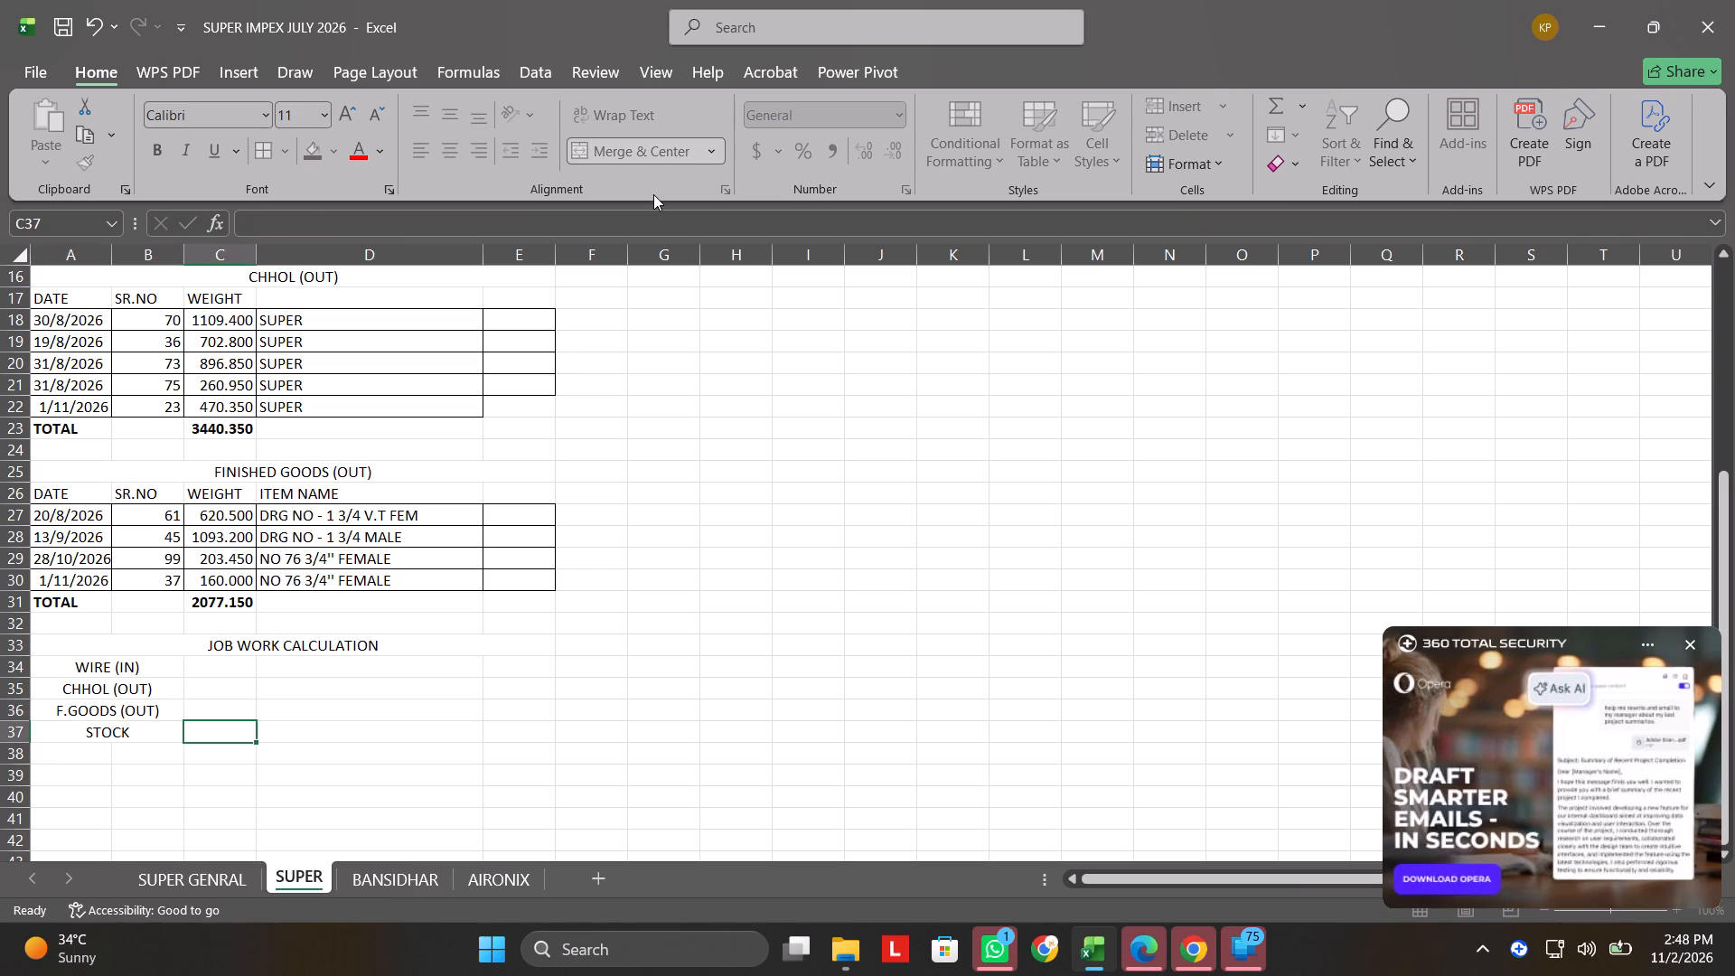
Replace the section heading in A33 with STOCK IN HAND CALCULATION.
key("Up")
key("Up")
key("Up")
key("Up")
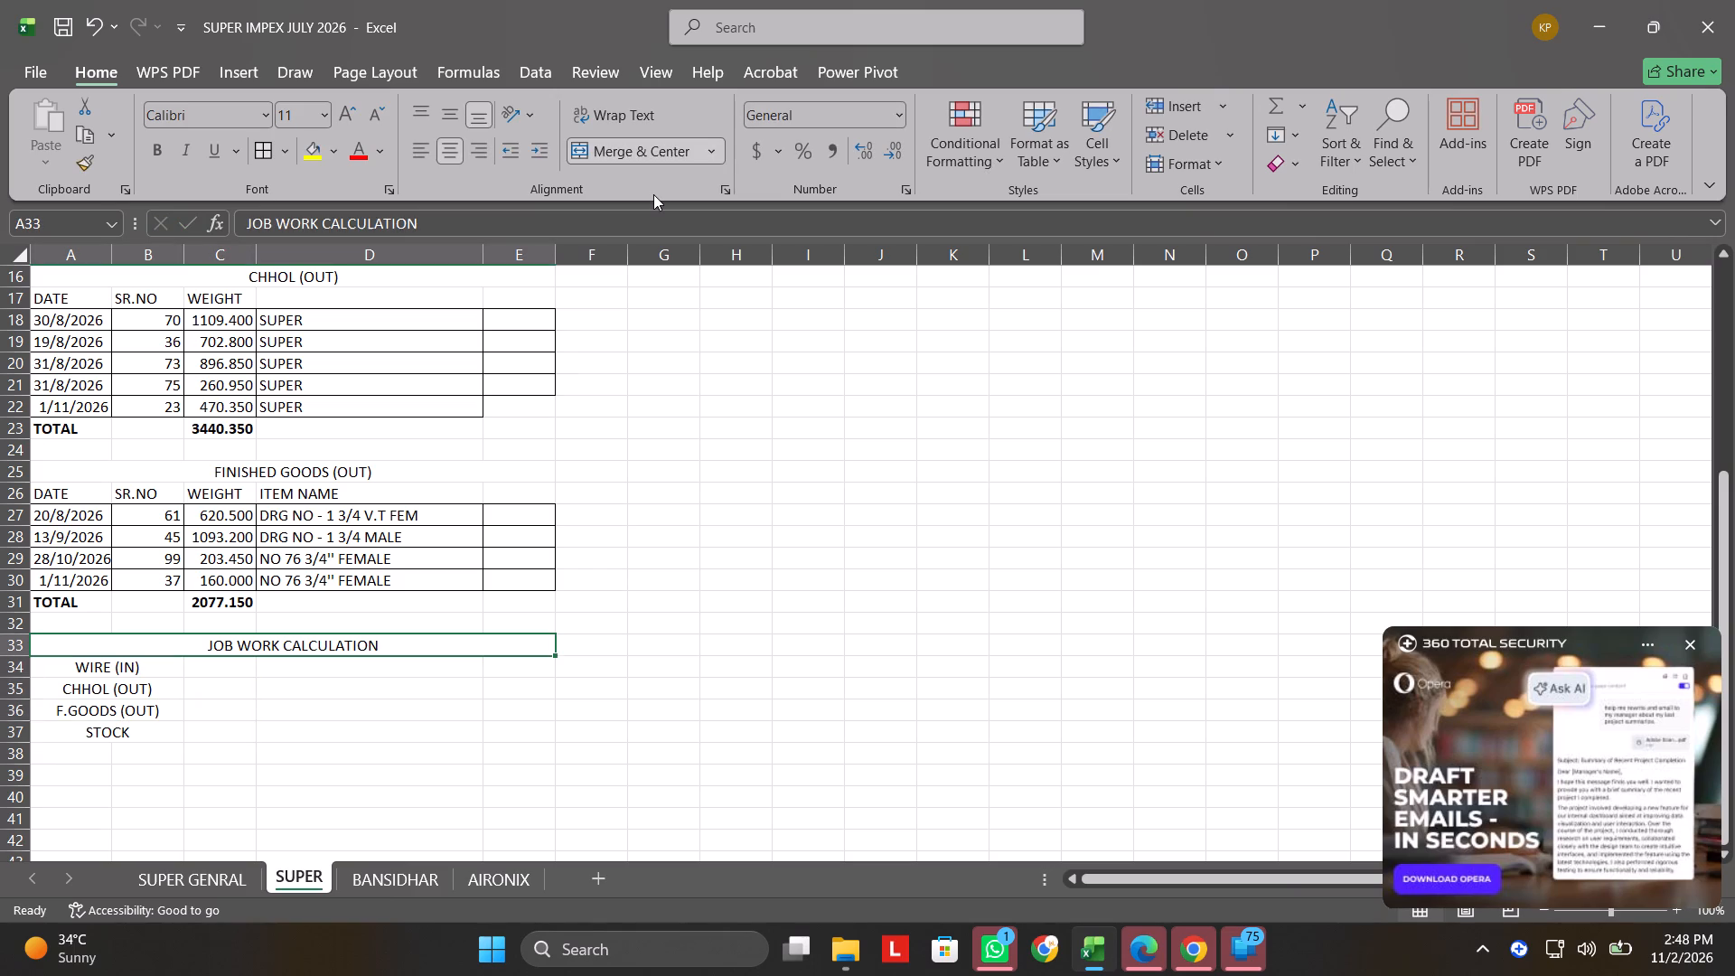
key("BackSpace")
type("ST")
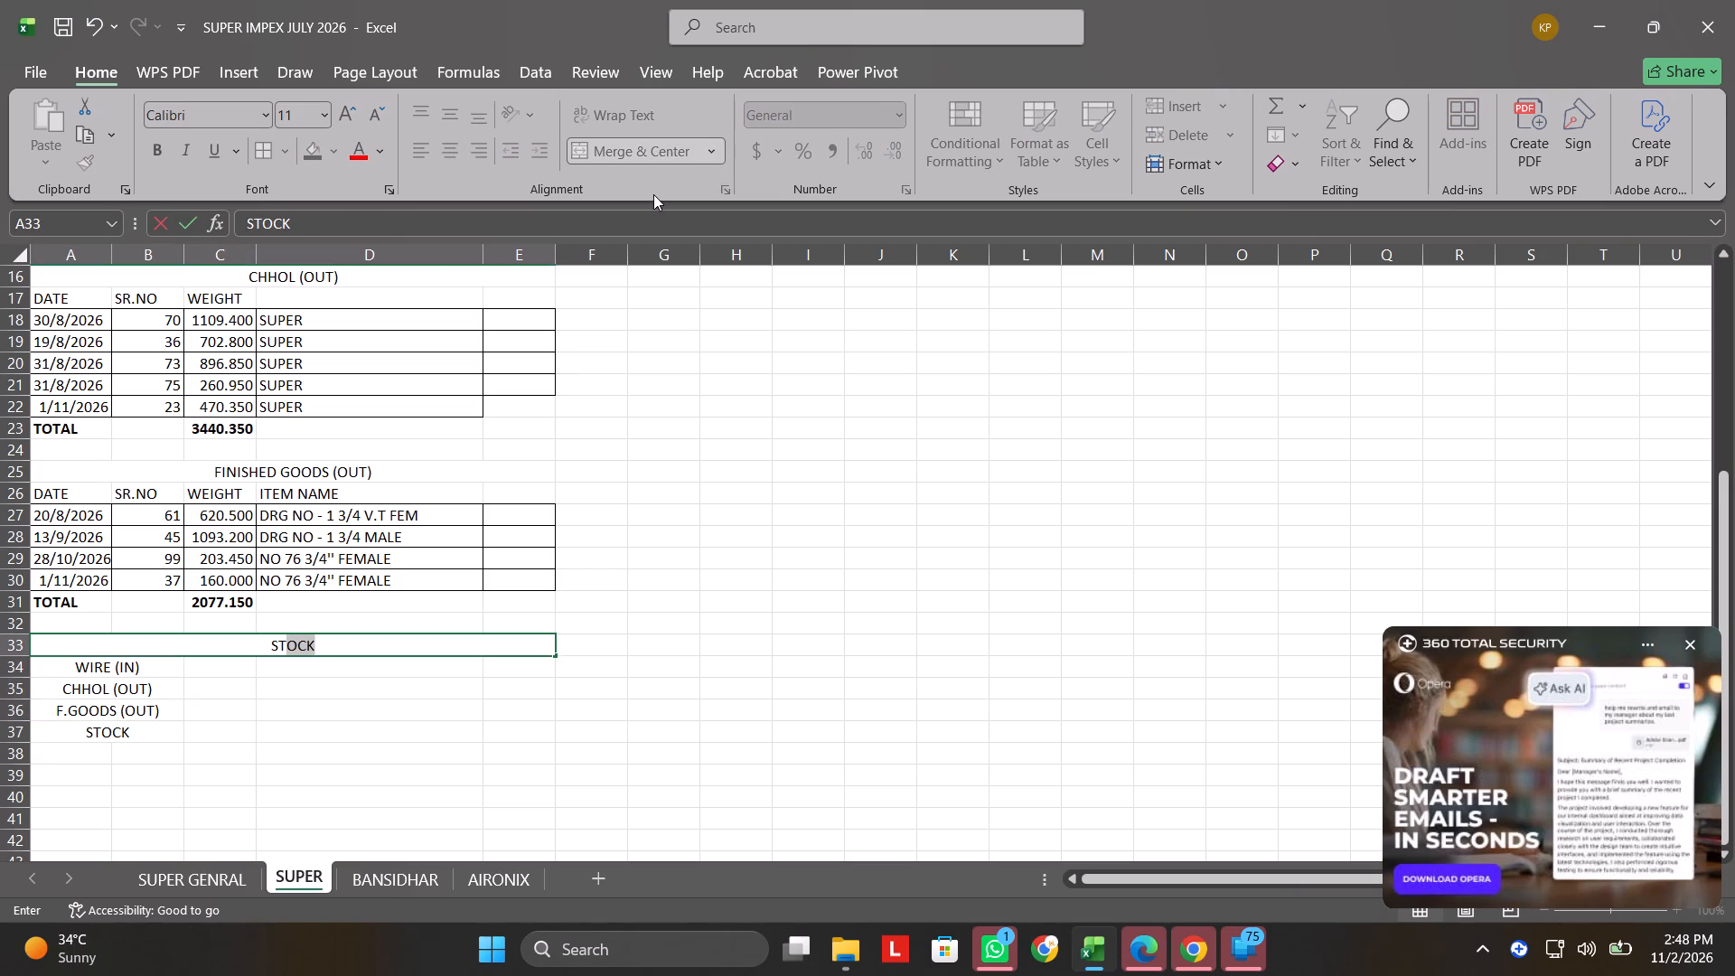
type("OCK IN HAND CALCULATION")
key("Down")
Enter the CHHOL (OUT) weight 3440.35 in C35 and the F.GOODS (OUT) weight 2077.15 in C36.
key("Right")
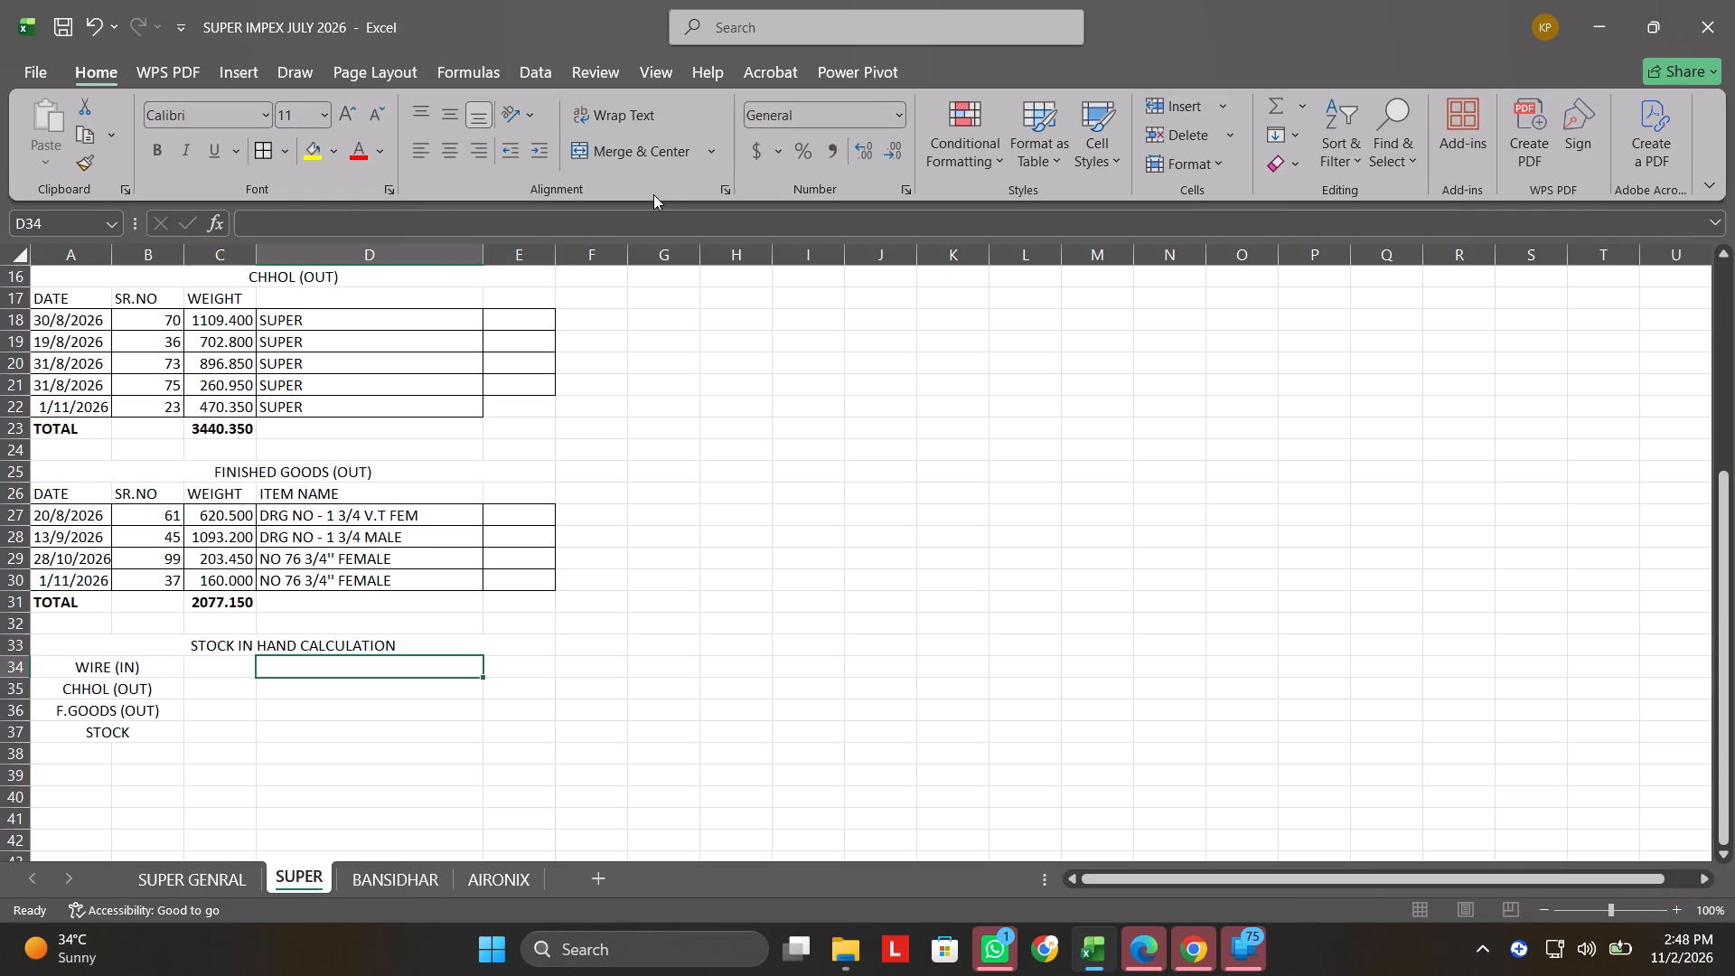
key("Down")
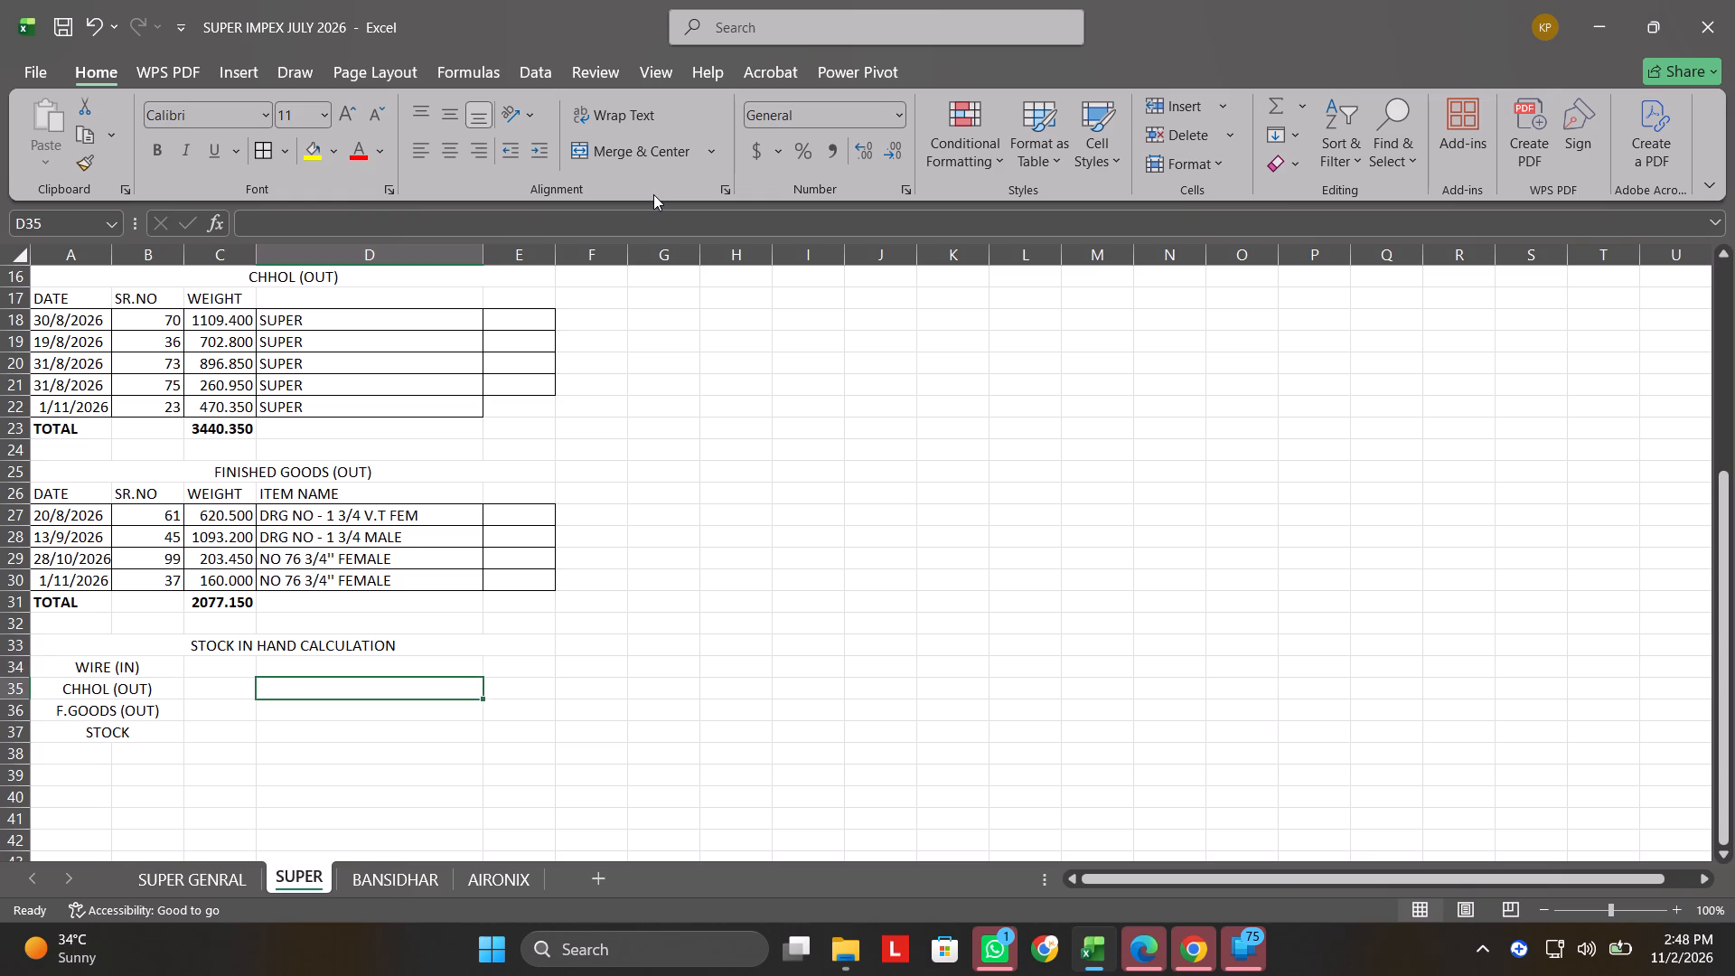
key("Left")
type("3440.35")
key("Down")
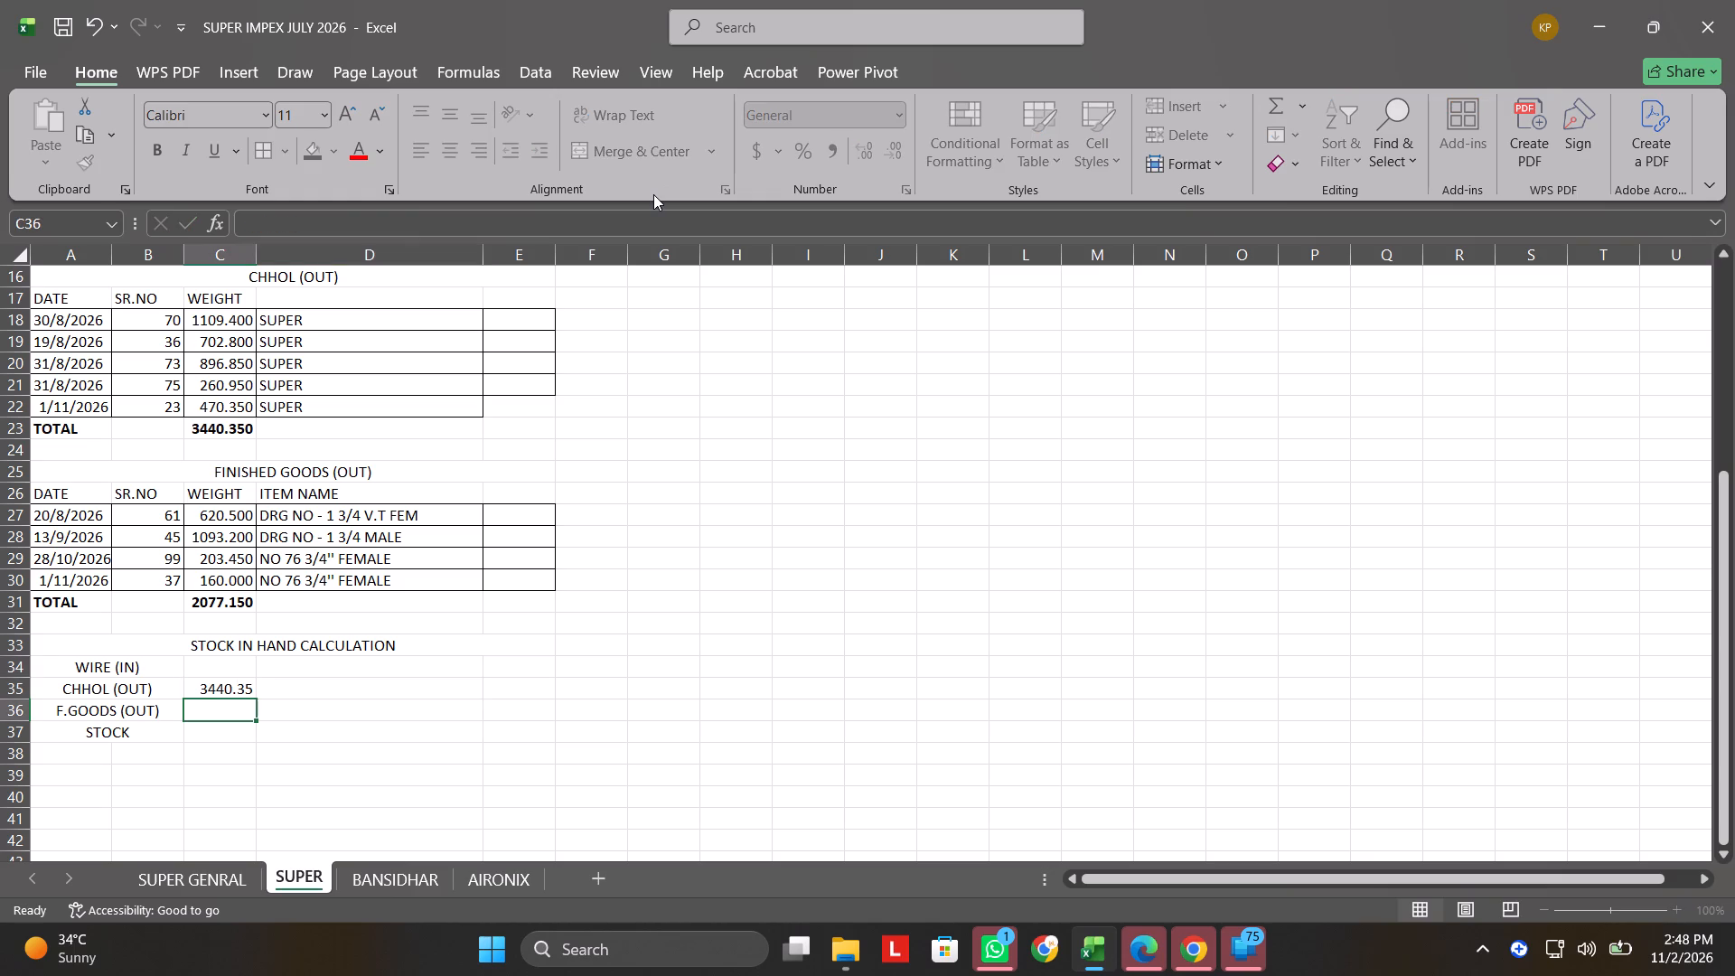
type("2077.15")
Add the two outgoing weights in D36 with the formula =C36+C35.
key("Right")
key("equal")
key("Left")
key("plus")
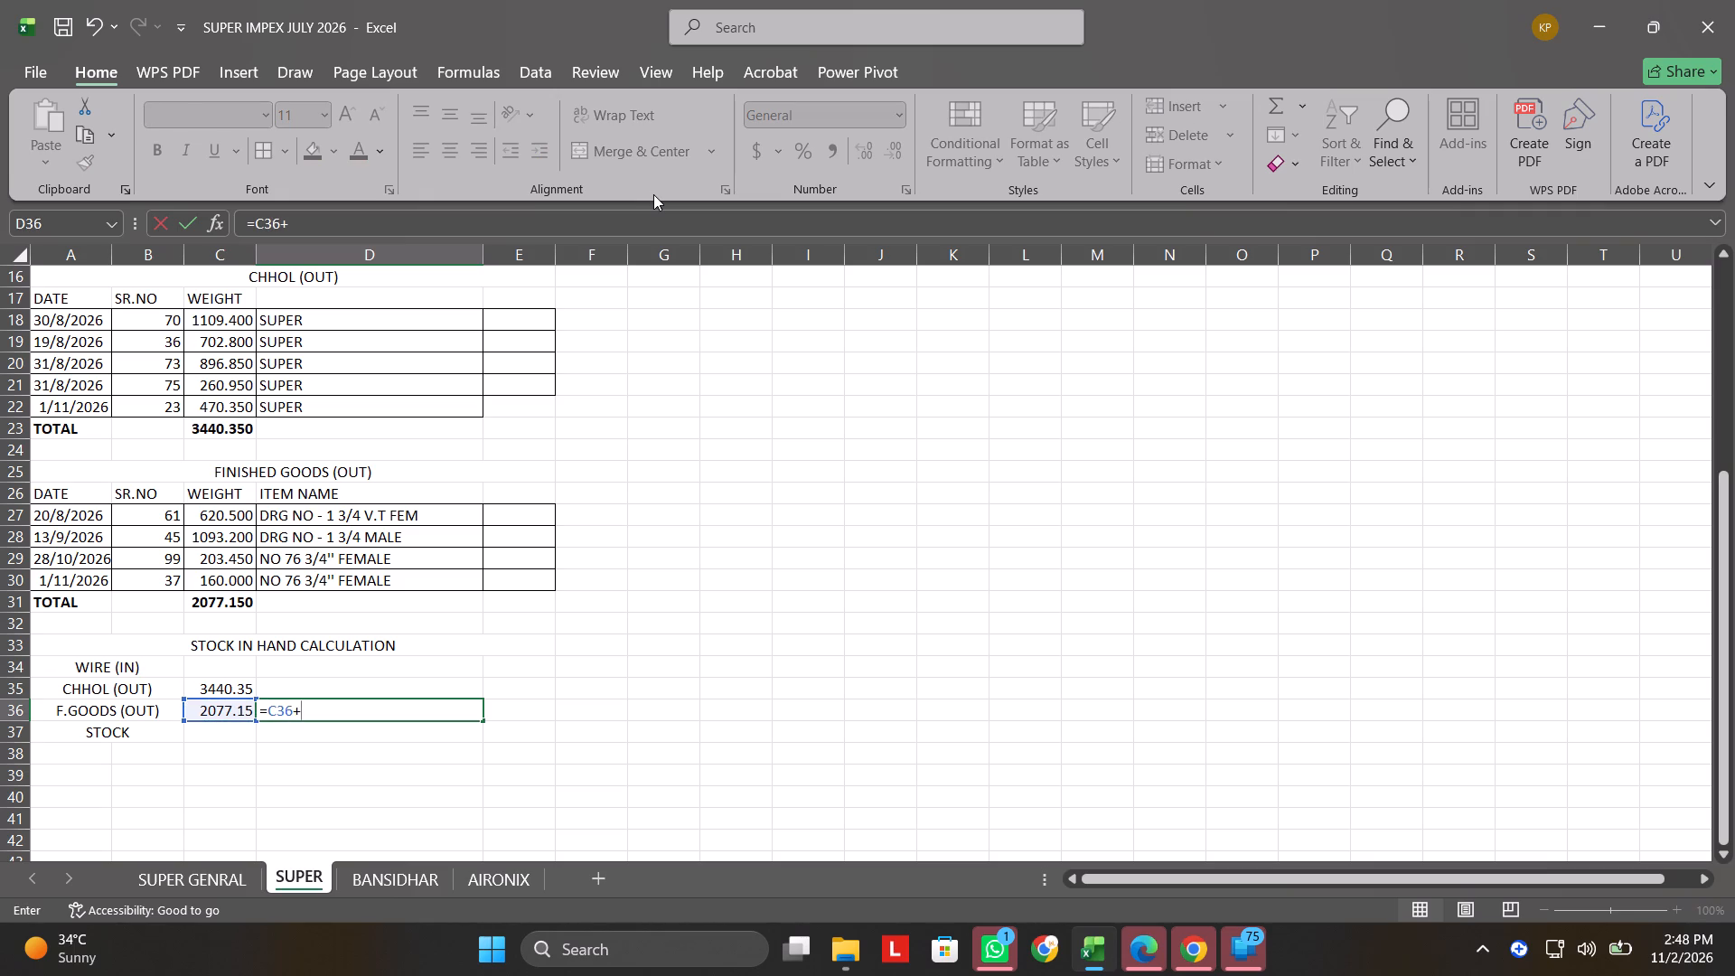
key("Up")
key("Left")
key("Return")
Check the WIRE (IN) section's total weight and enter 5520.95 for WIRE (IN) in D34.
key("Up")
key("Up")
key("Up")
key("Up")
key("Up")
key("Up")
key("Up")
key("Up")
key("Up")
key("Up")
key("Up")
key("Up")
key("Up")
key("Up")
key("Up")
key("Up")
key("Up")
key("Up")
key("Up")
key("Up")
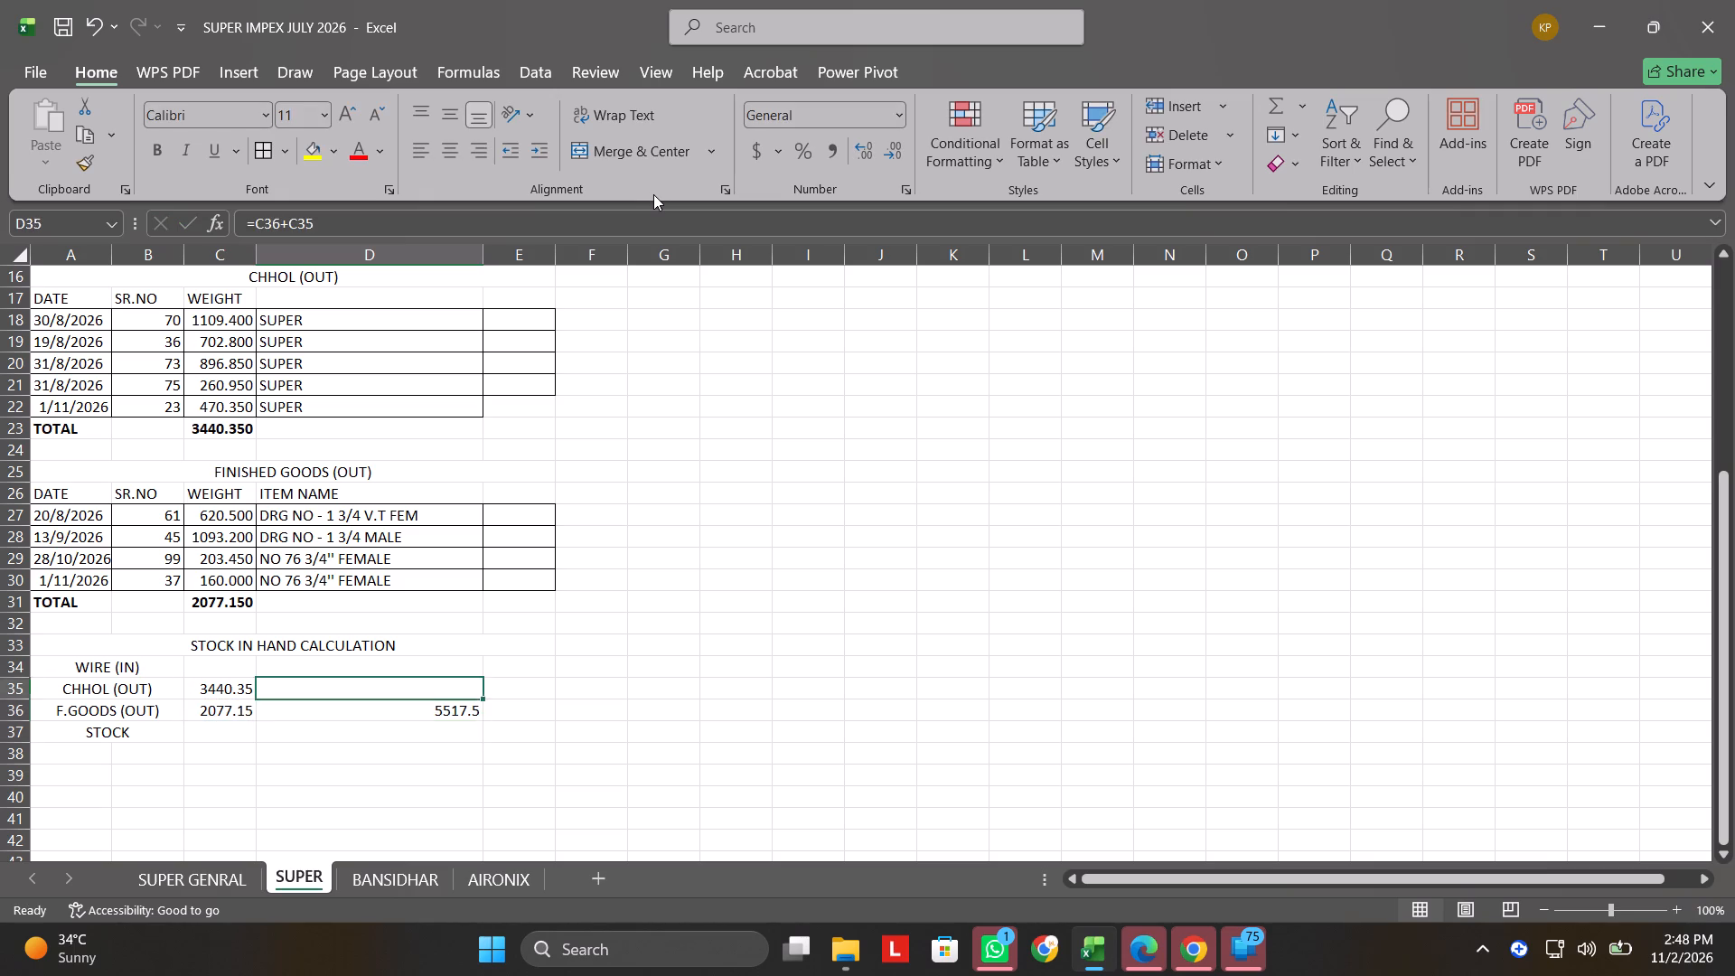
key("Down")
key("Down")
key("Down")
key("Down")
key("Down")
key("Down")
key("Down")
key("Down")
key("Down")
key("Down")
key("Down")
key("Down")
key("Down")
key("Down")
key("Down")
key("Down")
key("Down")
key("Down")
key("Down")
key("Down")
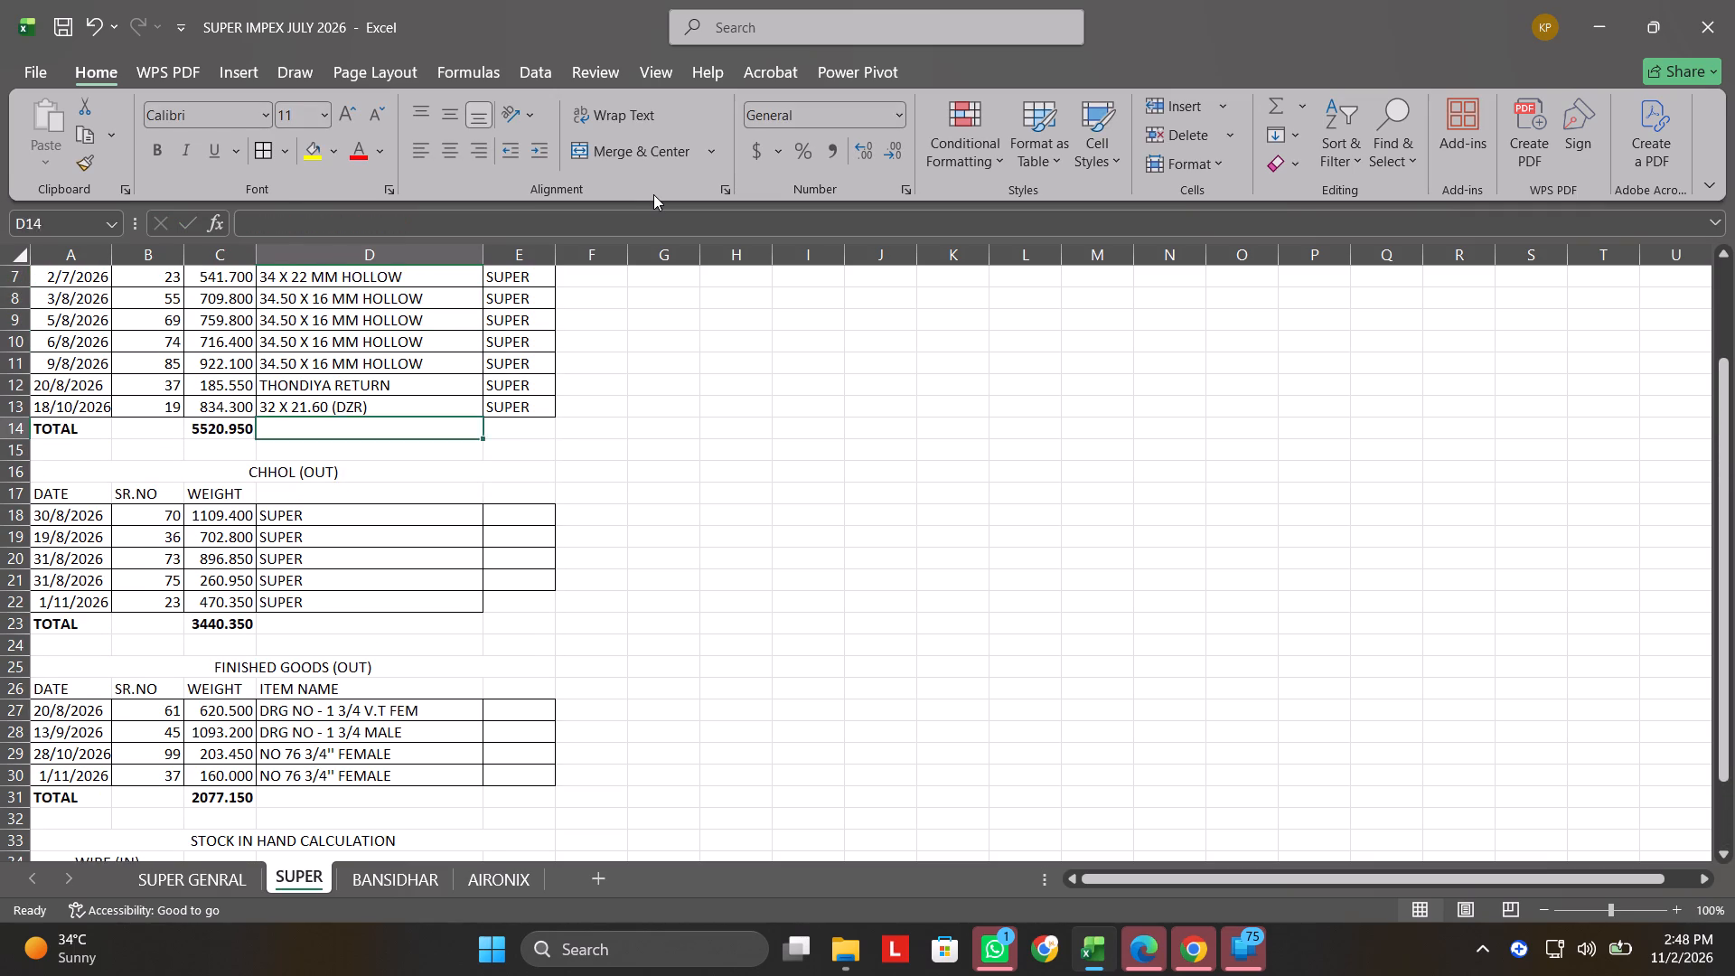
key("Down")
key("Down")
key("Down")
key("Down")
key("Down")
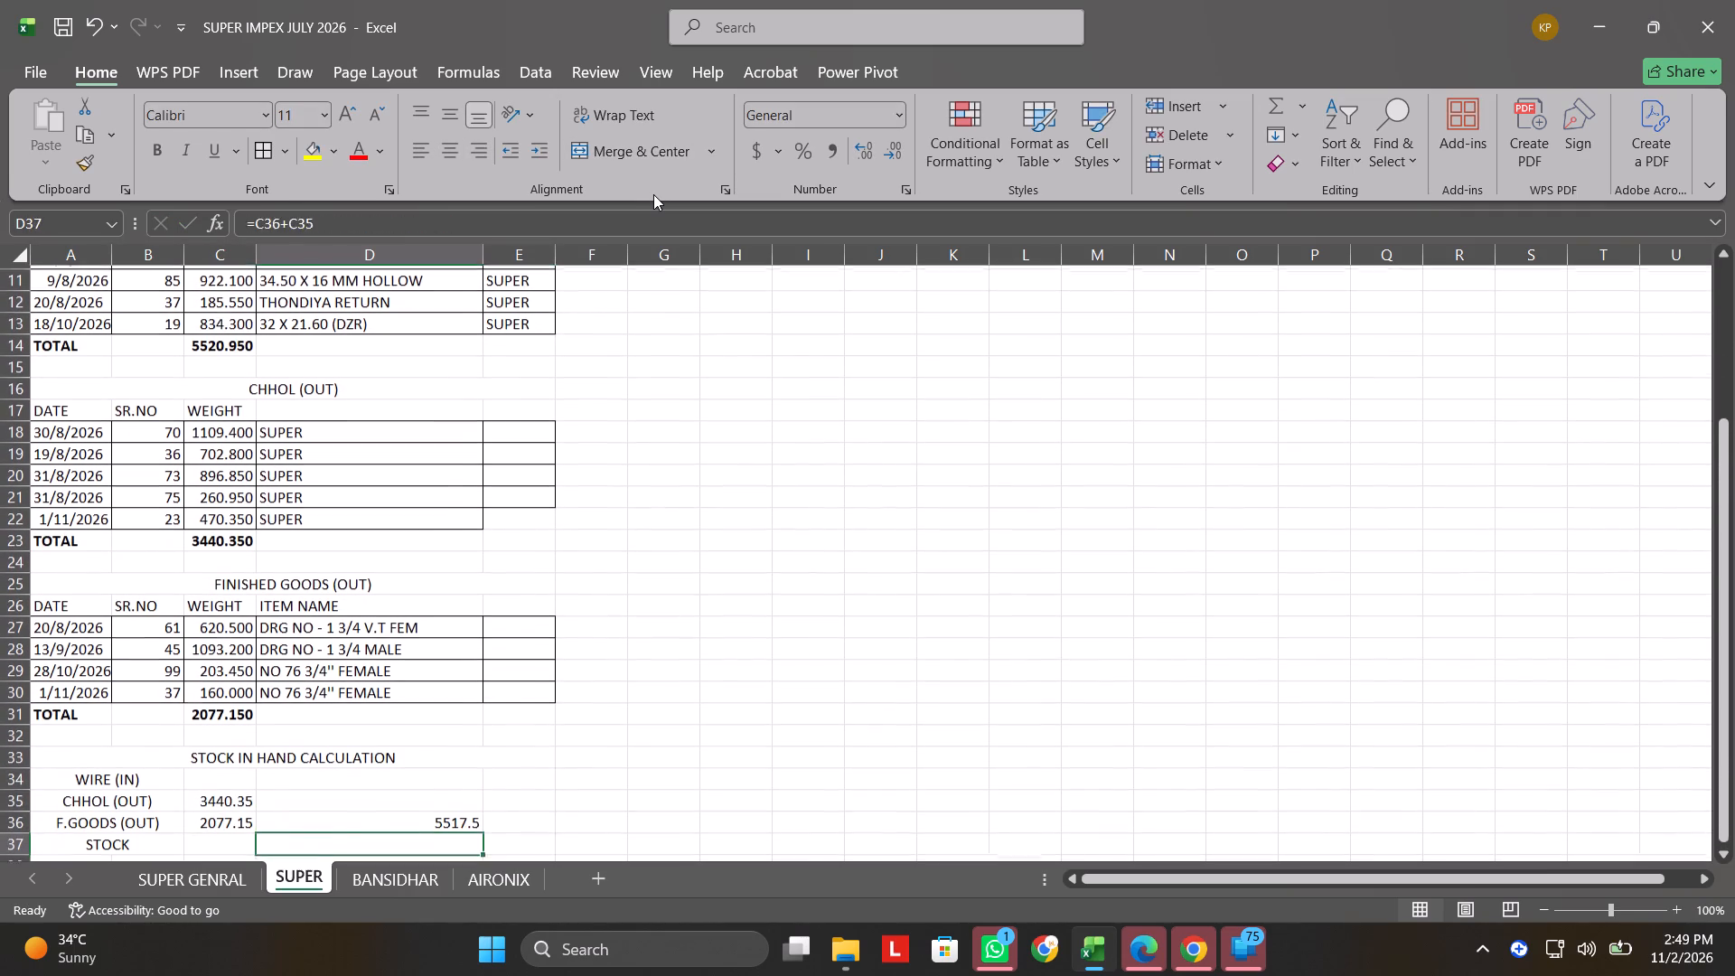
key("Down")
key("Up")
key("Up")
key("Up")
key("Up")
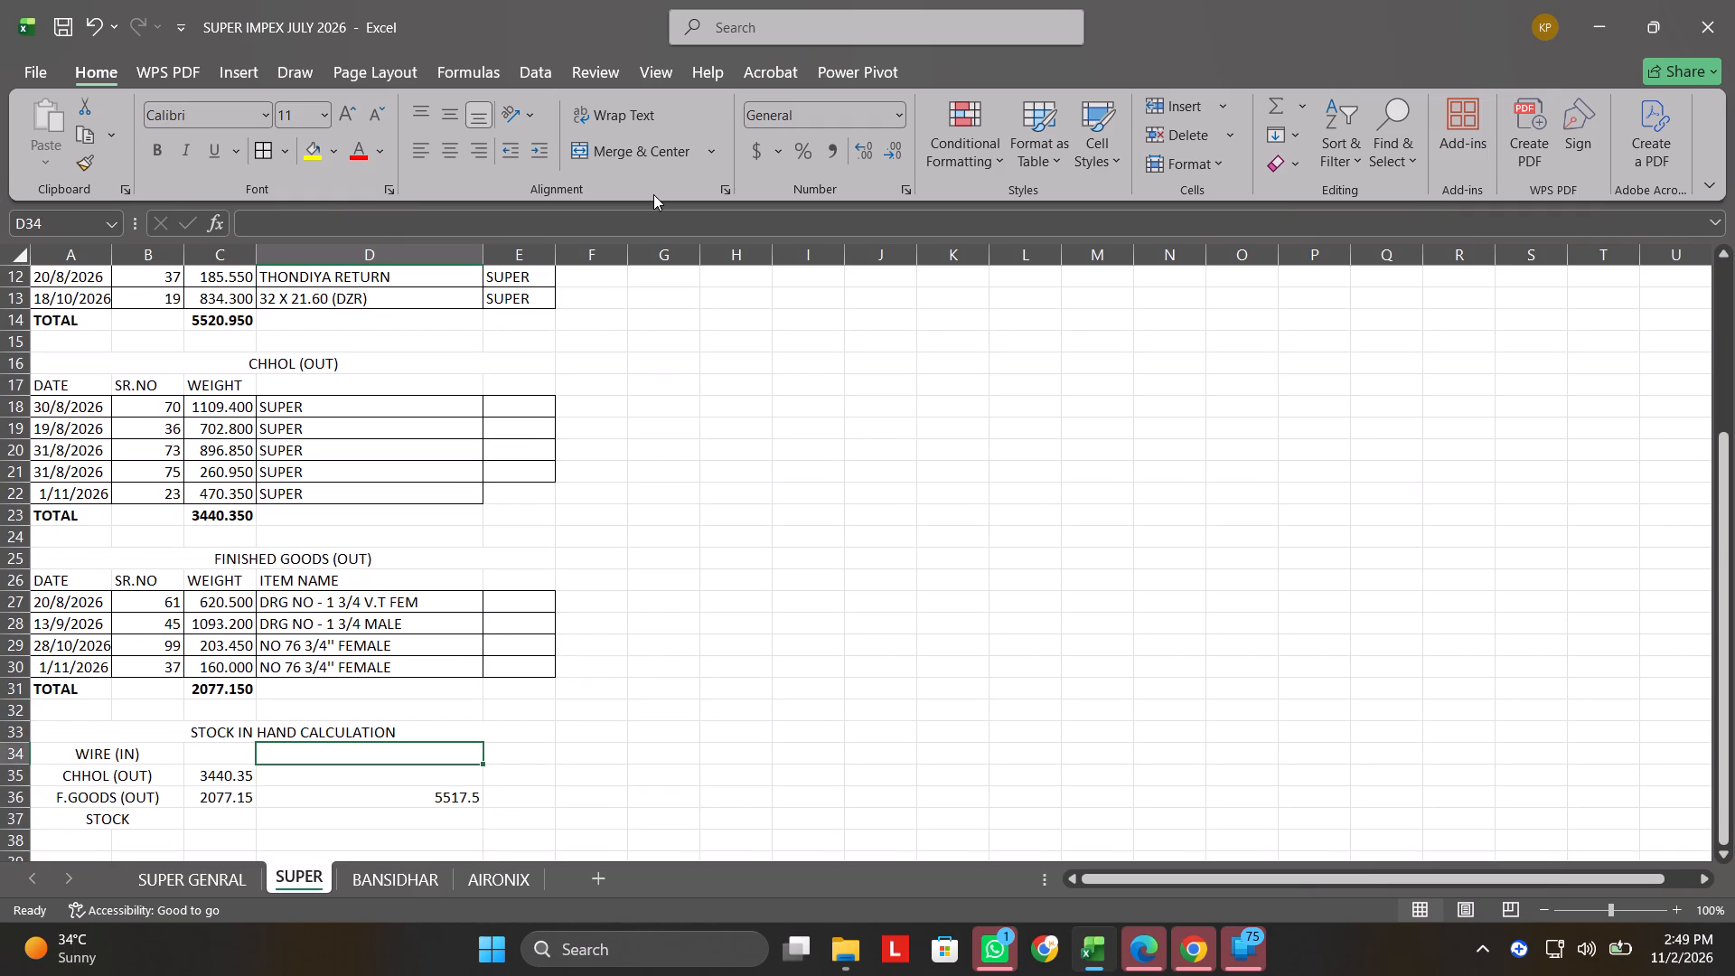
type("5520.95")
Calculate STOCK in D37 by subtracting the outgoing total from the incoming wire weight with the formula =D34-D36.
key("Down")
key("Down")
key("Down")
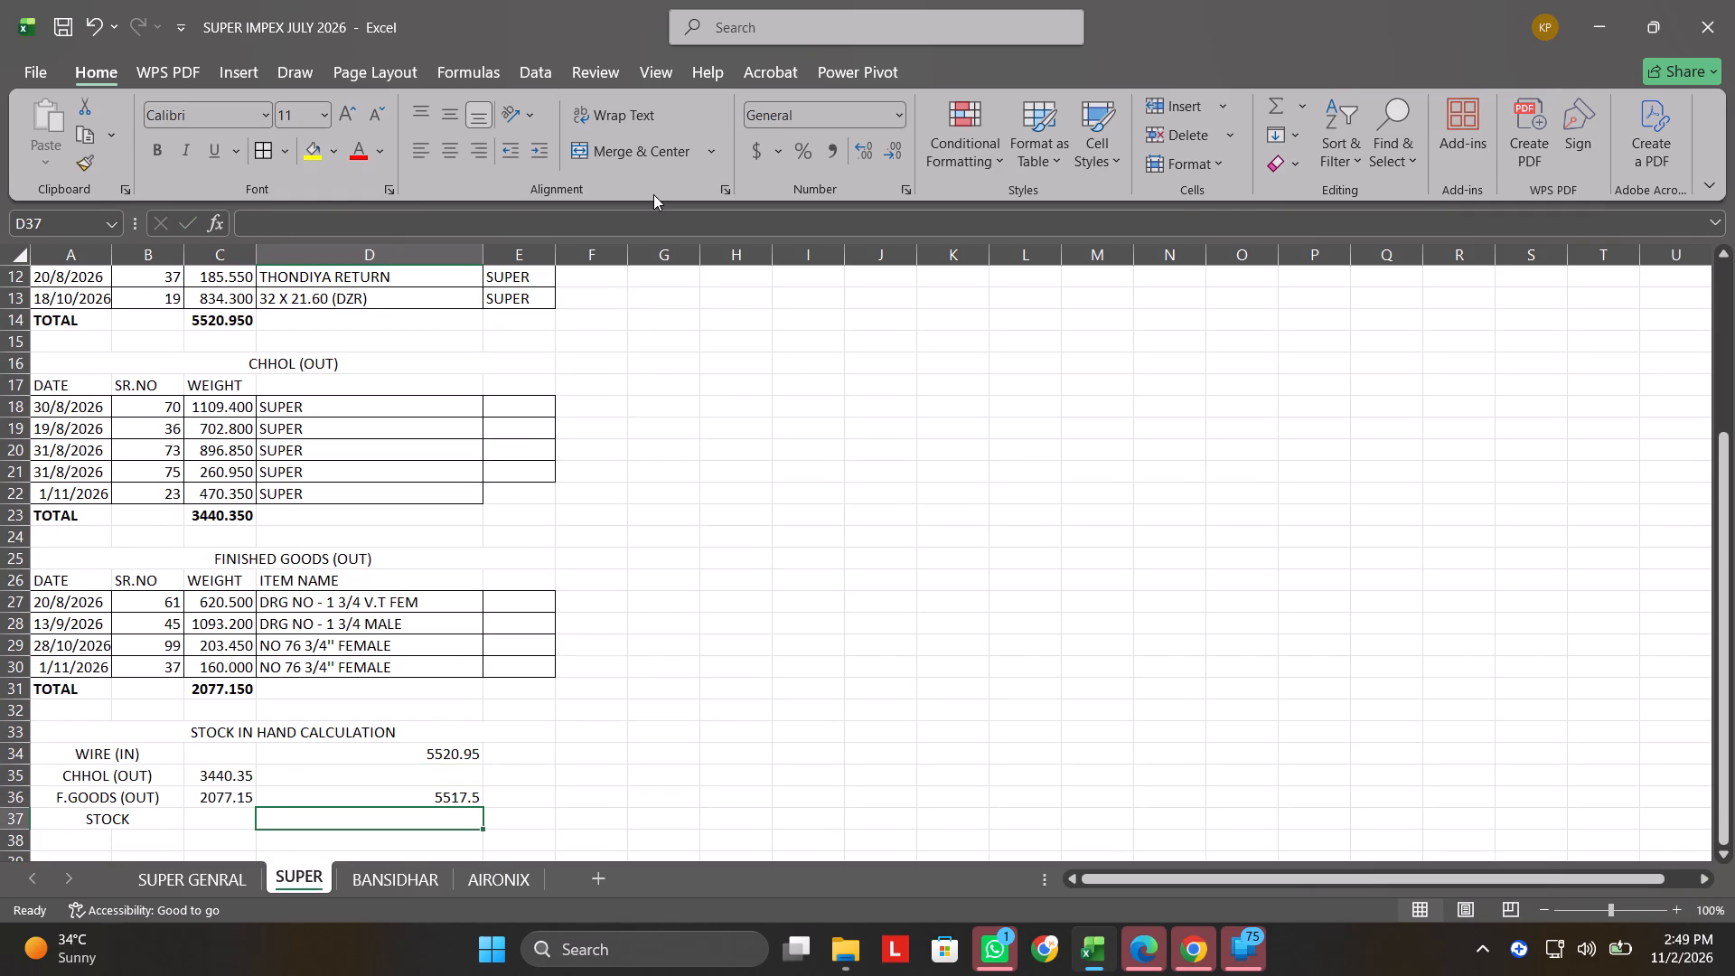
key("equal")
key("Up")
key("Up")
key("Up")
key("minus")
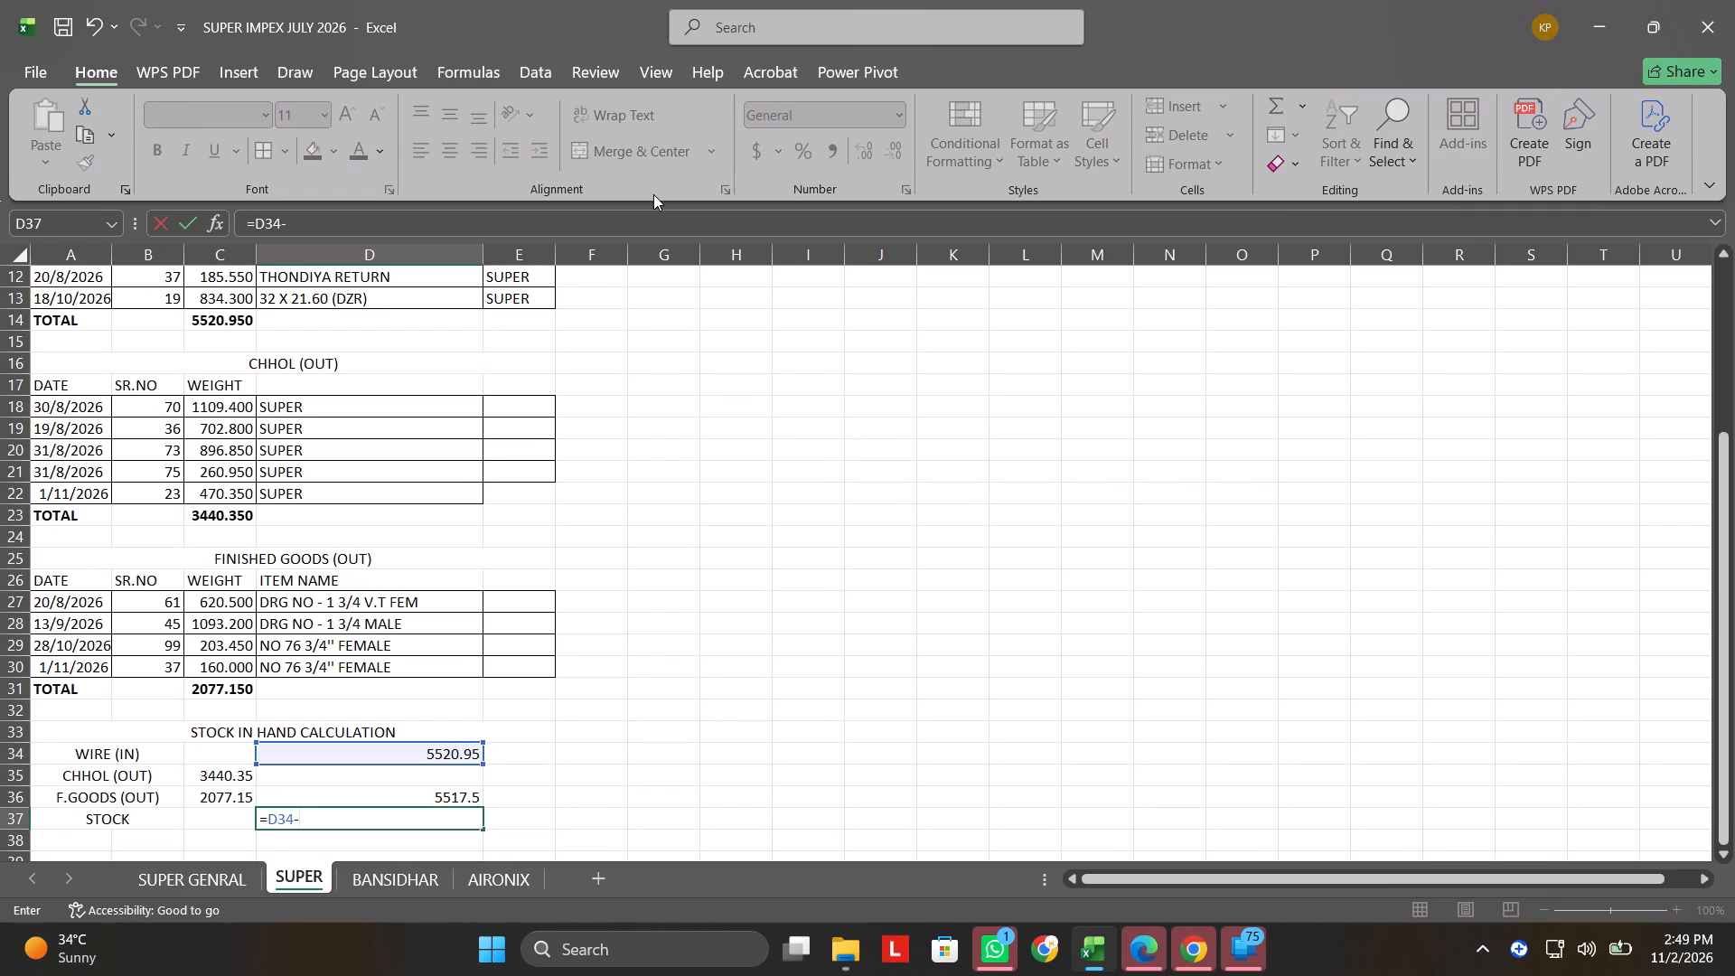
key("Up")
key("Up")
key("Down")
key("Return")
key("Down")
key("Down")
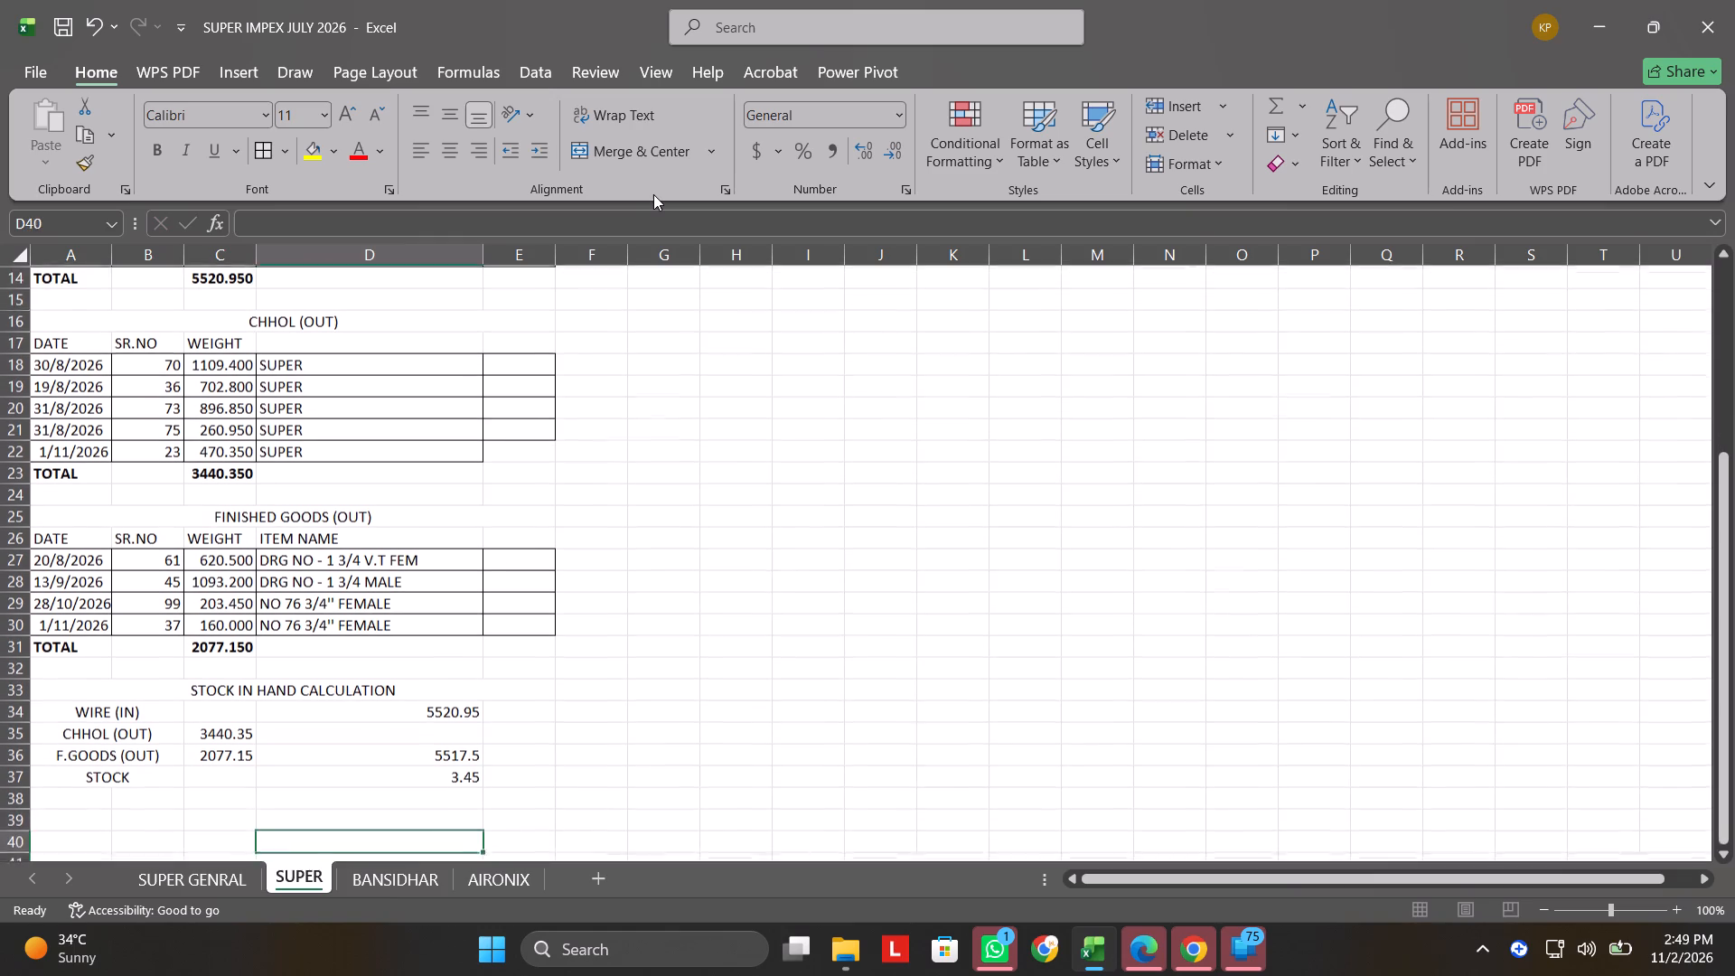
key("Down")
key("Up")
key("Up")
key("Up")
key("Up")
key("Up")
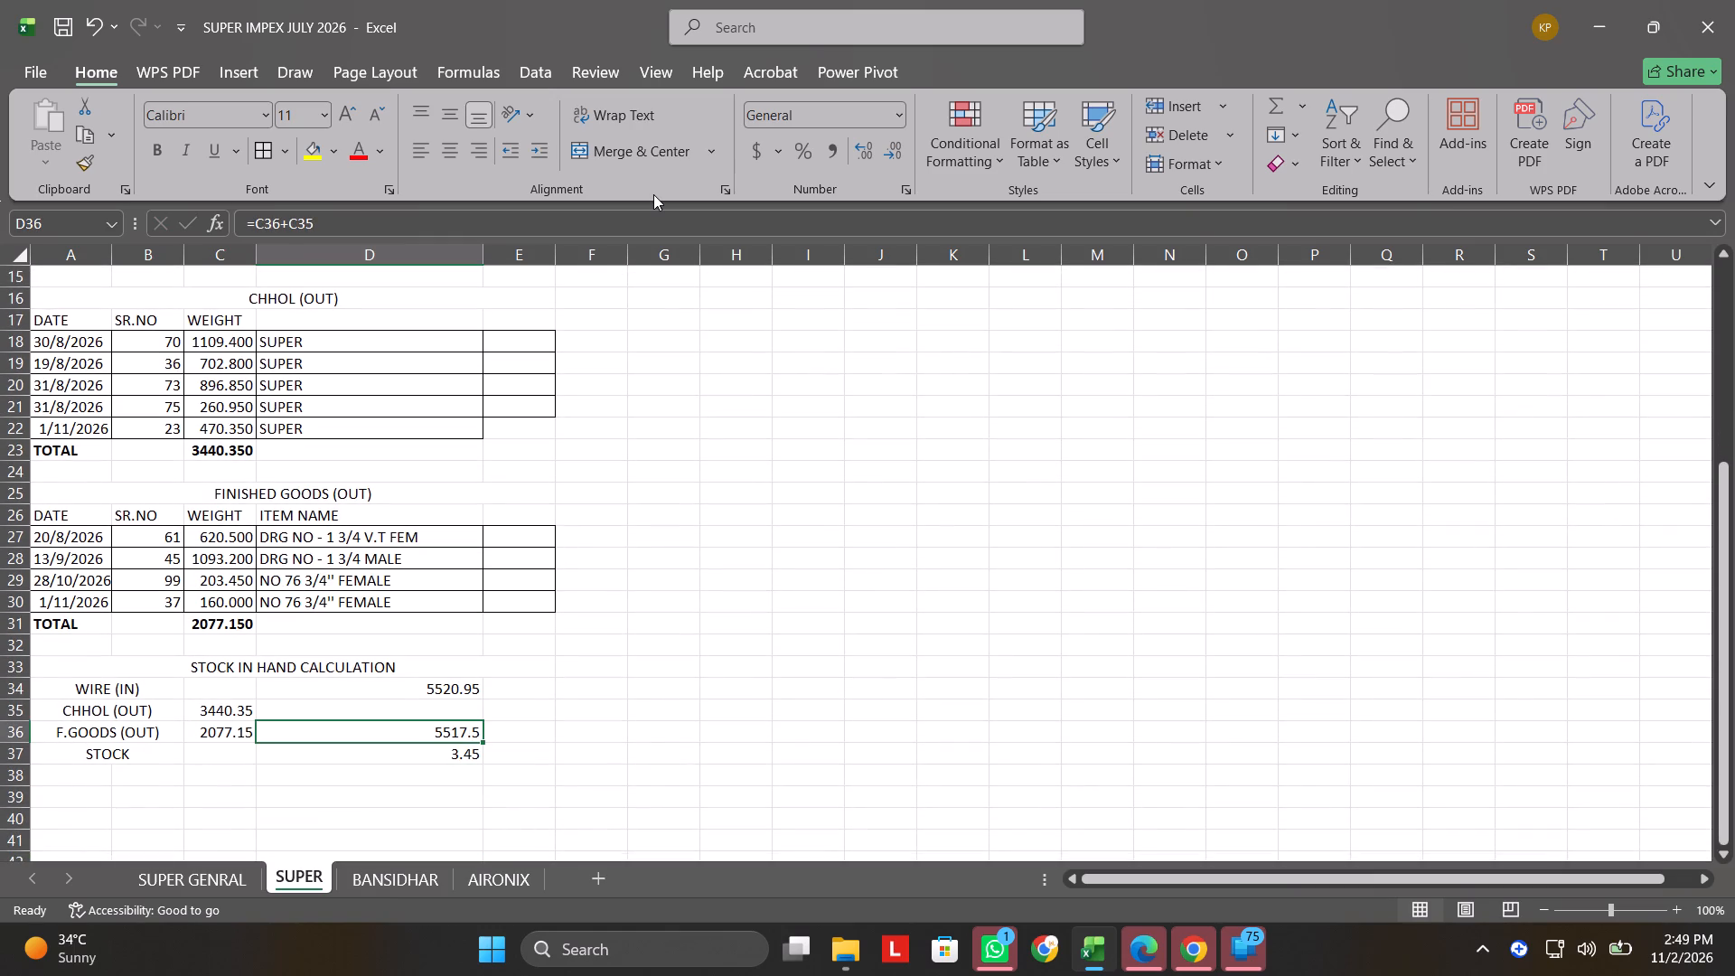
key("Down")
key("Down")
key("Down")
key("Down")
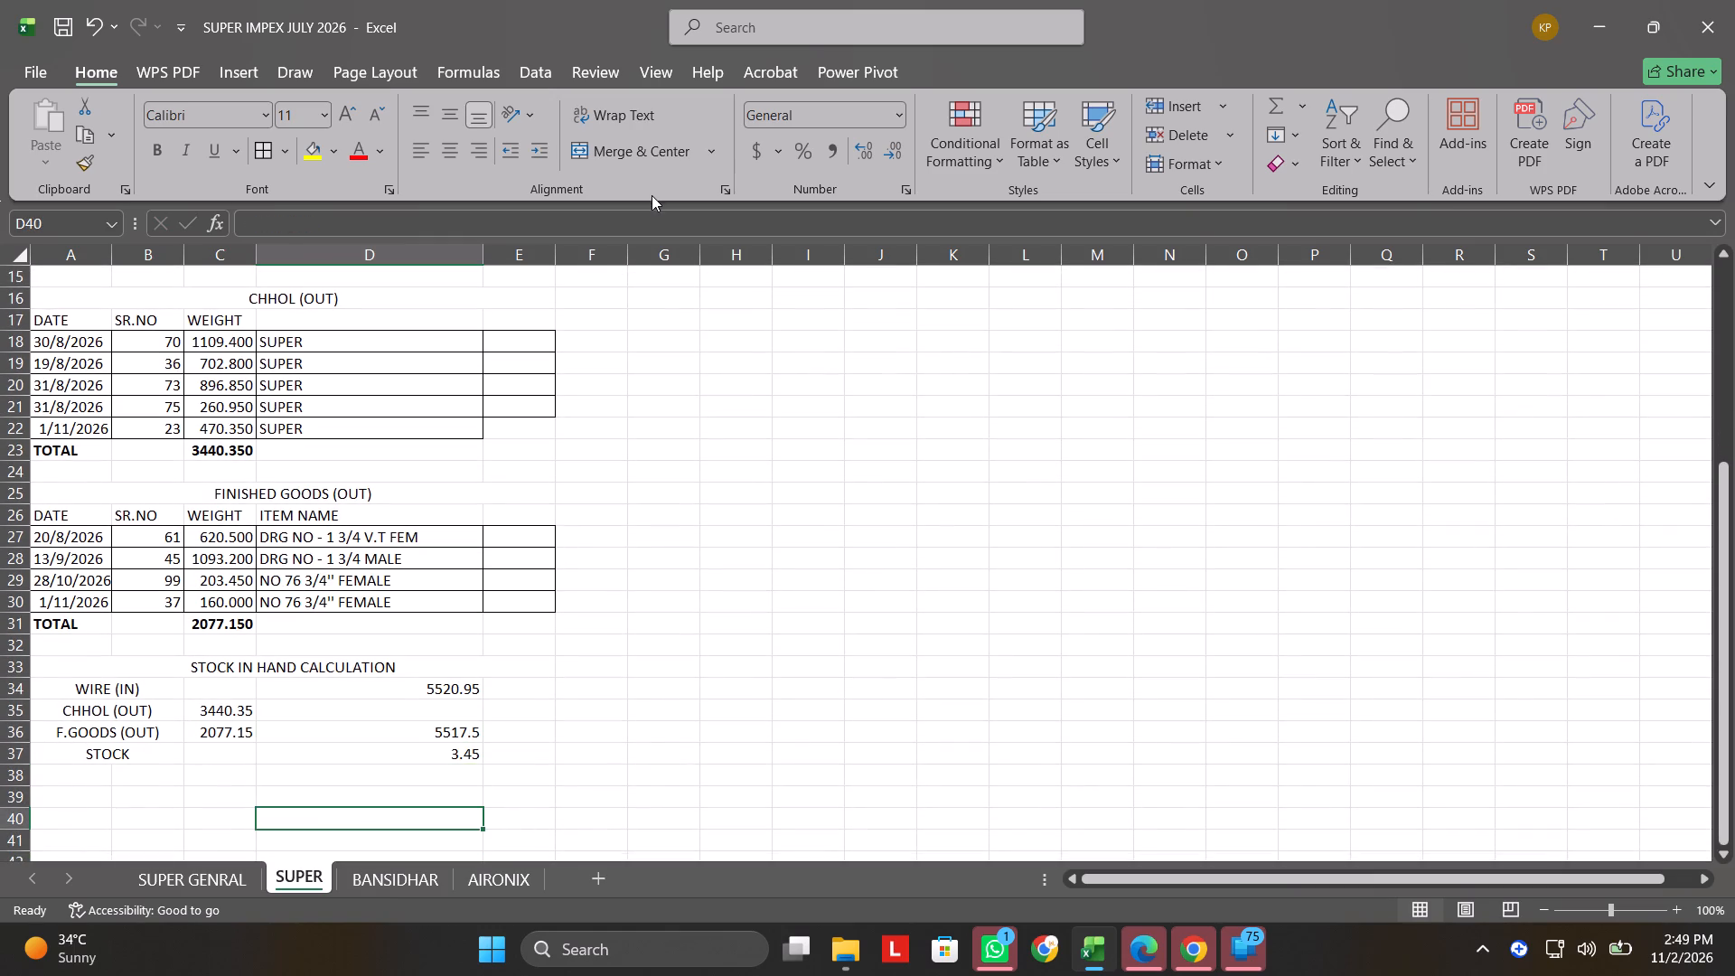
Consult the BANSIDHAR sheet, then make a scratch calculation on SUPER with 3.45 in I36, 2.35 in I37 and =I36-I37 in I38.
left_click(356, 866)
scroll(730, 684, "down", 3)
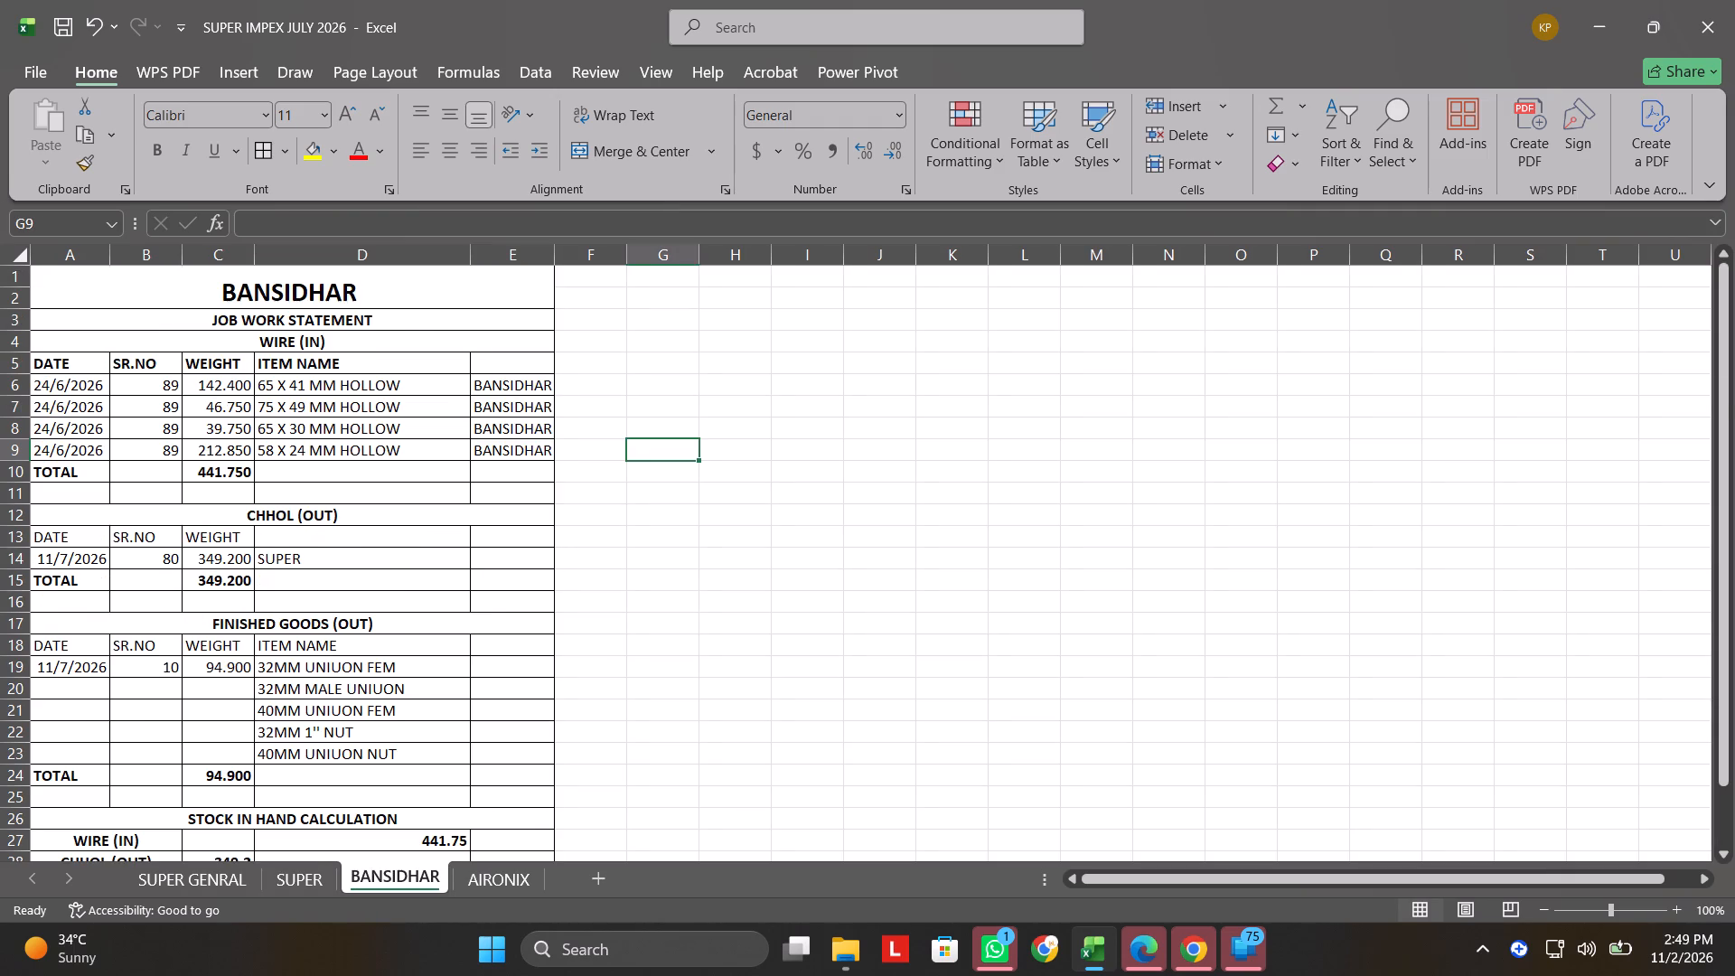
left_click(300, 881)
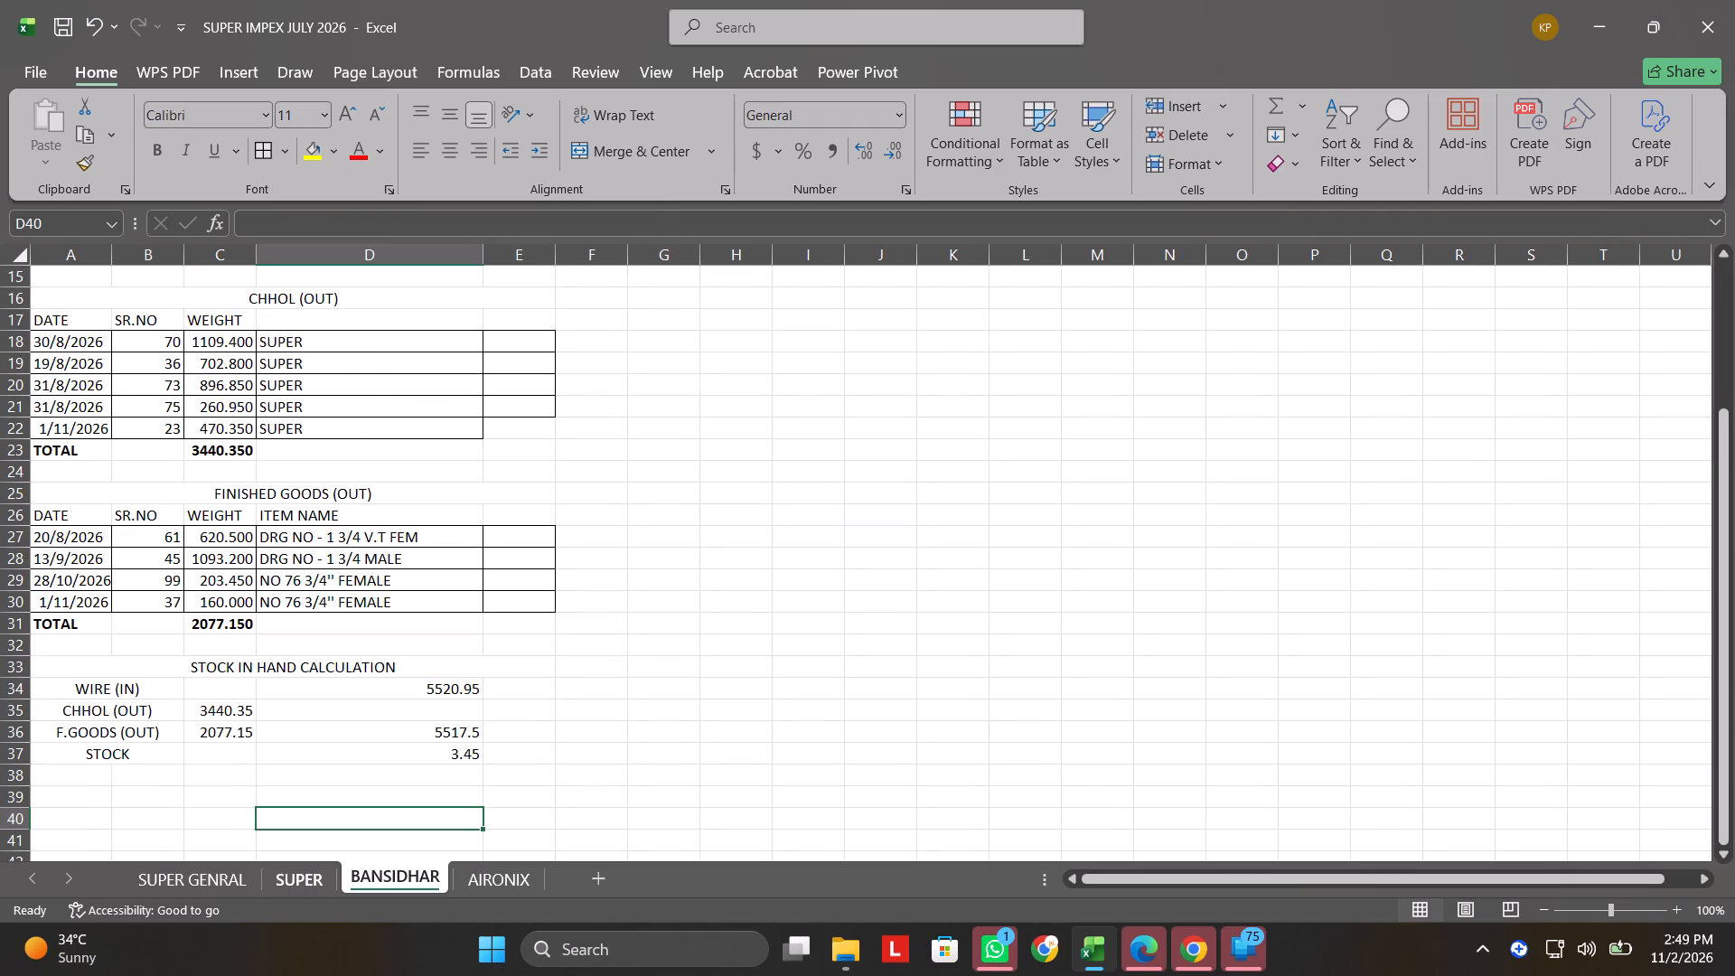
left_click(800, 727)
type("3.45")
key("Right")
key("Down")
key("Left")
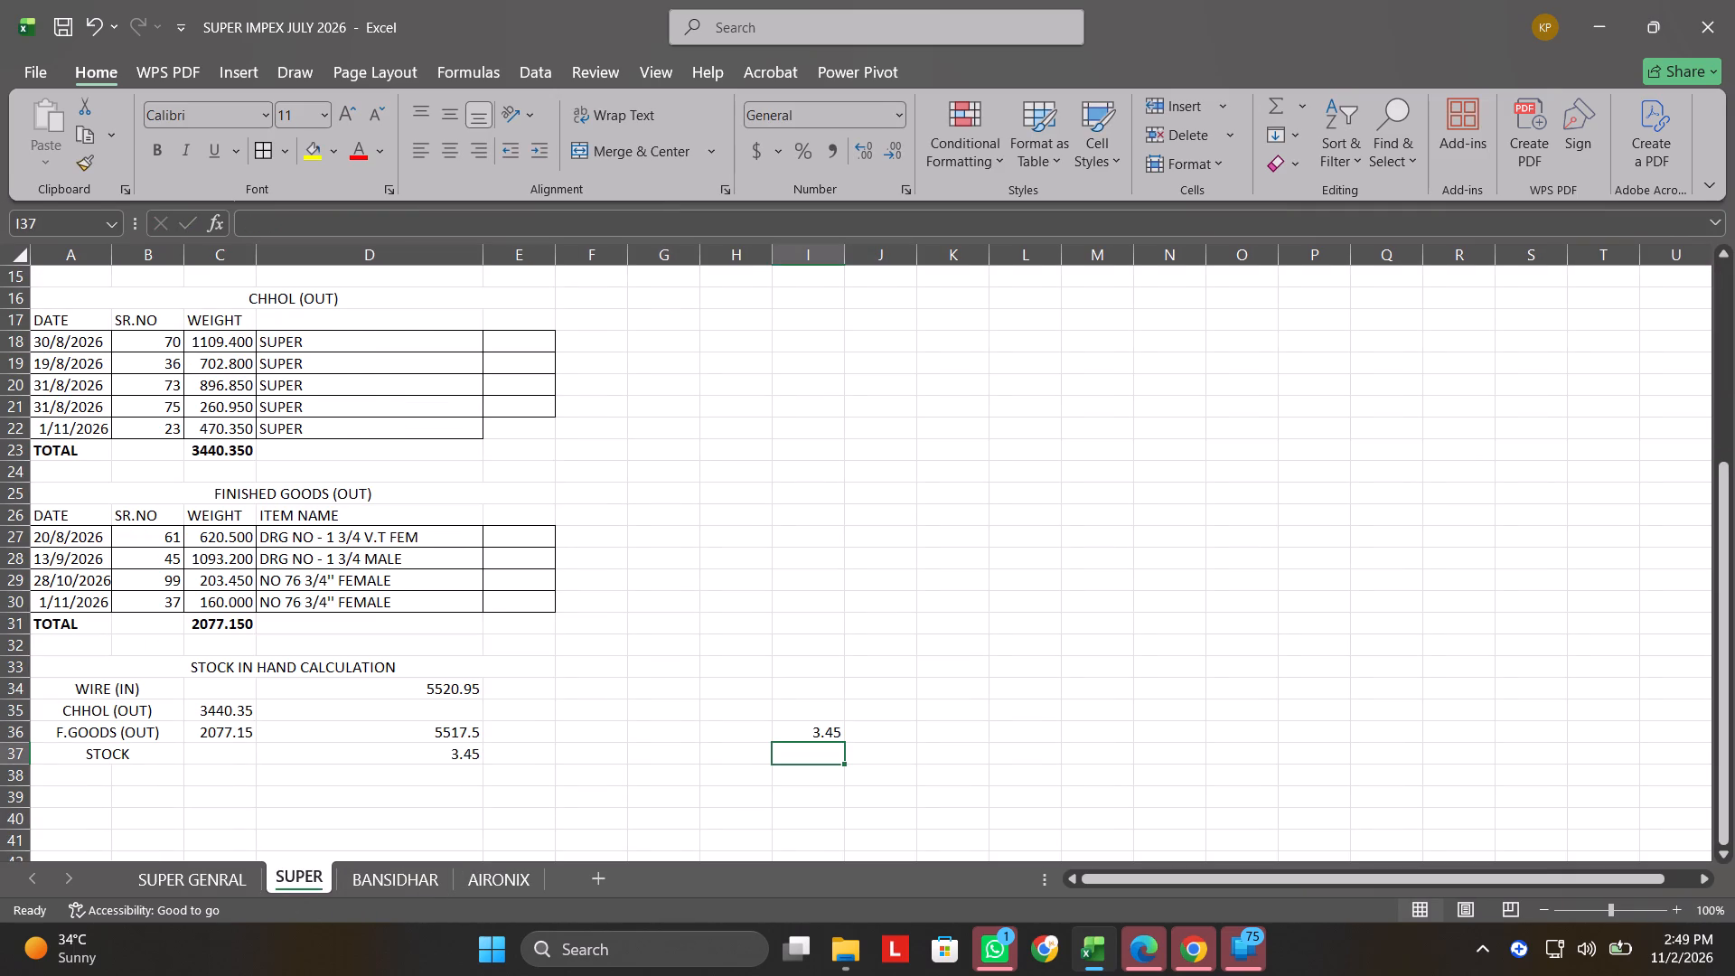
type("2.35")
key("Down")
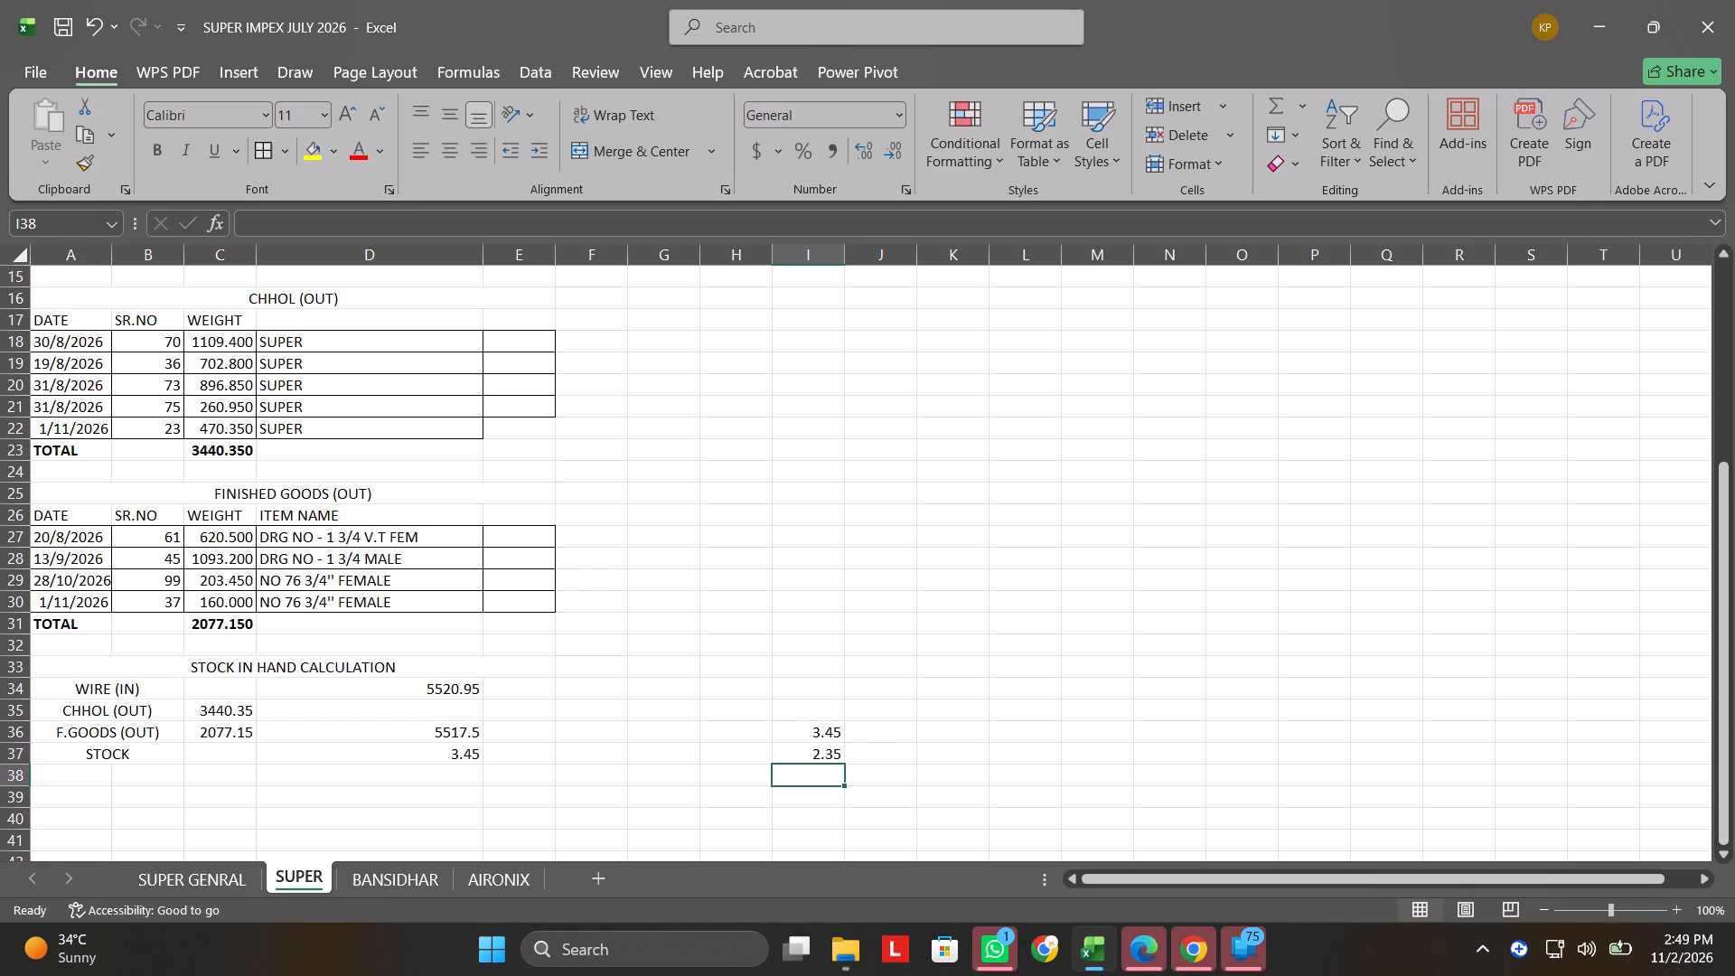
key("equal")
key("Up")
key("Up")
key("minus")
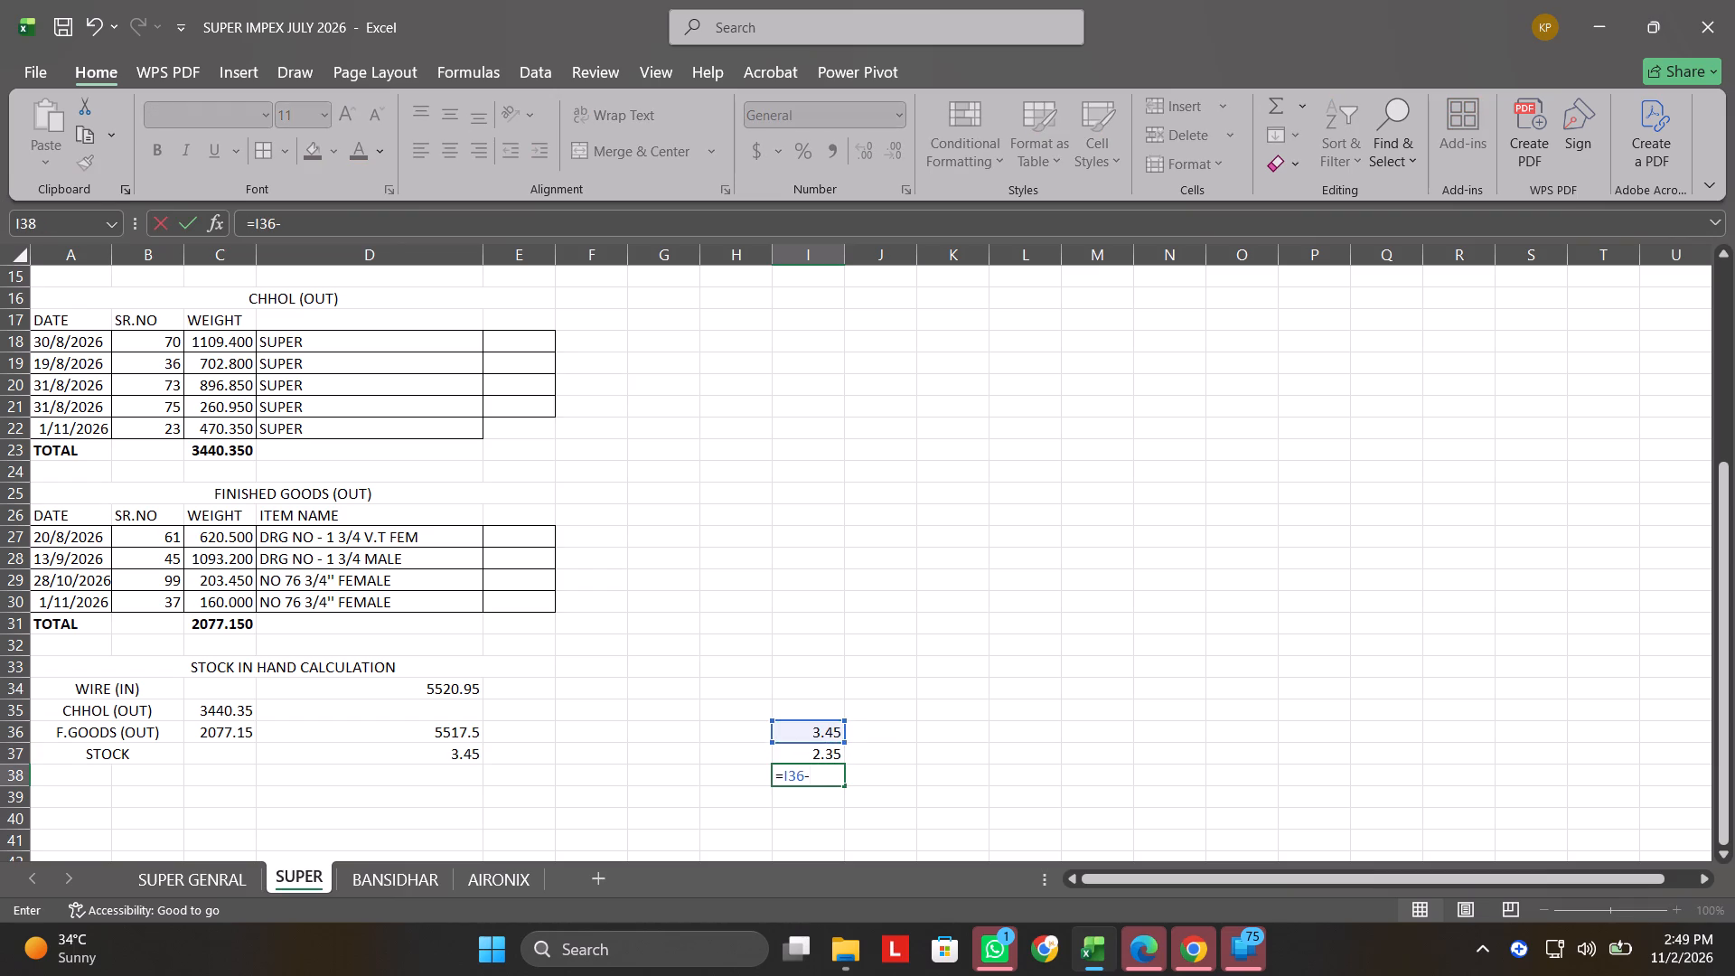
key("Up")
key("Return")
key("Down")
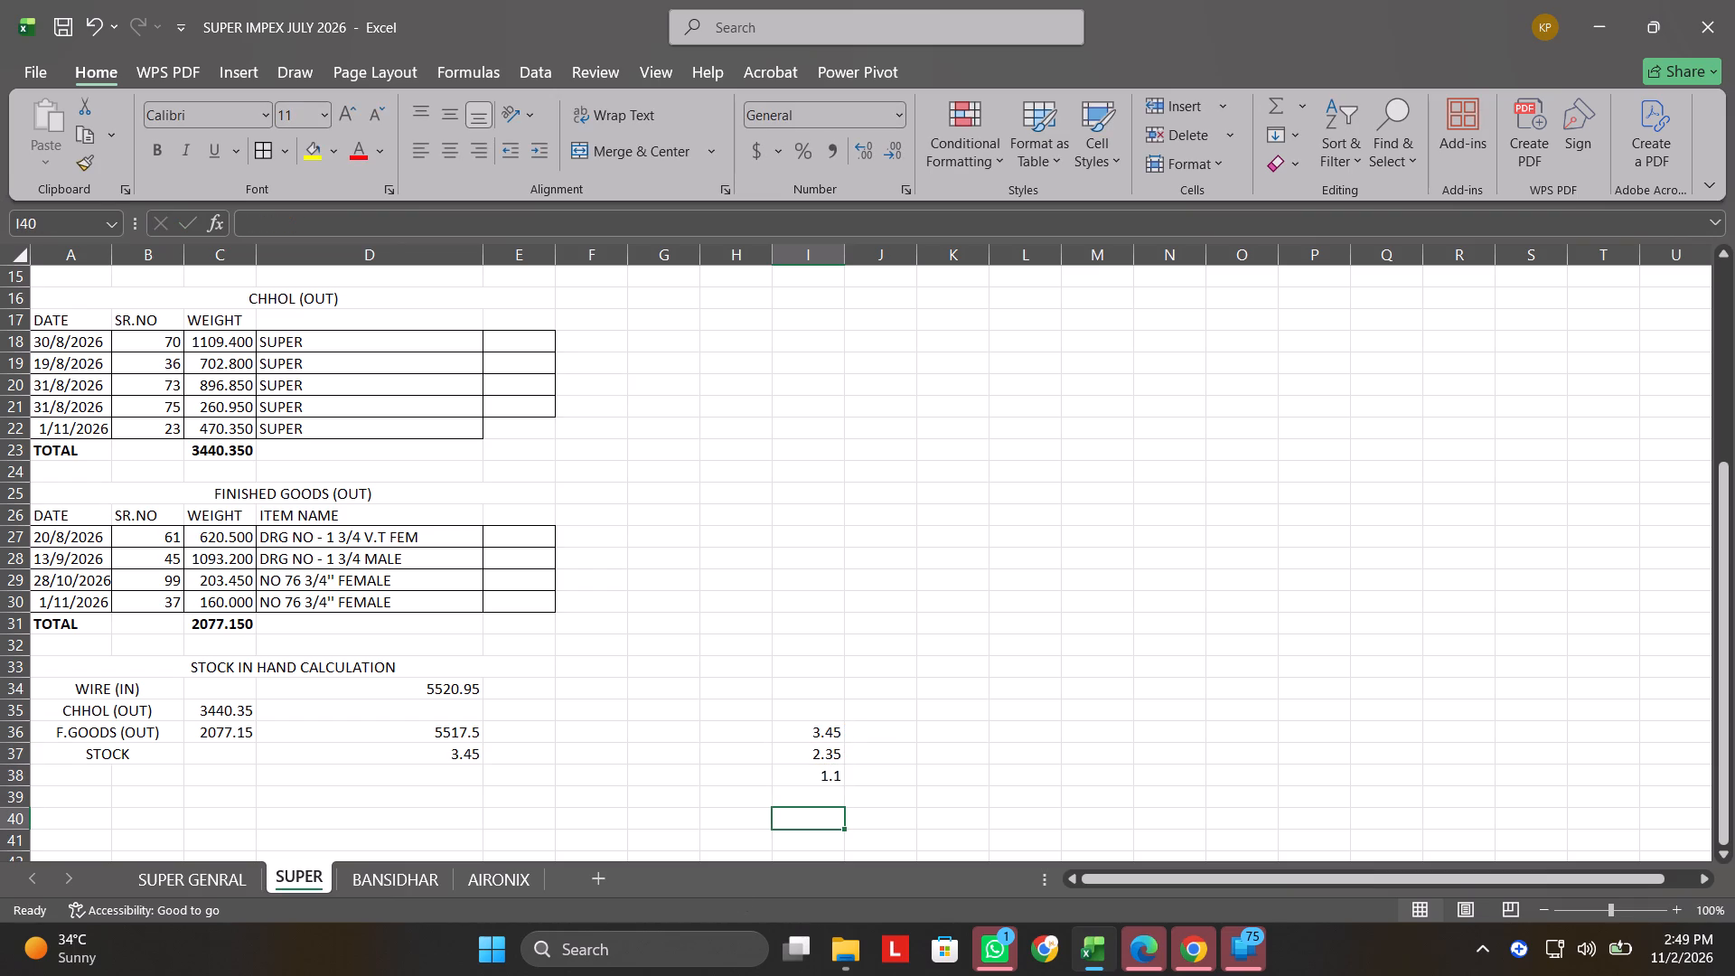
Examine the stock in hand calculations on the AIRONIX and SUPER GENRAL sheets and return to the SUPER sheet.
left_click(472, 871)
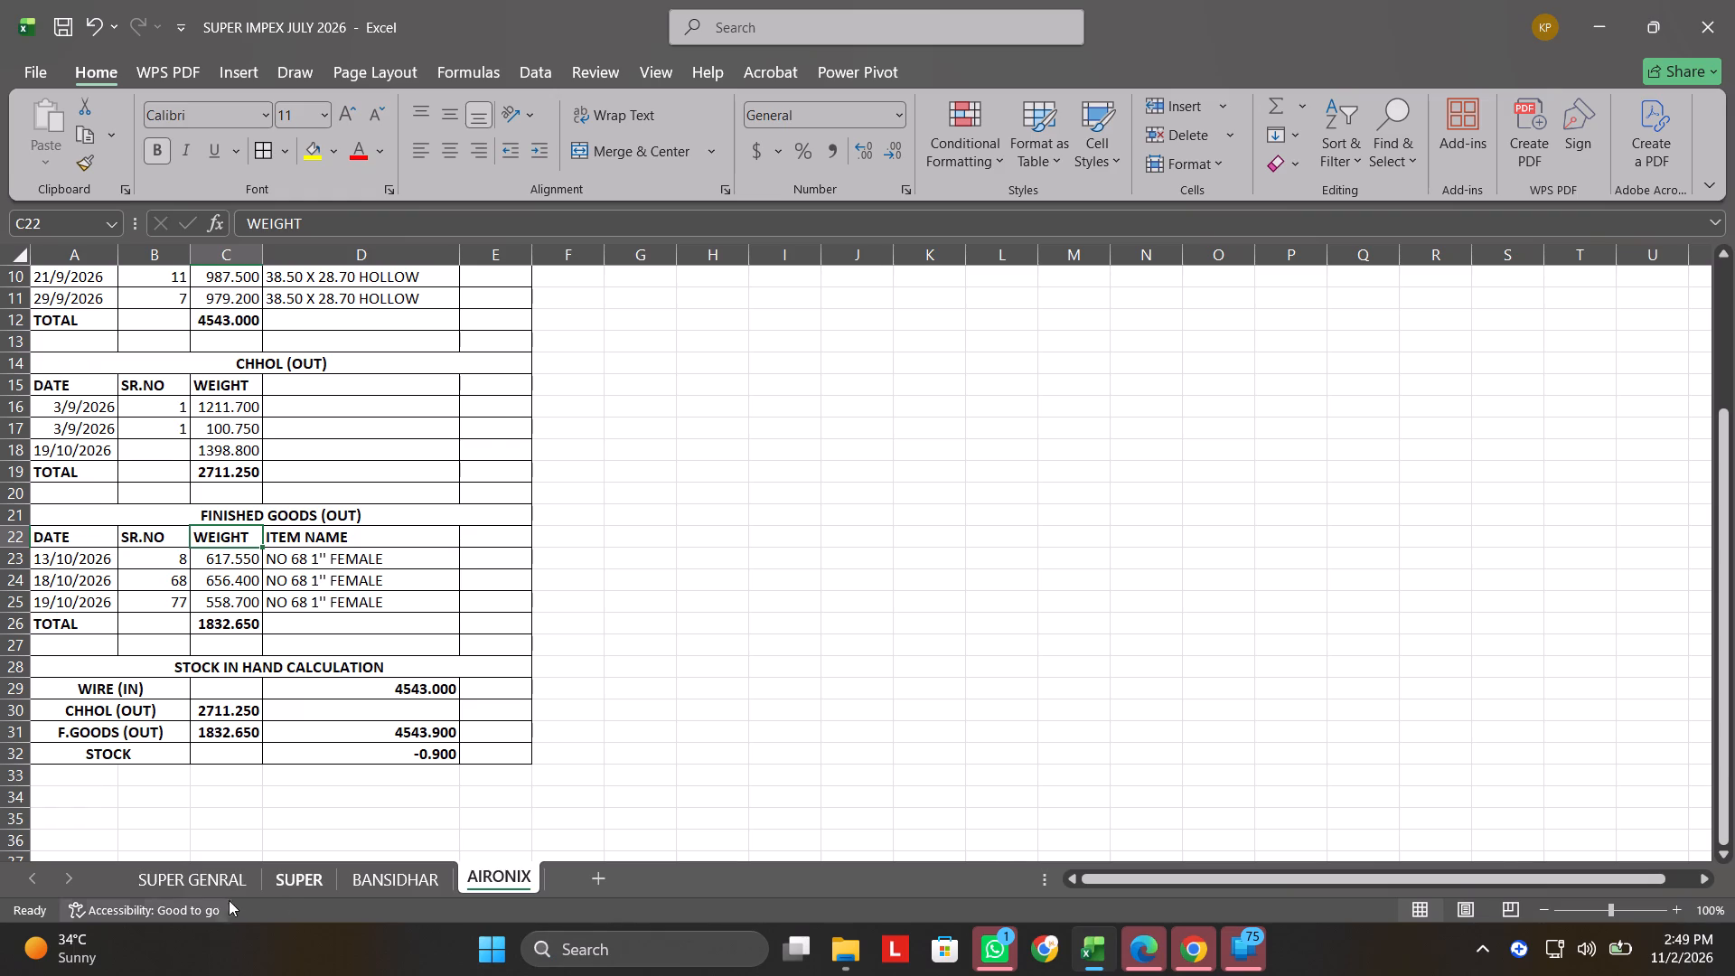
left_click(220, 874)
scroll(719, 717, "down", 6)
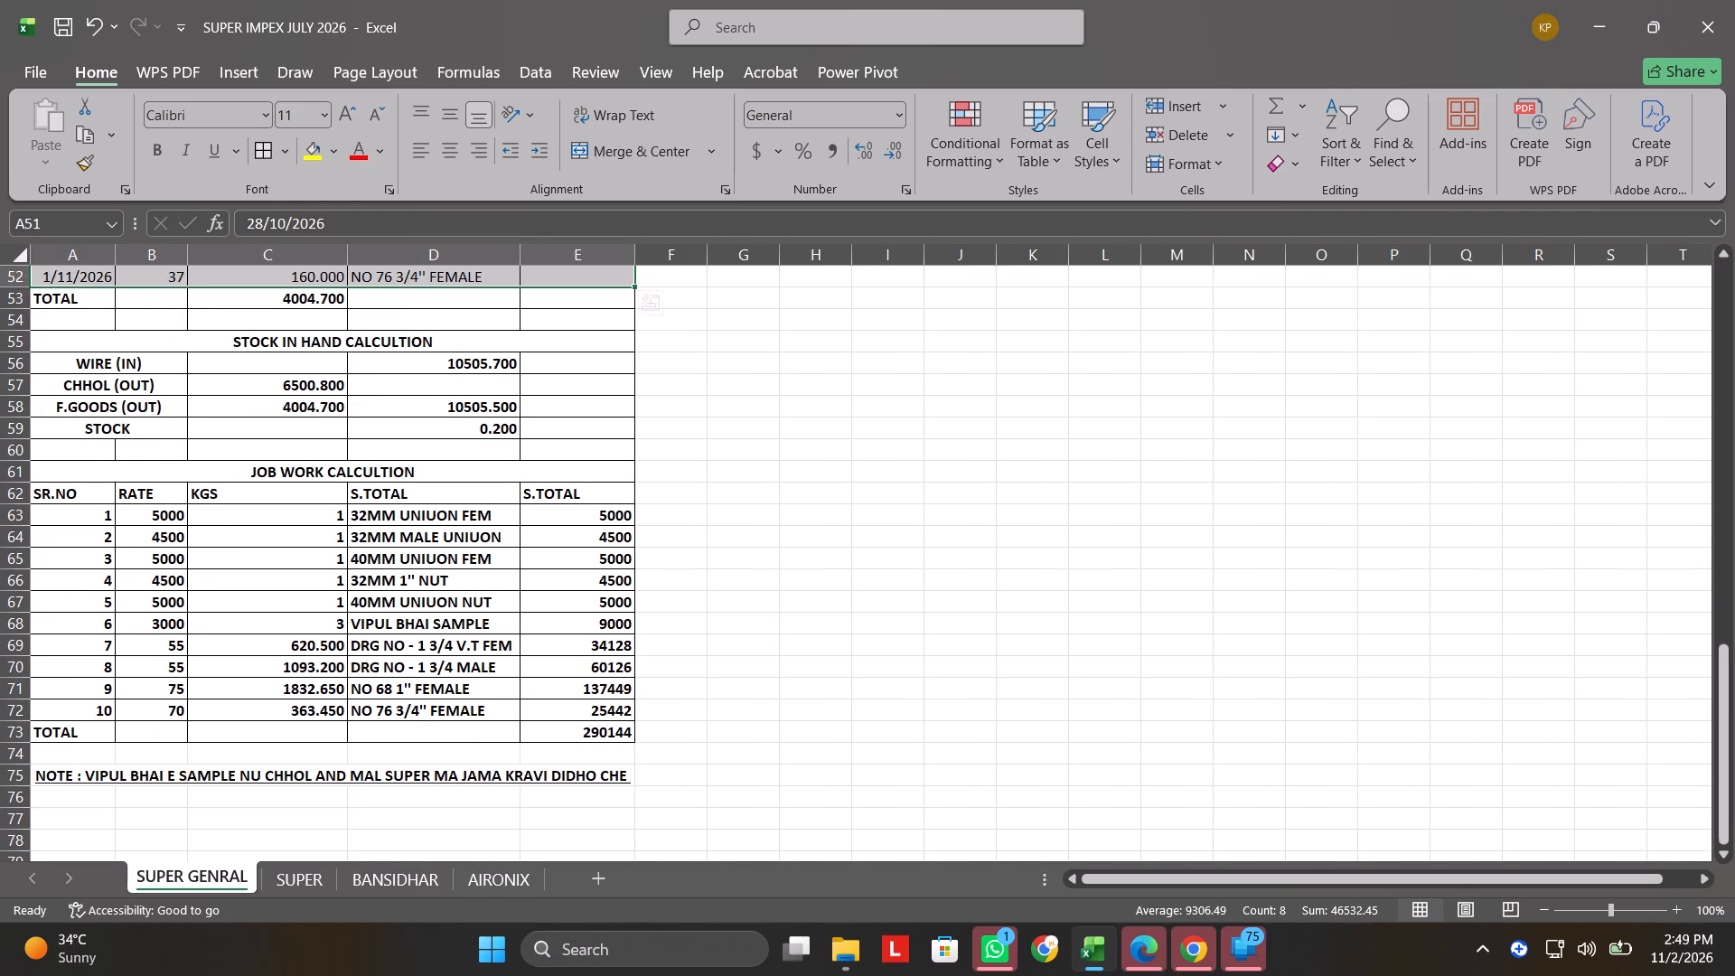
scroll(719, 717, "up", 3)
left_click(329, 875)
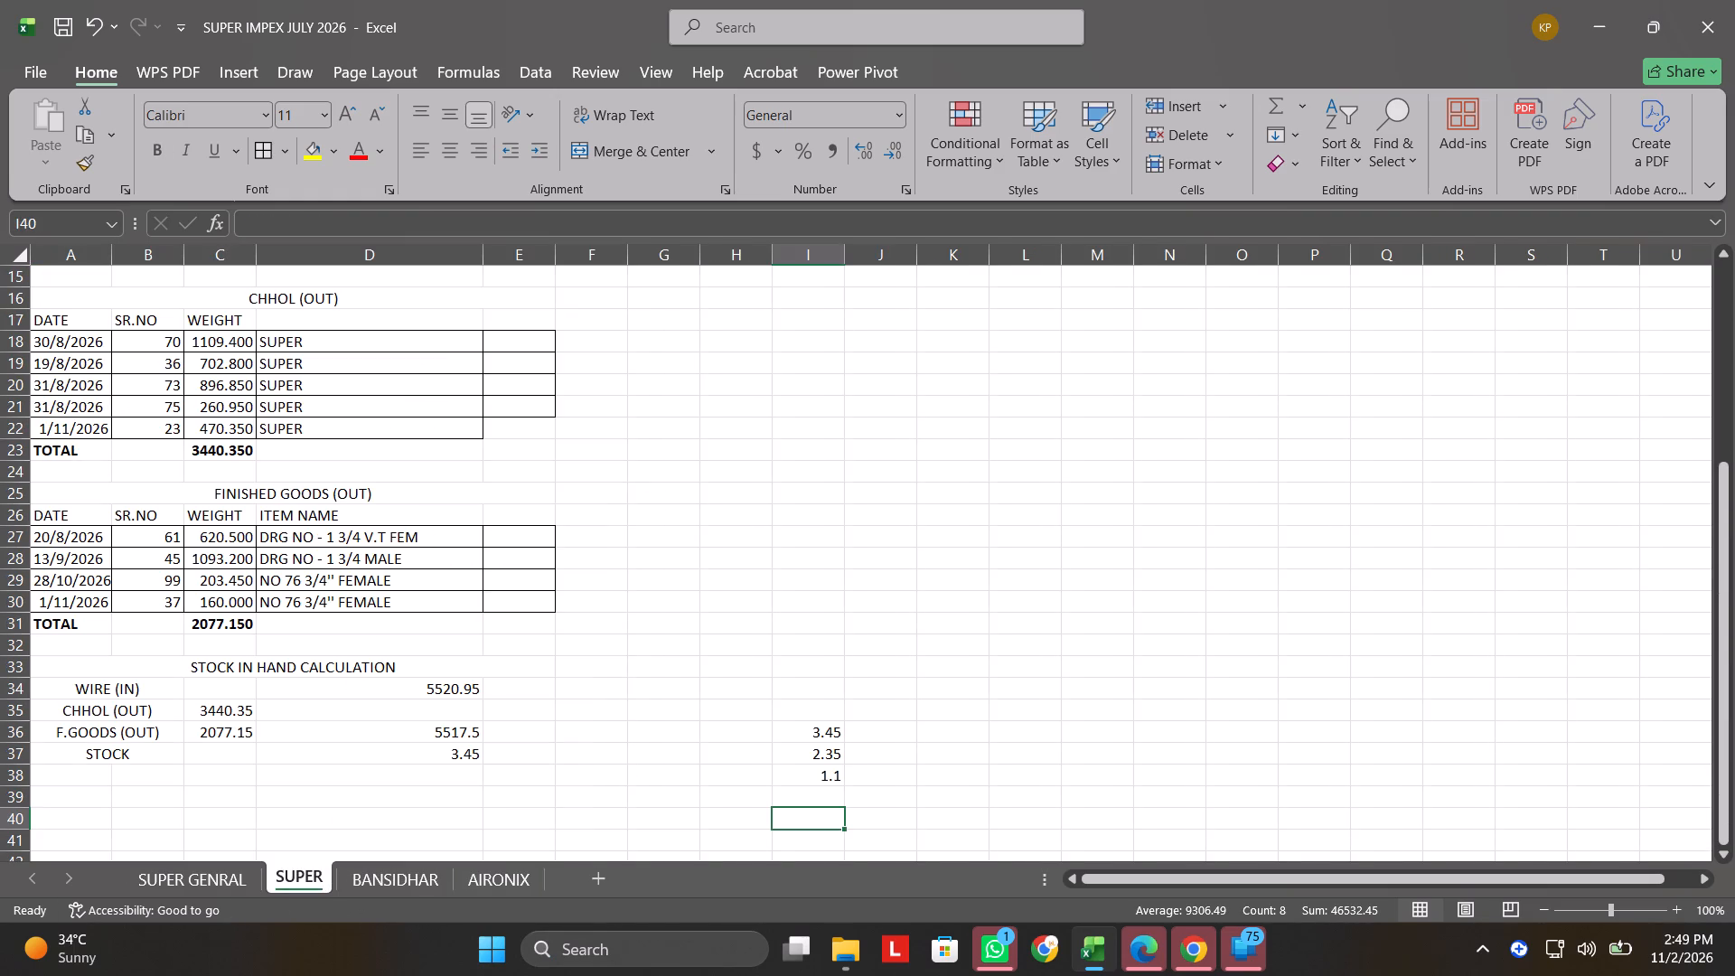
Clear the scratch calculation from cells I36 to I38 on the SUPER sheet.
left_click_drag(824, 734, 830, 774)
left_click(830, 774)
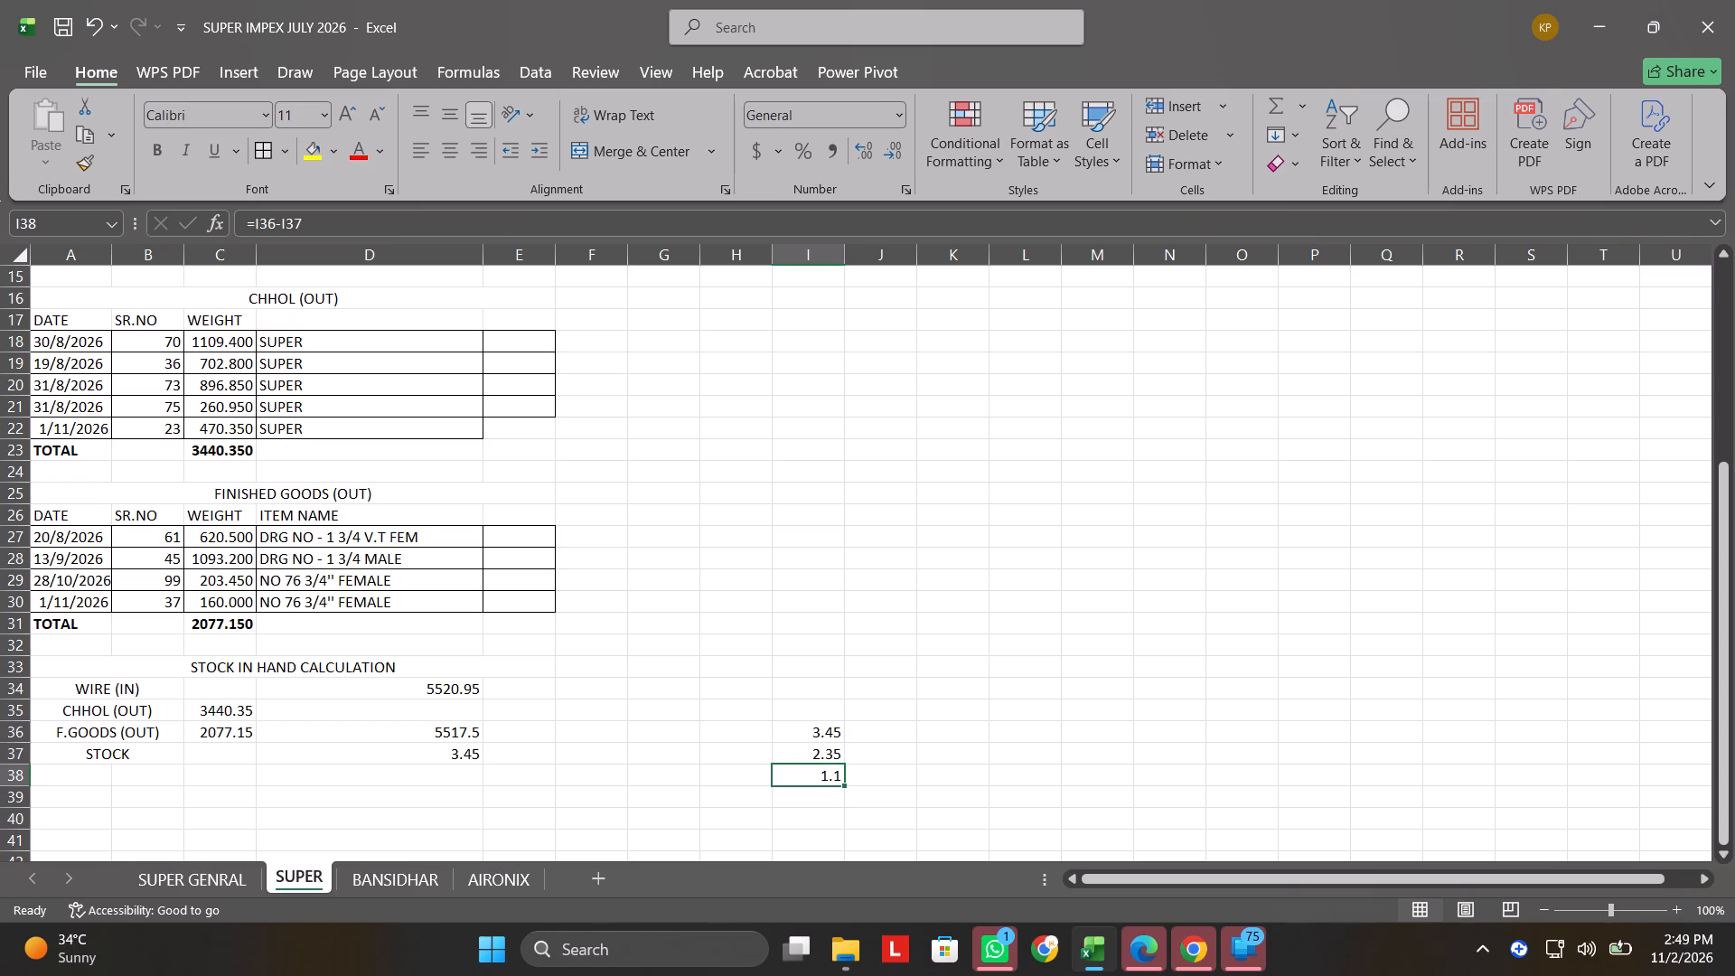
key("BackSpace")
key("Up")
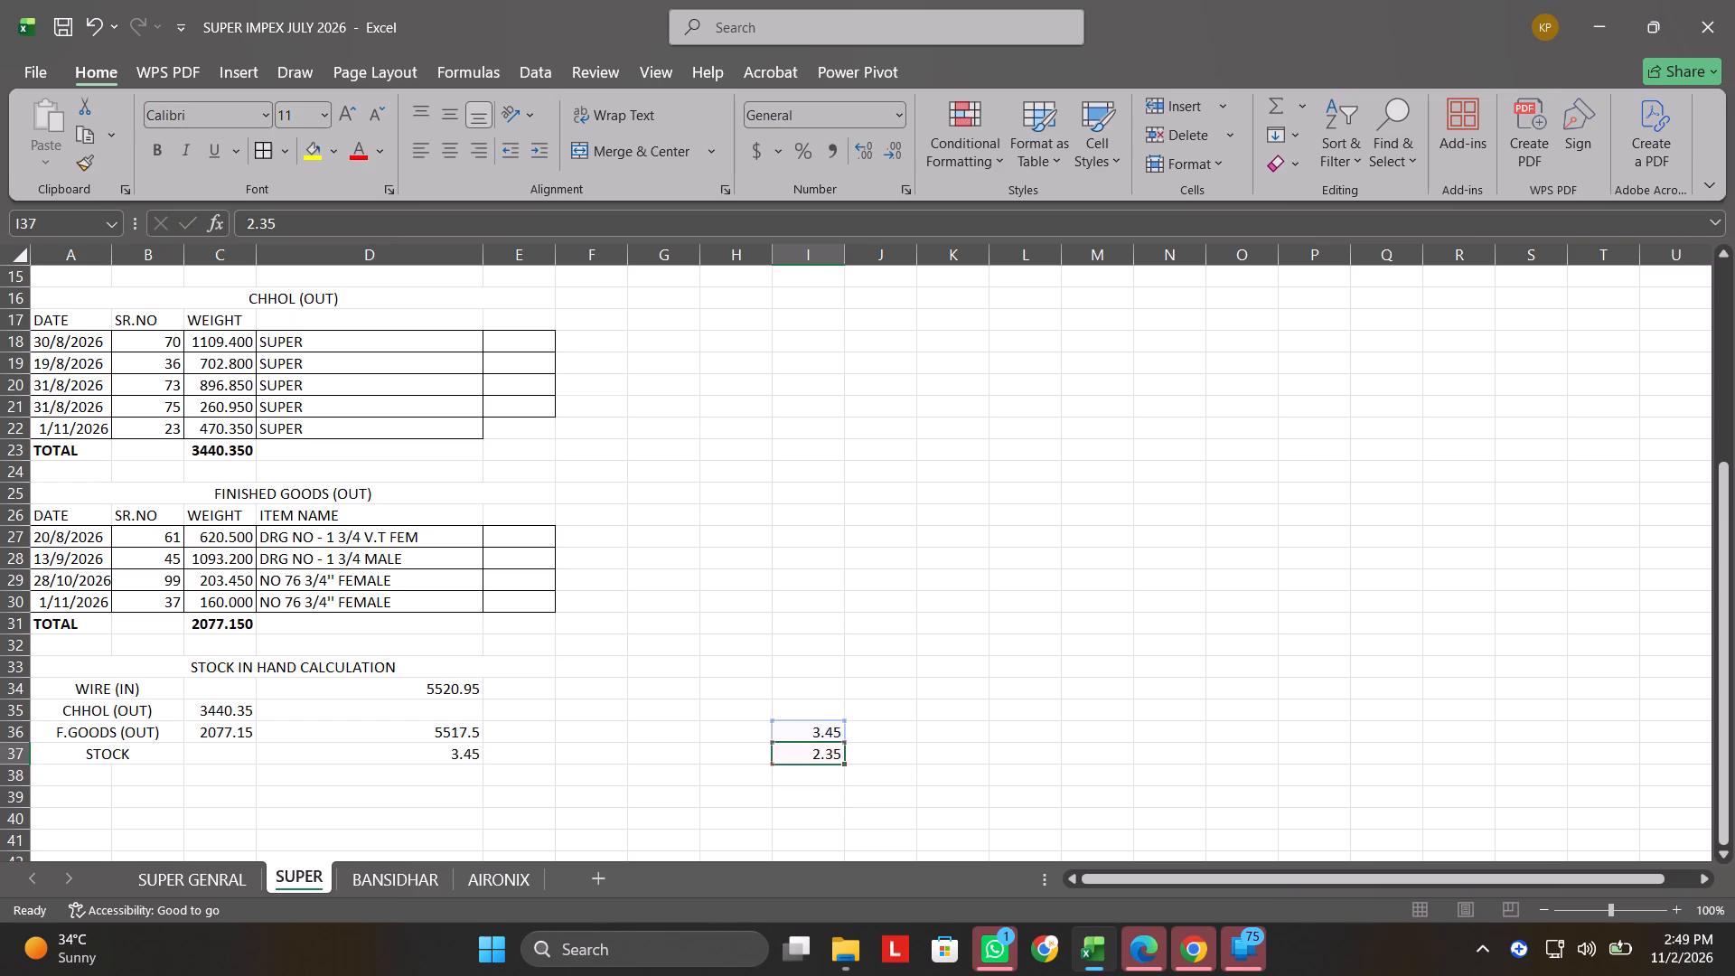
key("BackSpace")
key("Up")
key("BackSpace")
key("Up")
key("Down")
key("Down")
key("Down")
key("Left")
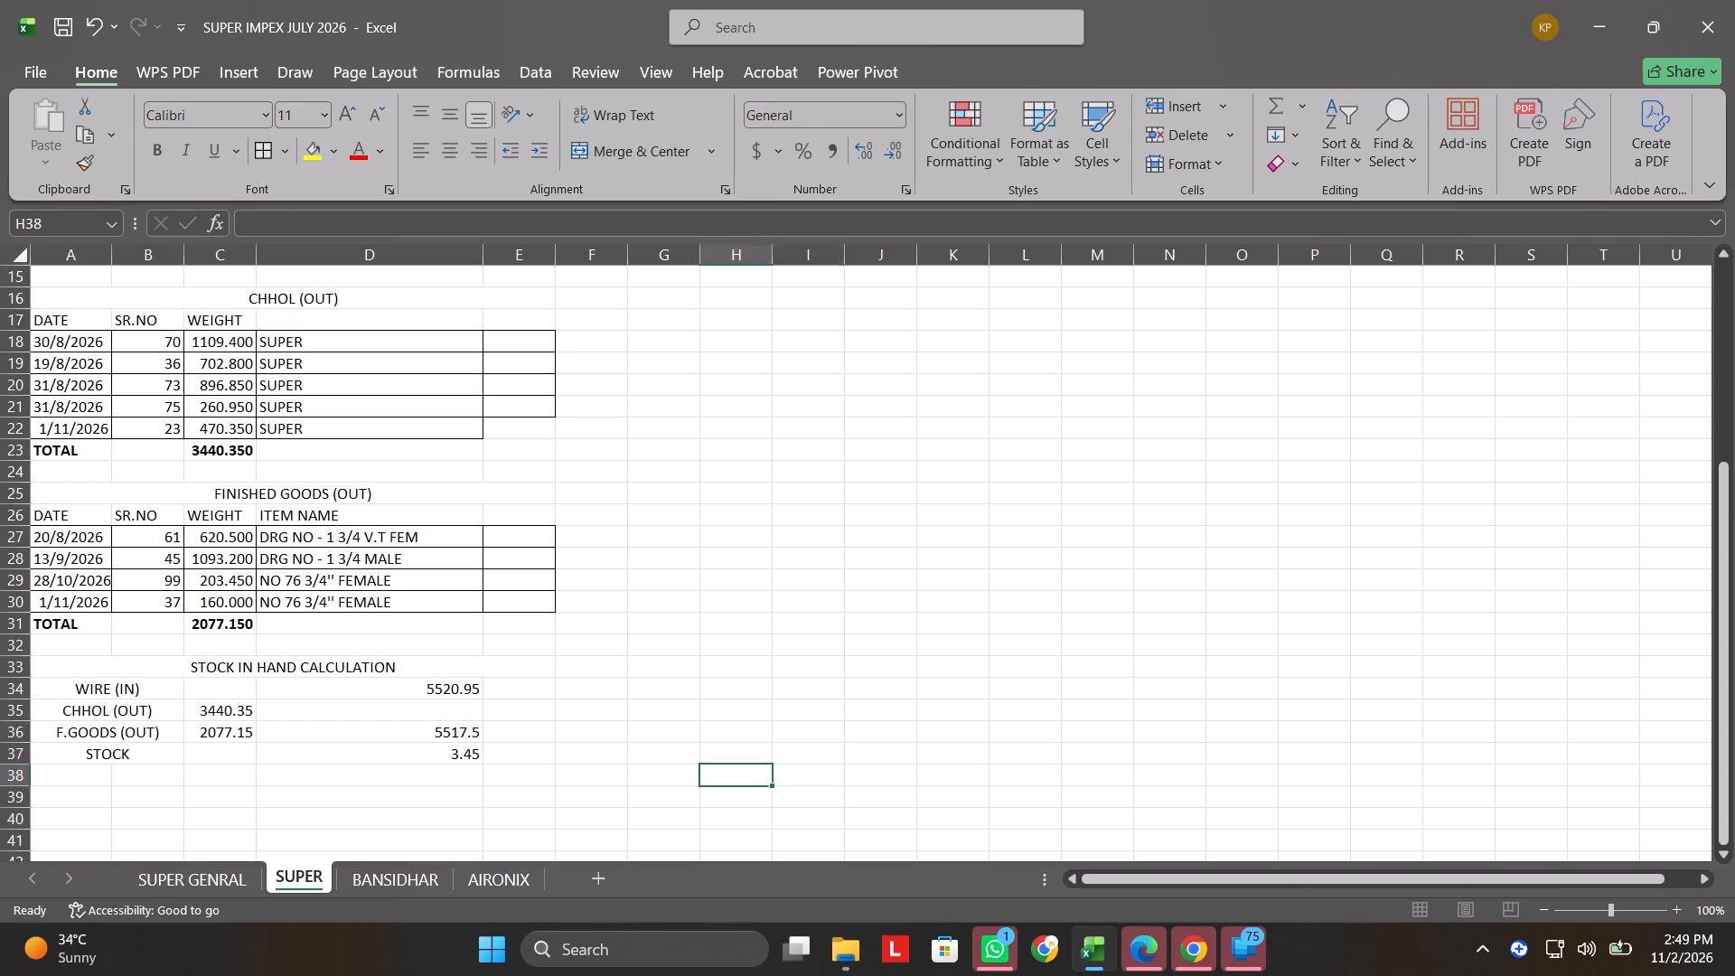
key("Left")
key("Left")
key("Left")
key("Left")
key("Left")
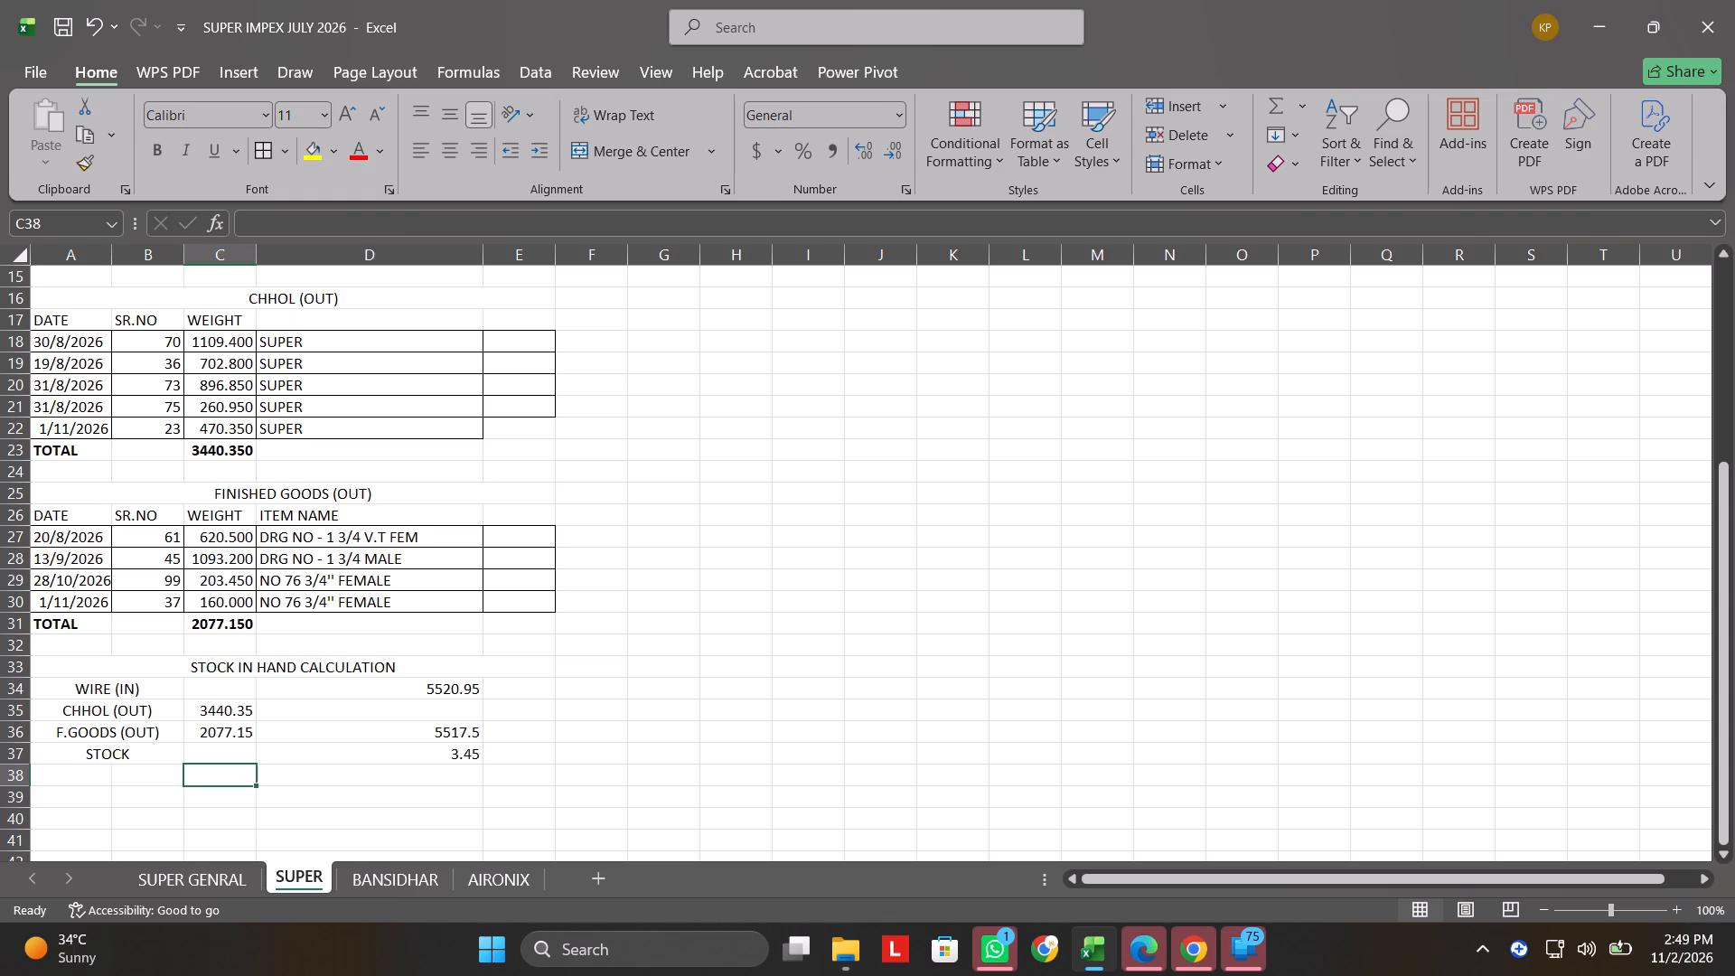
Apply all borders to the whole SUPER IMPEX statement, from A1 to E37.
scroll(160, 675, "up", 14)
left_click_drag(251, 283, 267, 647)
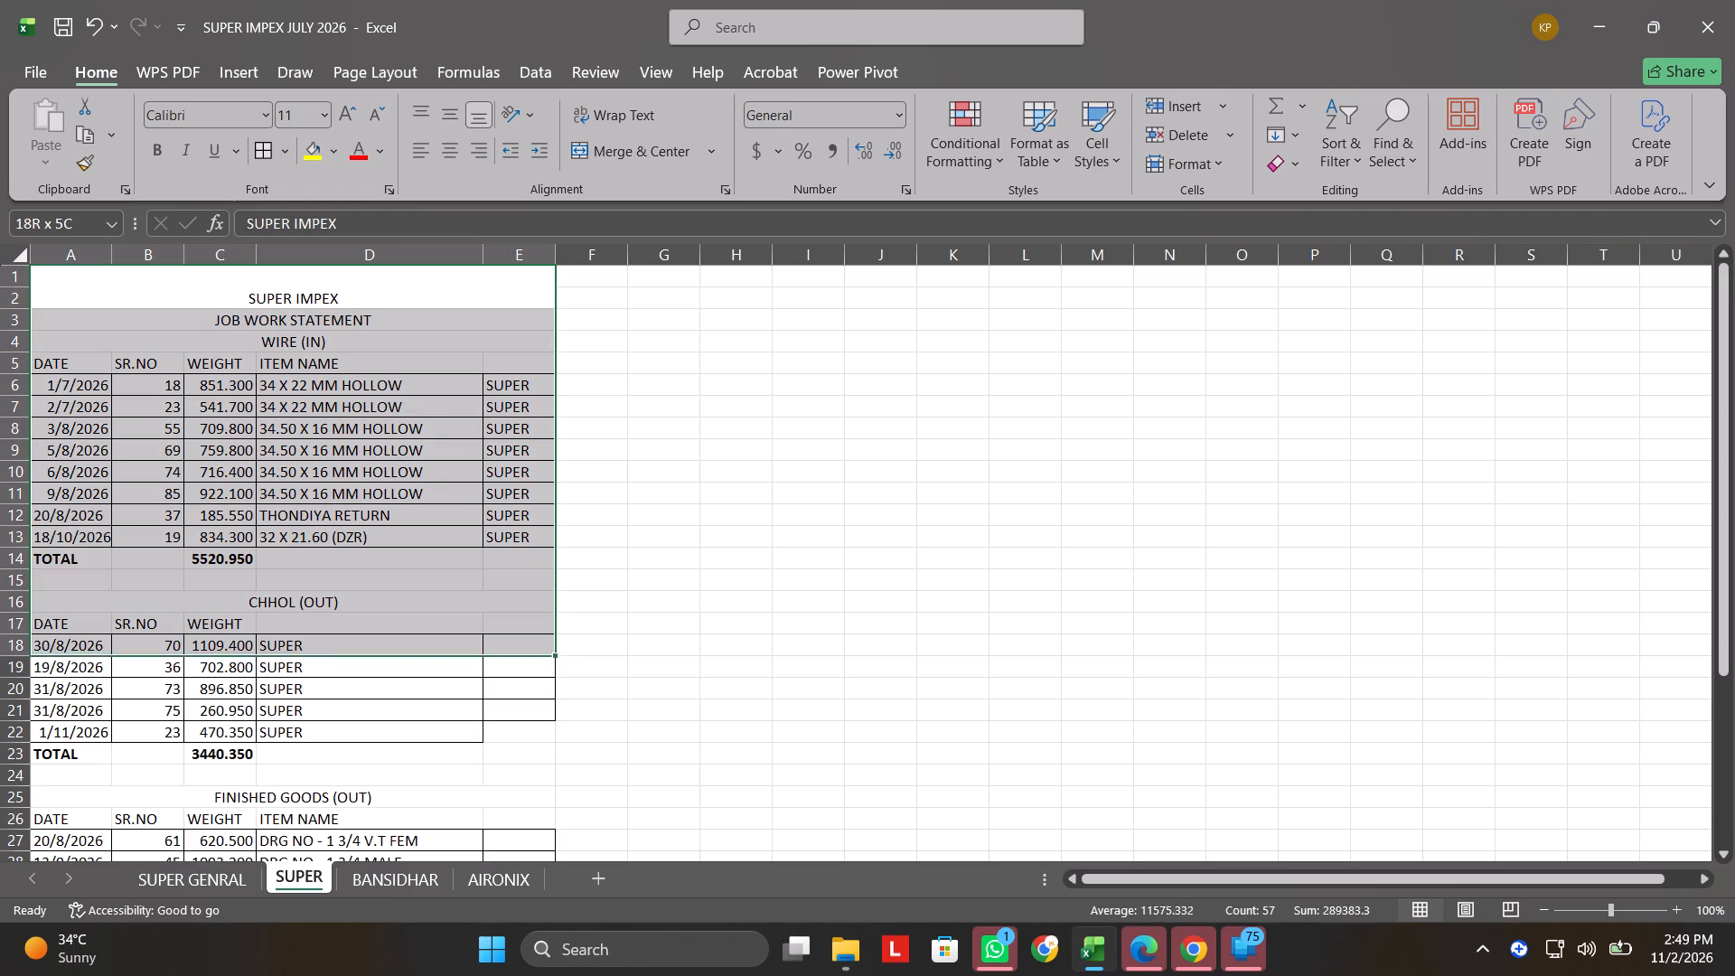
left_click_drag(267, 647, 289, 833)
scroll(243, 816, "down", 1)
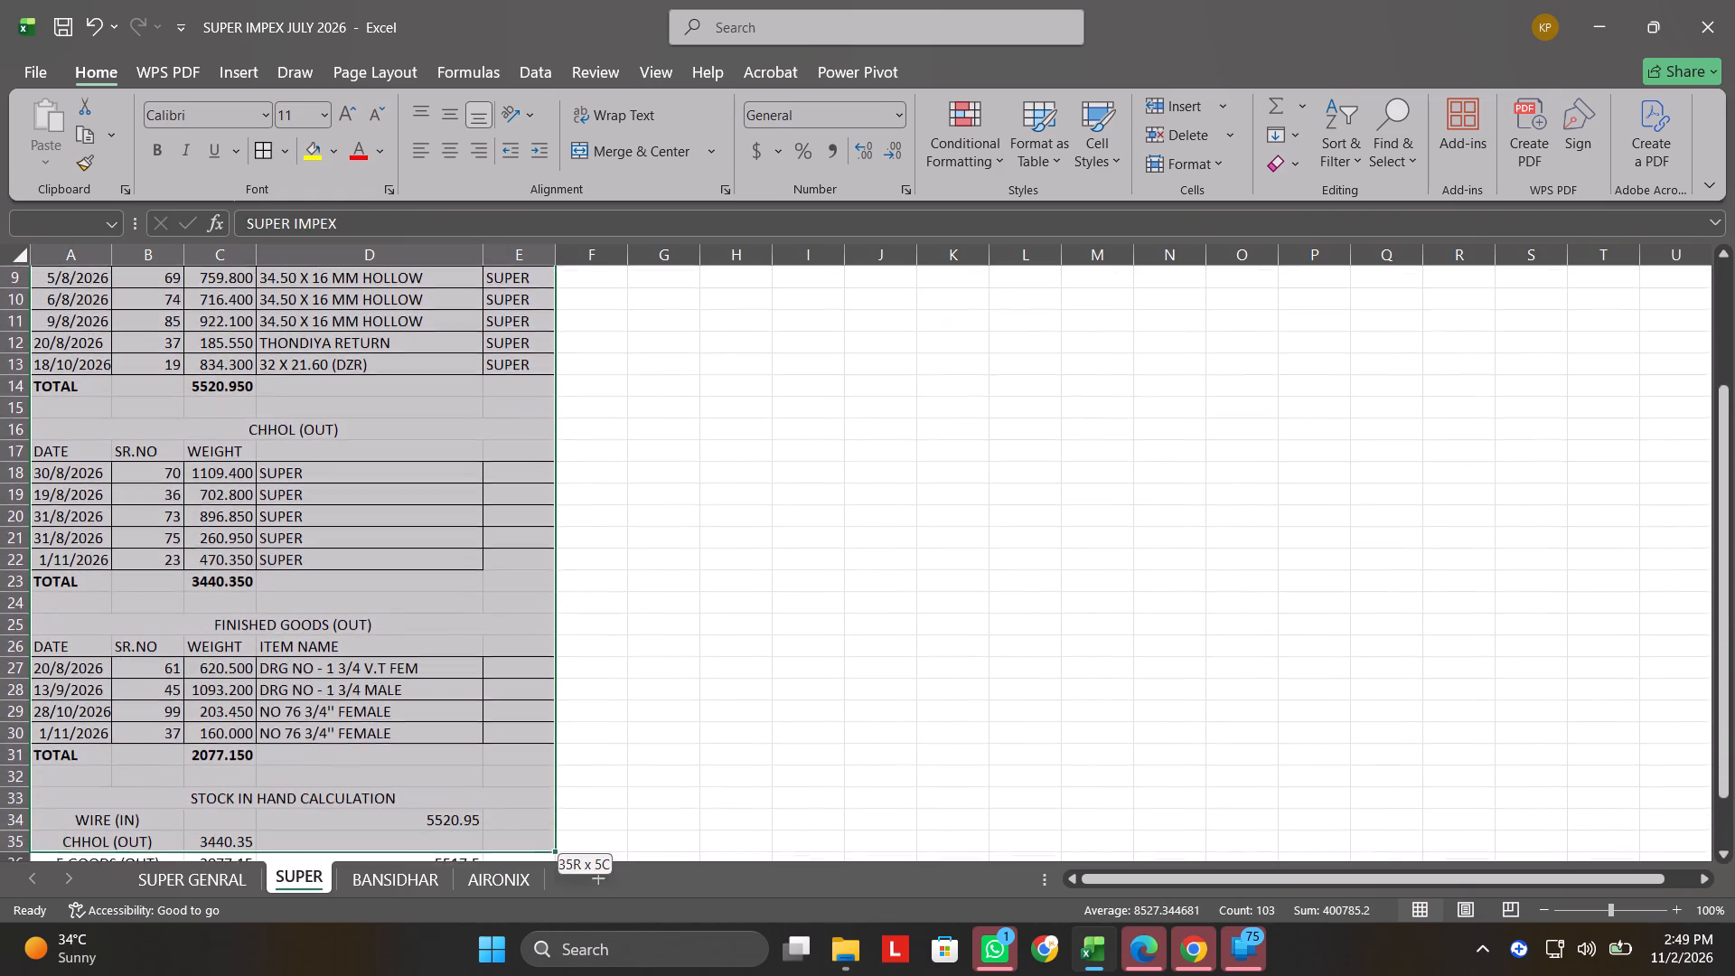
left_click_drag(289, 833, 316, 824)
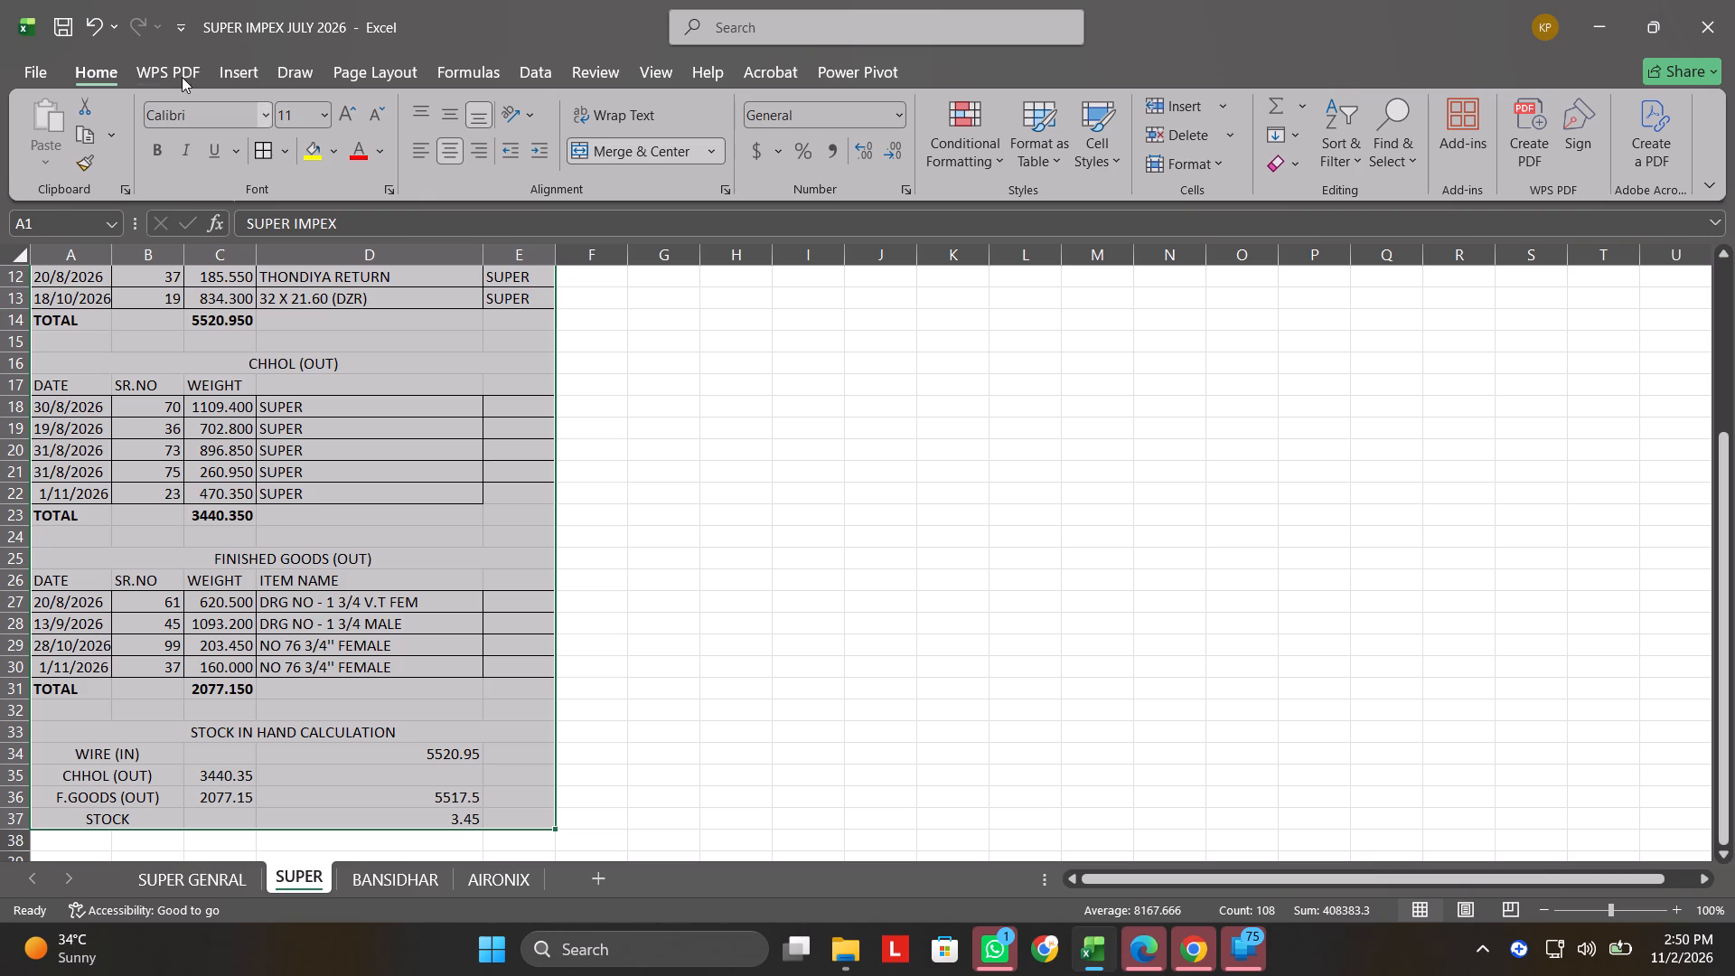
left_click(219, 75)
left_click(103, 59)
left_click(280, 145)
left_click(361, 378)
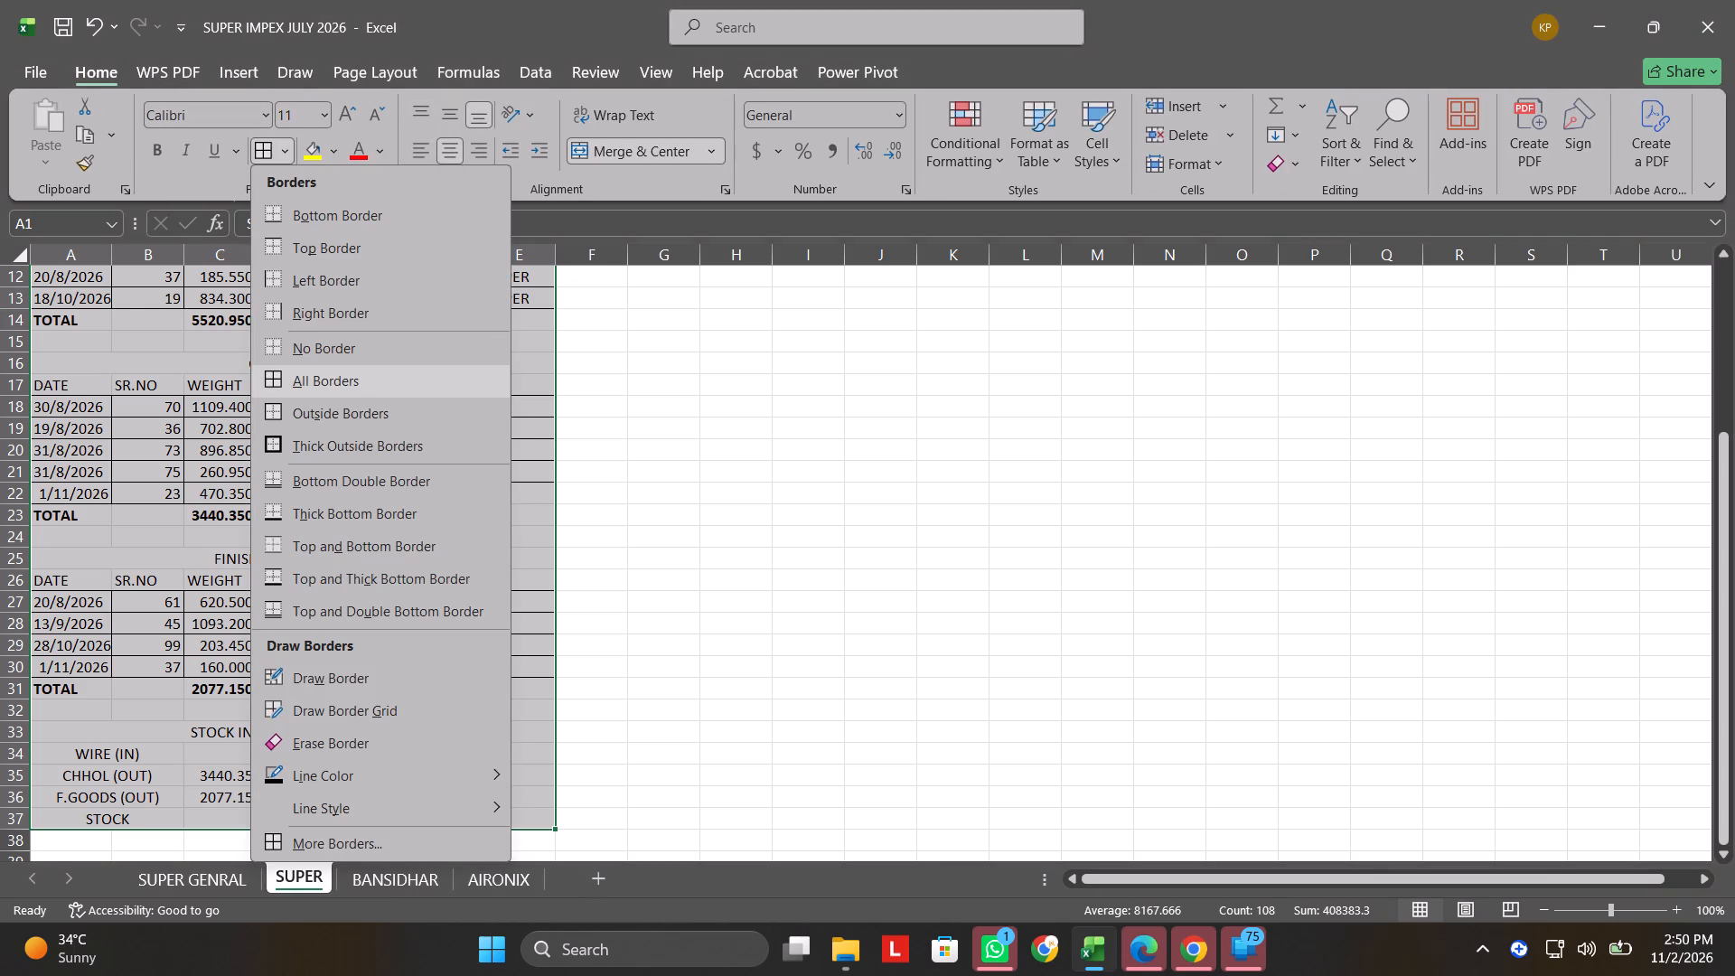
scroll(565, 686, "down", 3)
left_click(567, 689)
scroll(175, 441, "up", 6)
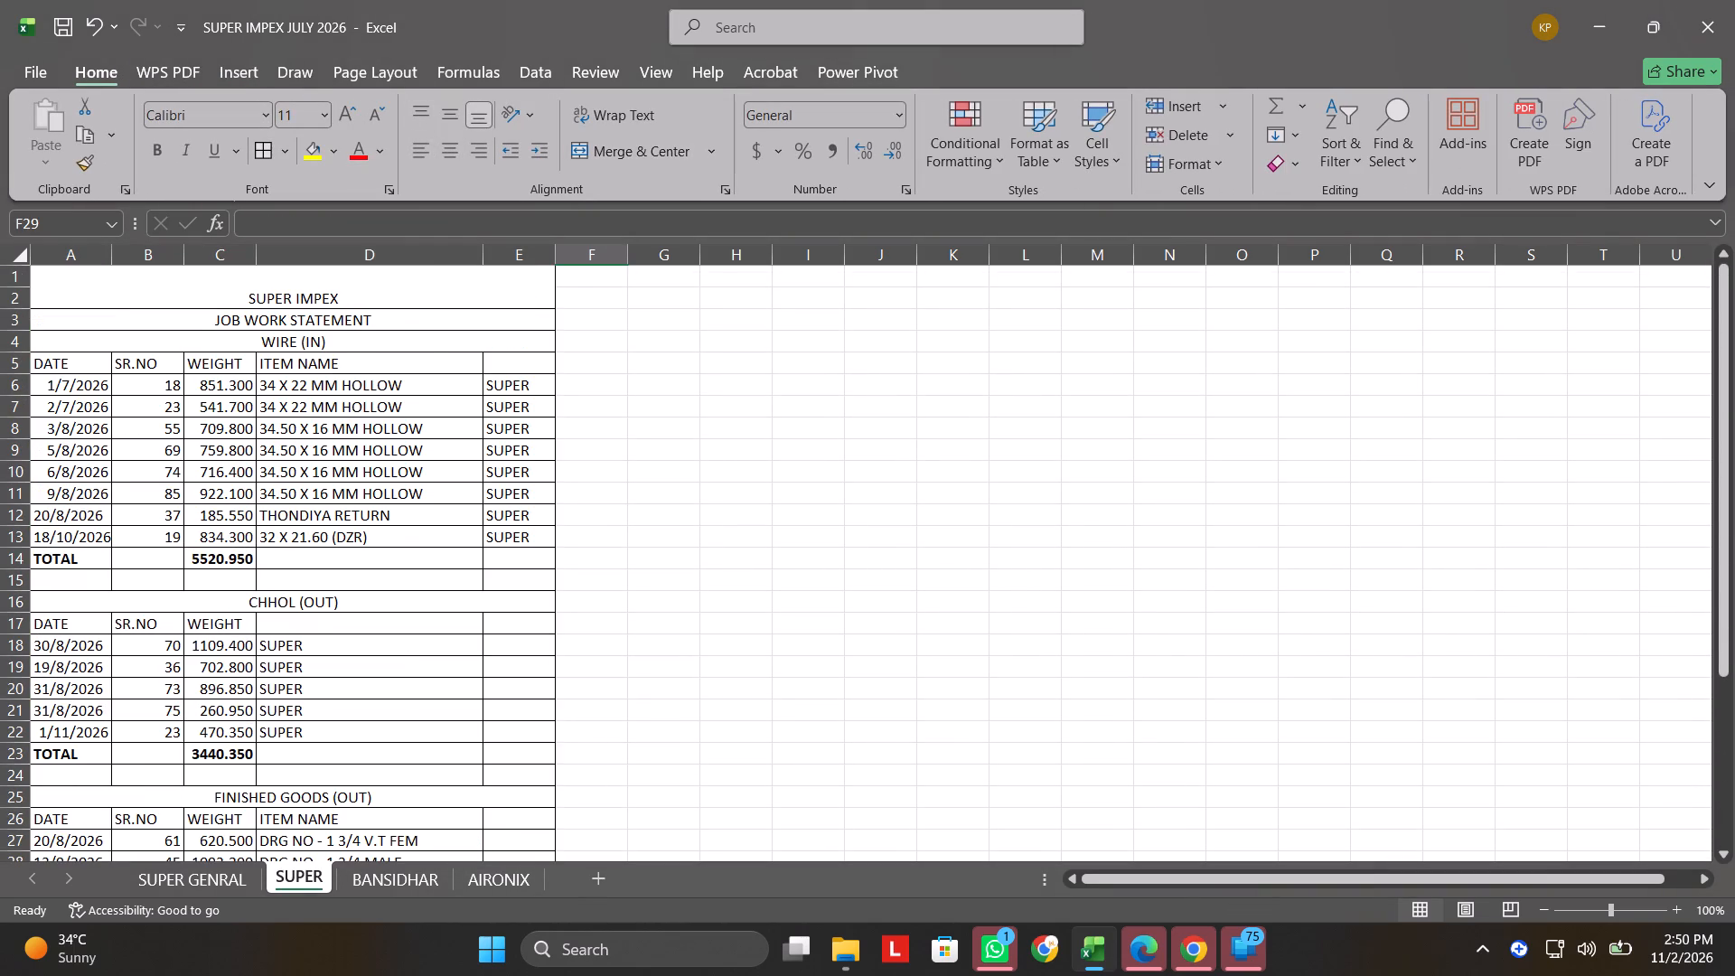
Bold the SUPER IMPEX, JOB WORK STATEMENT and WIRE (IN) headings and enlarge the SUPER IMPEX title to font size 14.
left_click_drag(271, 285, 286, 345)
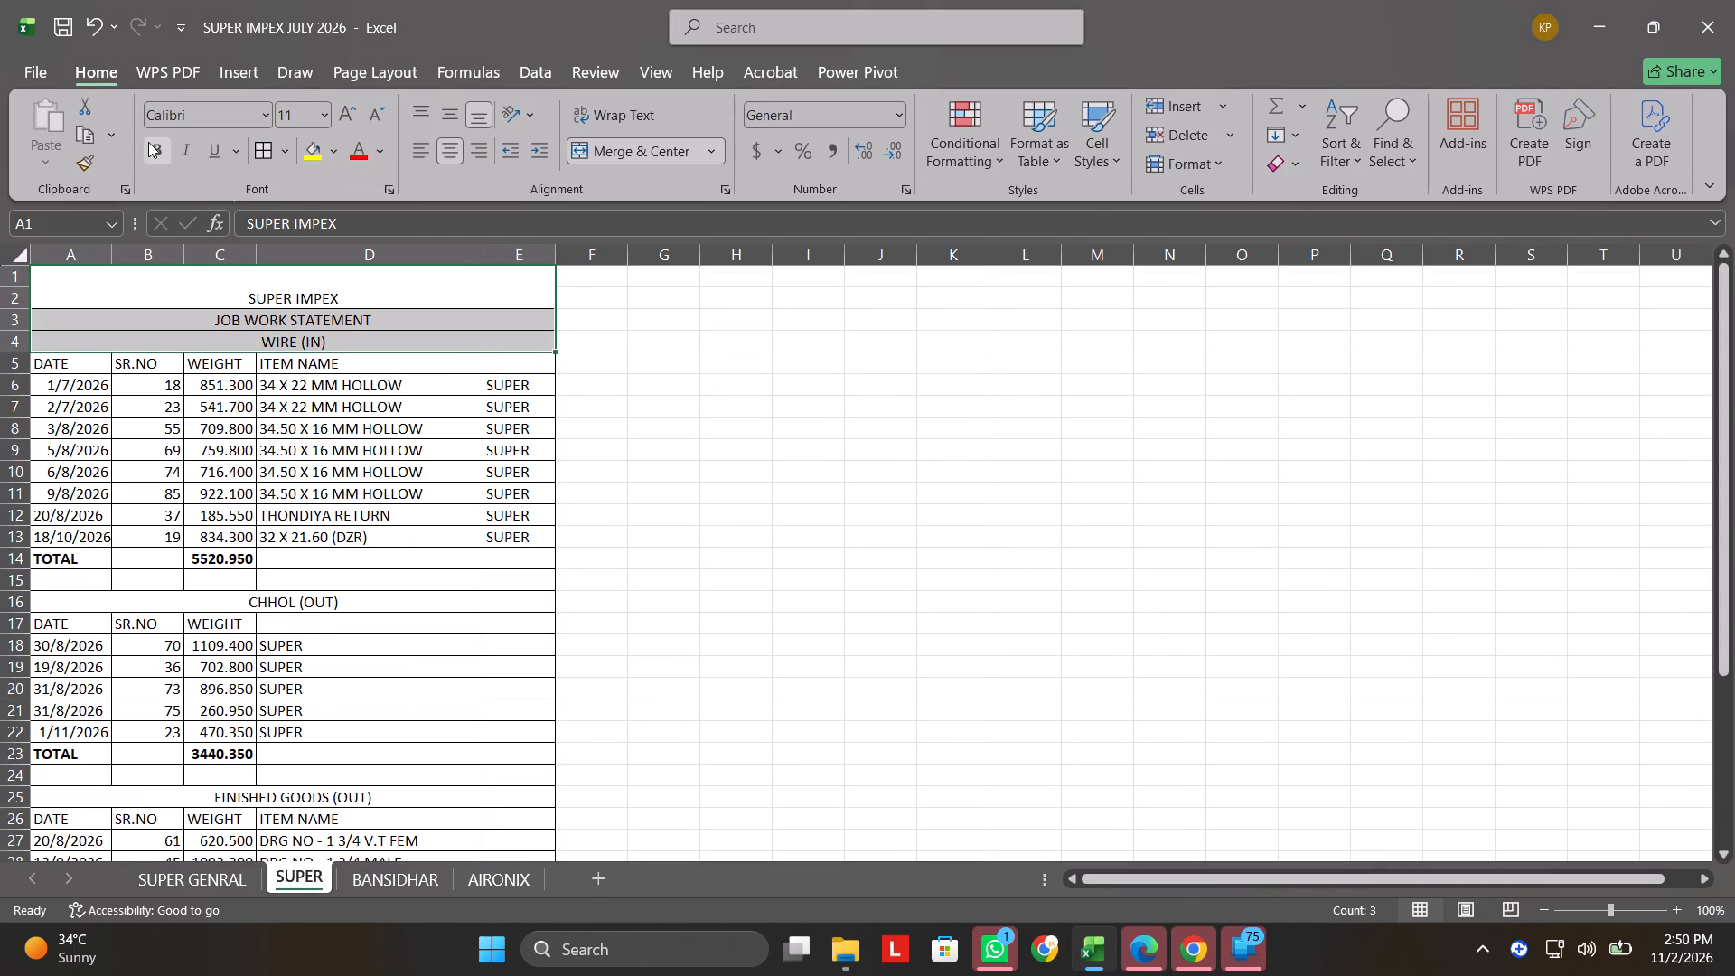
left_click(148, 142)
left_click(361, 286)
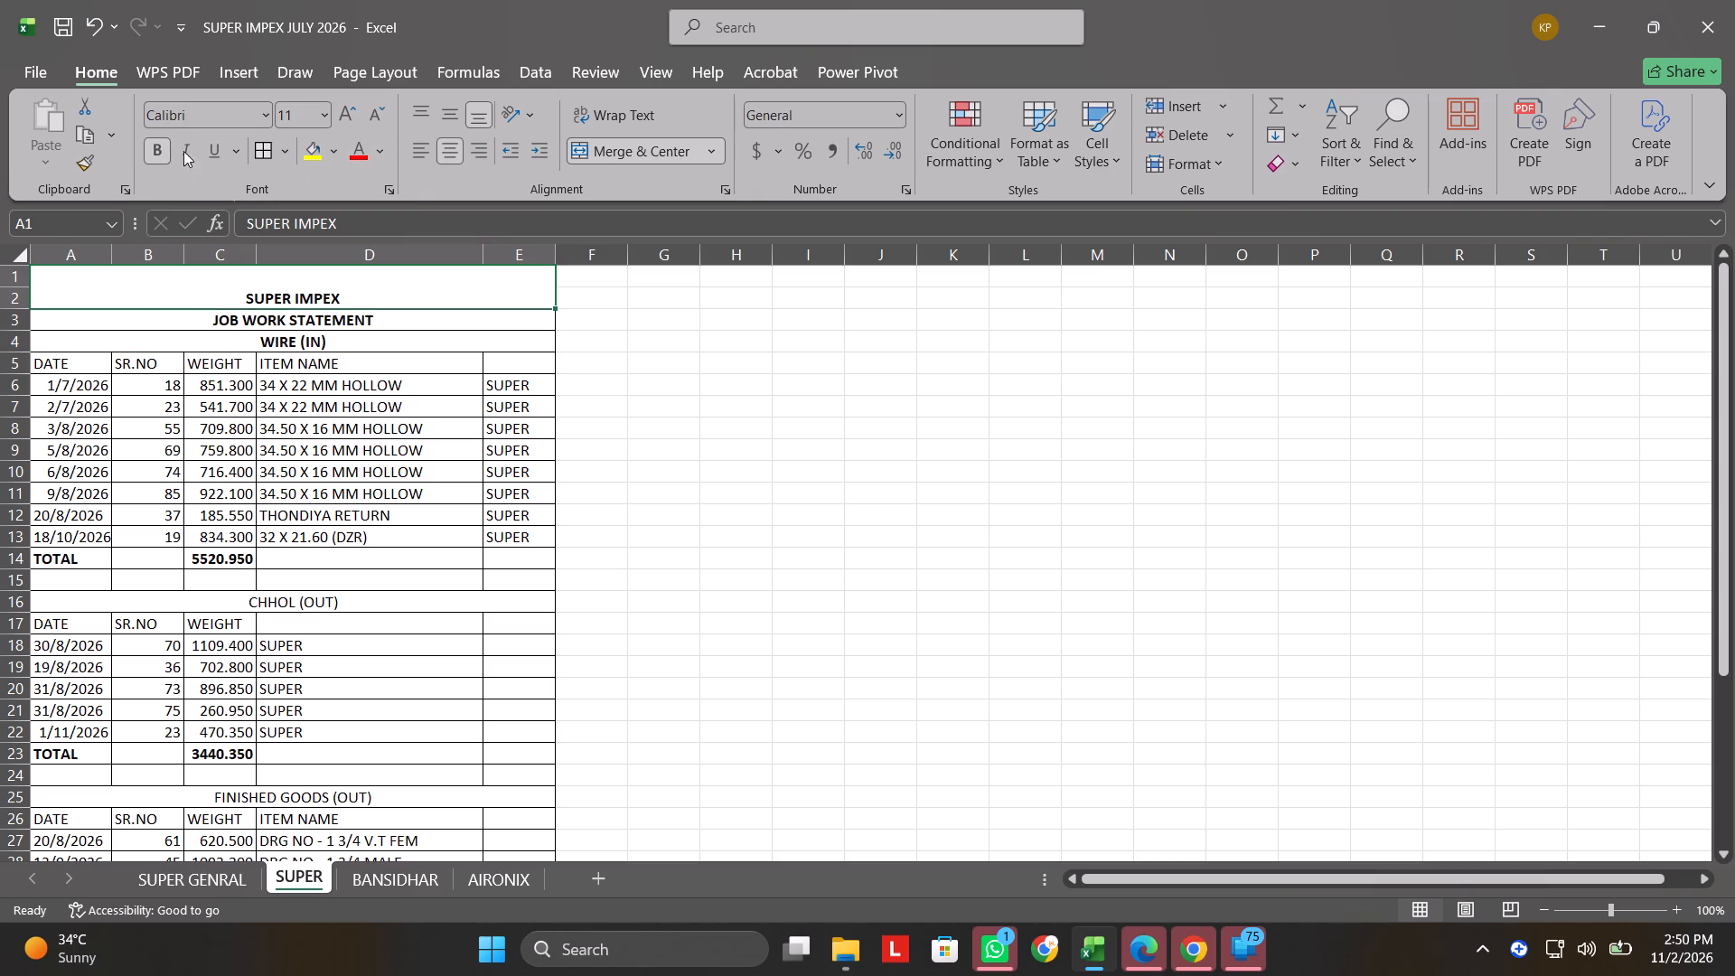
left_click(347, 110)
left_click(347, 110)
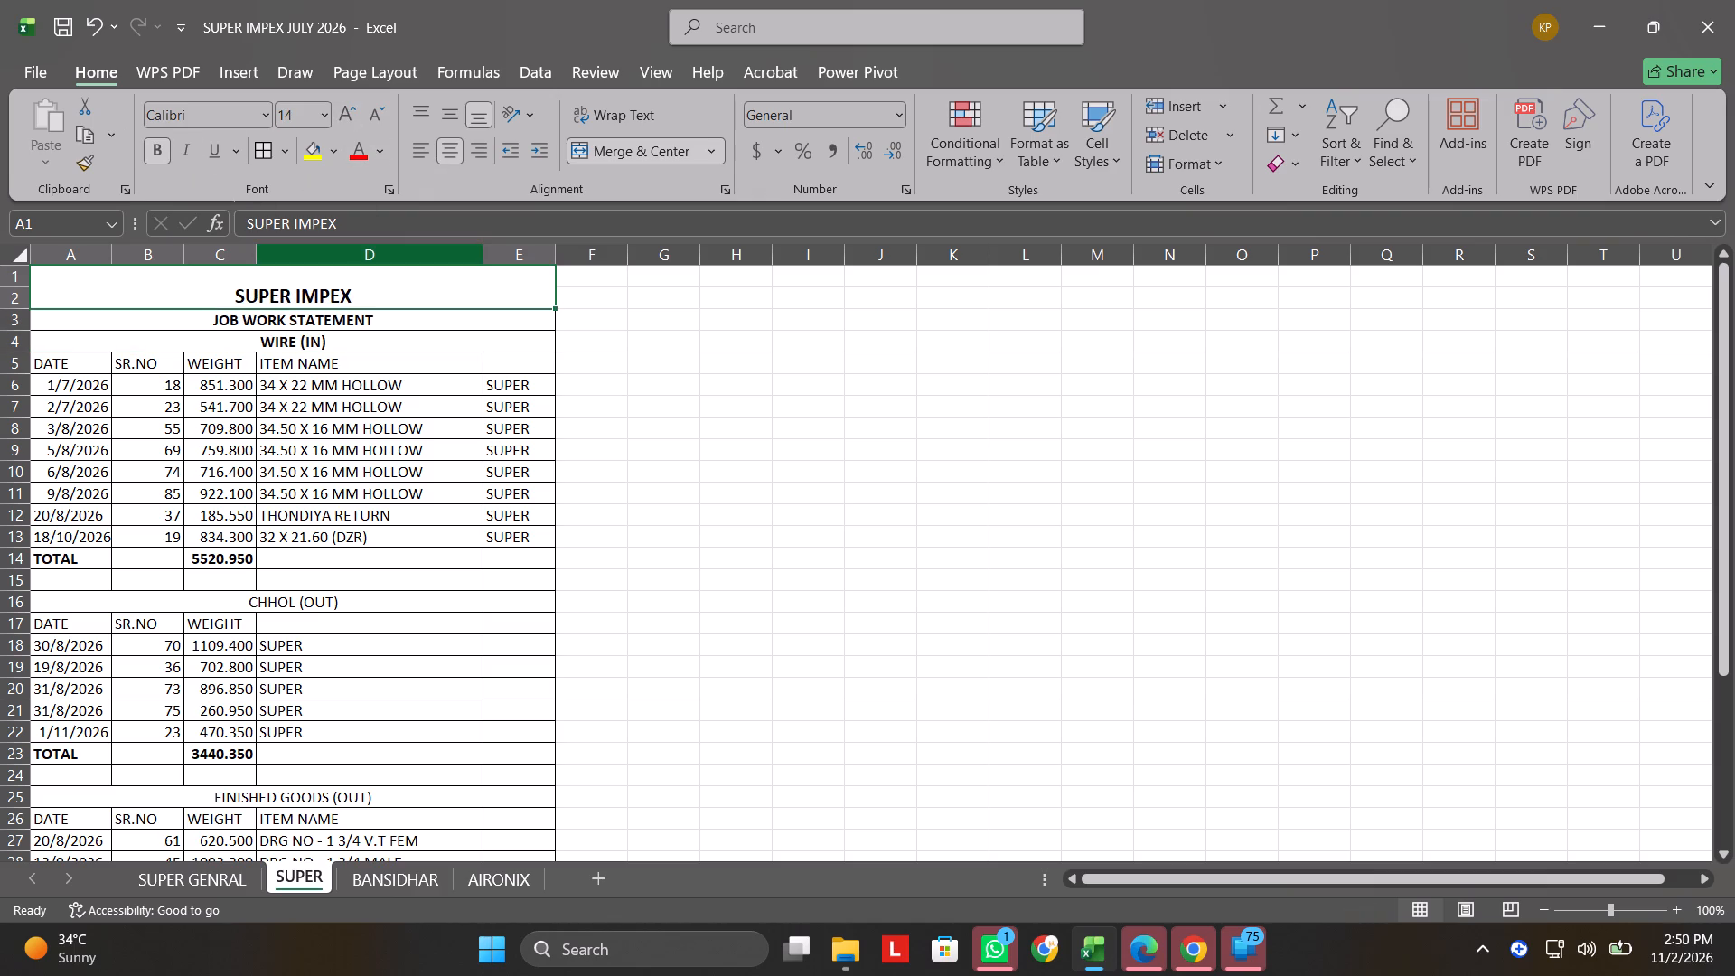
Bold the WIRE (IN) column headers in row 5, plus the CHHOL (OUT) and FINISHED GOODS (OUT) titles with their column headers.
left_click_drag(93, 361, 470, 365)
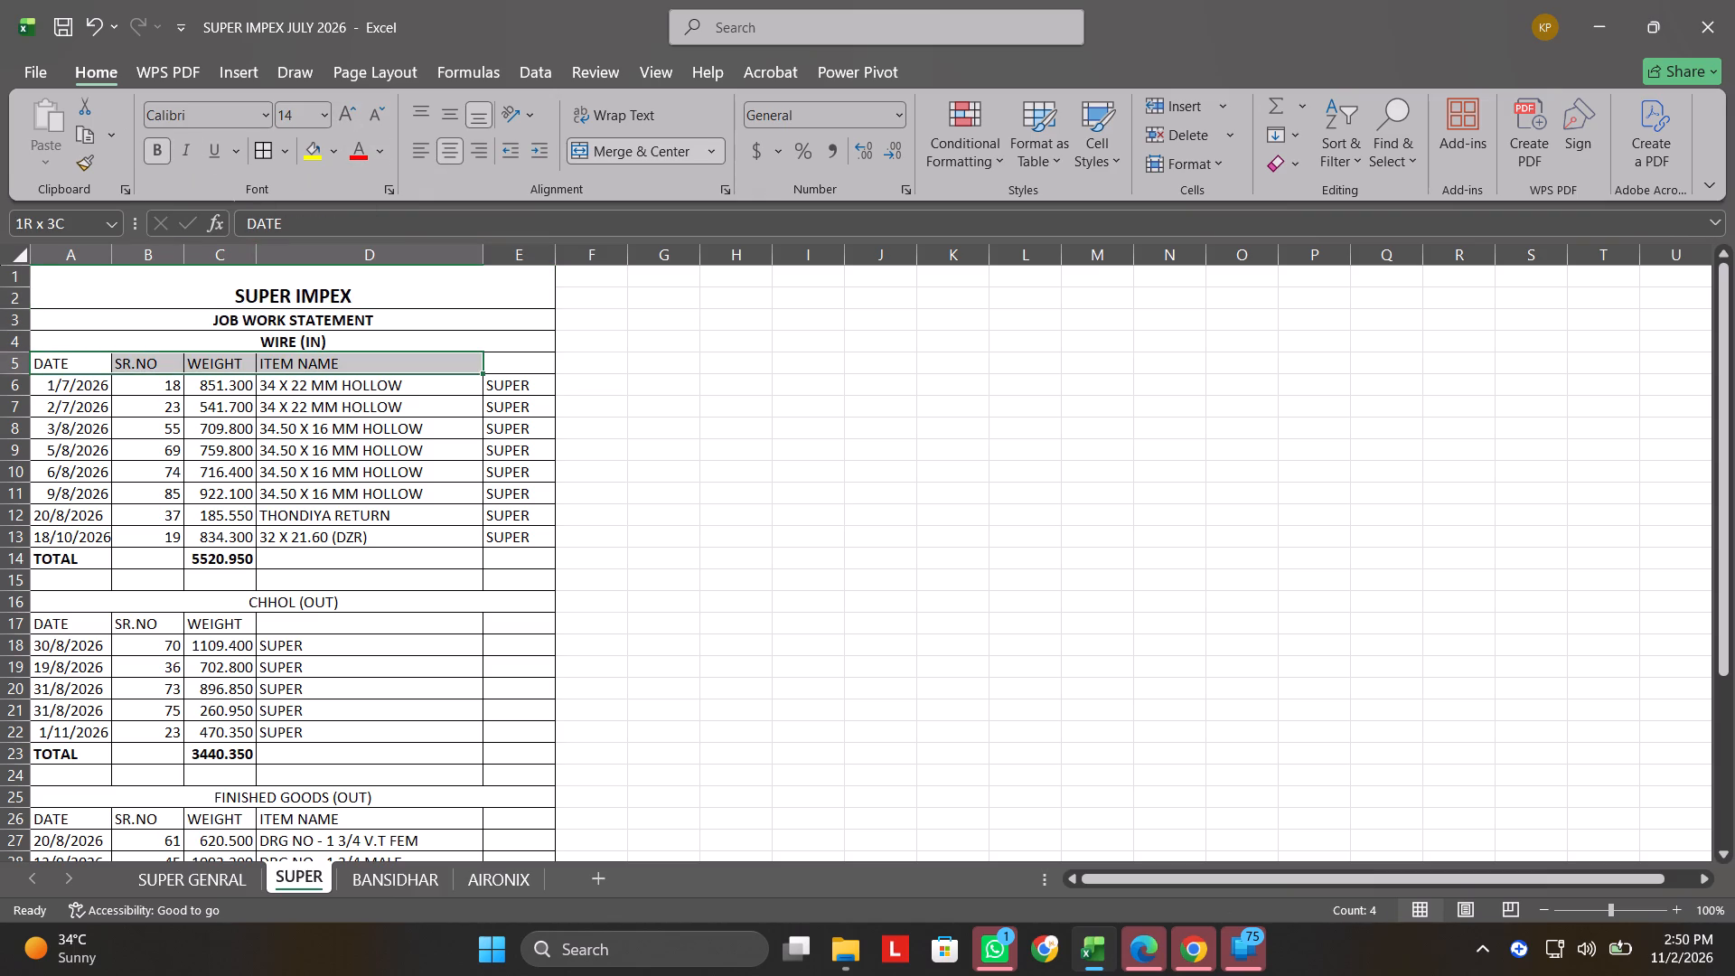
left_click_drag(470, 365, 507, 365)
left_click(164, 145)
scroll(295, 378, "down", 2)
left_click_drag(257, 480, 267, 493)
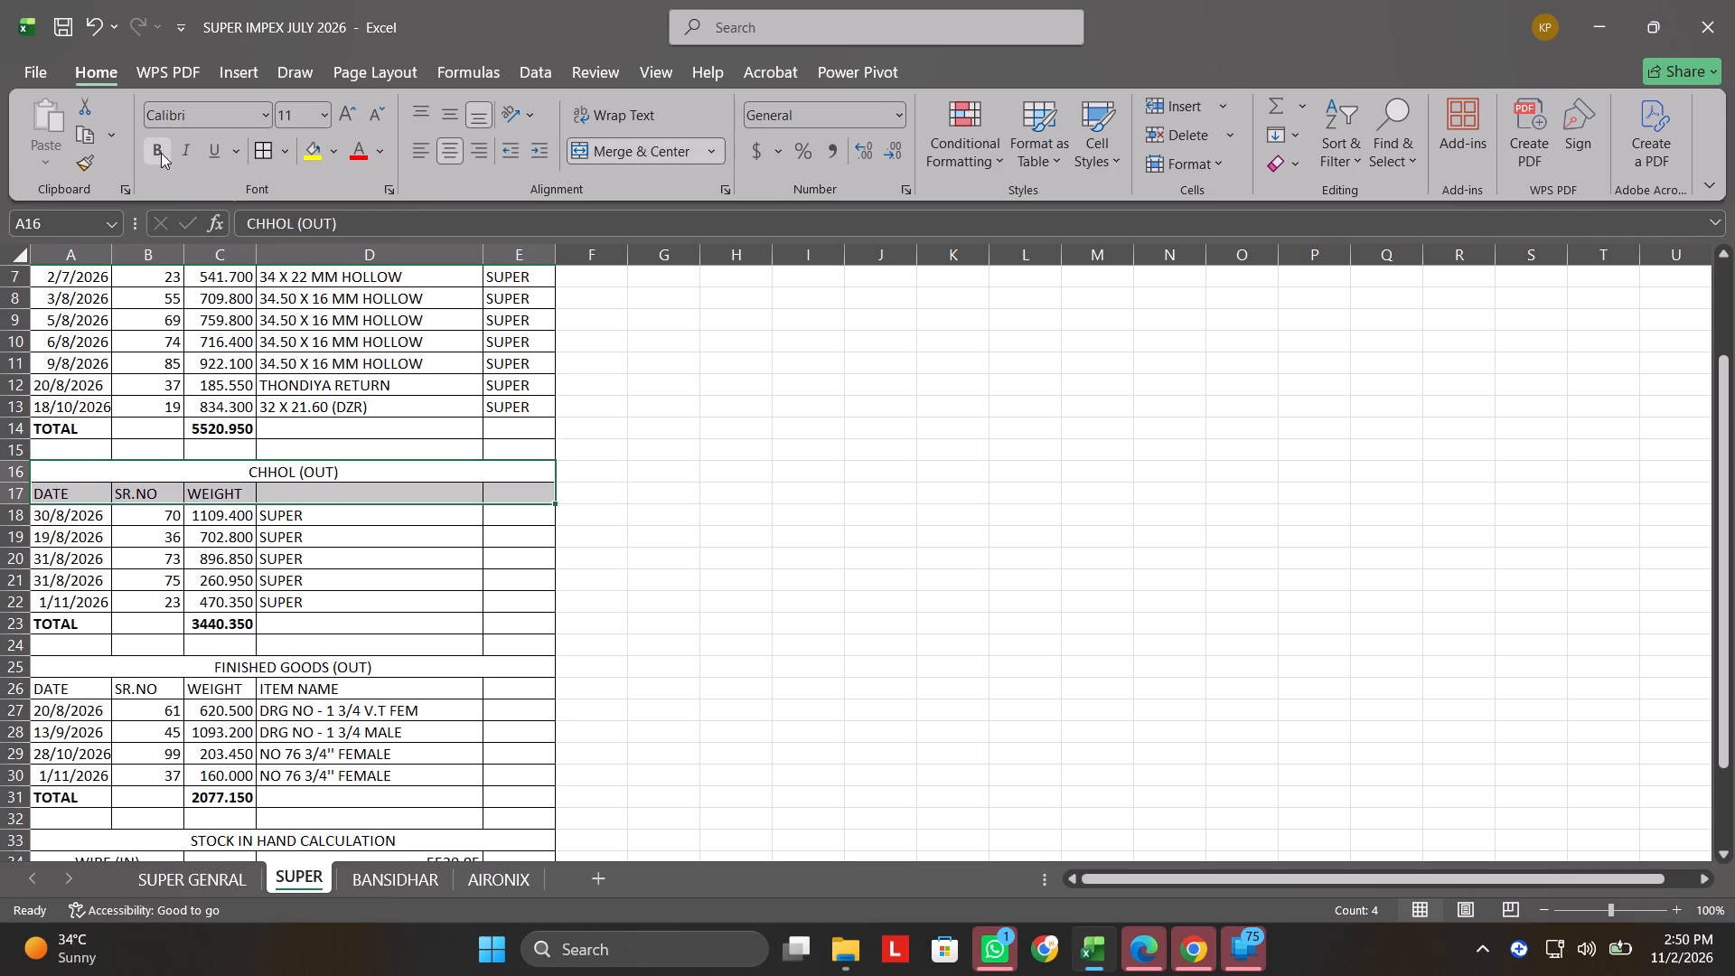
left_click(161, 153)
scroll(267, 335, "down", 3)
left_click_drag(274, 464, 277, 483)
left_click(155, 152)
Bold the whole STOCK IN HAND CALCULATION block, from A33 to E37.
scroll(293, 337, "down", 3)
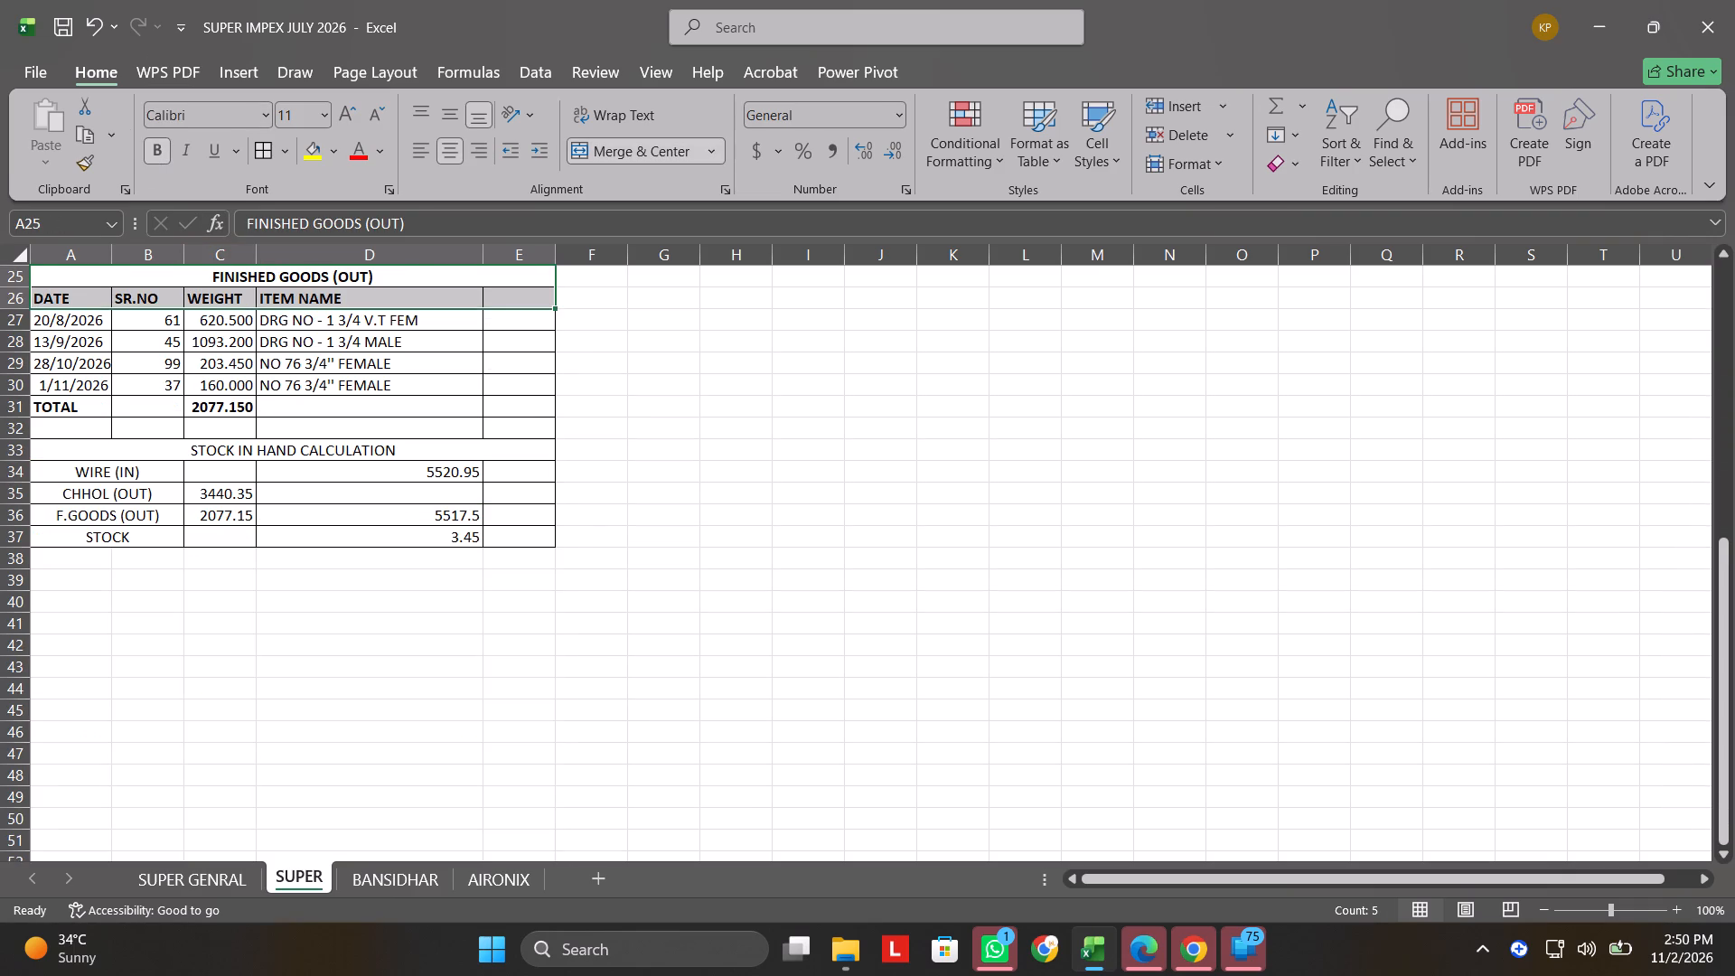
left_click_drag(244, 440, 269, 539)
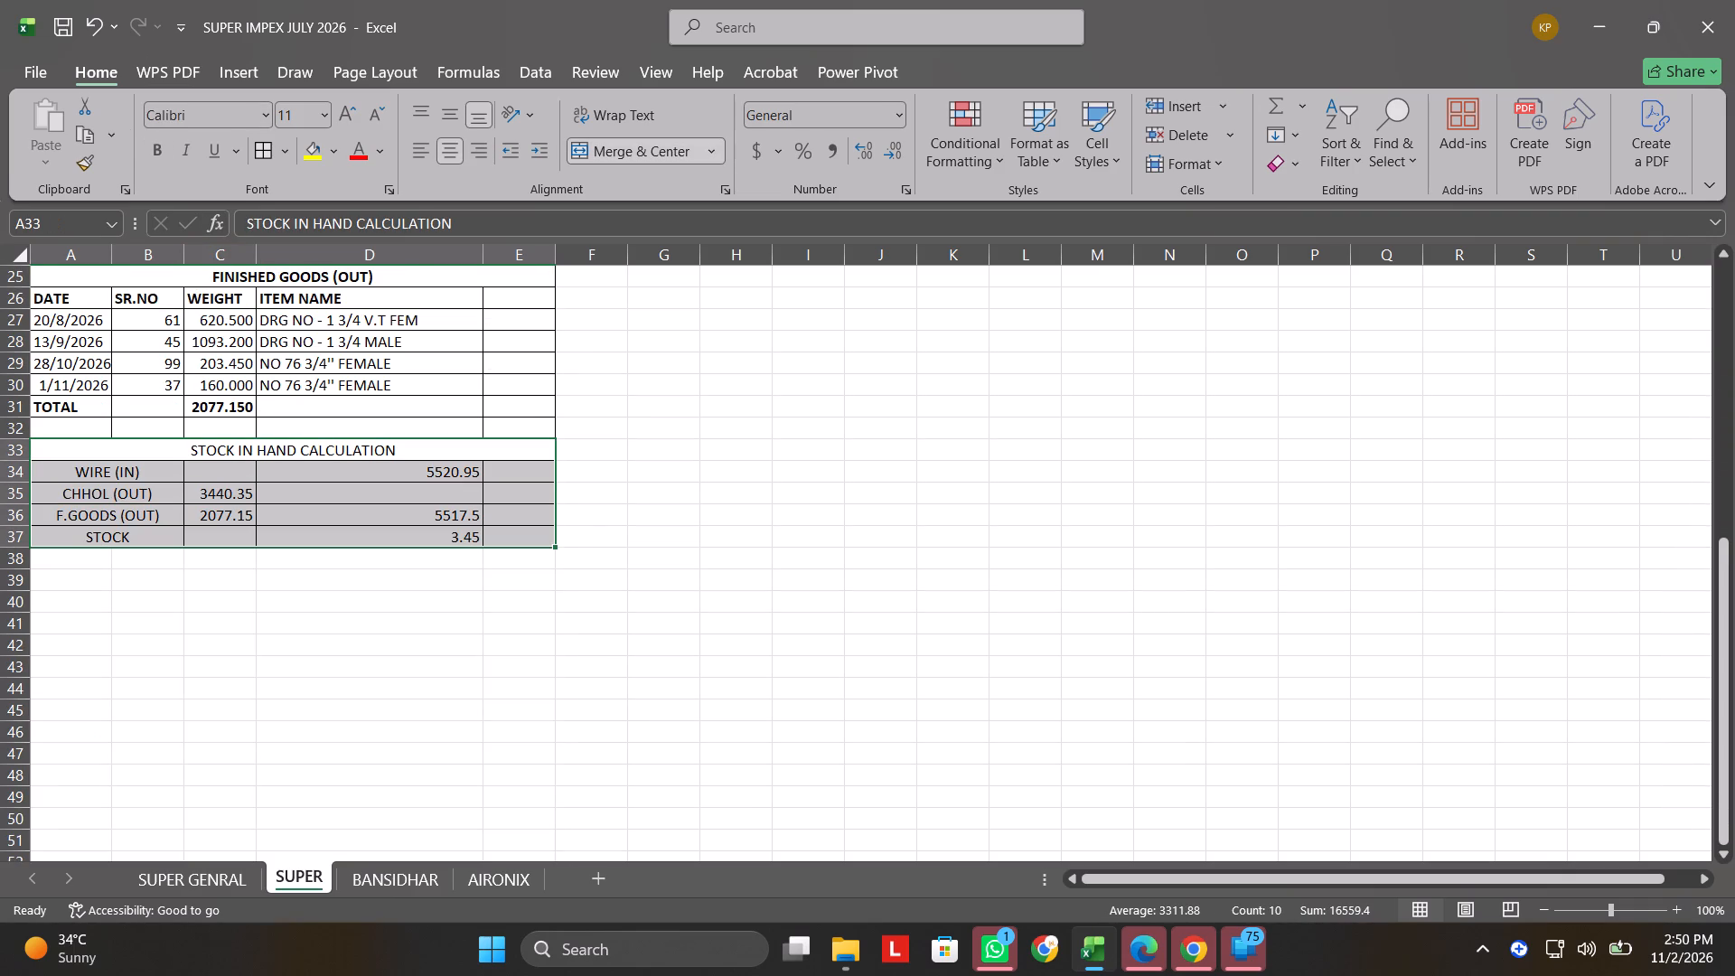
key("ctrl+b")
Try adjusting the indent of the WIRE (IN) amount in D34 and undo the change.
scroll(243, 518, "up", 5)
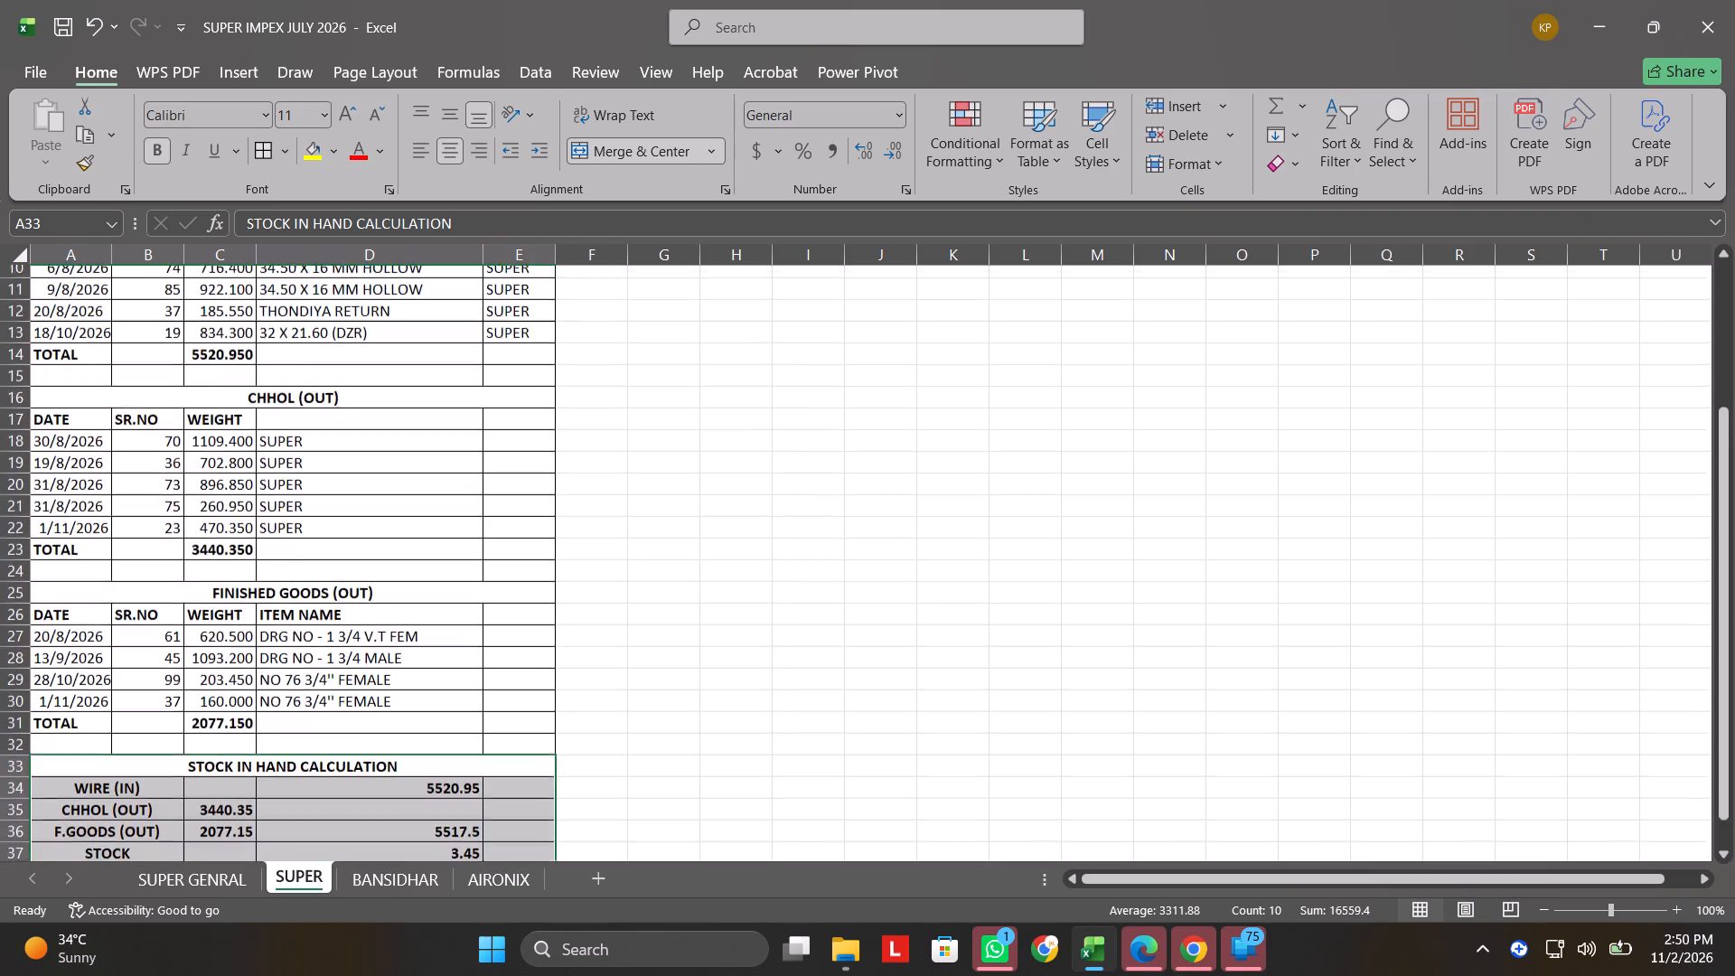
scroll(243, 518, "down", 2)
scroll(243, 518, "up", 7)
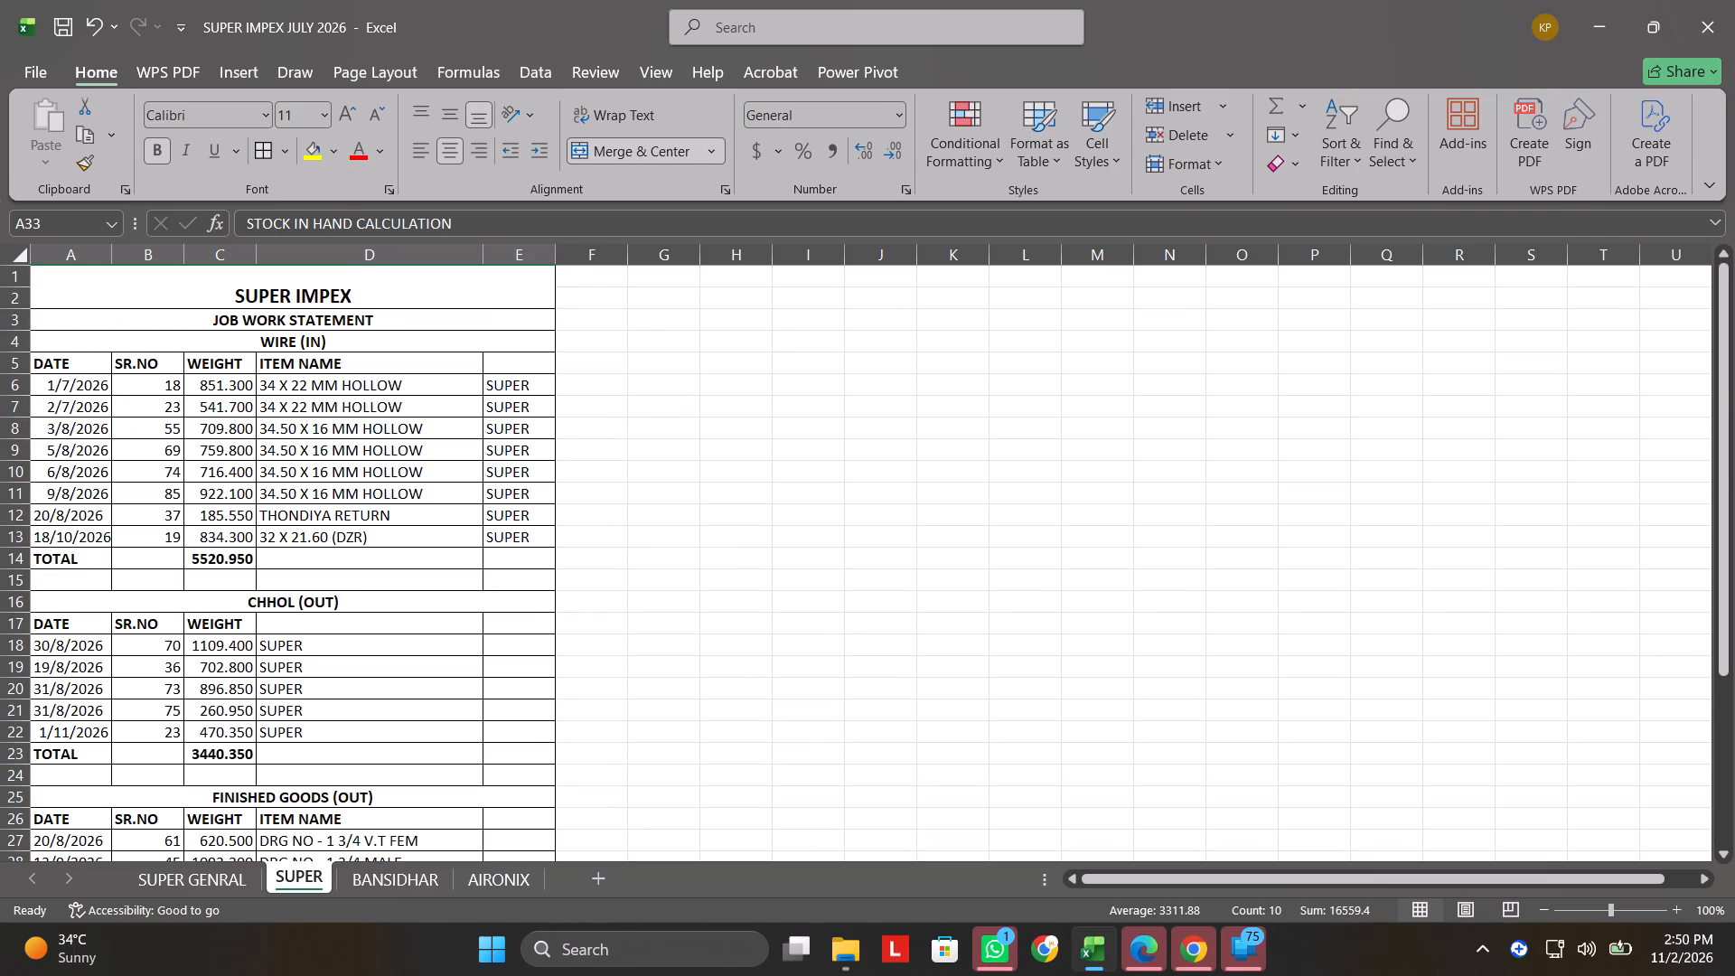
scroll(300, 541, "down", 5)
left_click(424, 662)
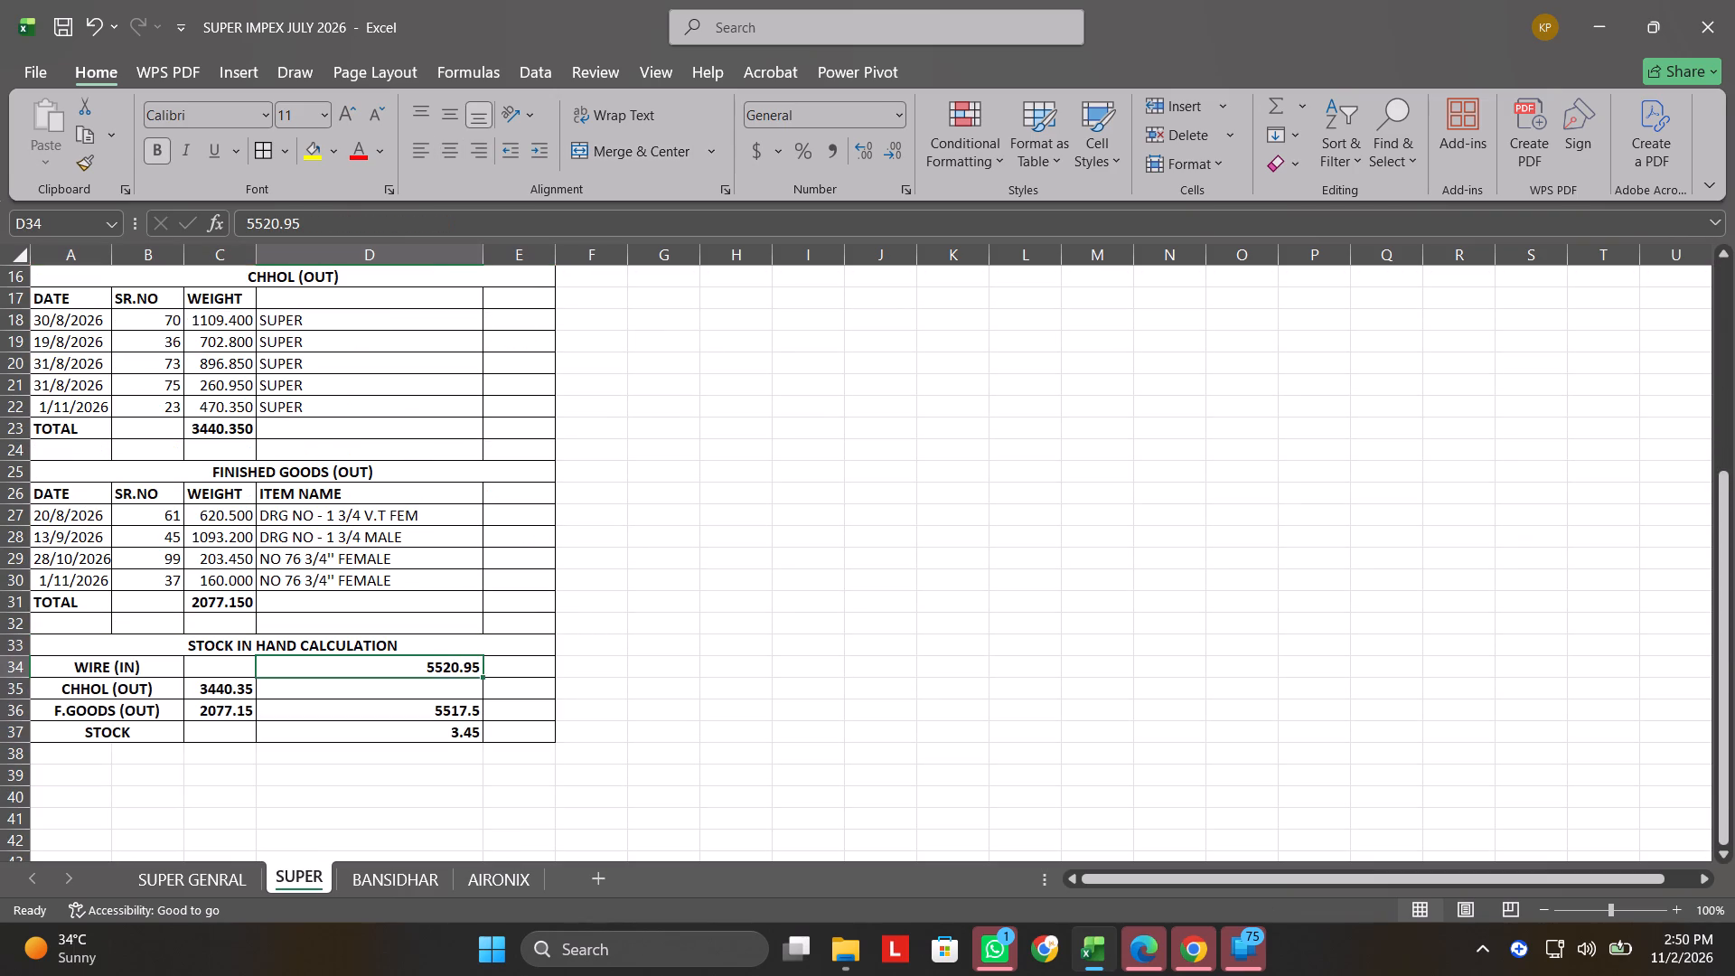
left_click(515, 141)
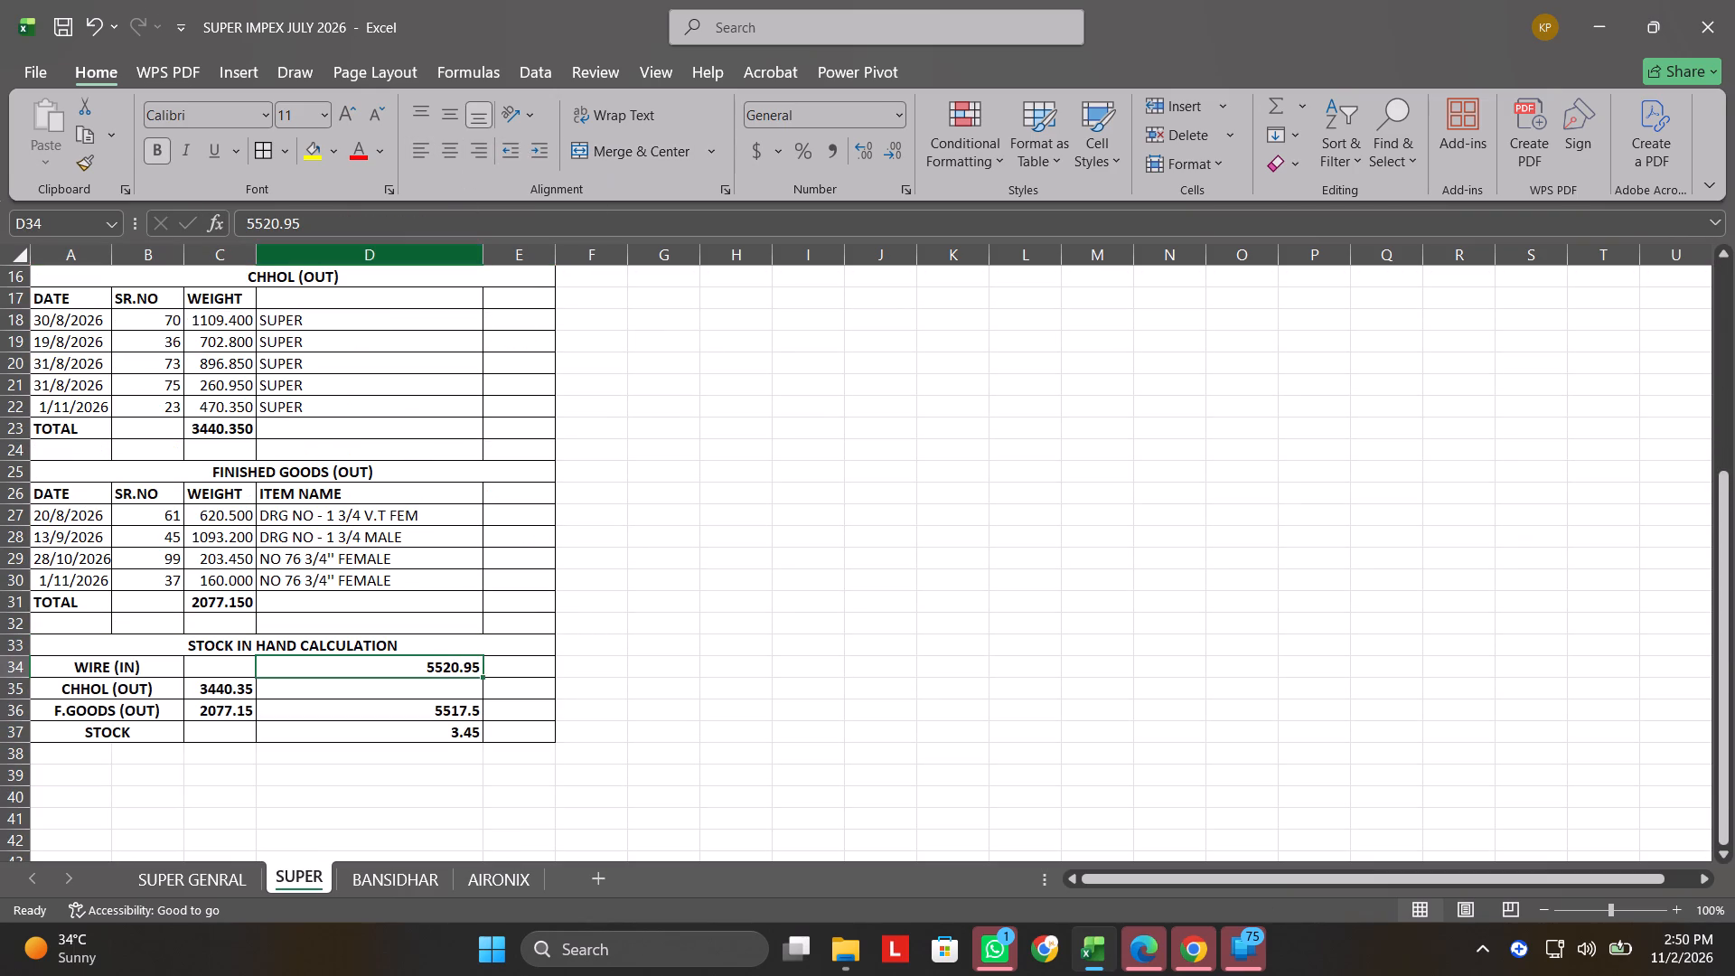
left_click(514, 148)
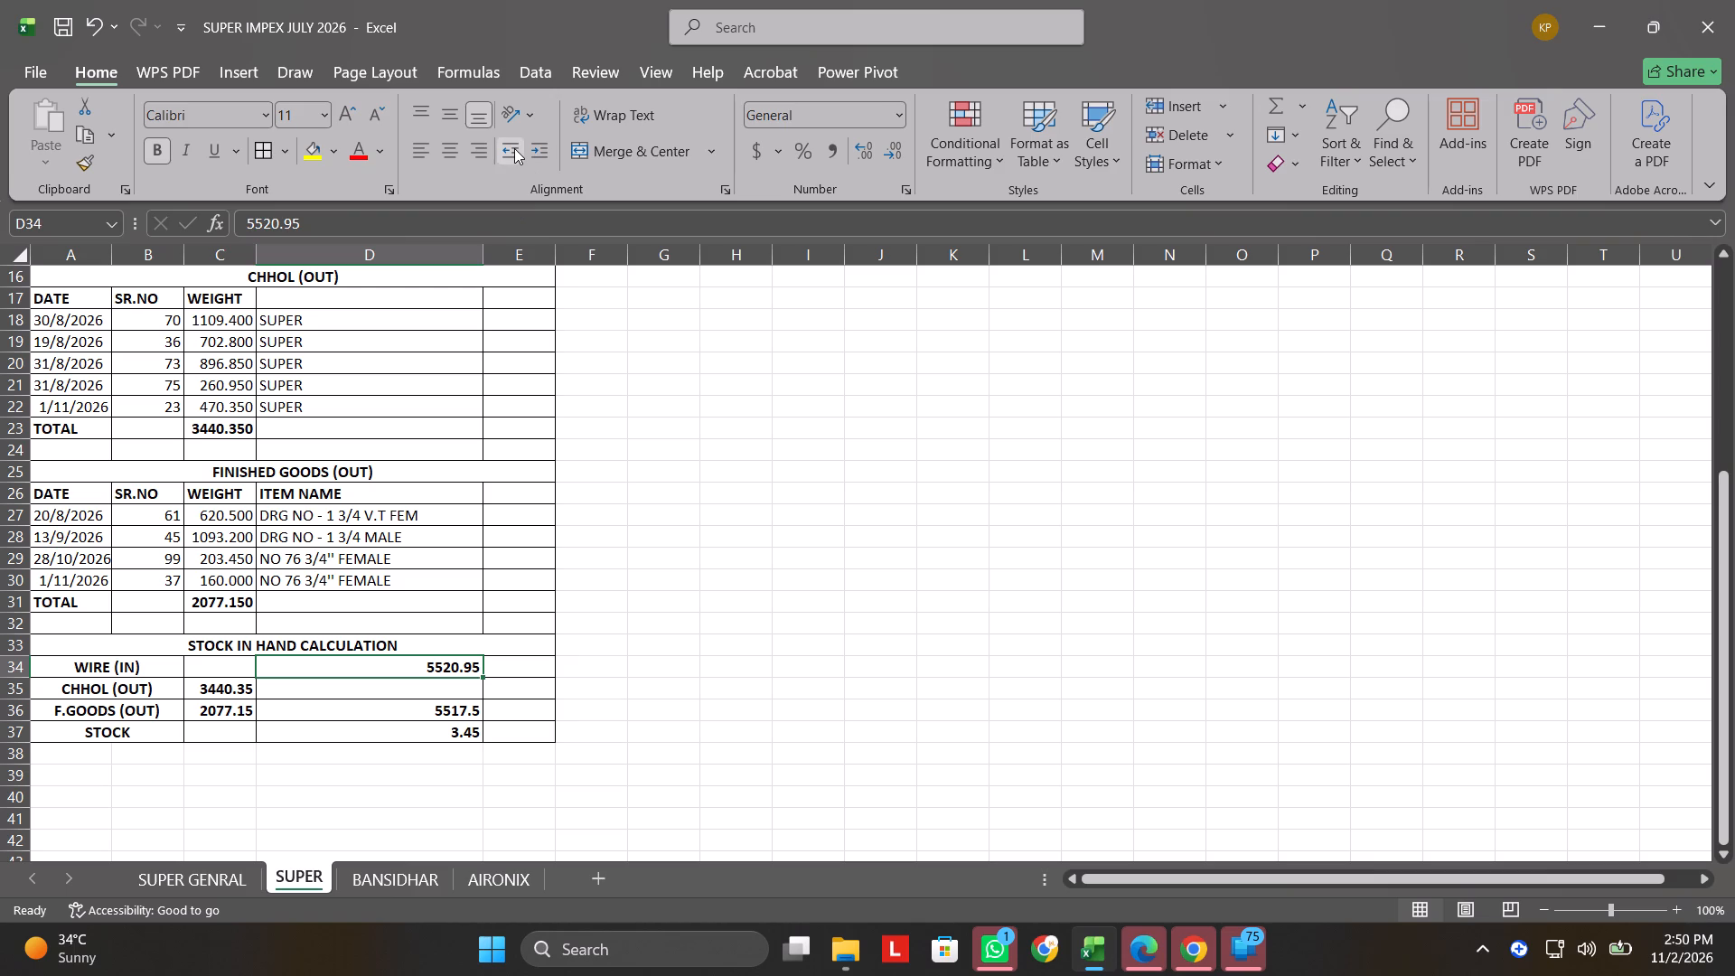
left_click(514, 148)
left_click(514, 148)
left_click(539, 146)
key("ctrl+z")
Show the stock in hand amounts in D34, C35, C36, D36 and D37 with three decimal places.
left_click(870, 162)
left_click(258, 695)
left_click(250, 686)
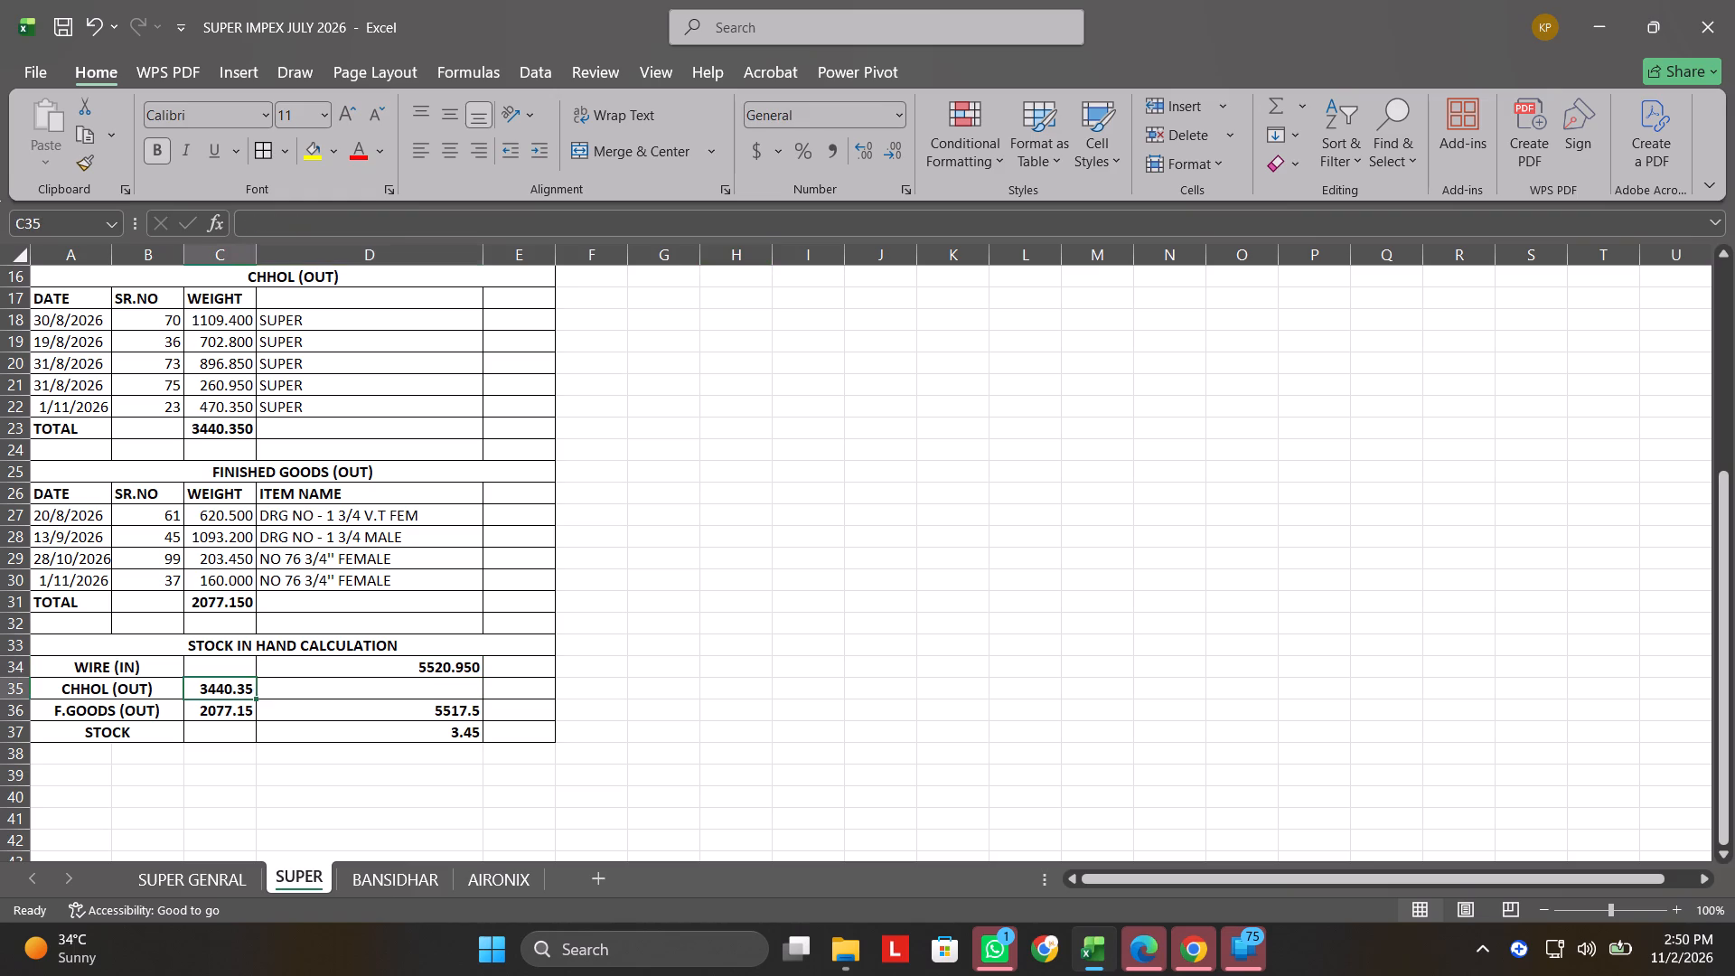
left_click(869, 156)
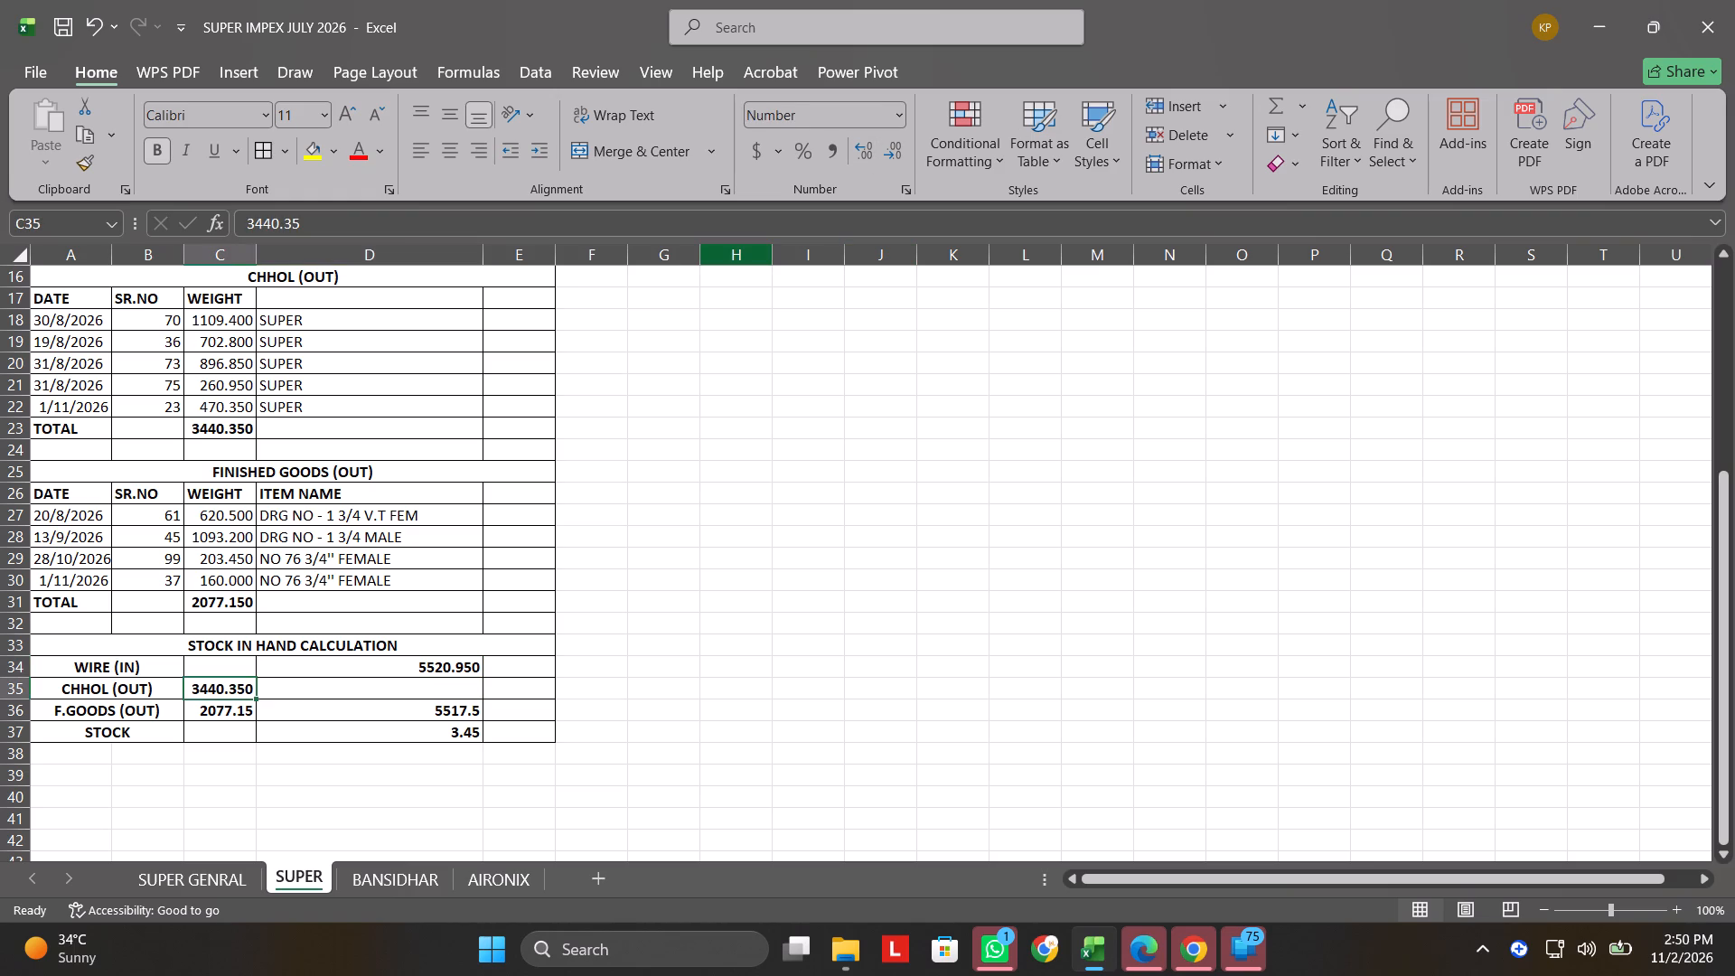
left_click(240, 717)
left_click(871, 140)
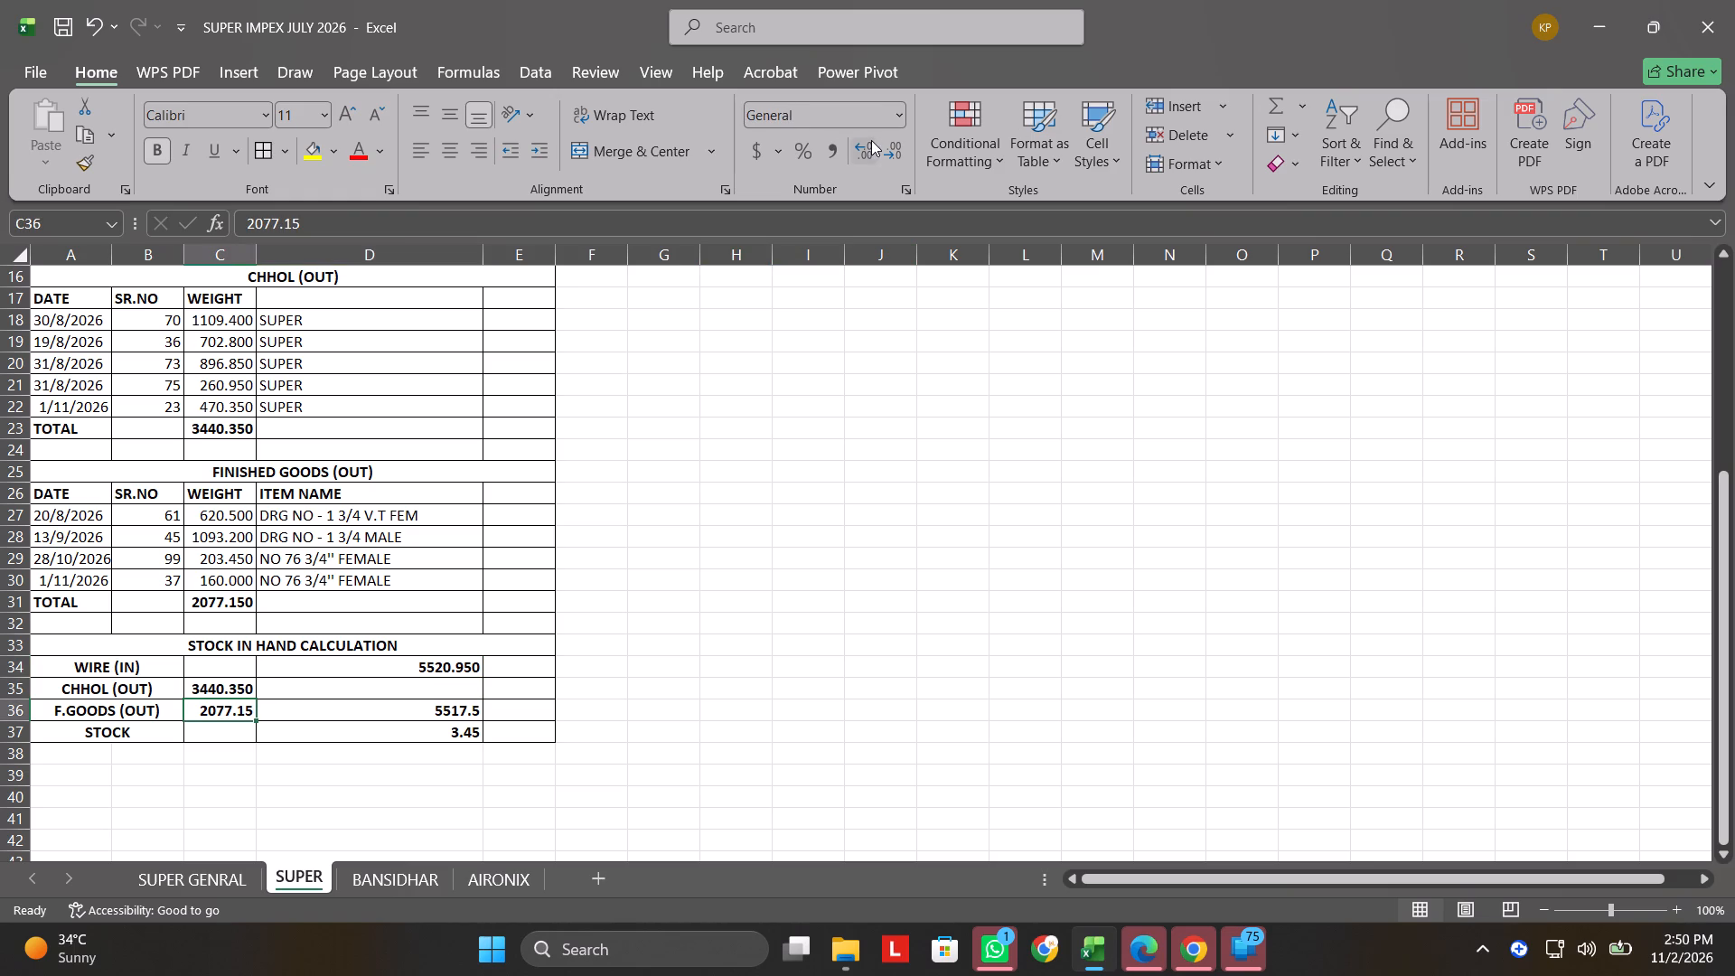
left_click(468, 713)
left_click(867, 161)
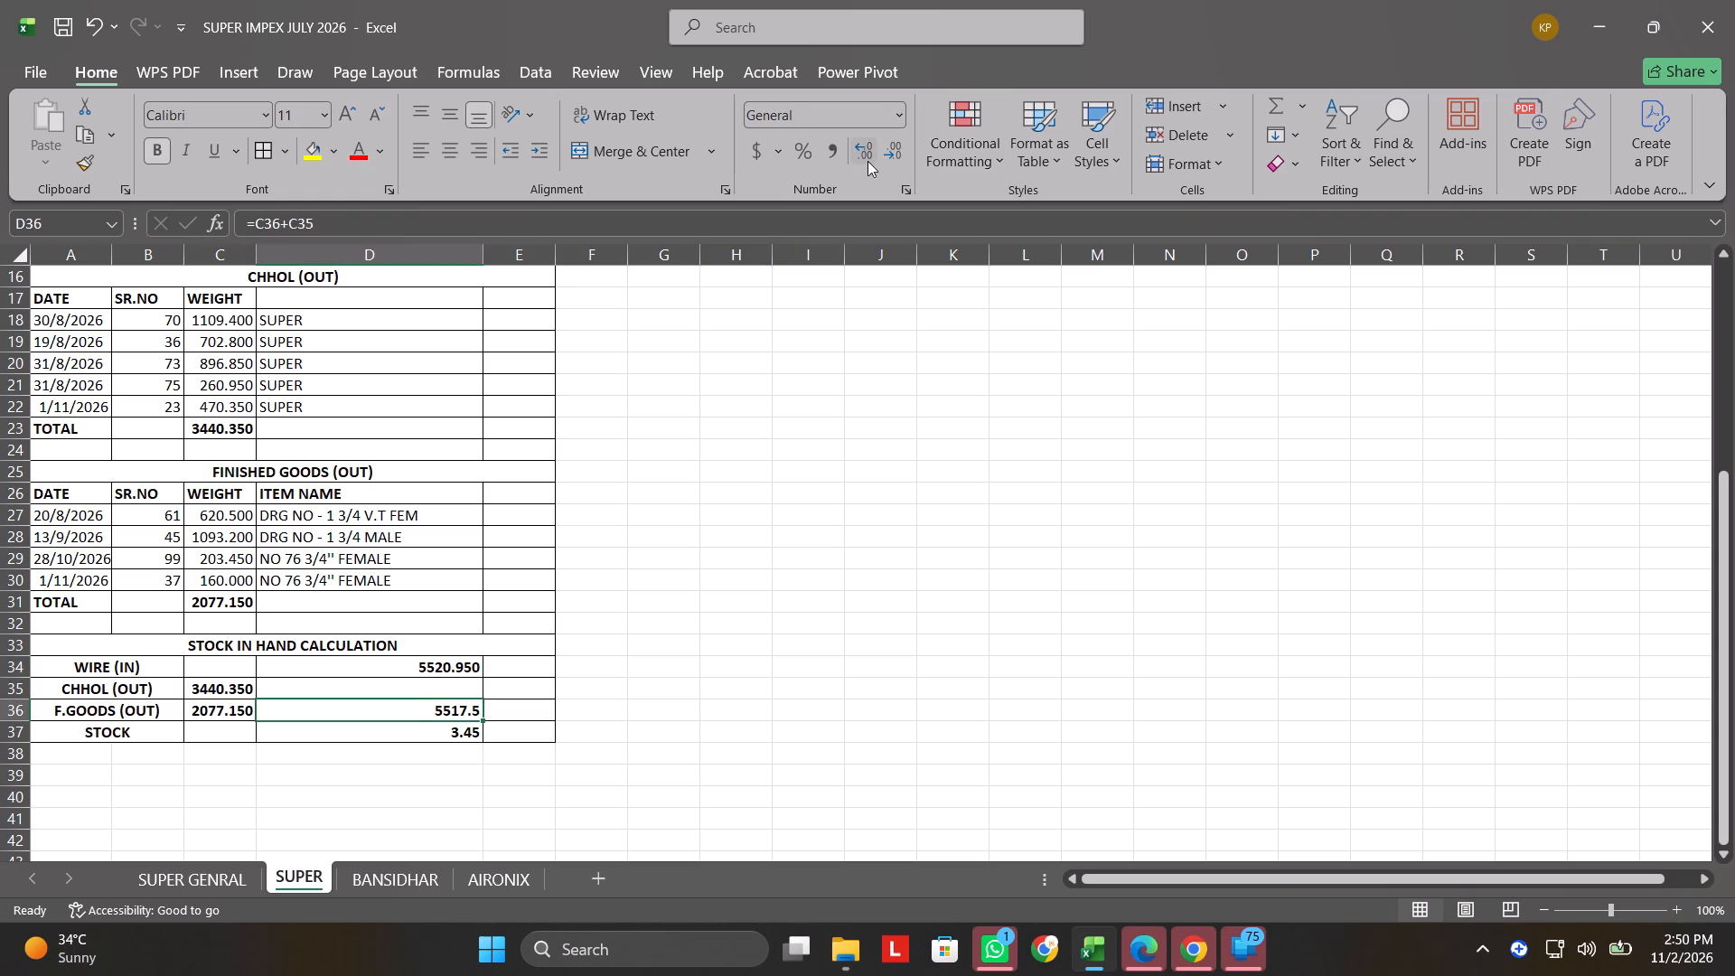
left_click(865, 150)
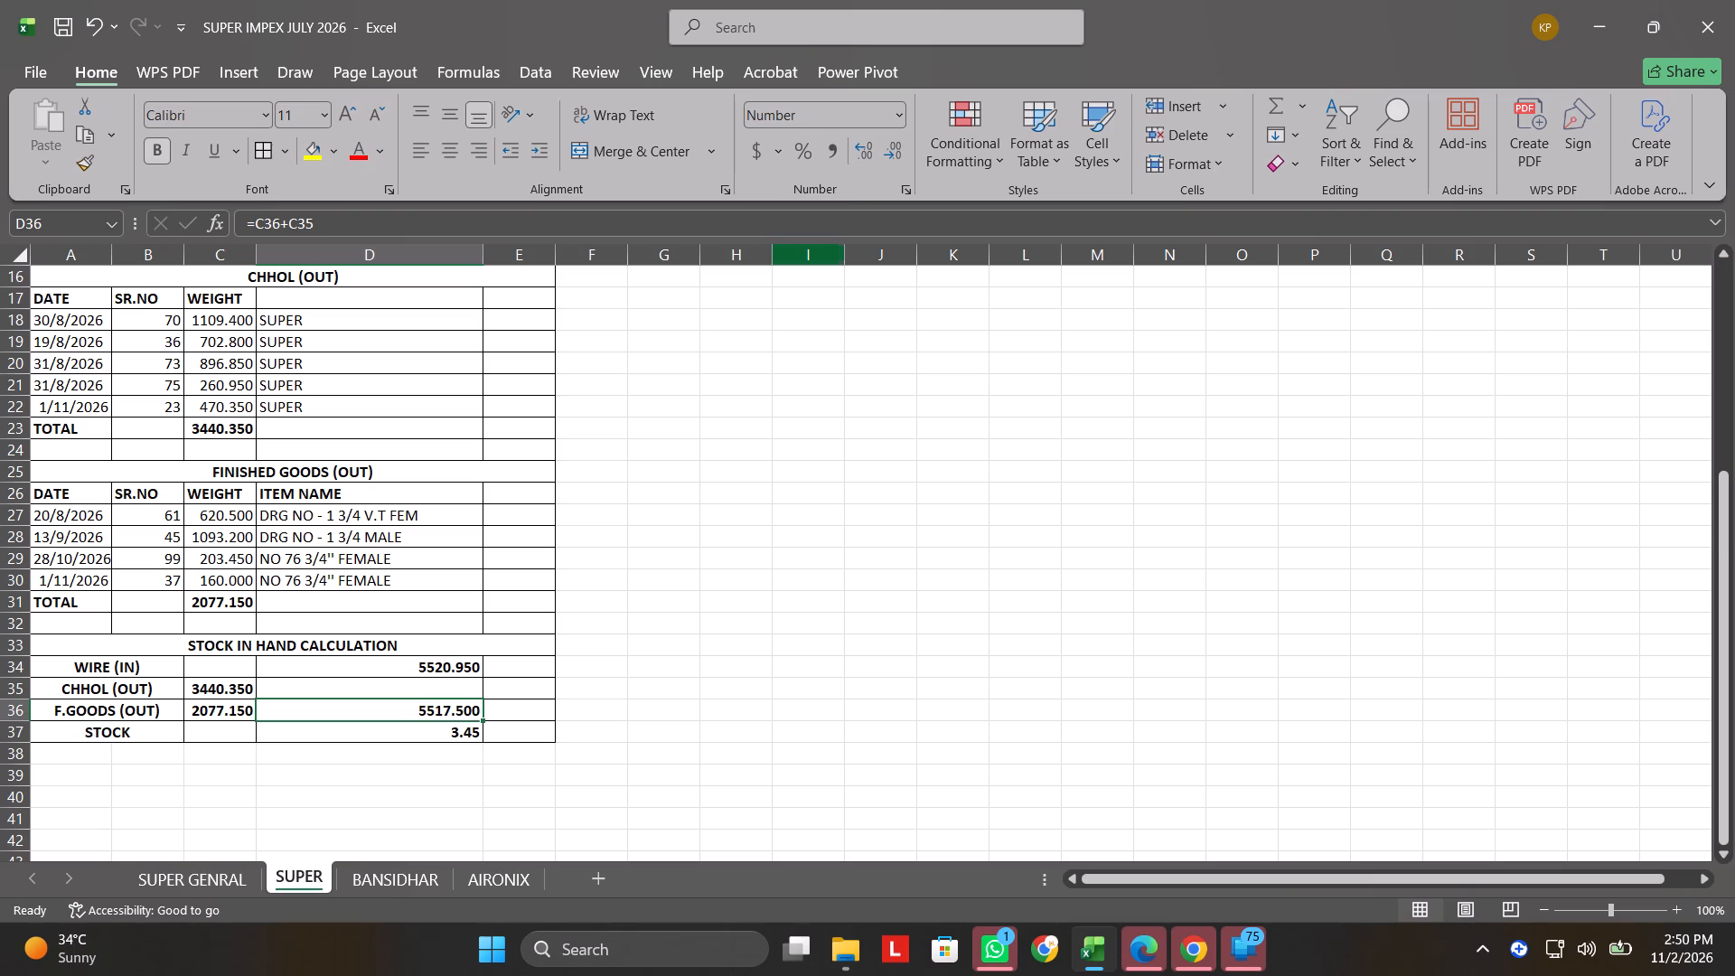
left_click(469, 740)
left_click(863, 158)
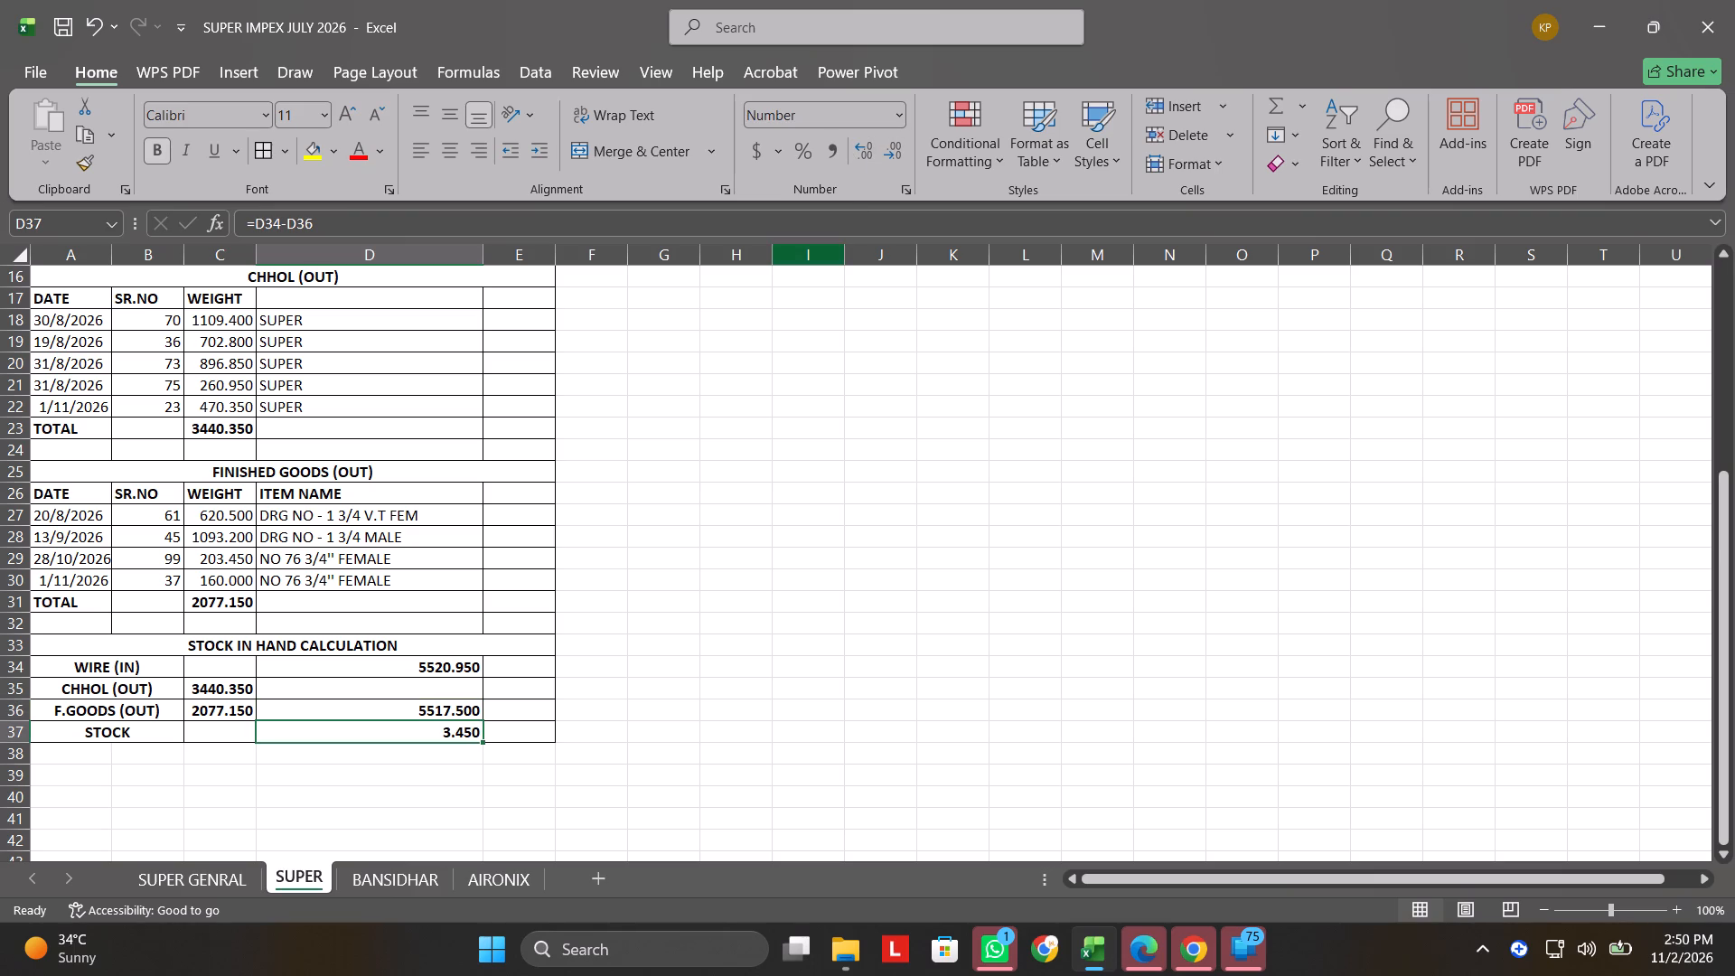
Examine the formatted SUPER IMPEX statement from its title down to the stock in hand calculation.
scroll(310, 607, "up", 2)
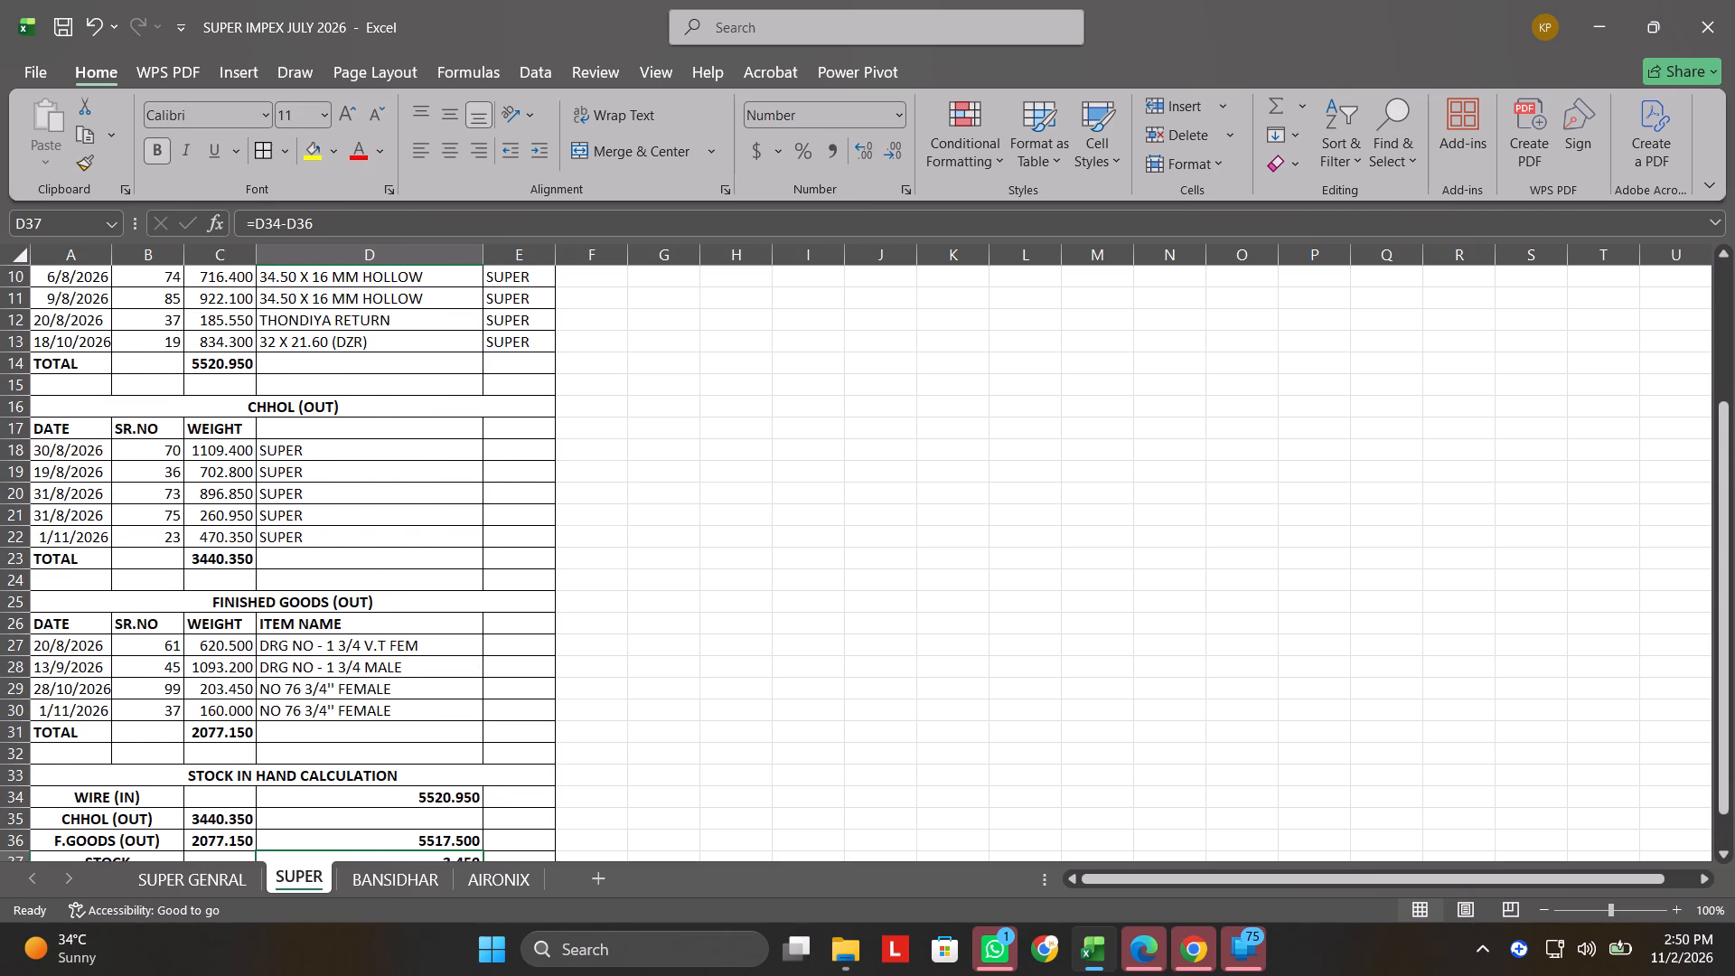
scroll(310, 607, "up", 9)
scroll(310, 607, "down", 6)
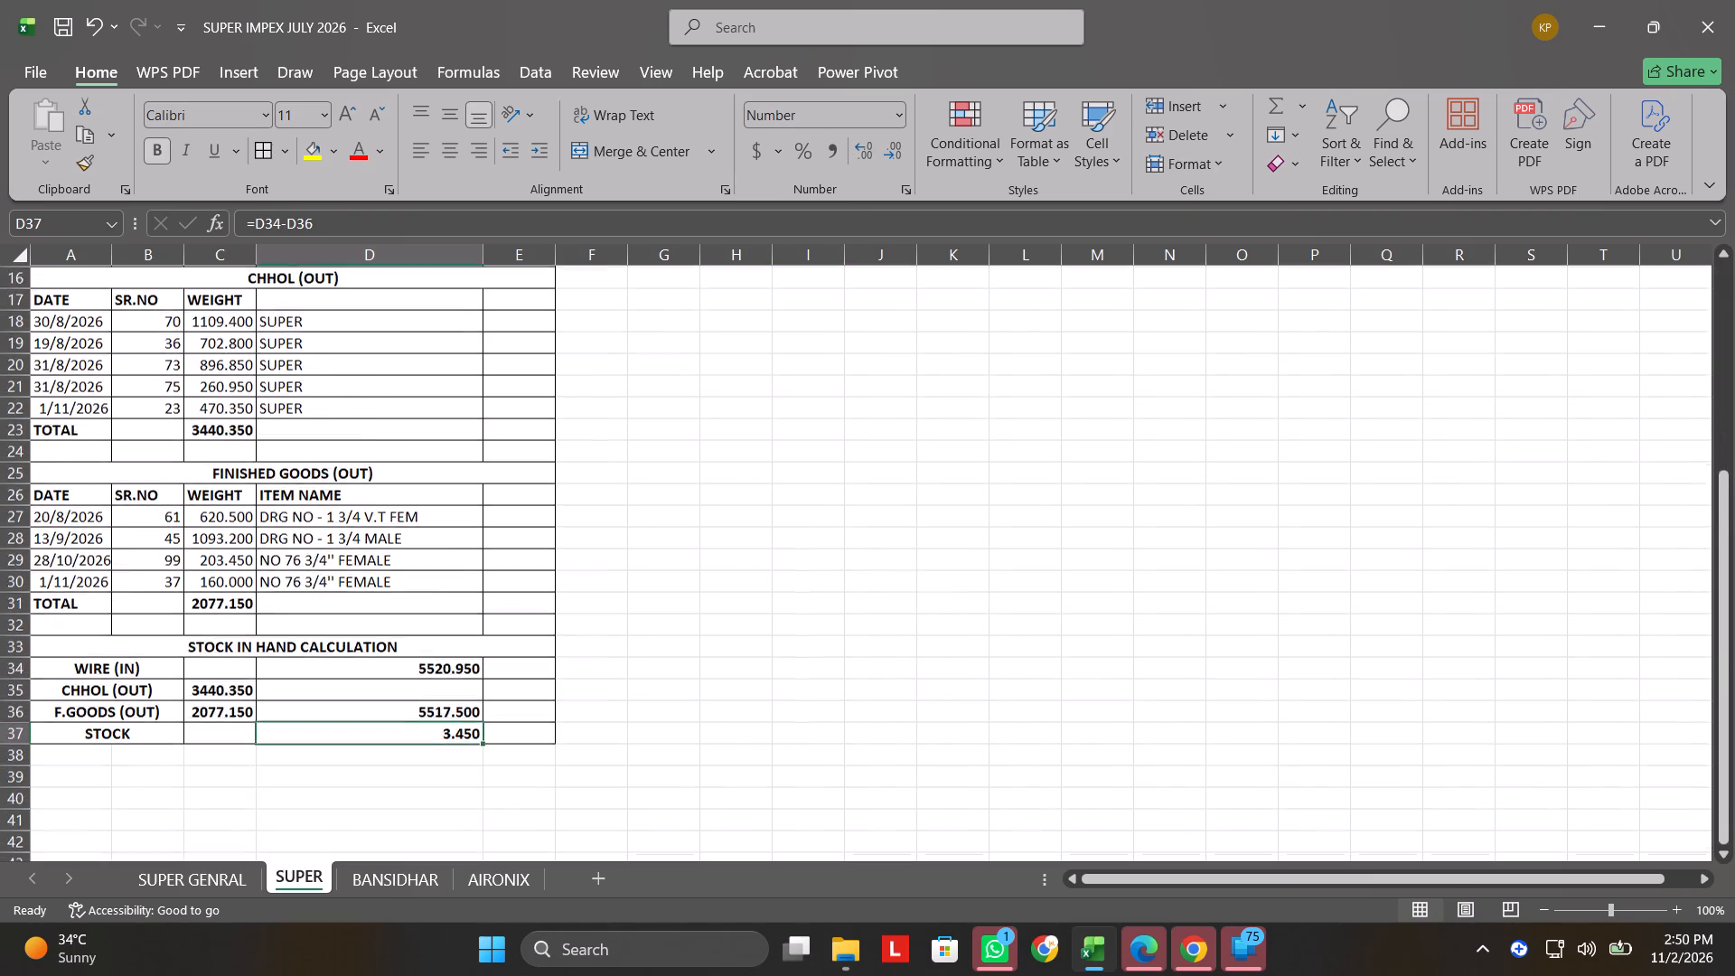
scroll(310, 607, "down", 1)
left_click(337, 656)
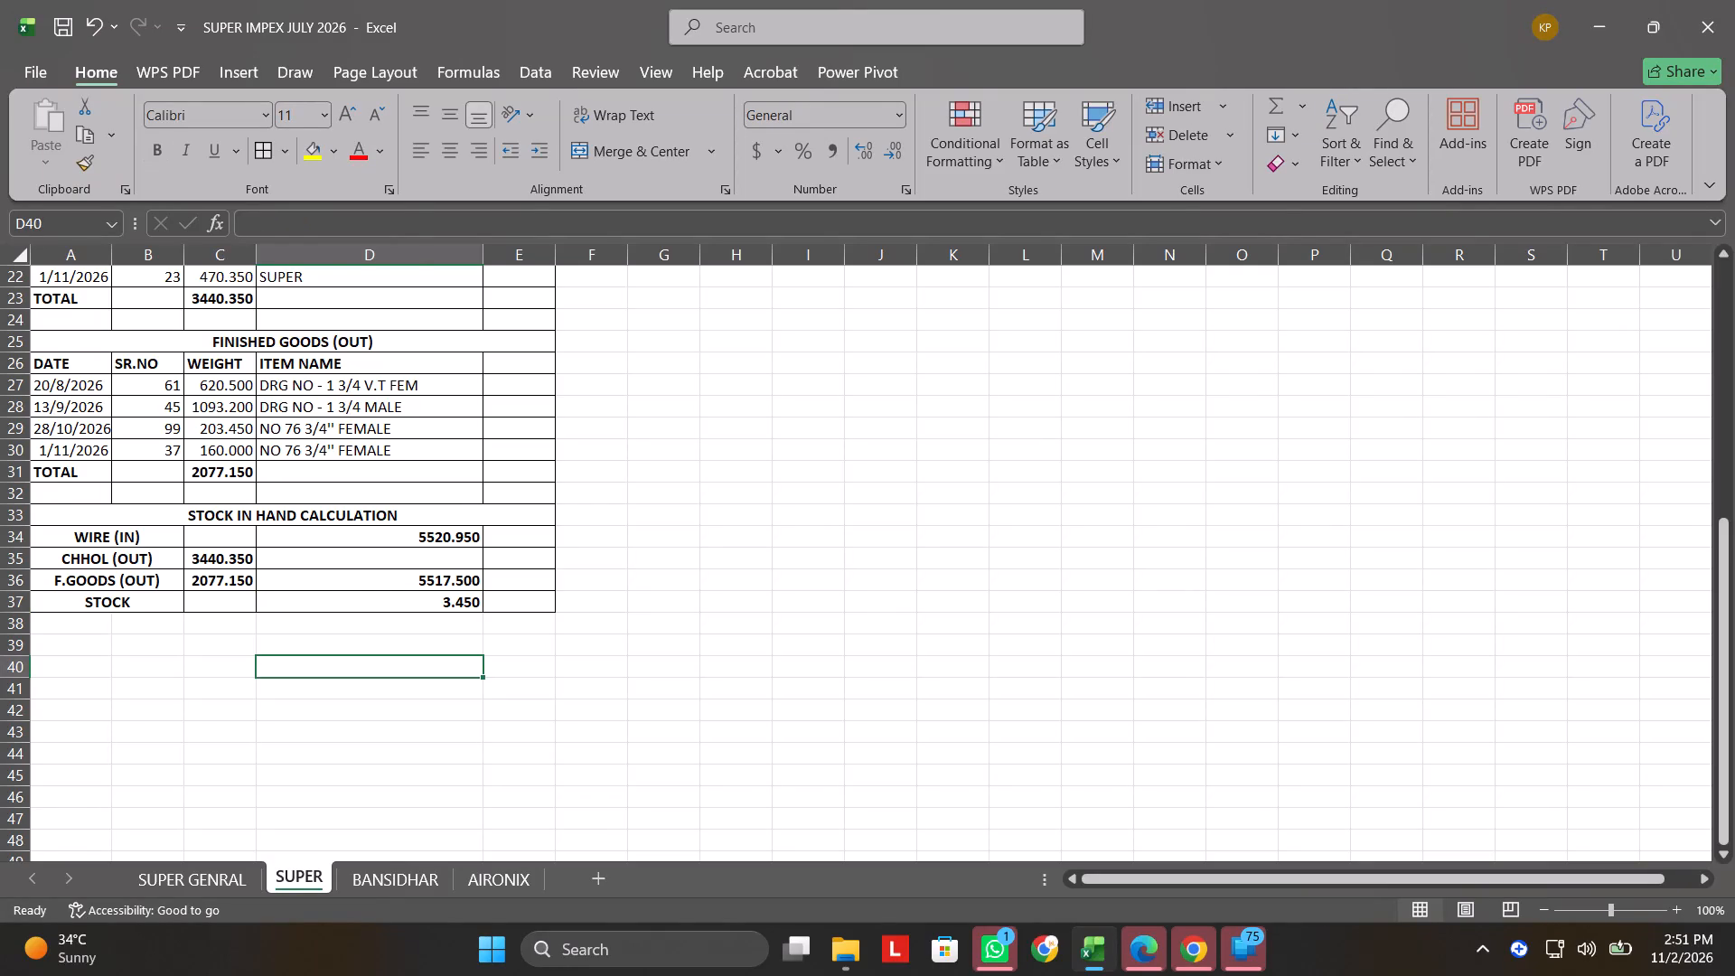
scroll(412, 594, "up", 7)
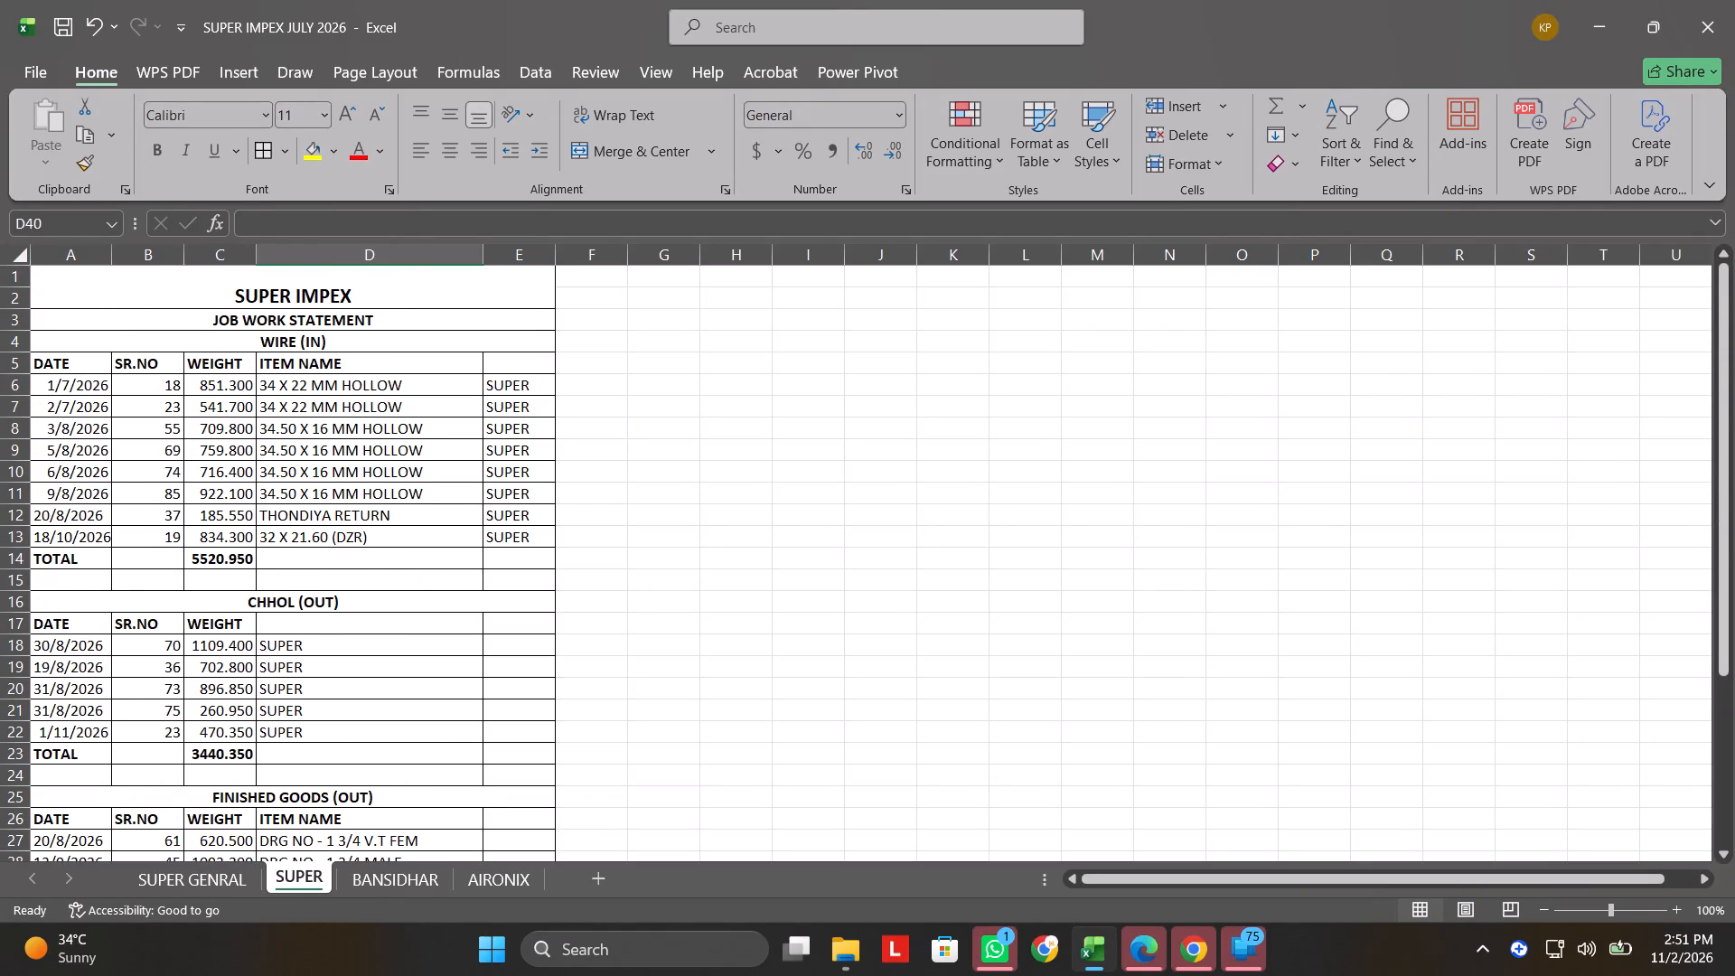
scroll(192, 375, "down", 6)
On the BANSIDHAR sheet, show the stock in hand amounts in C28, C29, D27, D29 and D30 with three decimal places.
left_click(381, 887)
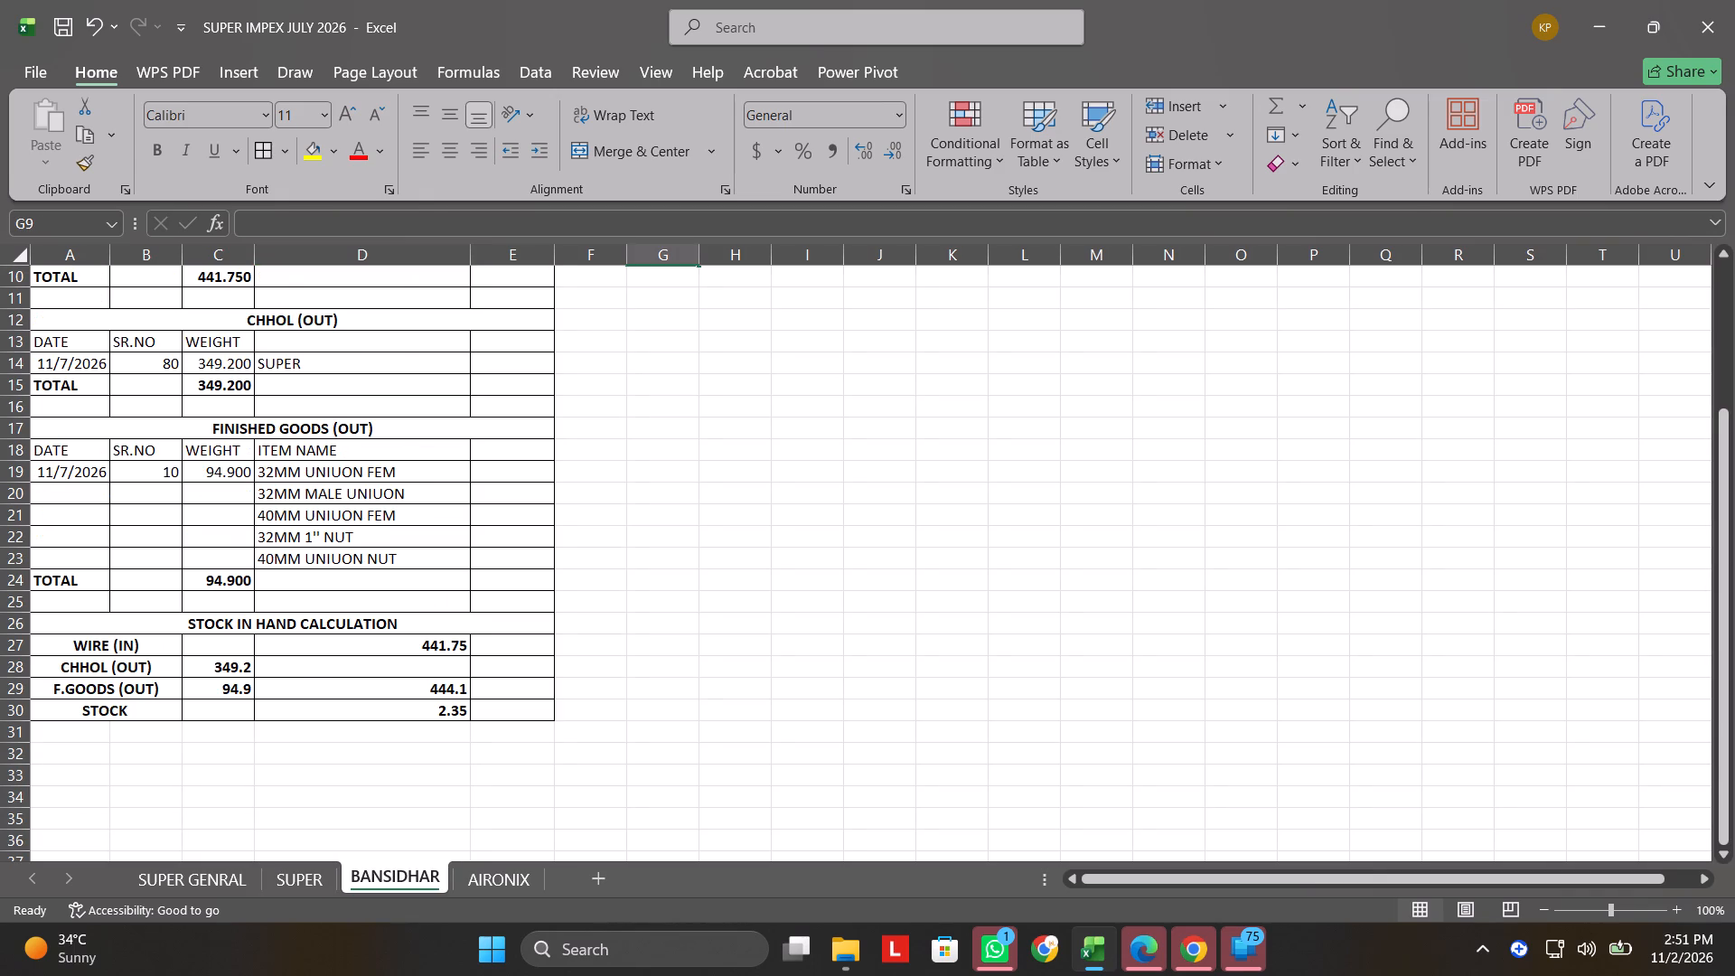
left_click(207, 674)
double_click(871, 149)
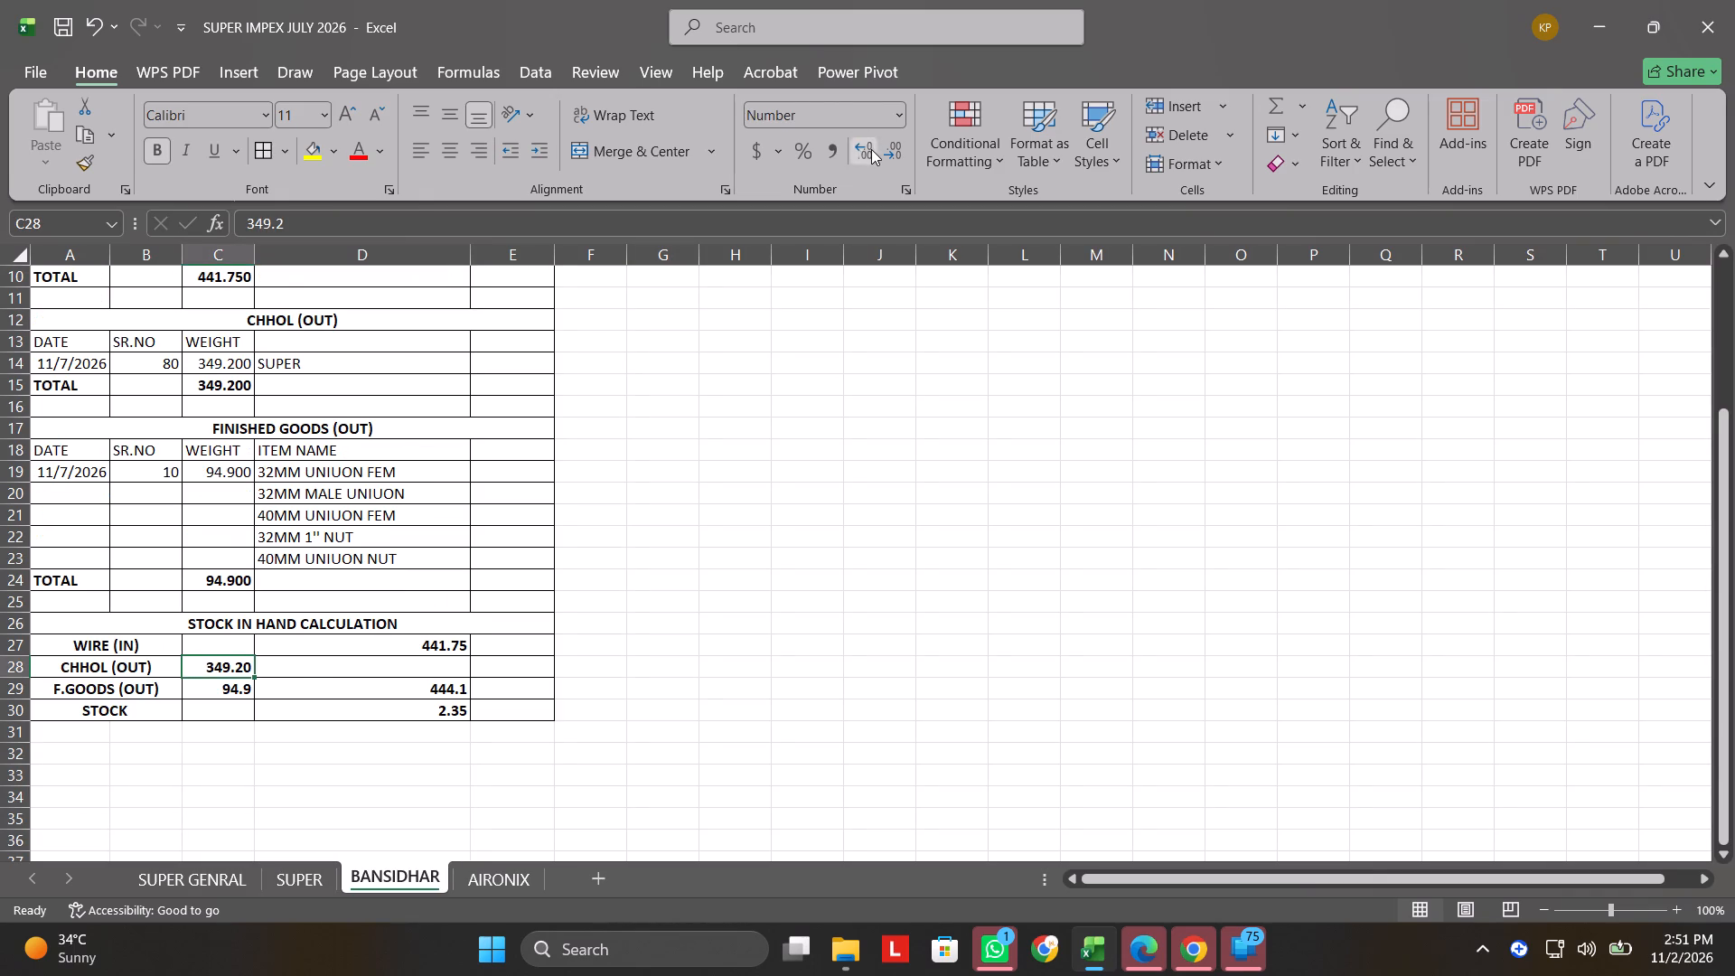
left_click(239, 692)
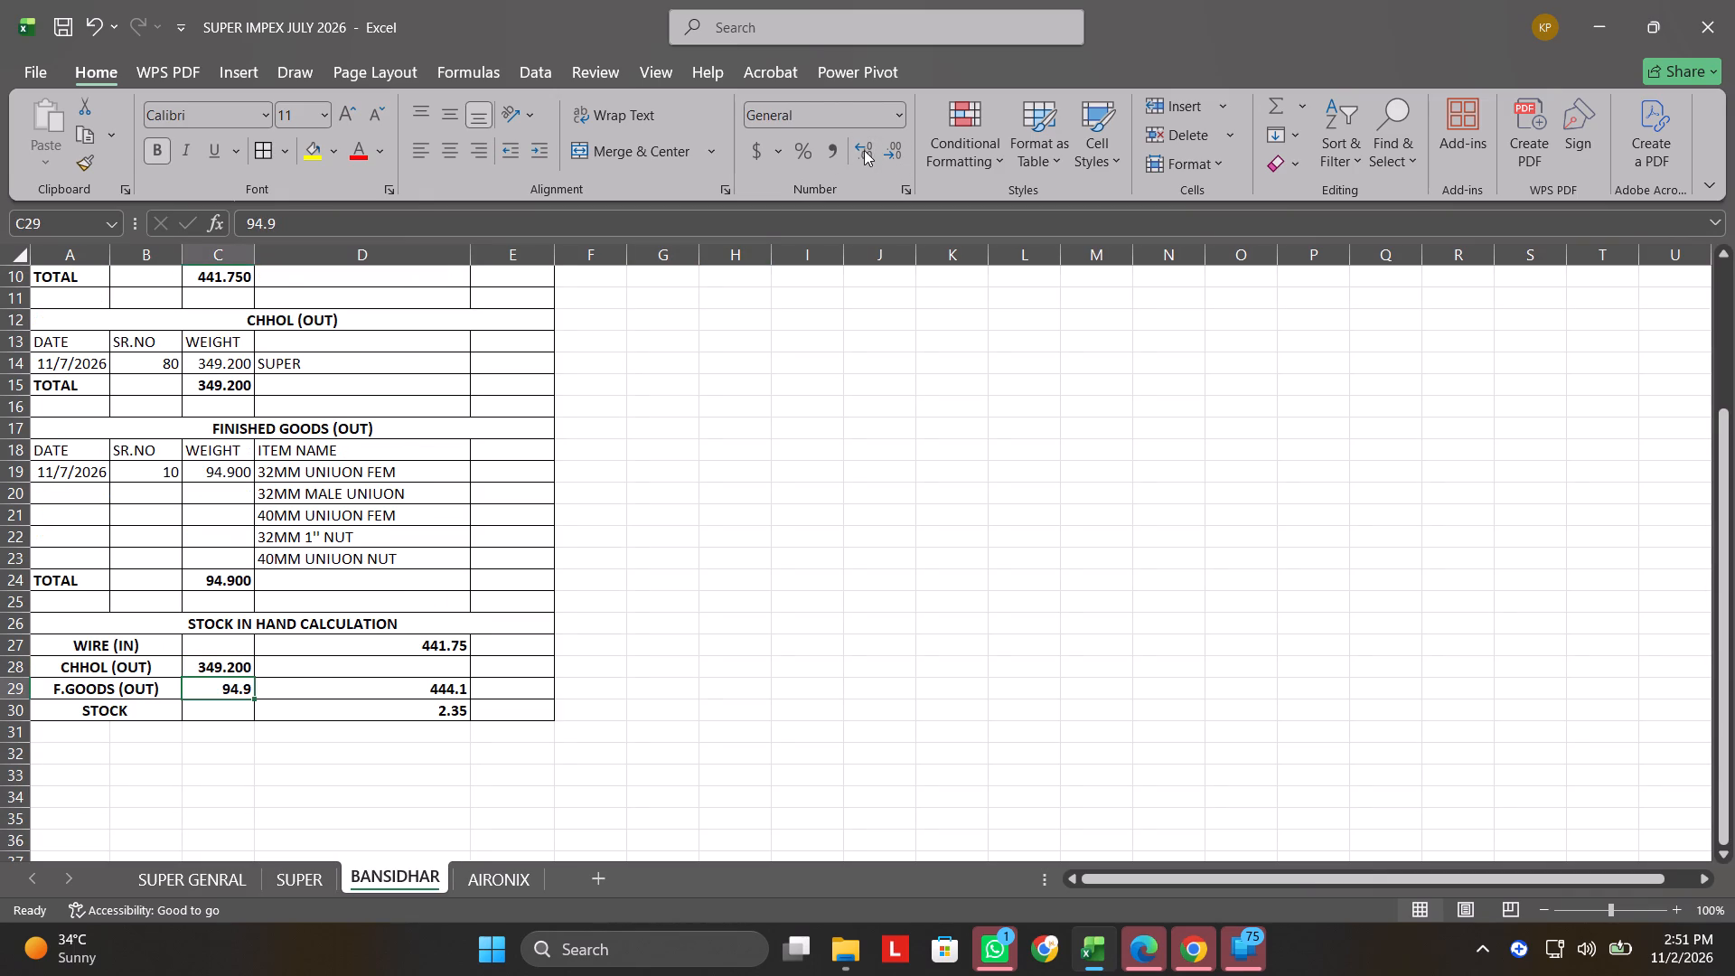
double_click(863, 152)
left_click(430, 634)
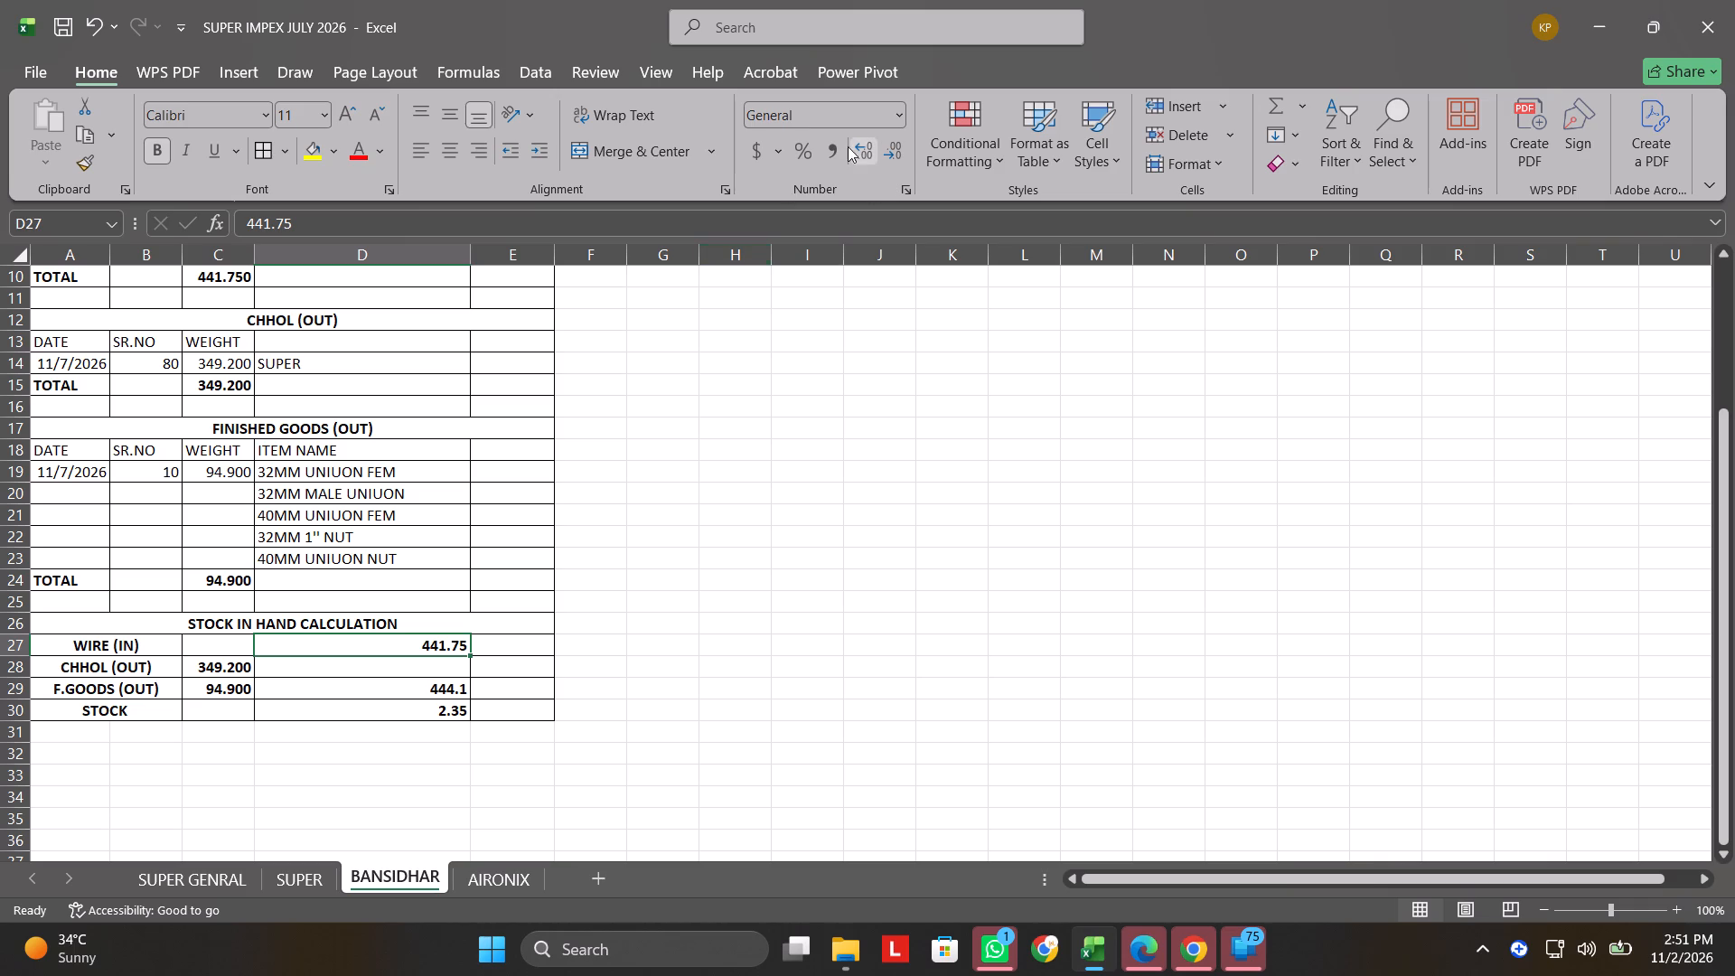
left_click(860, 145)
left_click(386, 681)
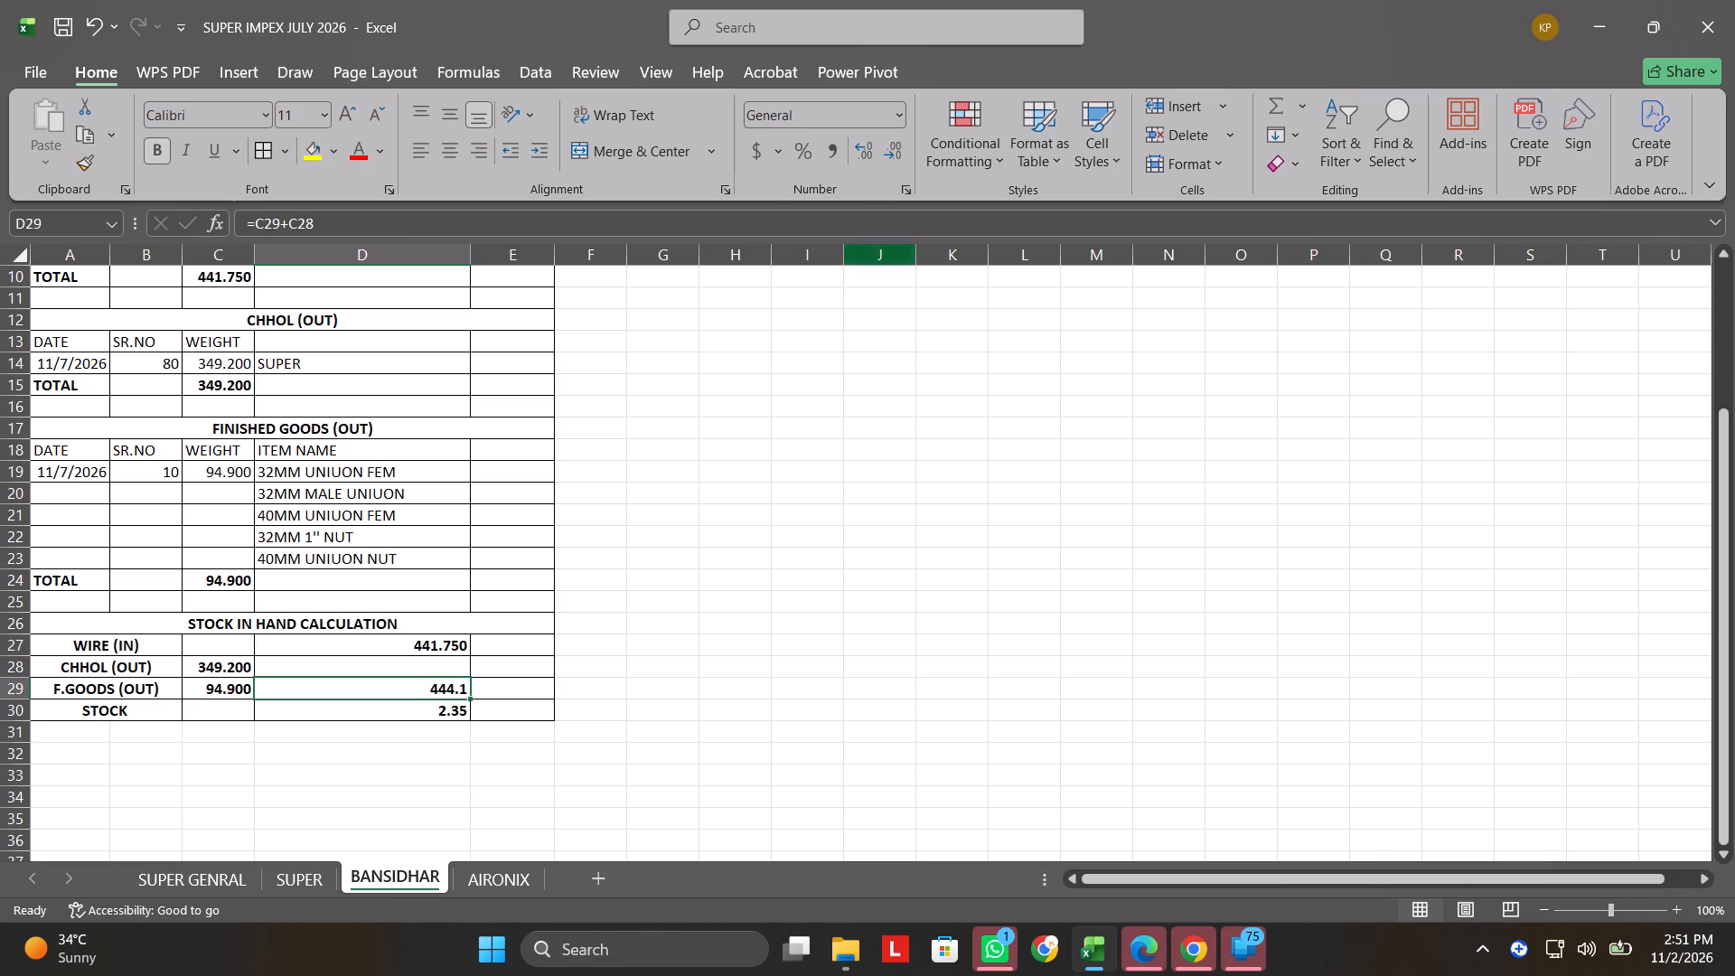
left_click(858, 153)
left_click(858, 153)
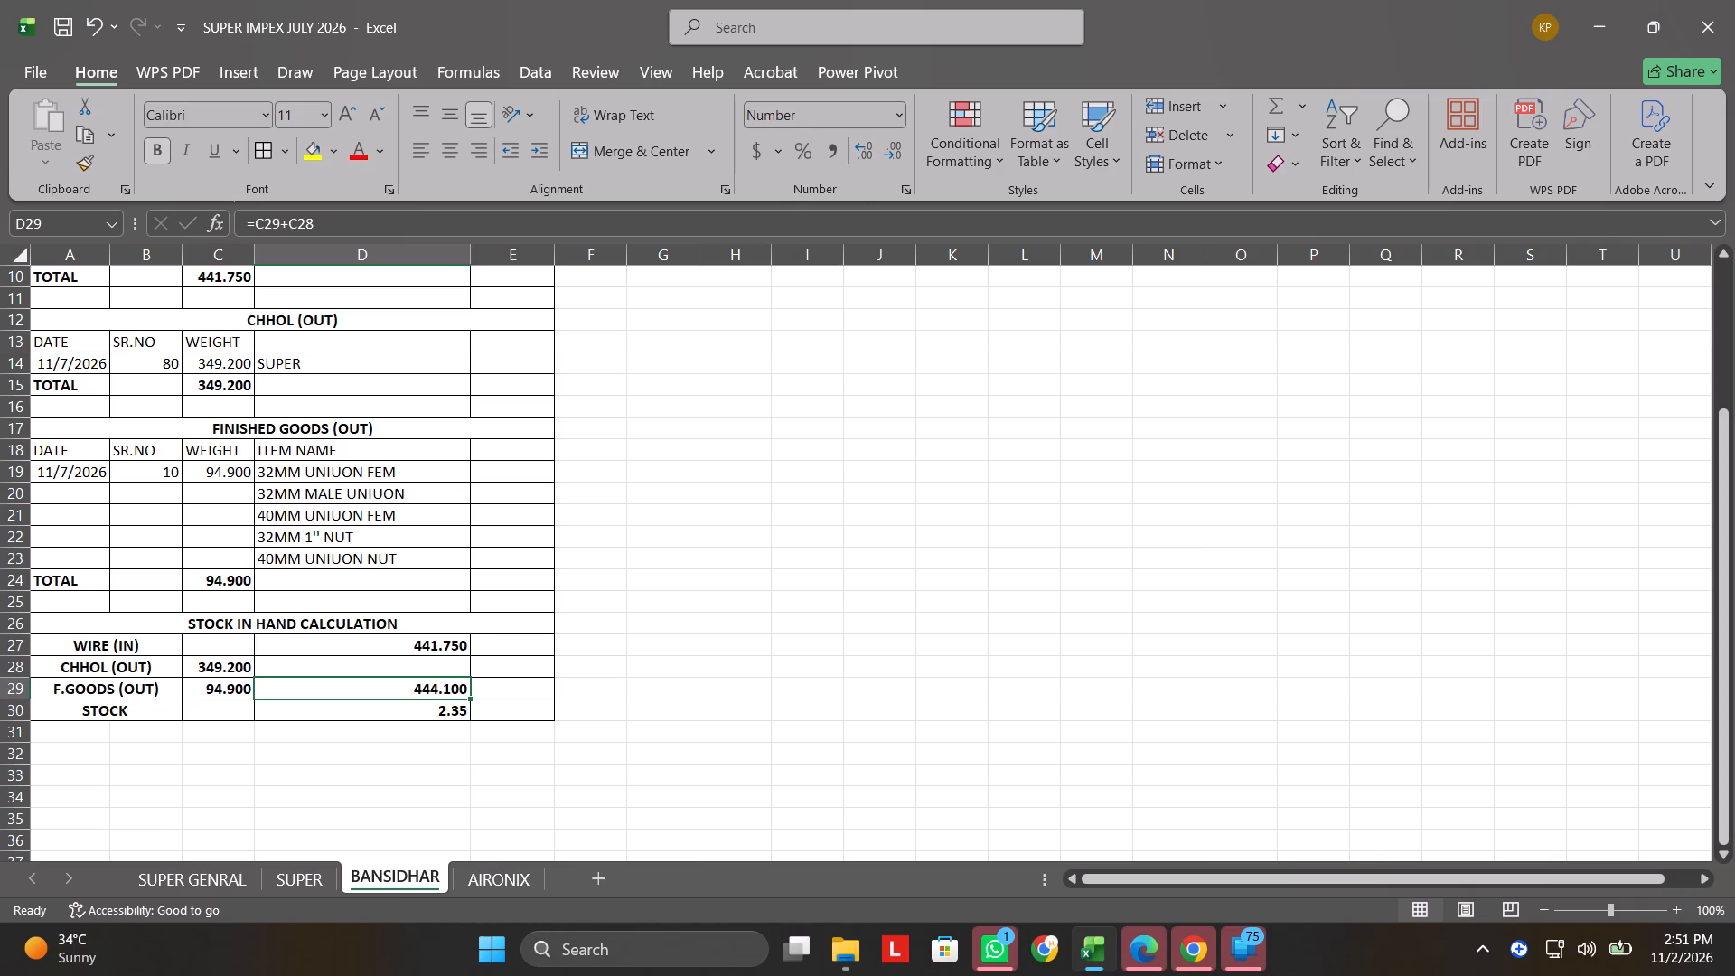
left_click(443, 708)
double_click(871, 160)
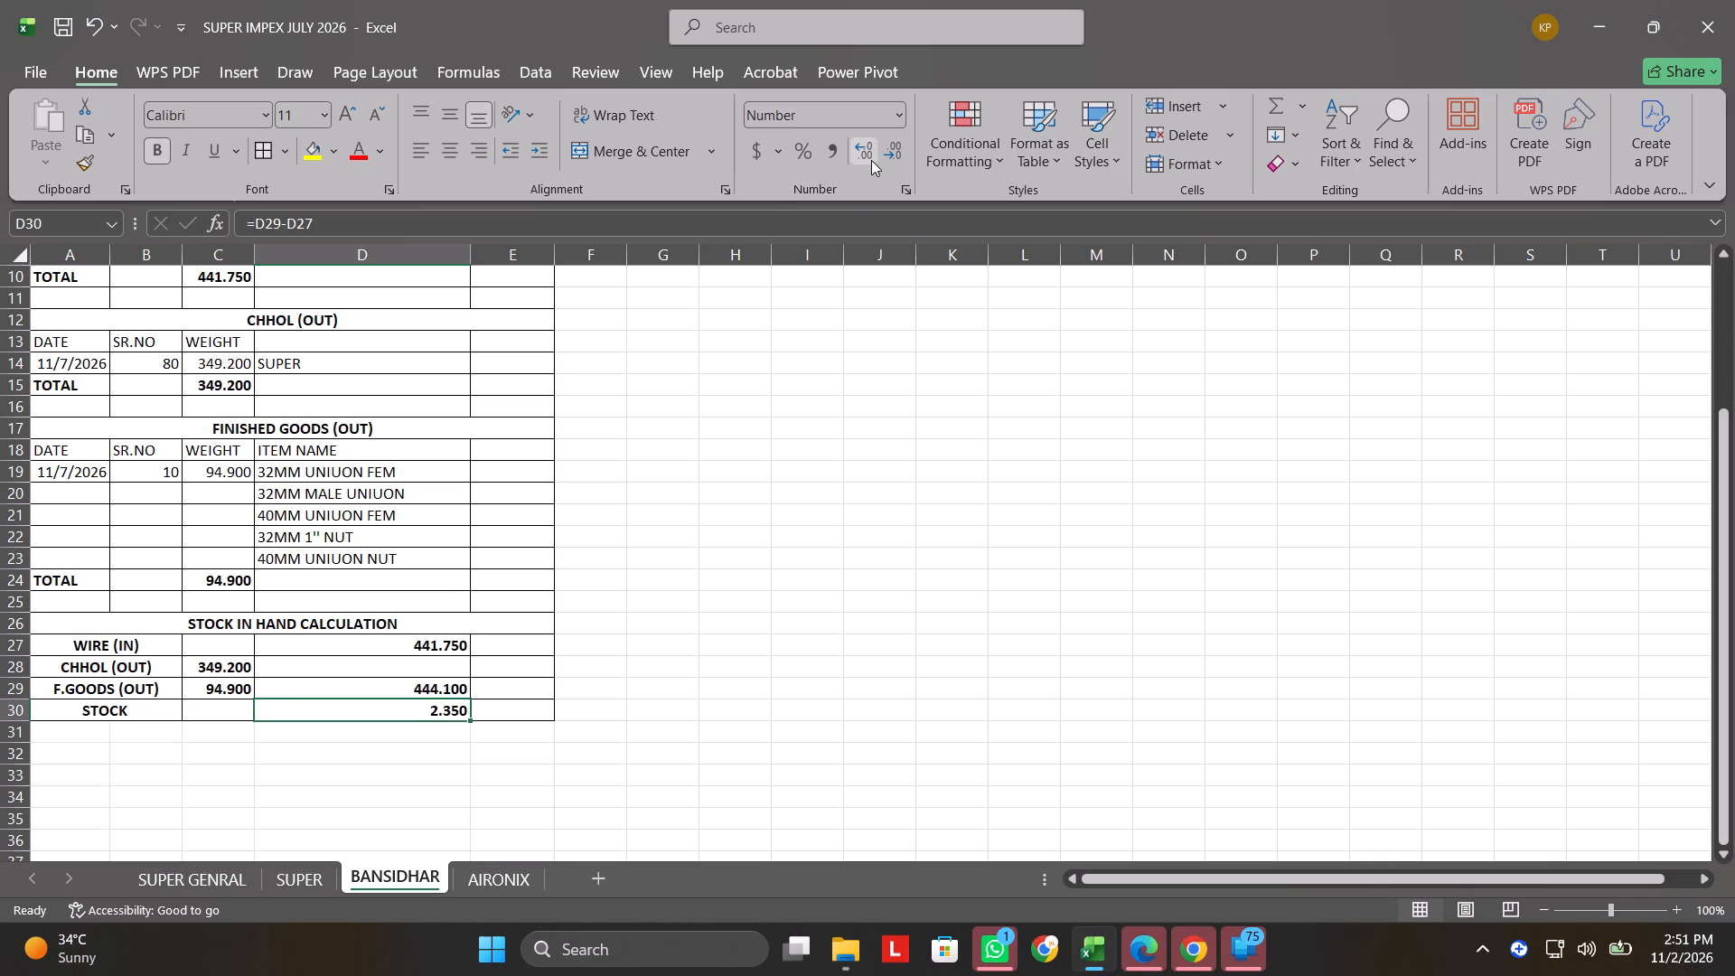
left_click(888, 147)
Look over the BANSIDHAR statement and return to the SUPER sheet.
scroll(375, 722, "up", 5)
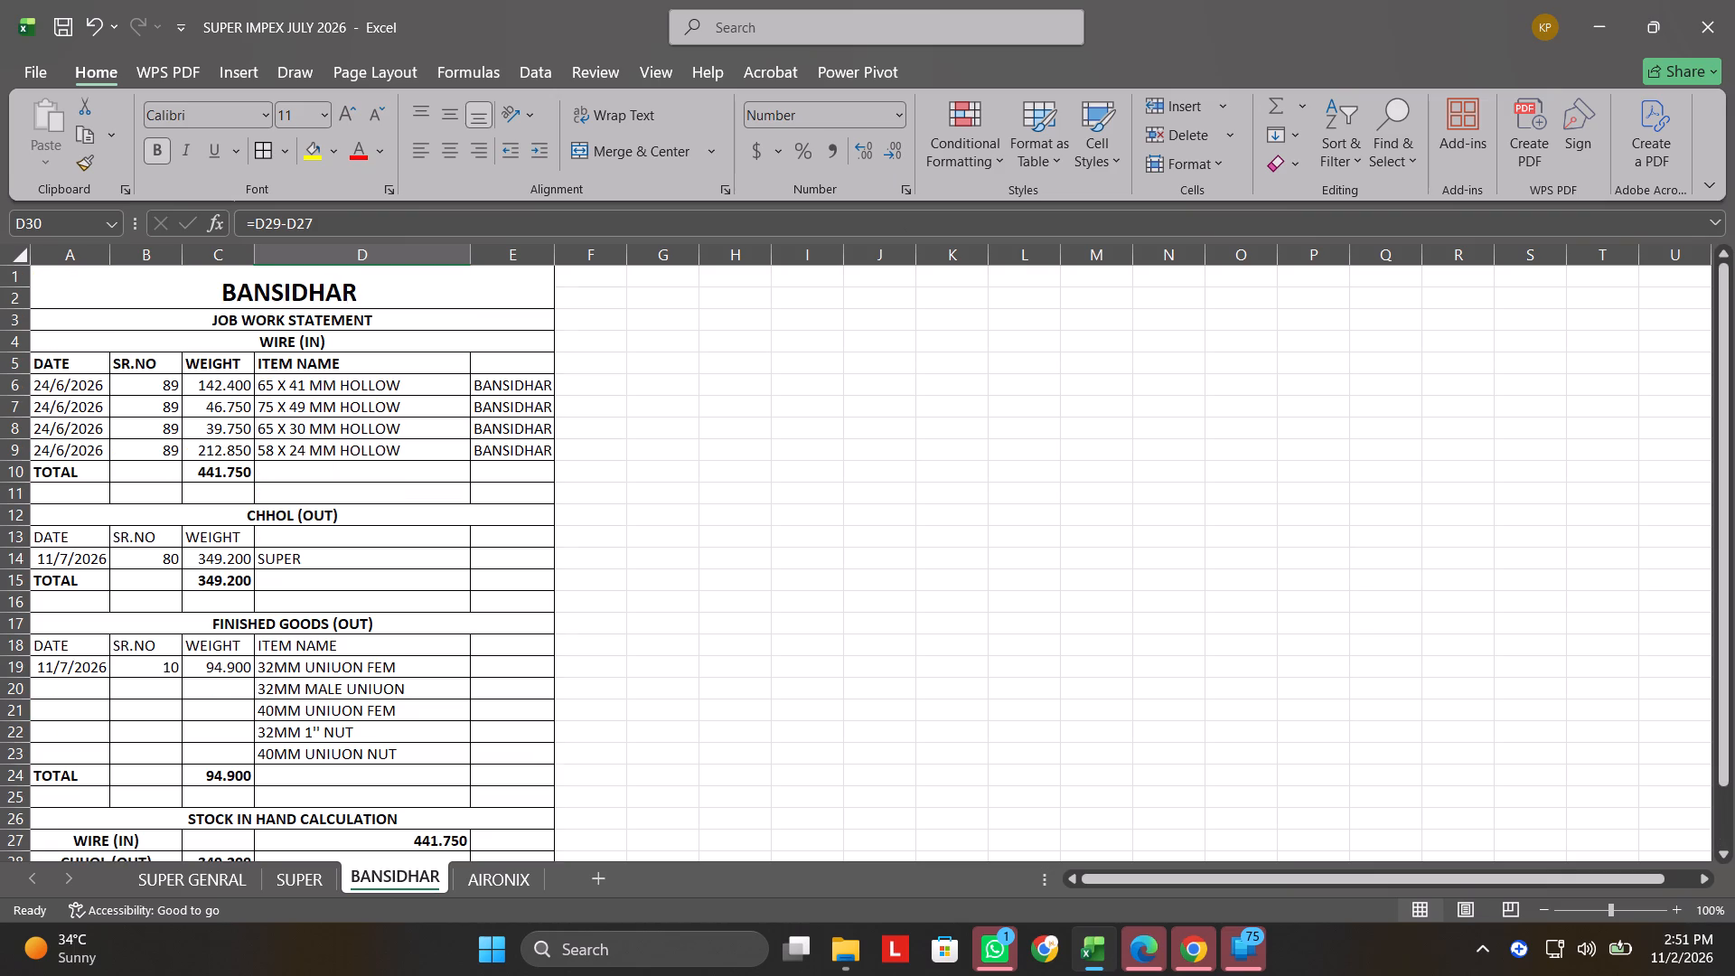
scroll(375, 722, "down", 7)
left_click(284, 892)
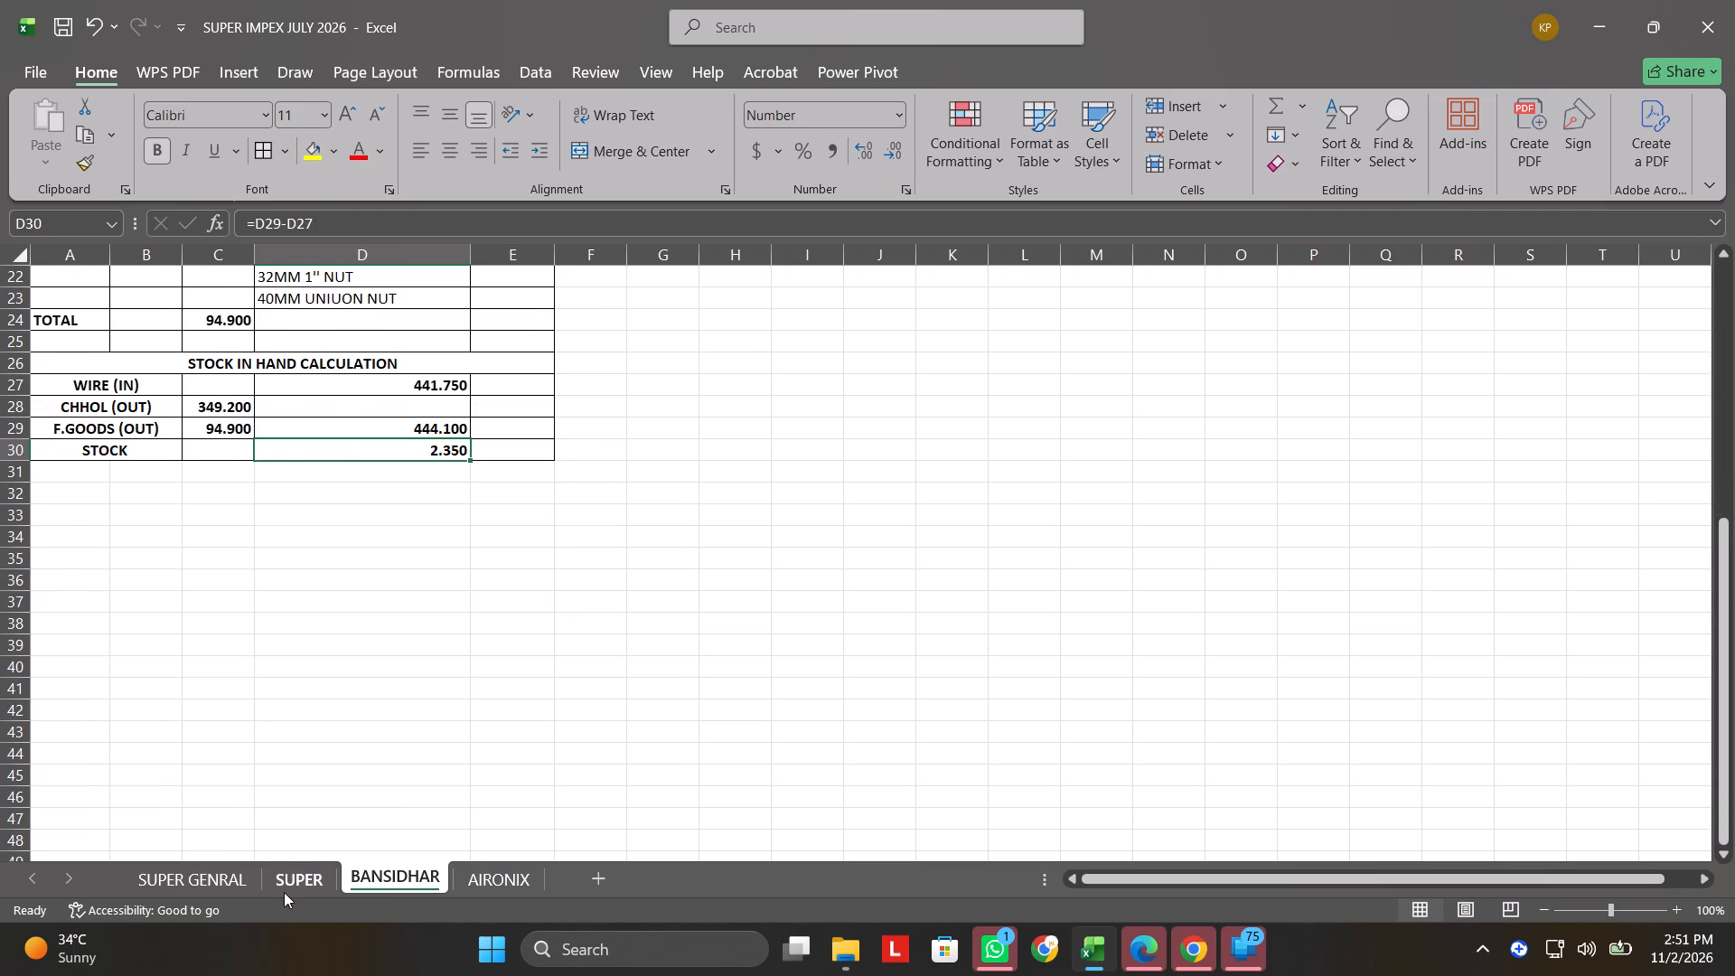
Review the job work statements on the SUPER and AIRONIX sheets, from the wire entries down to the stock in hand calculations.
scroll(370, 682, "up", 1)
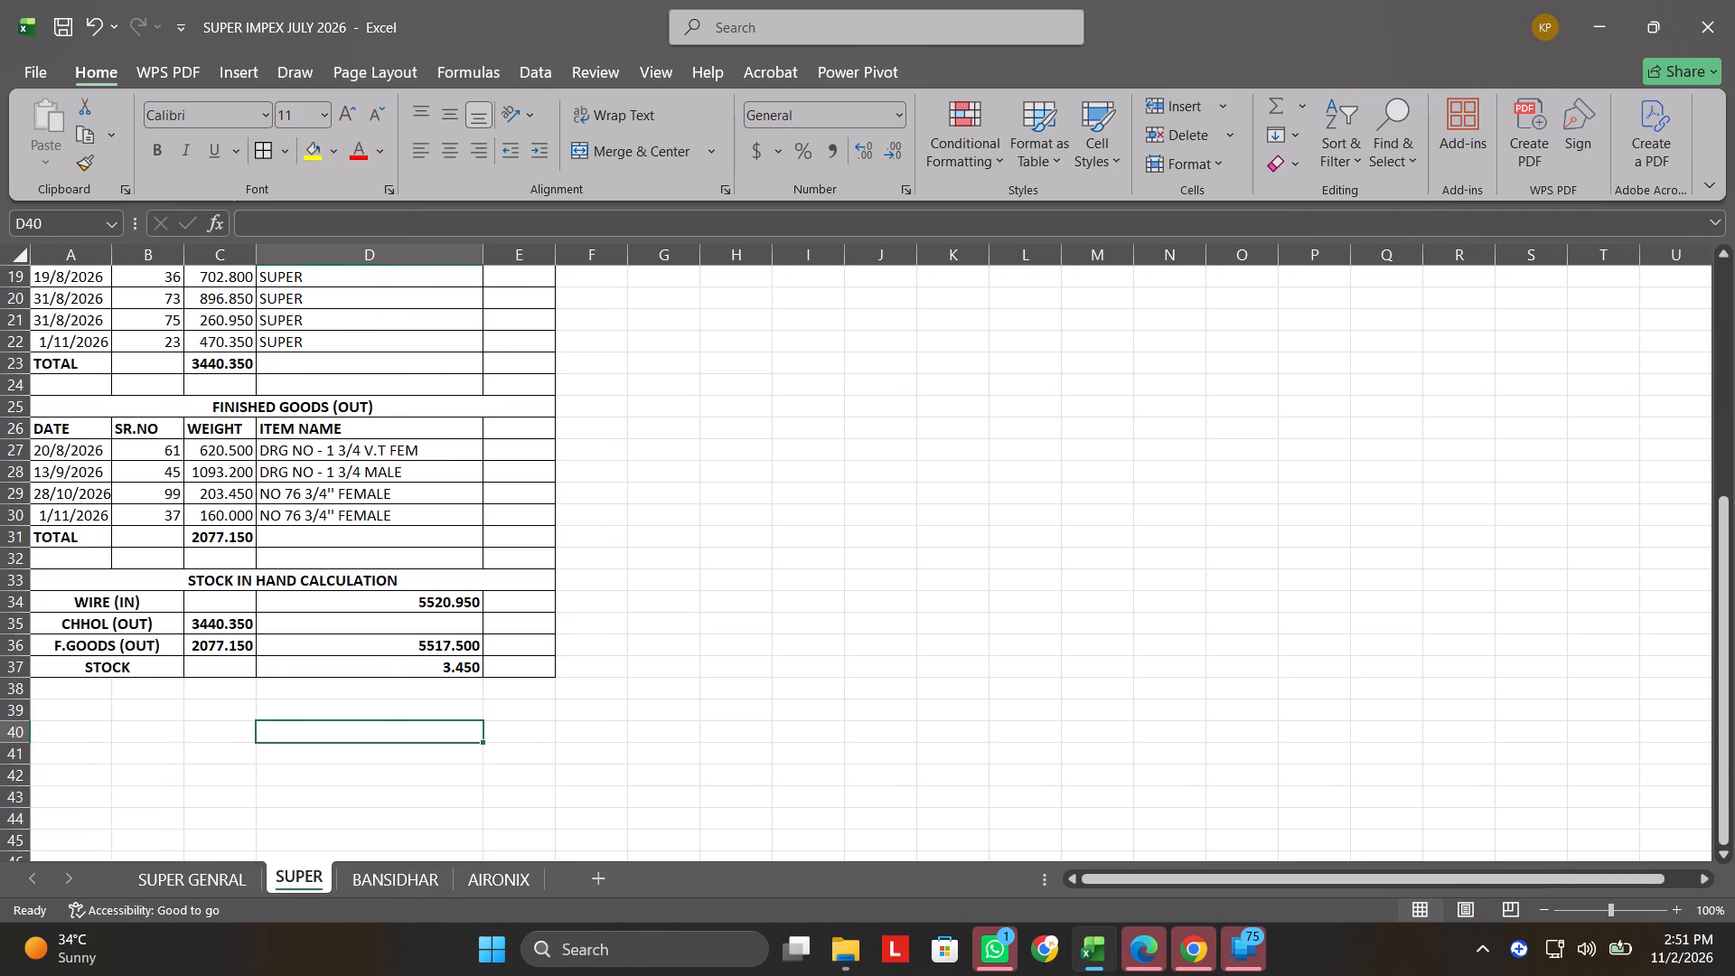
scroll(370, 682, "up", 7)
scroll(370, 682, "down", 3)
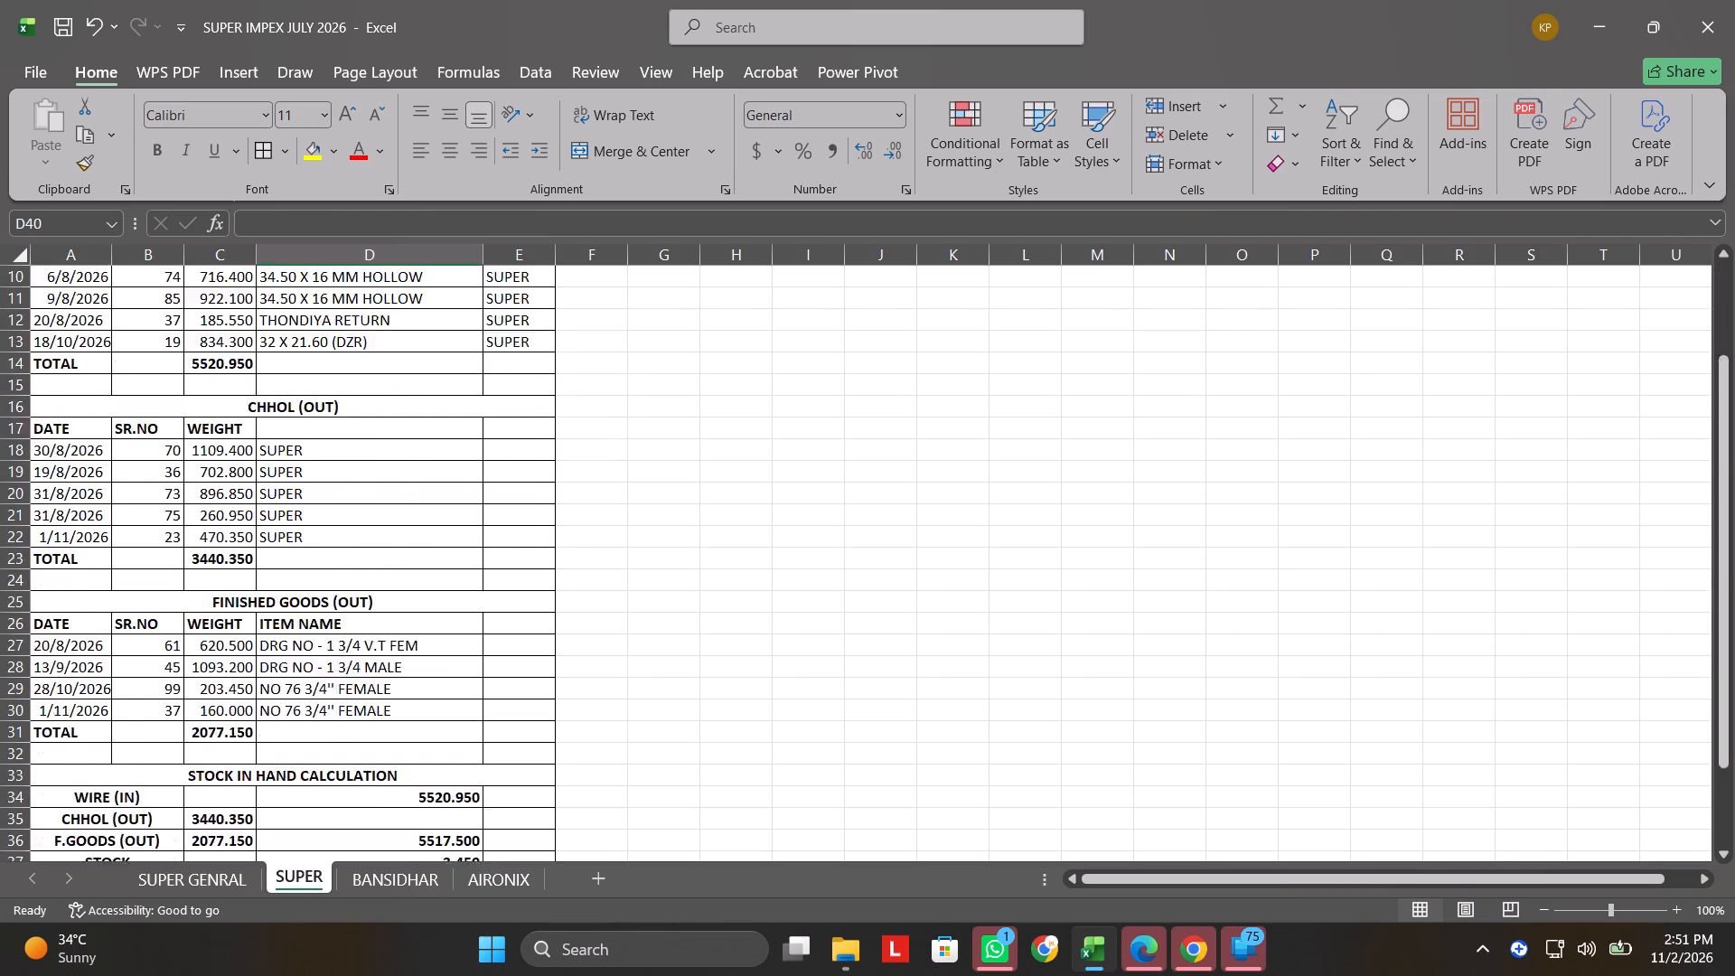
scroll(370, 682, "down", 8)
scroll(413, 724, "up", 5)
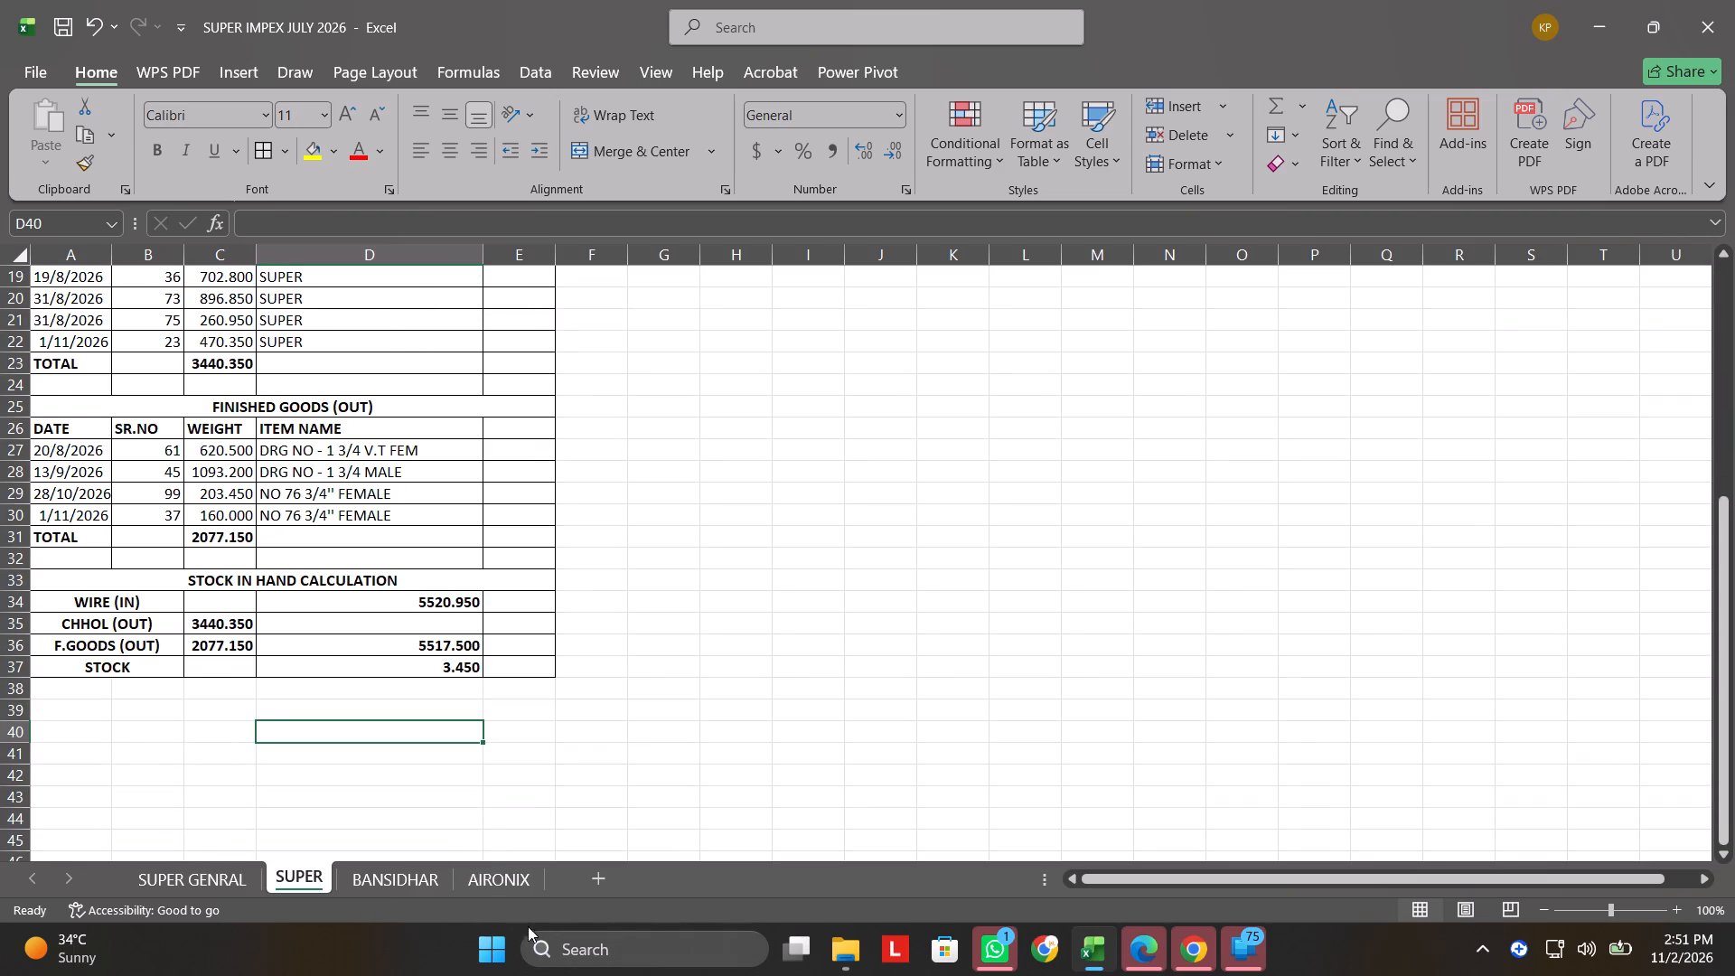
left_click(528, 890)
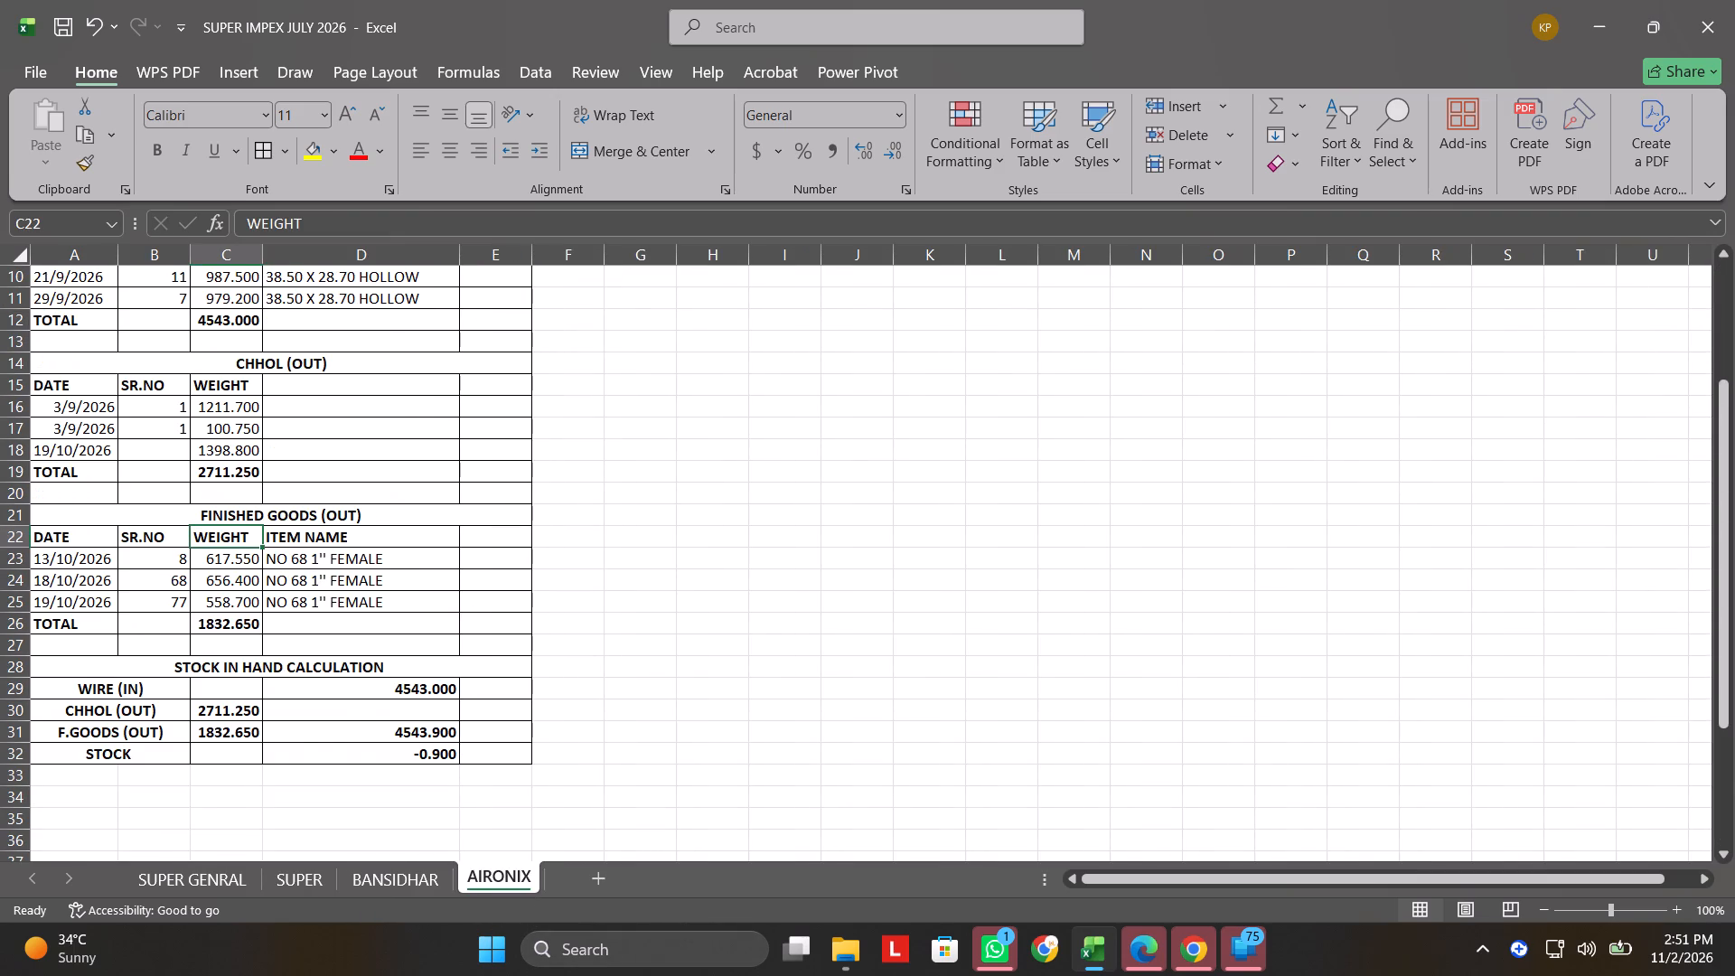
scroll(337, 766, "up", 8)
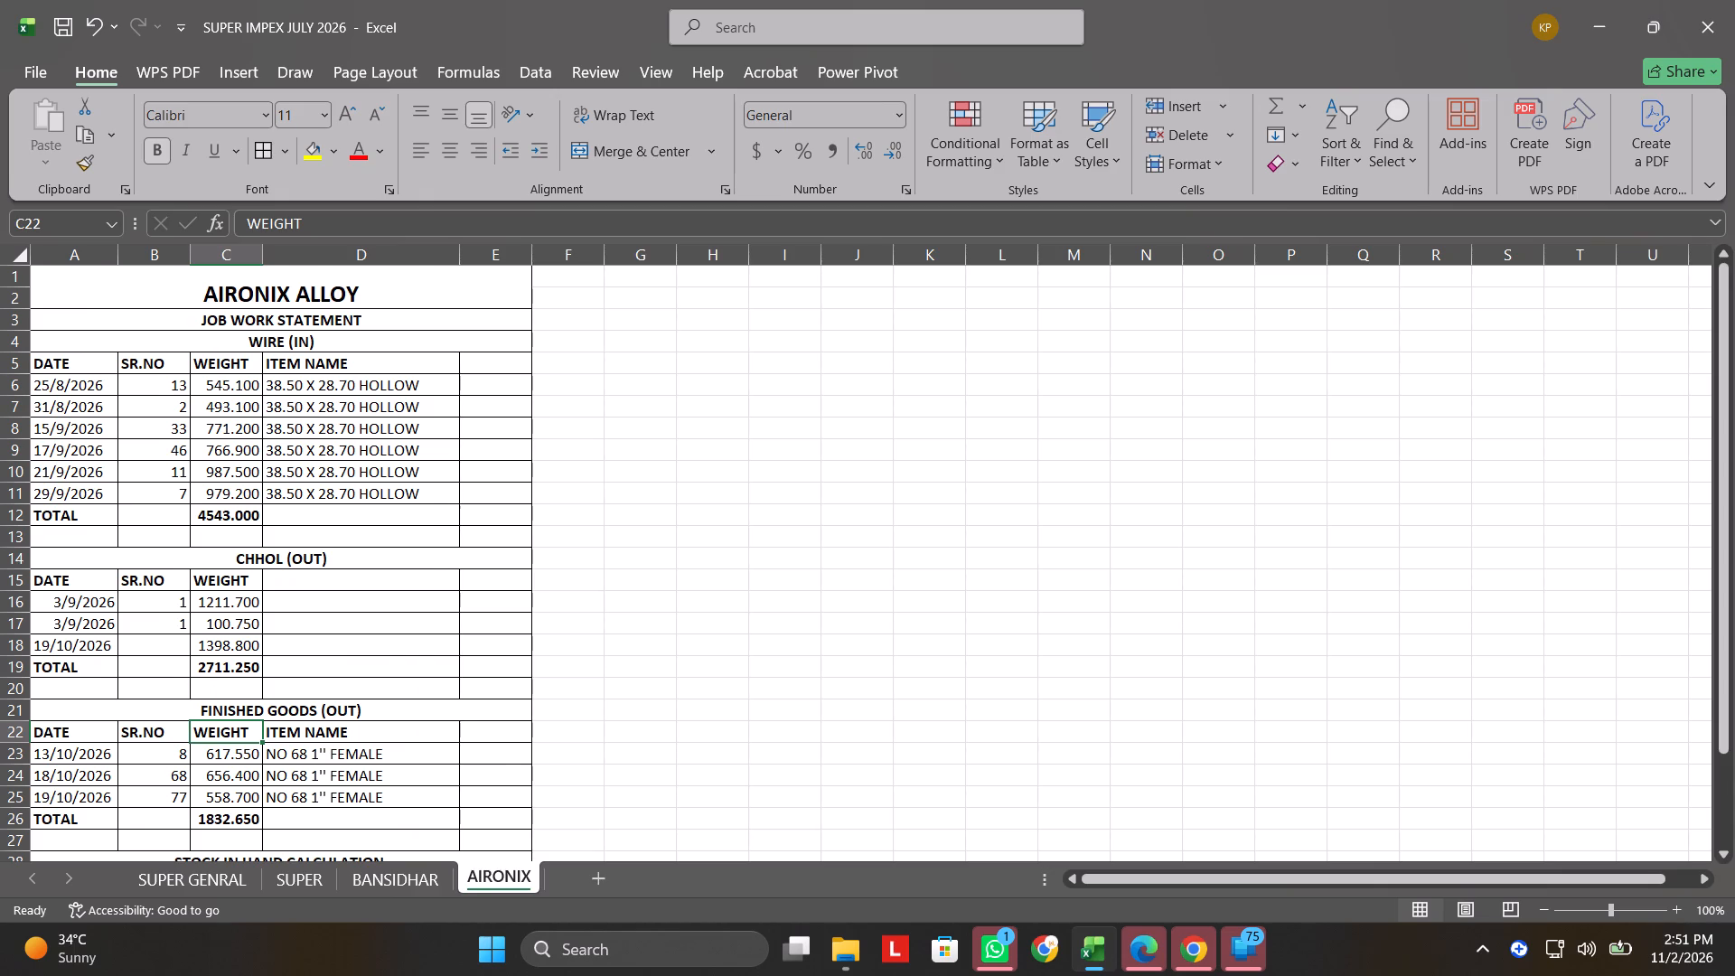
scroll(324, 456, "down", 6)
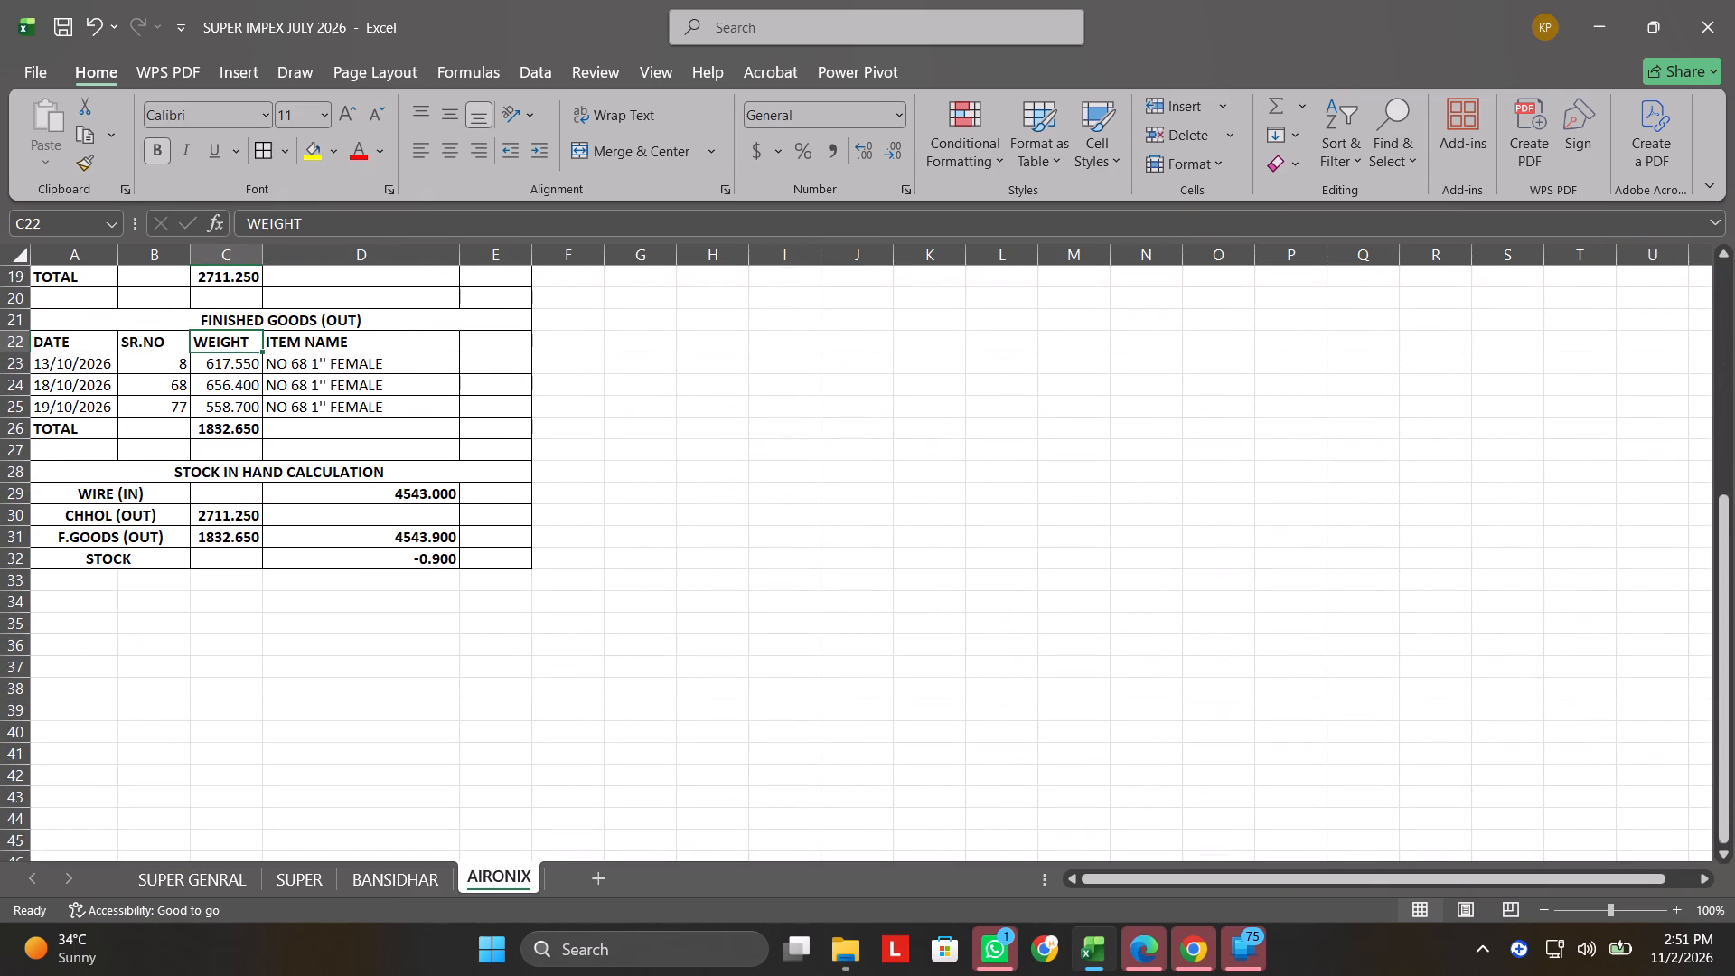
left_click(426, 878)
left_click(300, 880)
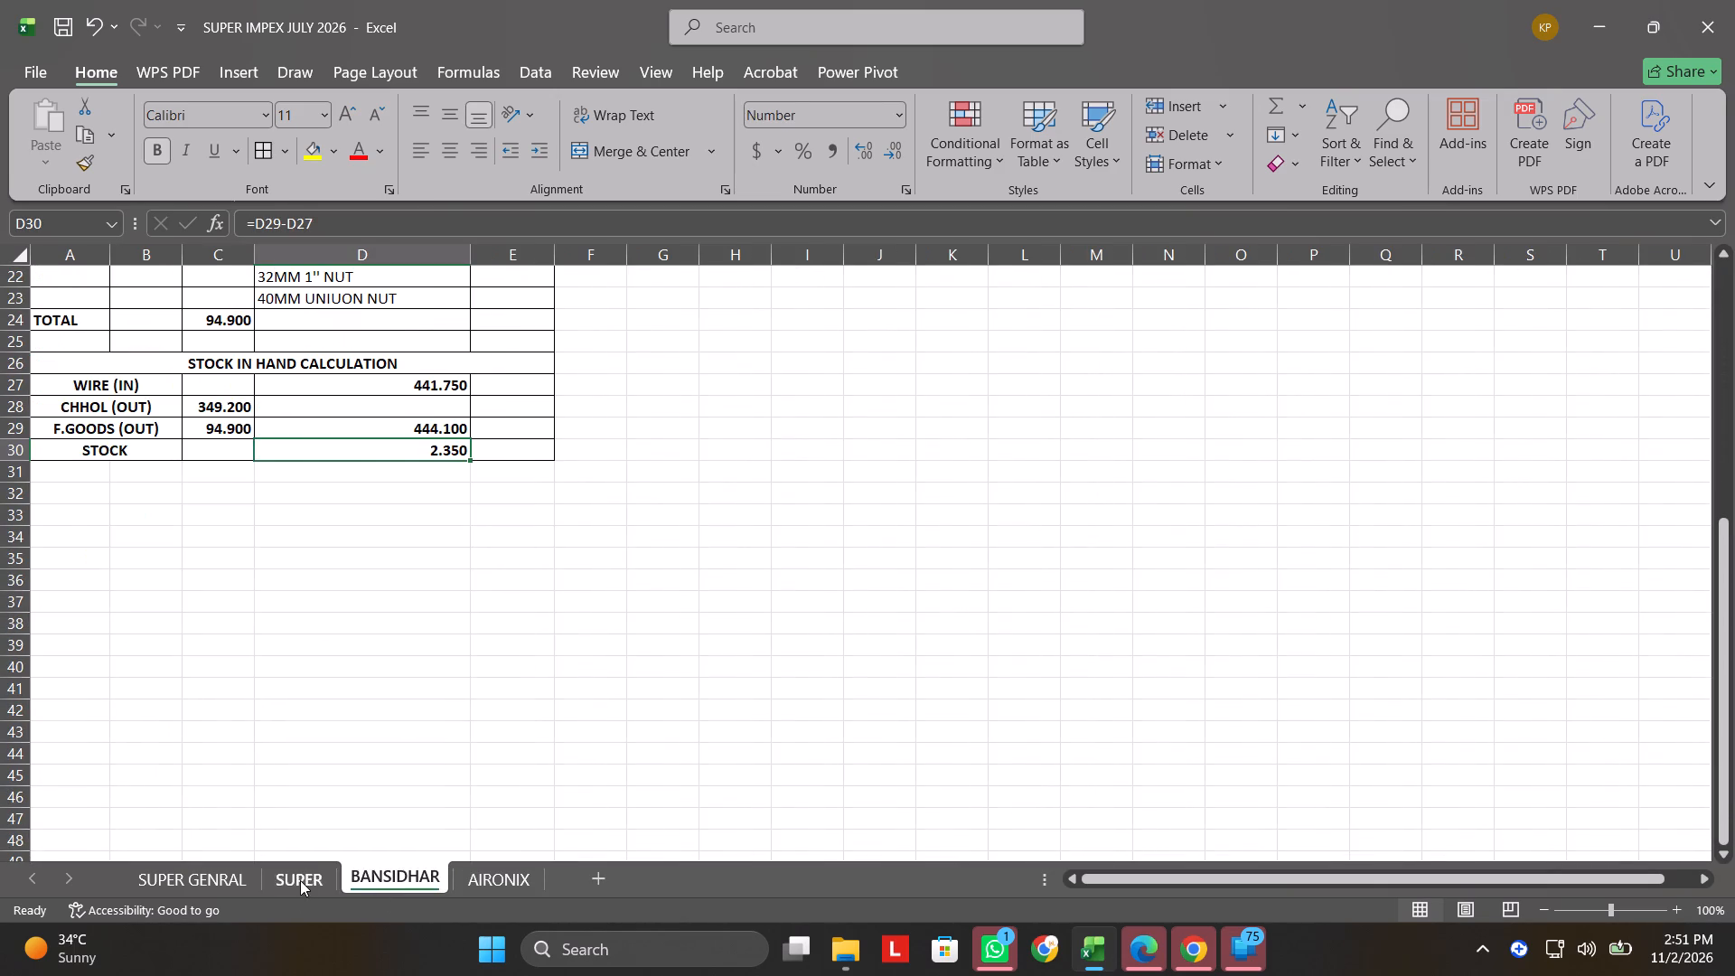
Review the chhol, finished goods and stock in hand sections on the SUPER GENRAL sheet, and recheck the SUPER statement.
left_click(176, 872)
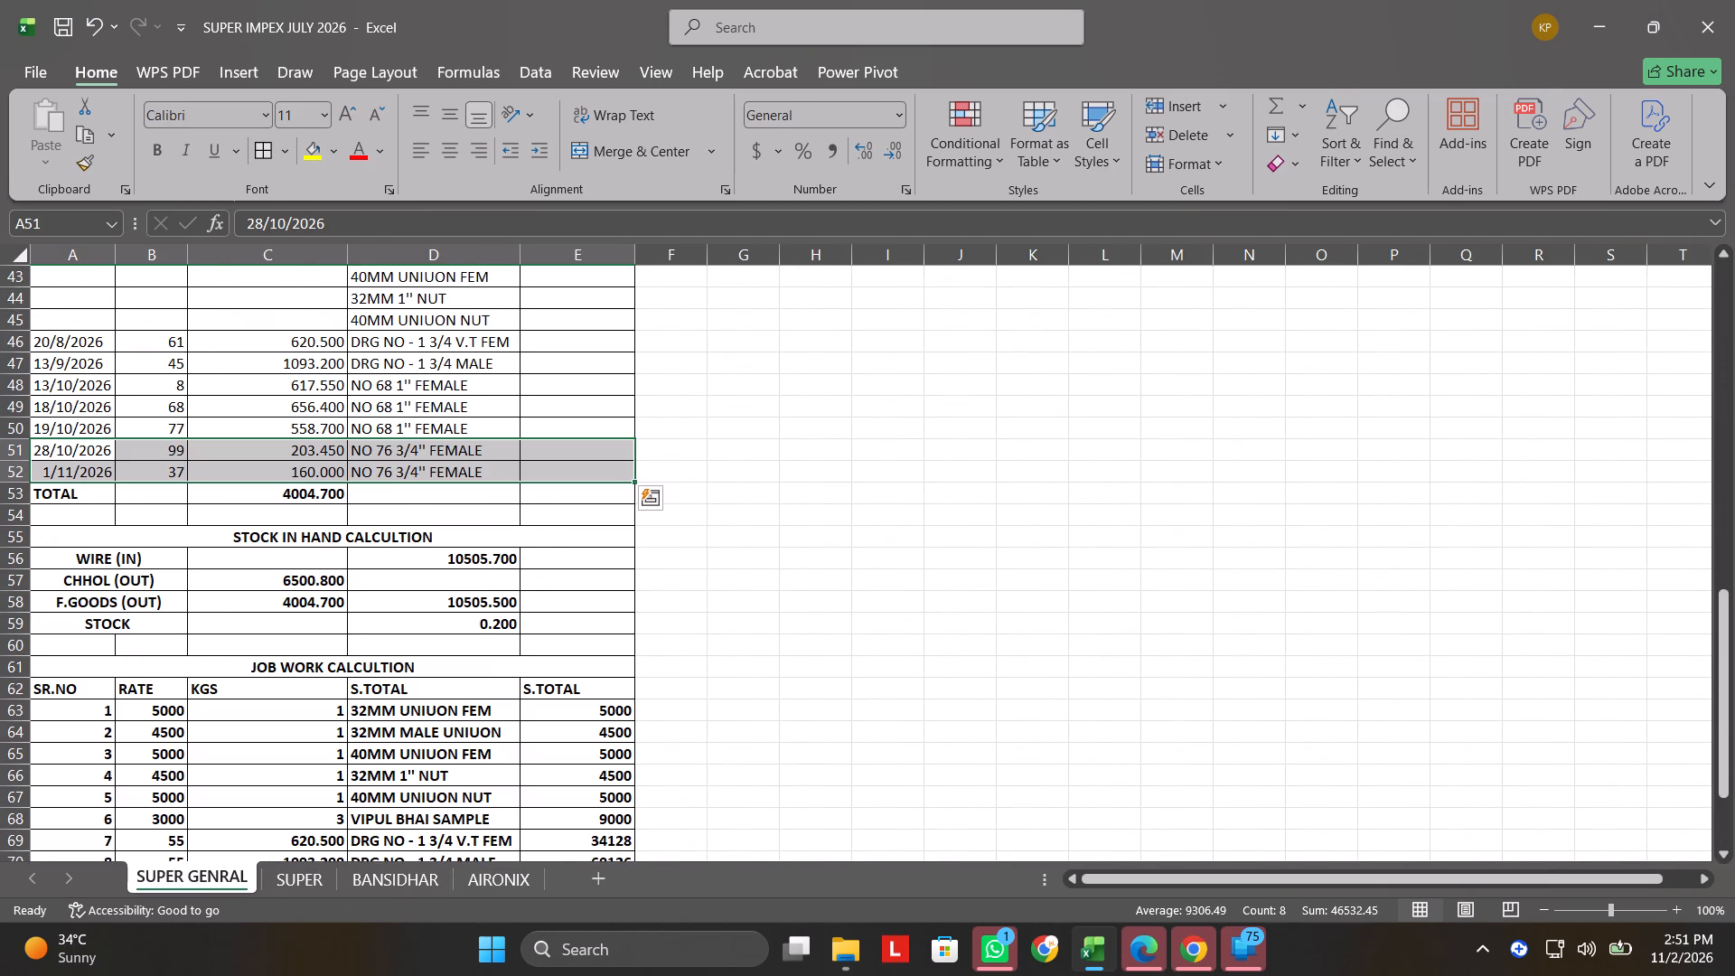
left_click(966, 590)
scroll(527, 634, "down", 4)
scroll(527, 634, "up", 10)
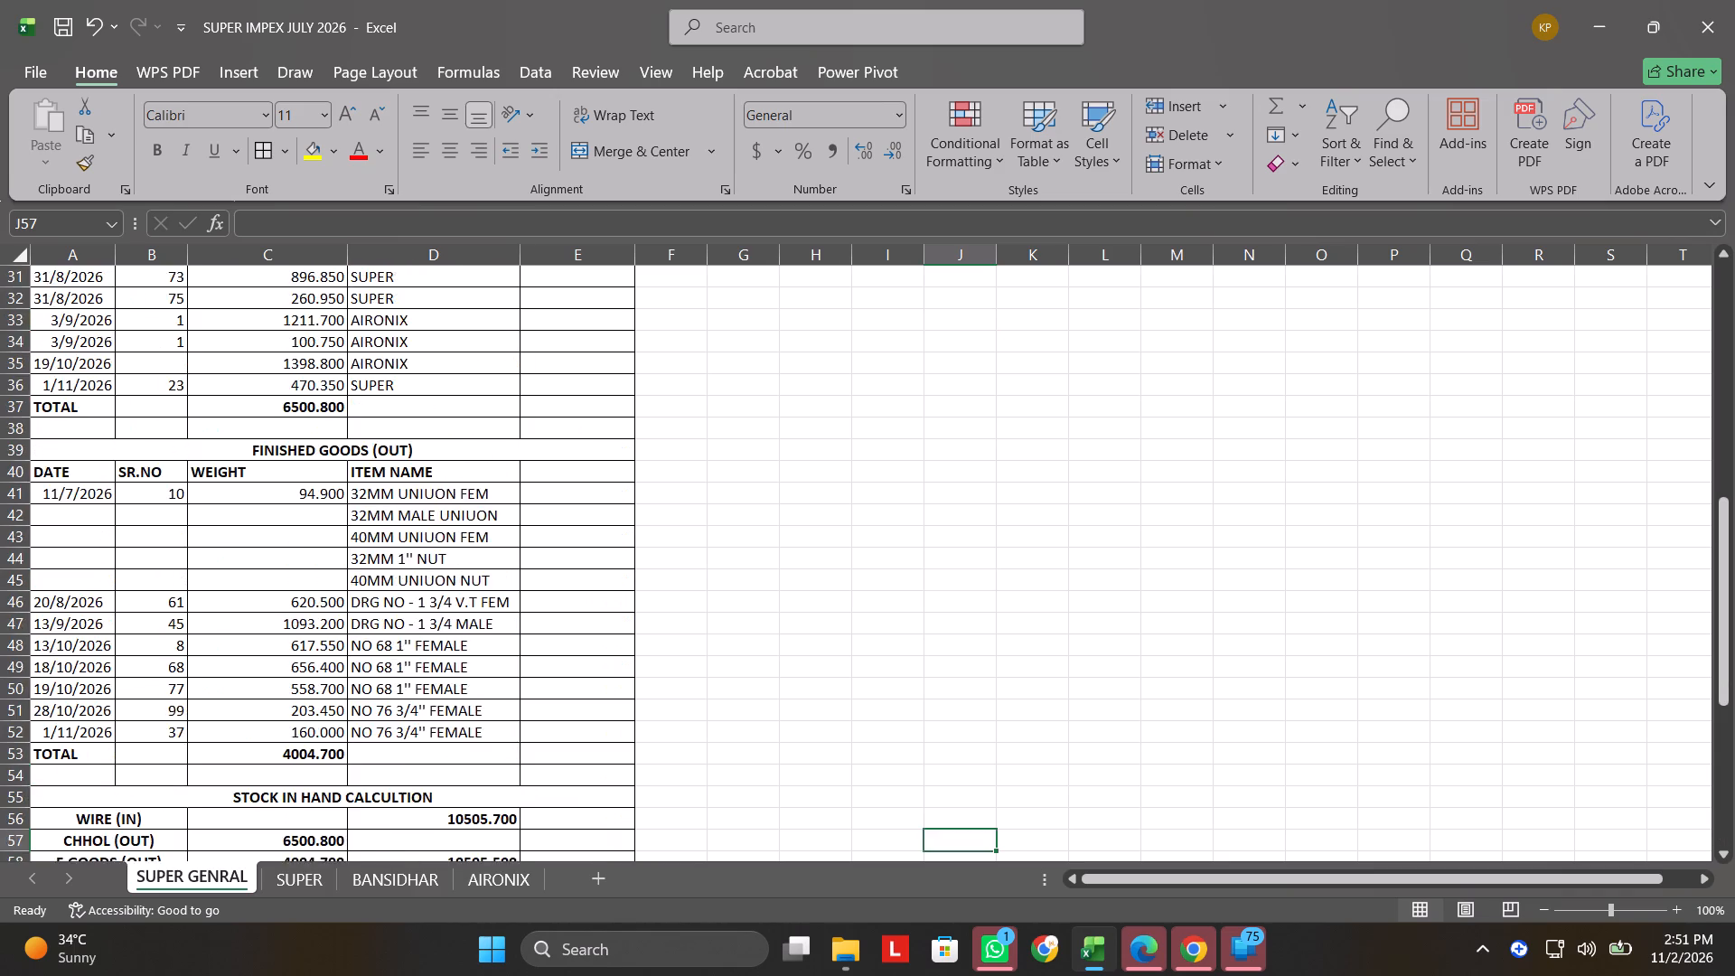
scroll(527, 634, "up", 12)
scroll(527, 634, "down", 12)
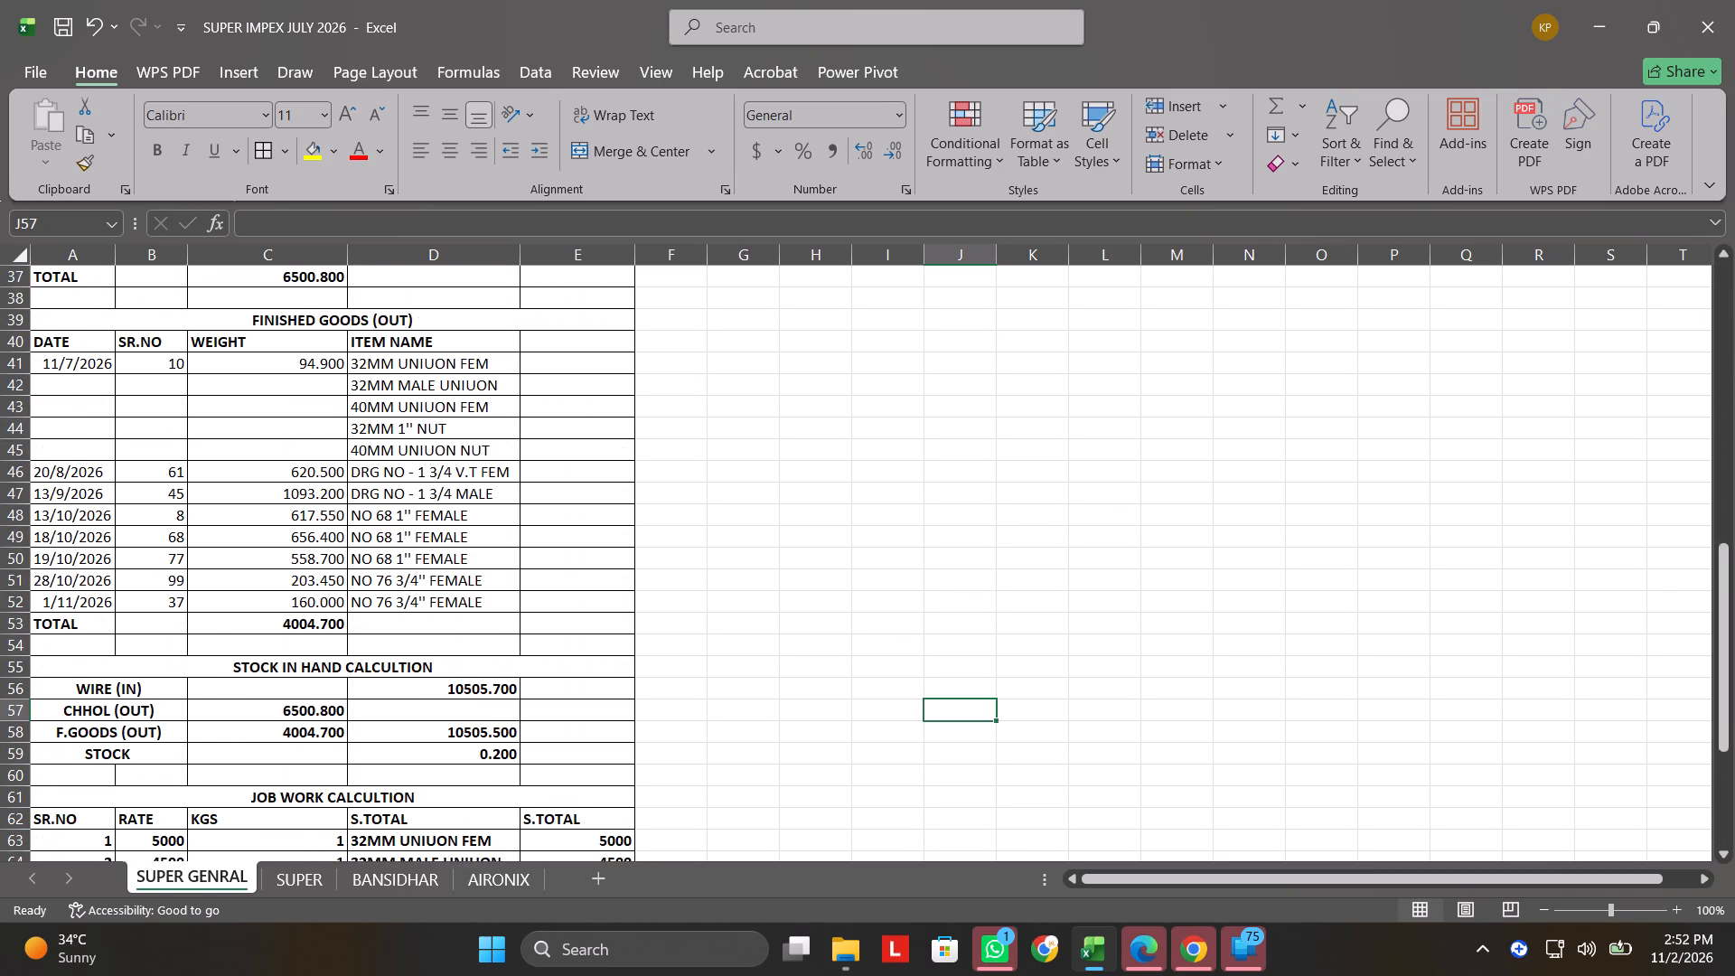
scroll(527, 634, "down", 1)
left_click(307, 866)
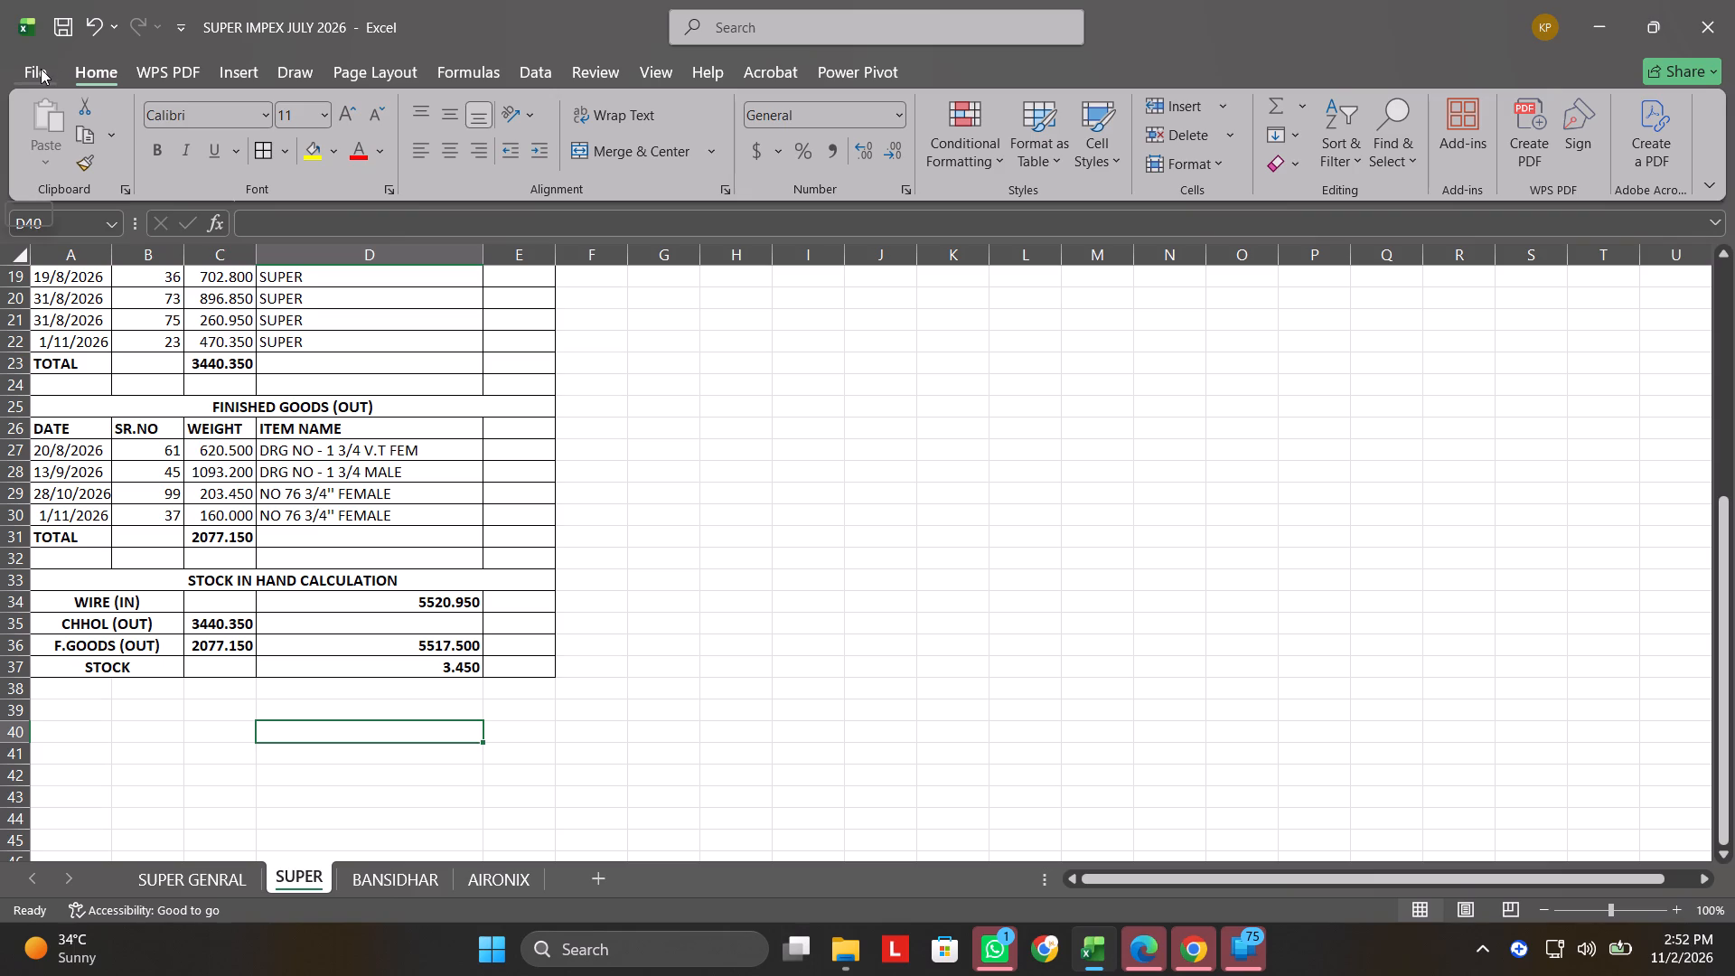
scroll(338, 497, "up", 8)
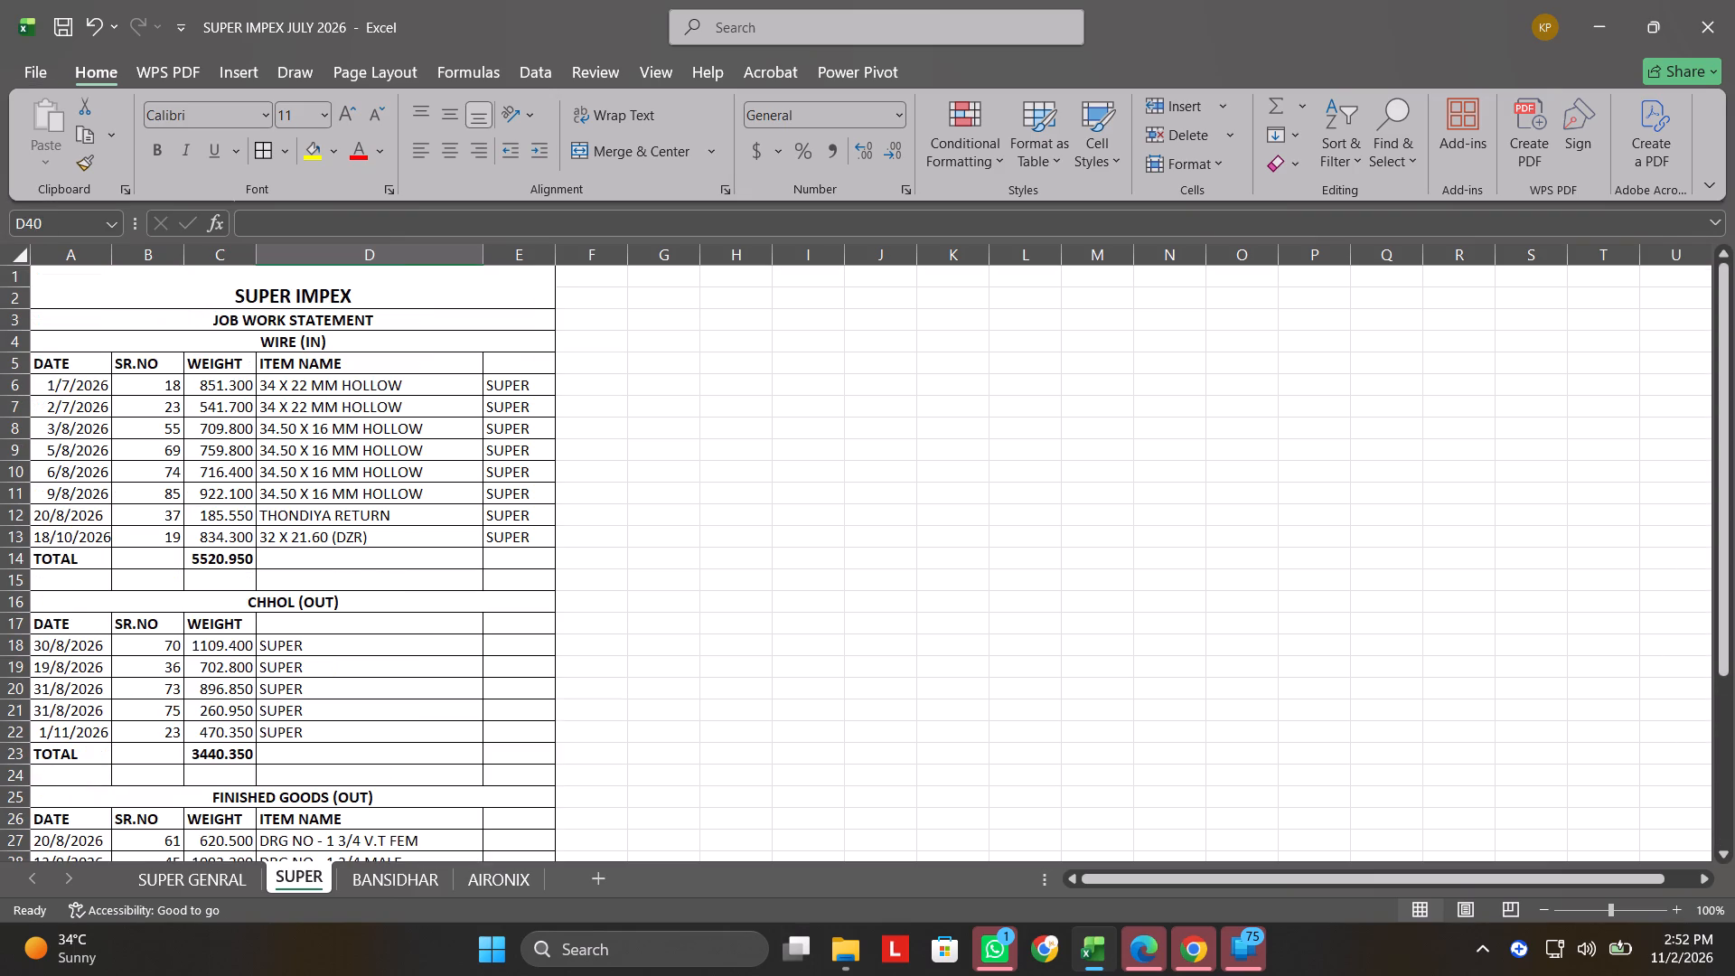
scroll(338, 493, "down", 3)
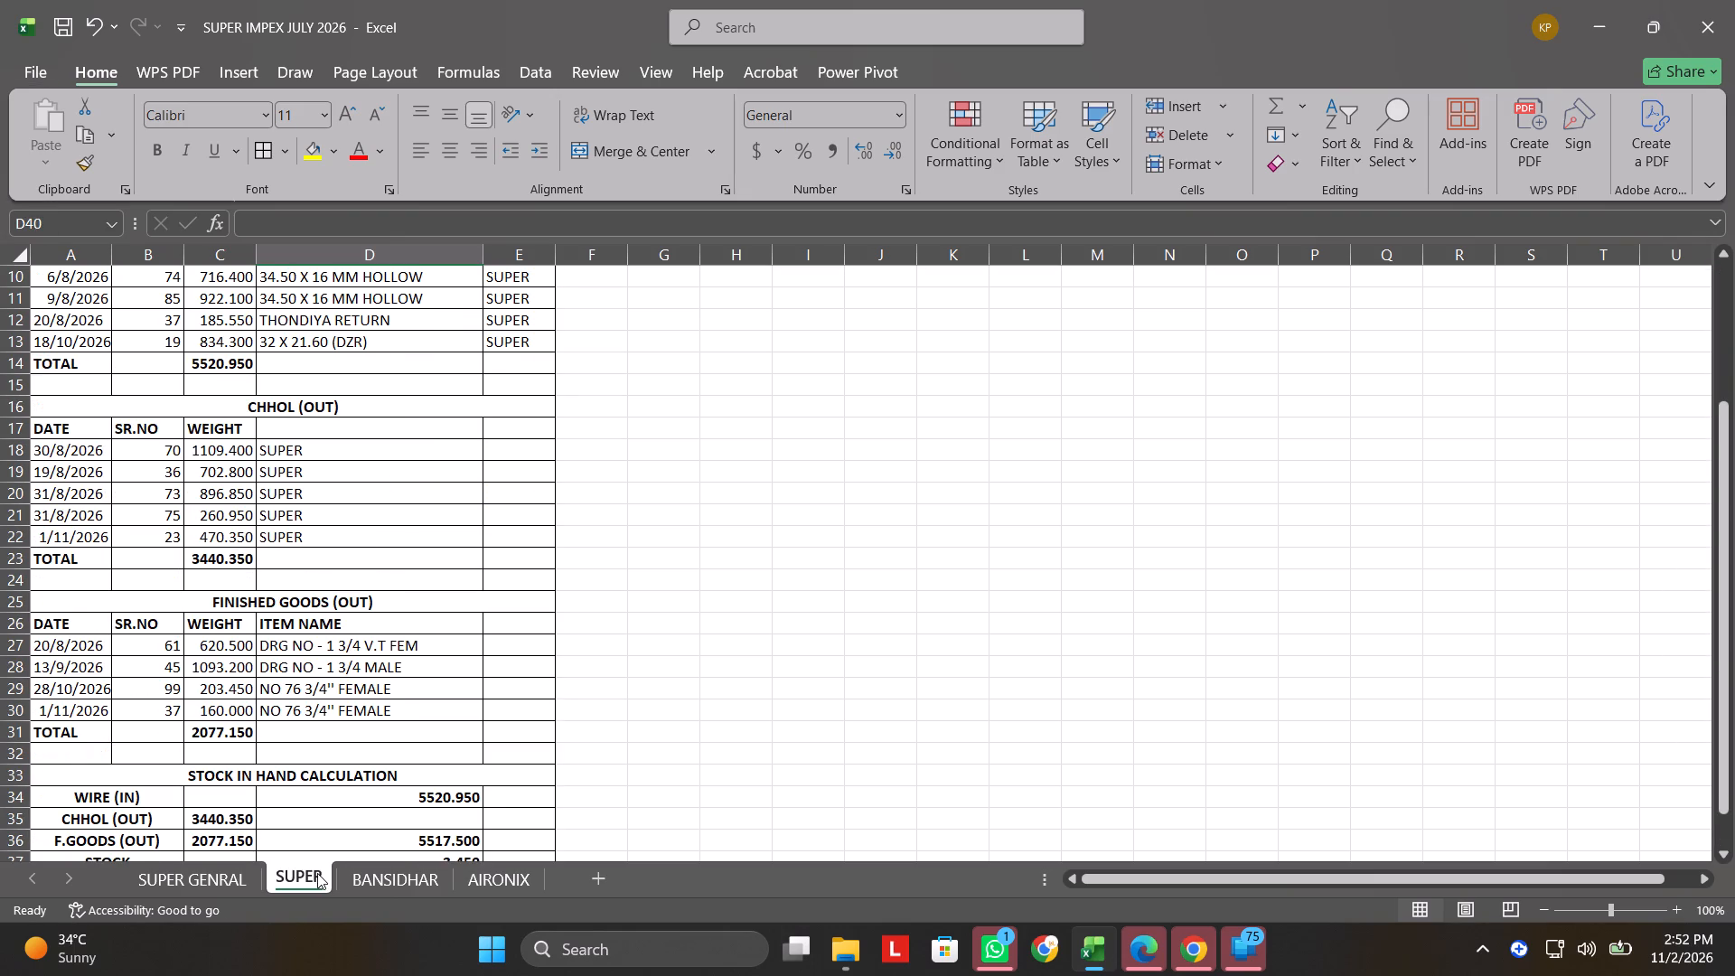
Save the SUPER GENRAL sheet as a PDF named SUPER IMPEX JULY 2026 GENRAL in the SUPER IMPEX folder, and close the PDF.
left_click(235, 881)
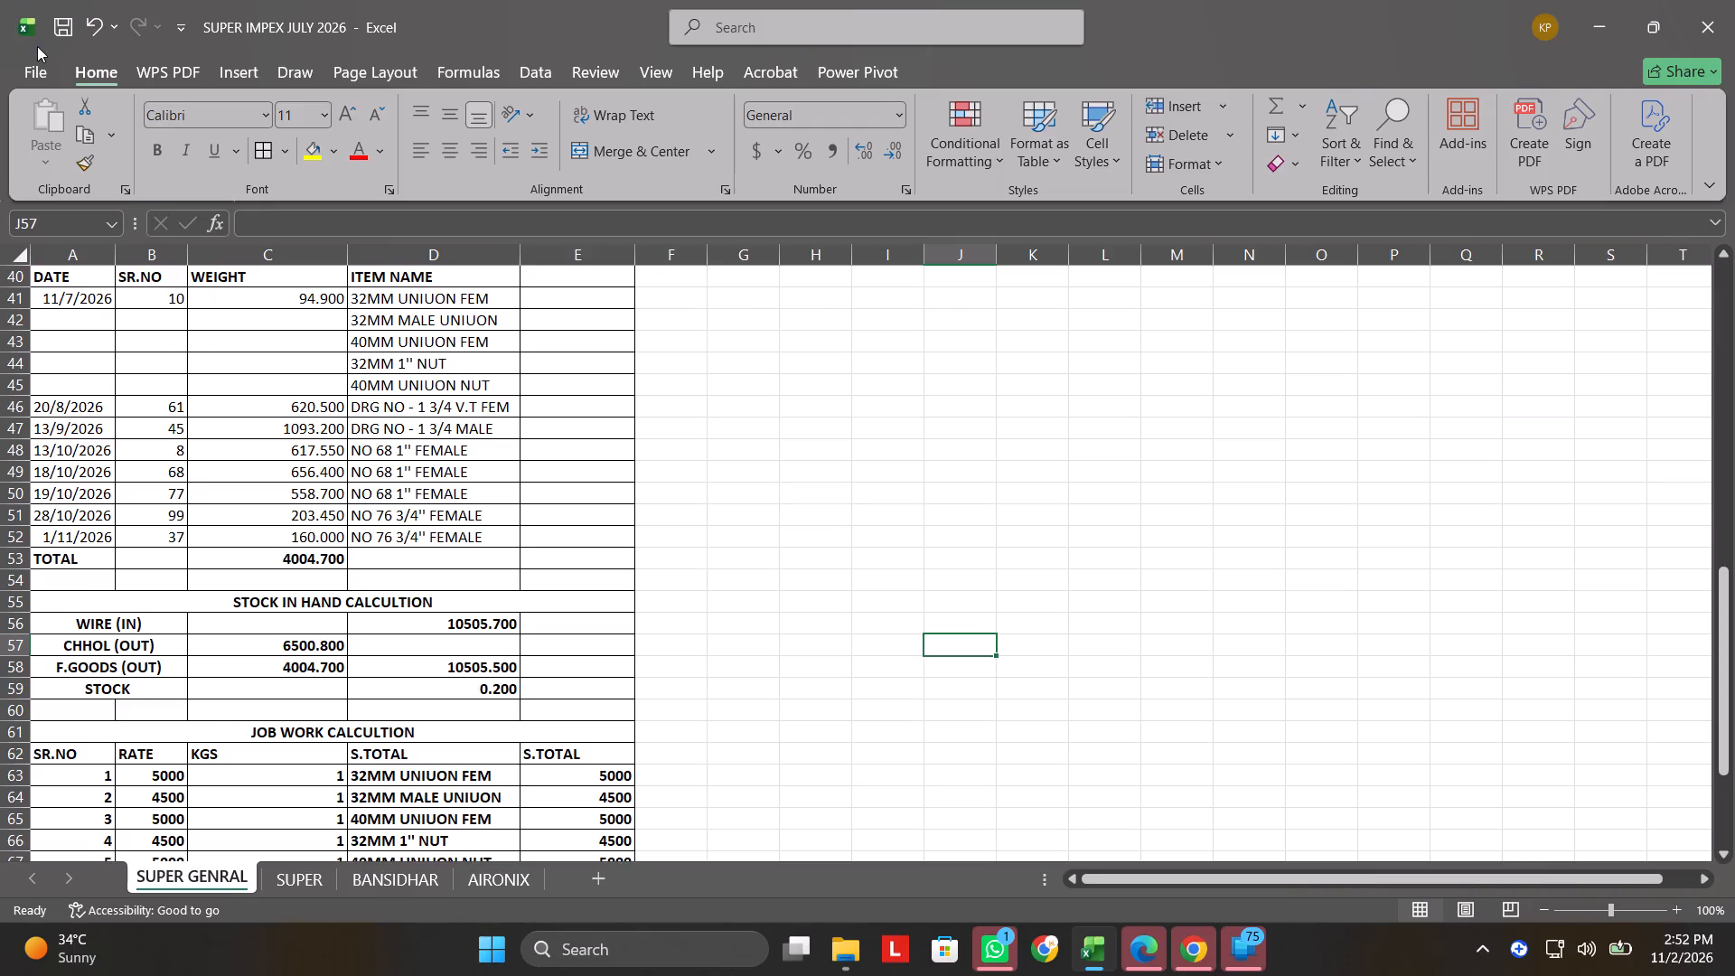
left_click(42, 66)
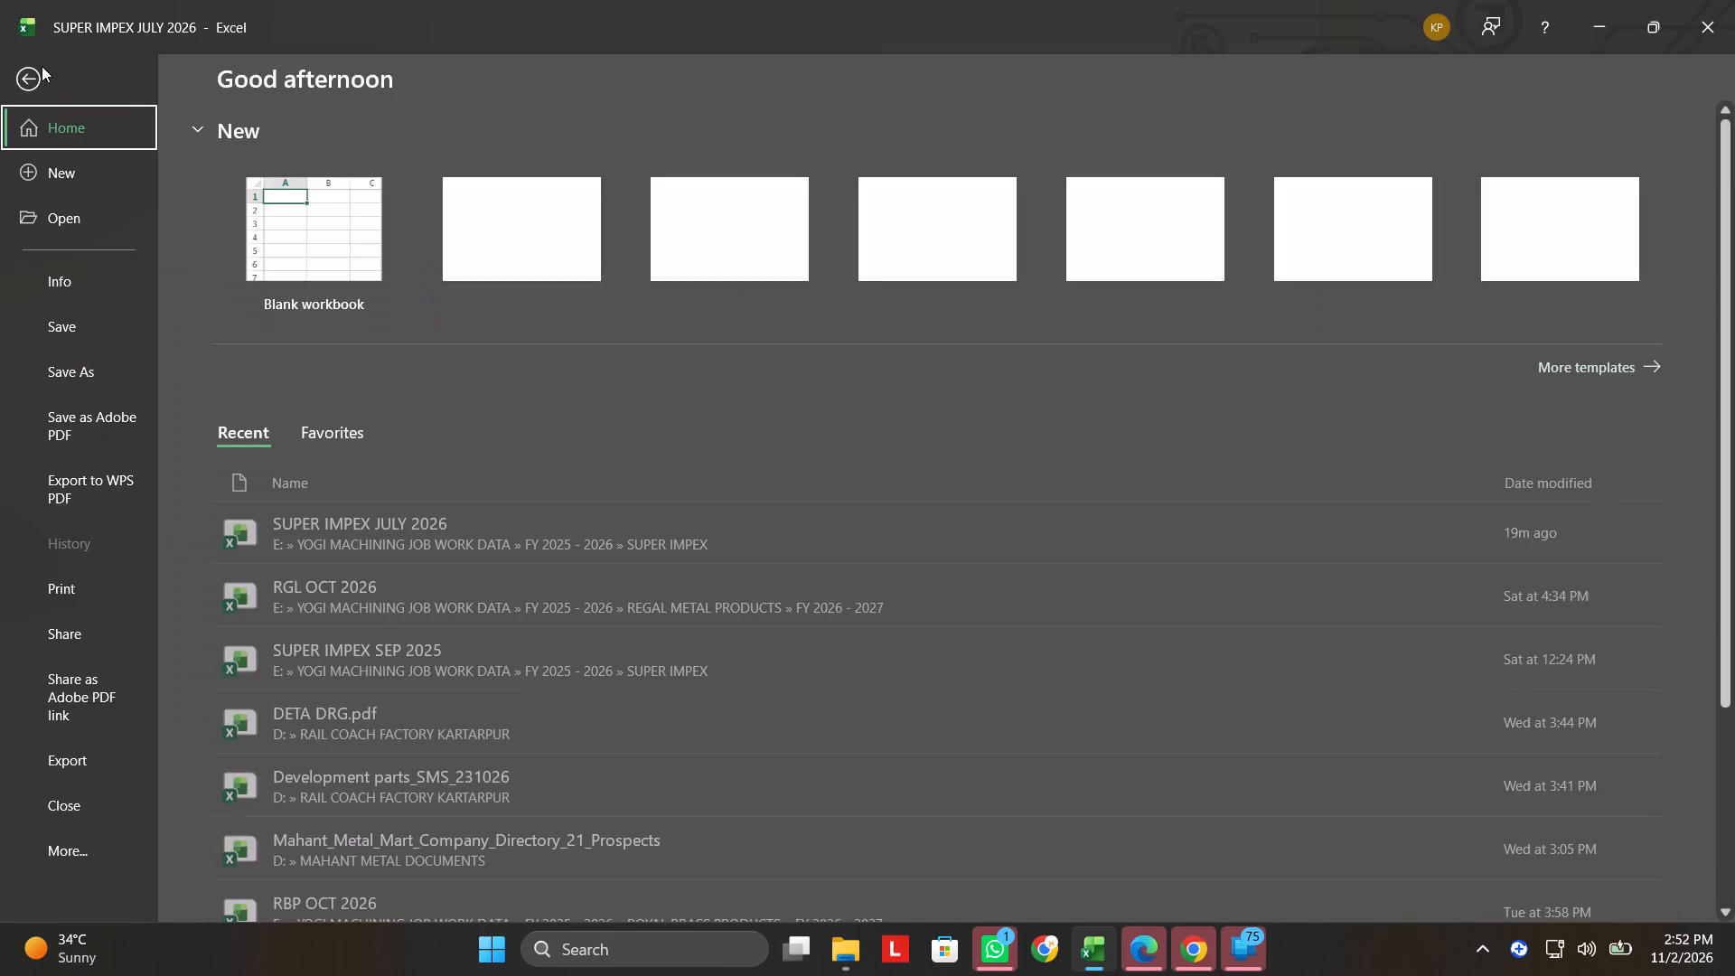
left_click(88, 377)
left_click(647, 254)
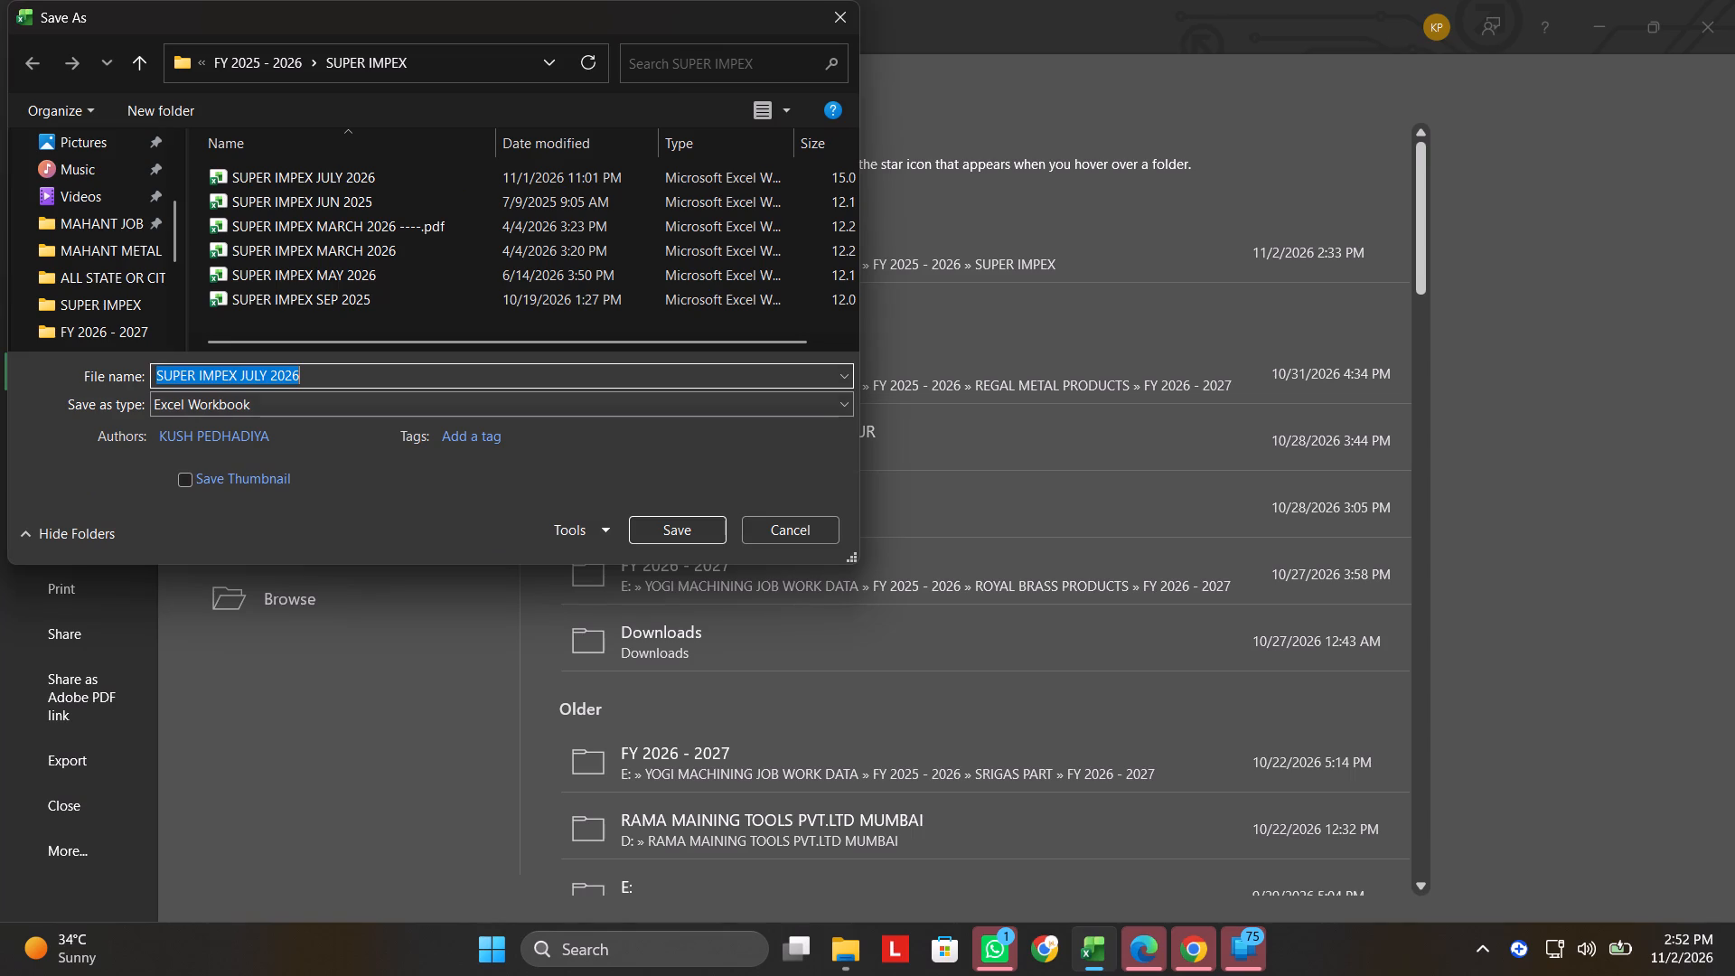
left_click(564, 374)
left_click(564, 374)
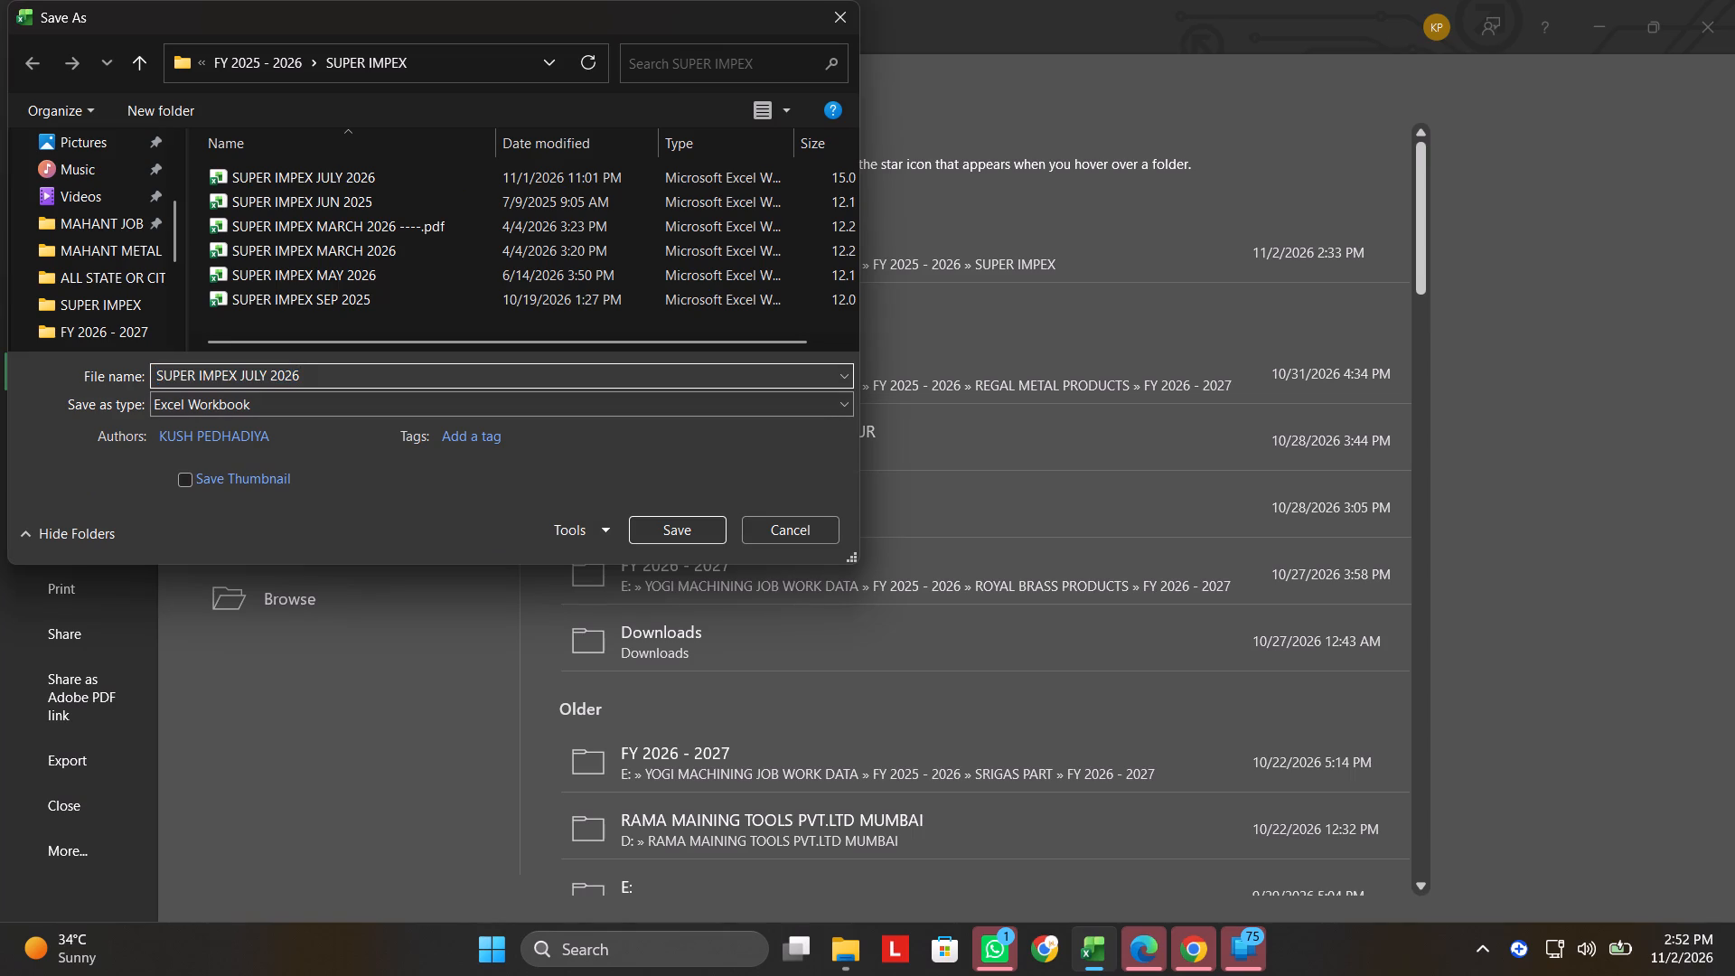
key("space")
type("GE")
type("NRA")
type("L")
key("space")
left_click(439, 396)
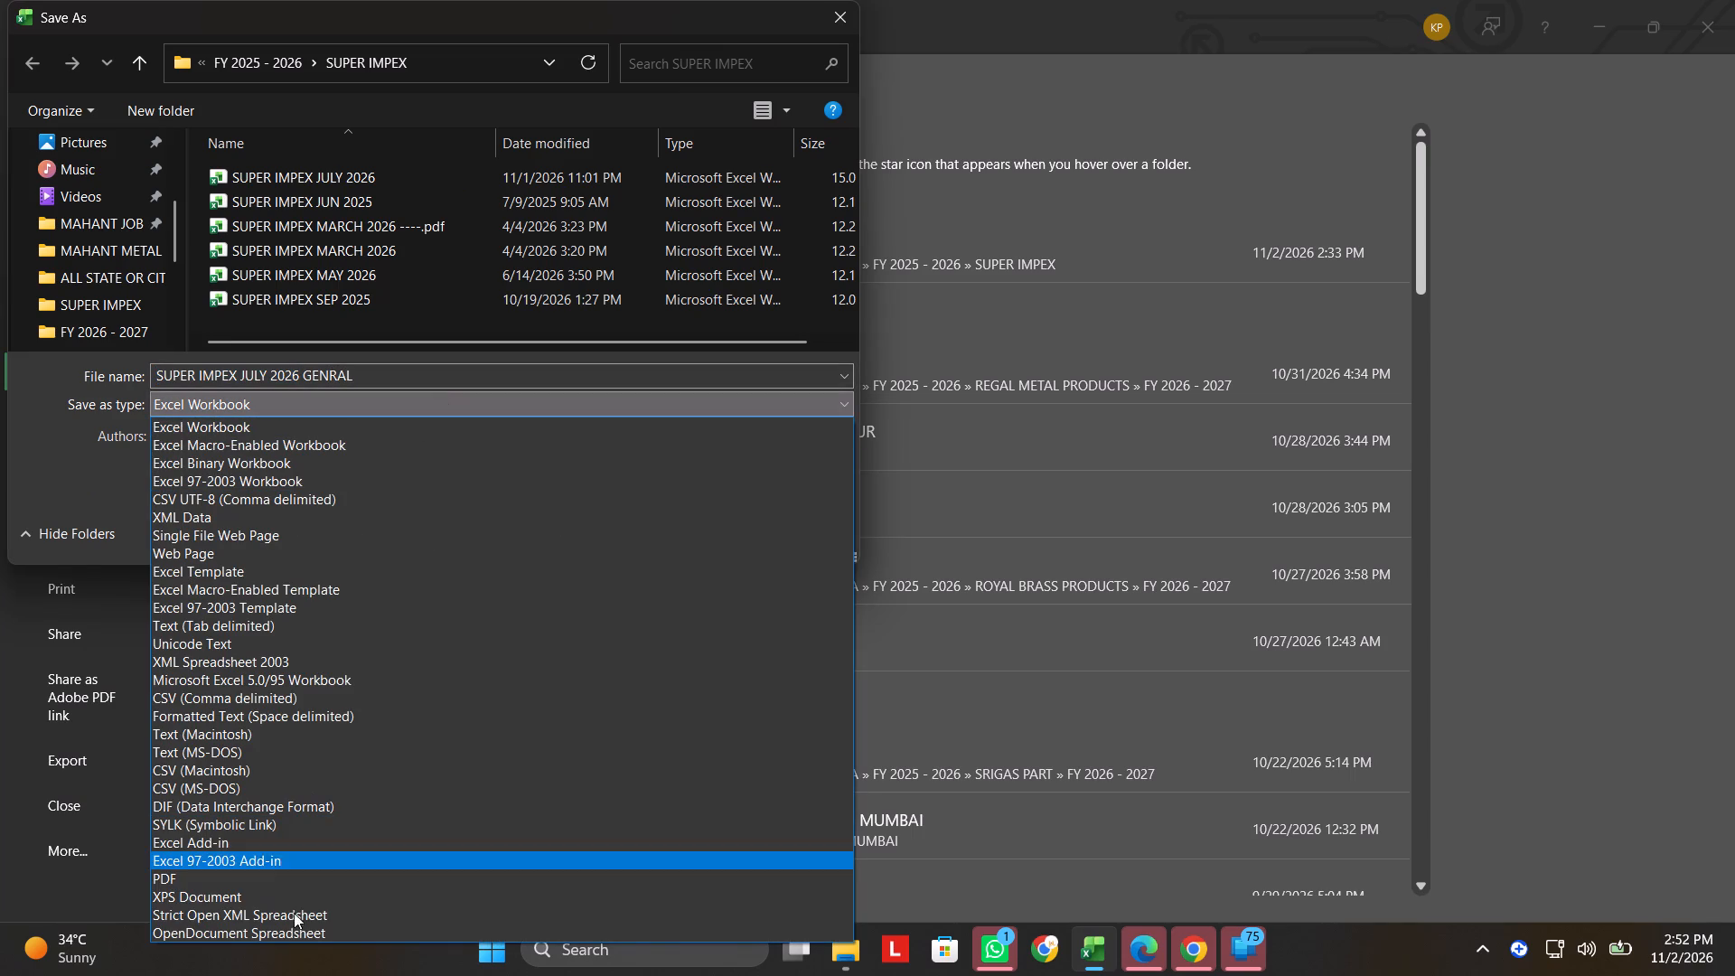
left_click(307, 885)
left_click(647, 609)
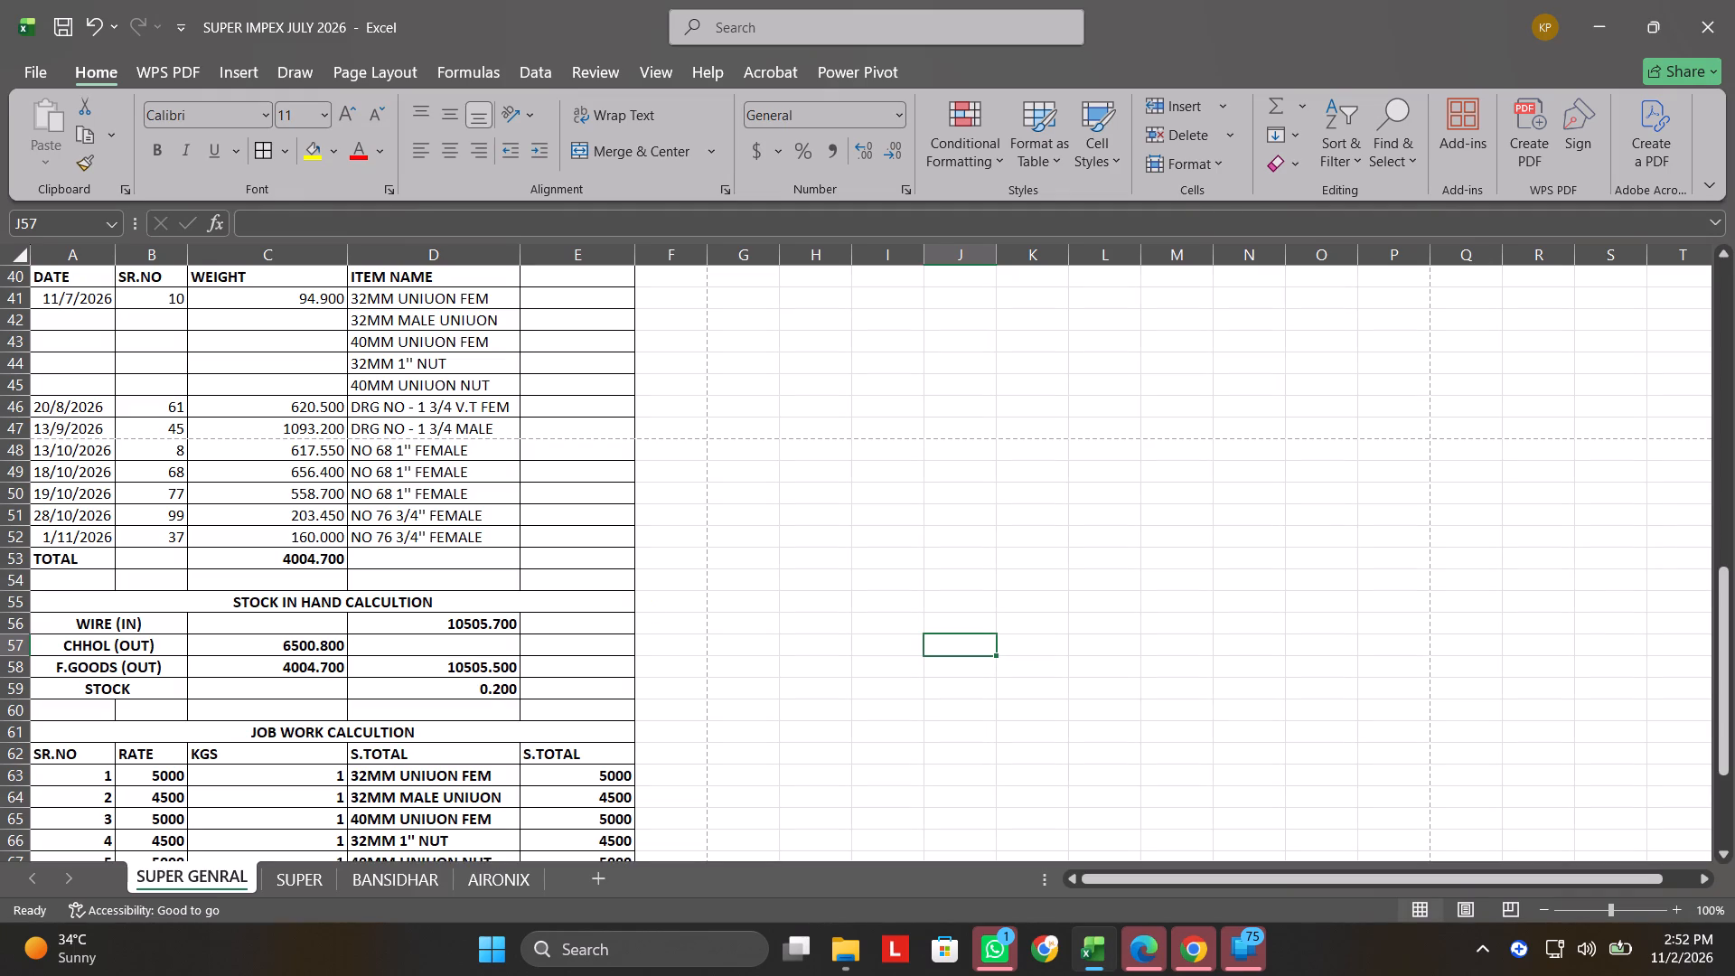
left_click(1734, 10)
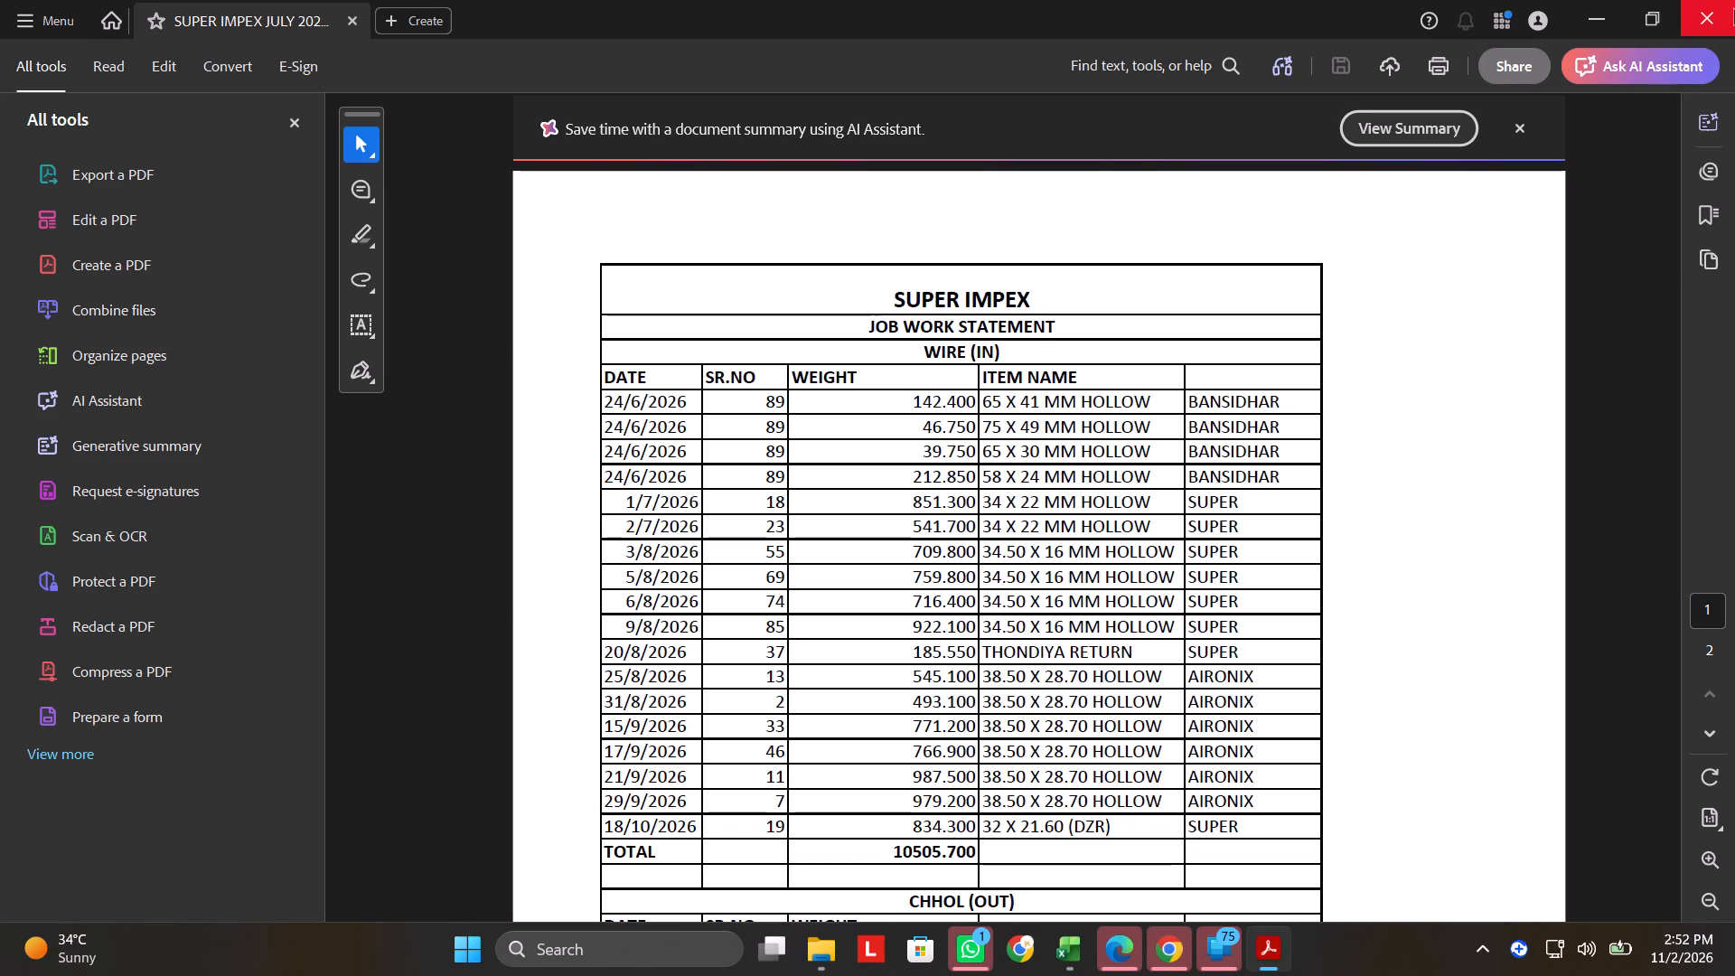
Save the SUPER sheet as a PDF named SUPER IMPEX JULY 2026 ONLY SUPER in the SUPER IMPEX folder.
left_click(312, 887)
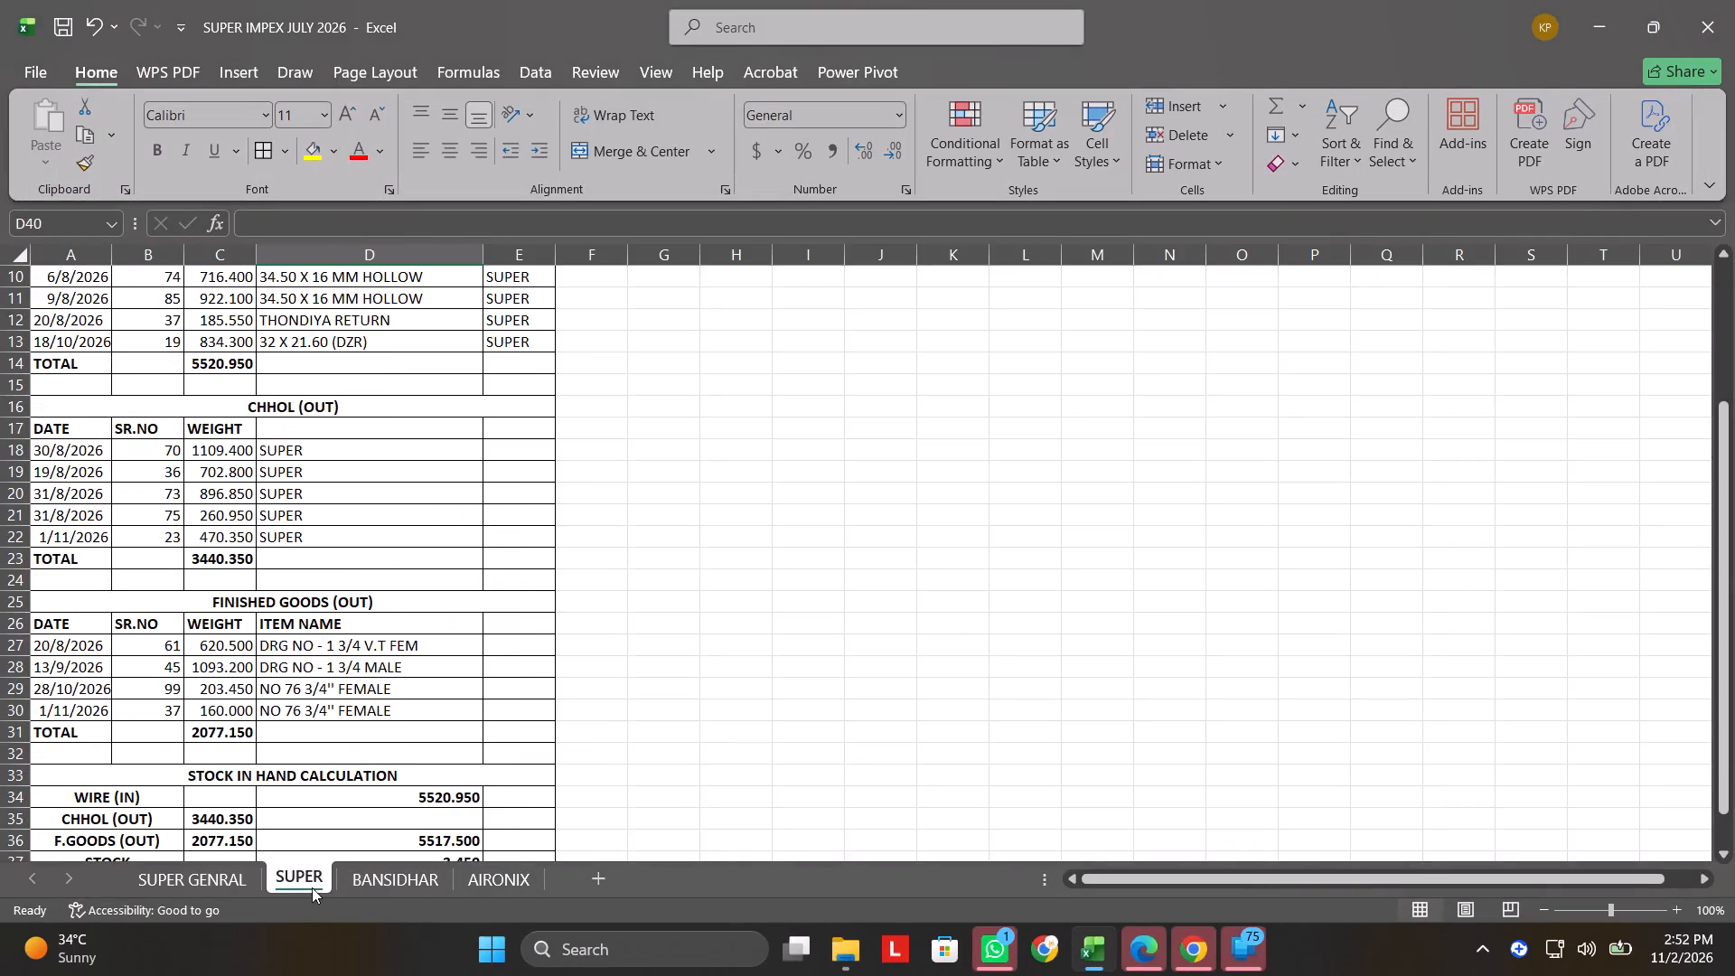
left_click(25, 69)
left_click(73, 370)
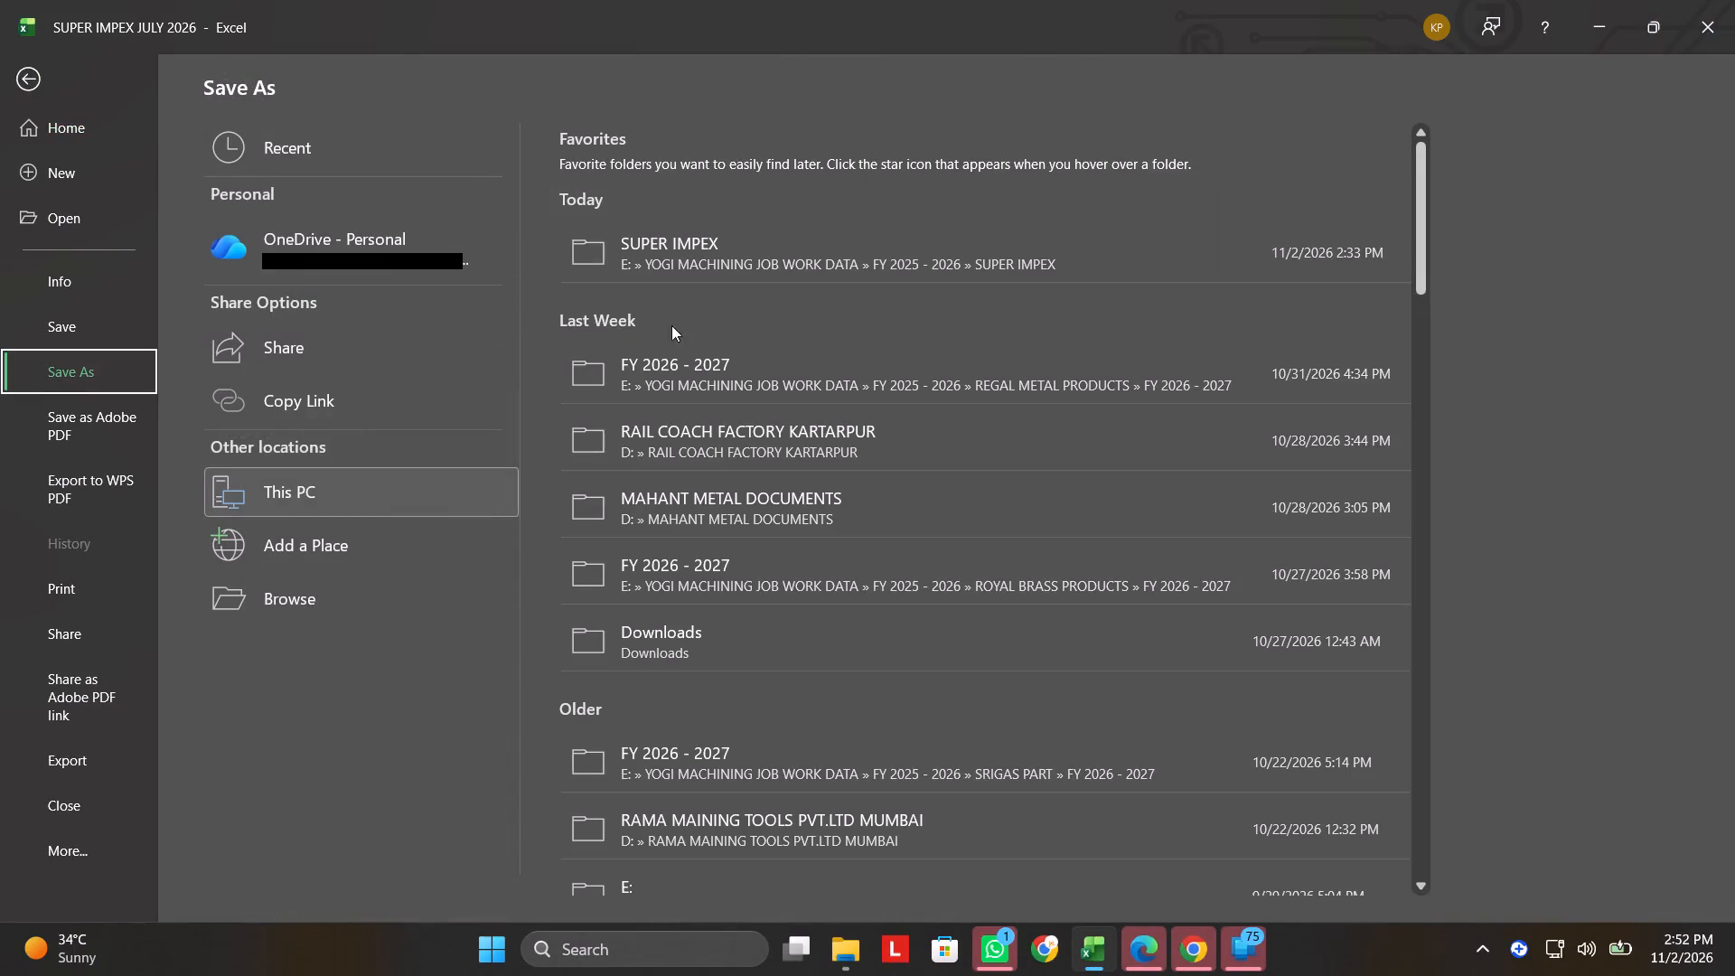
left_click(729, 269)
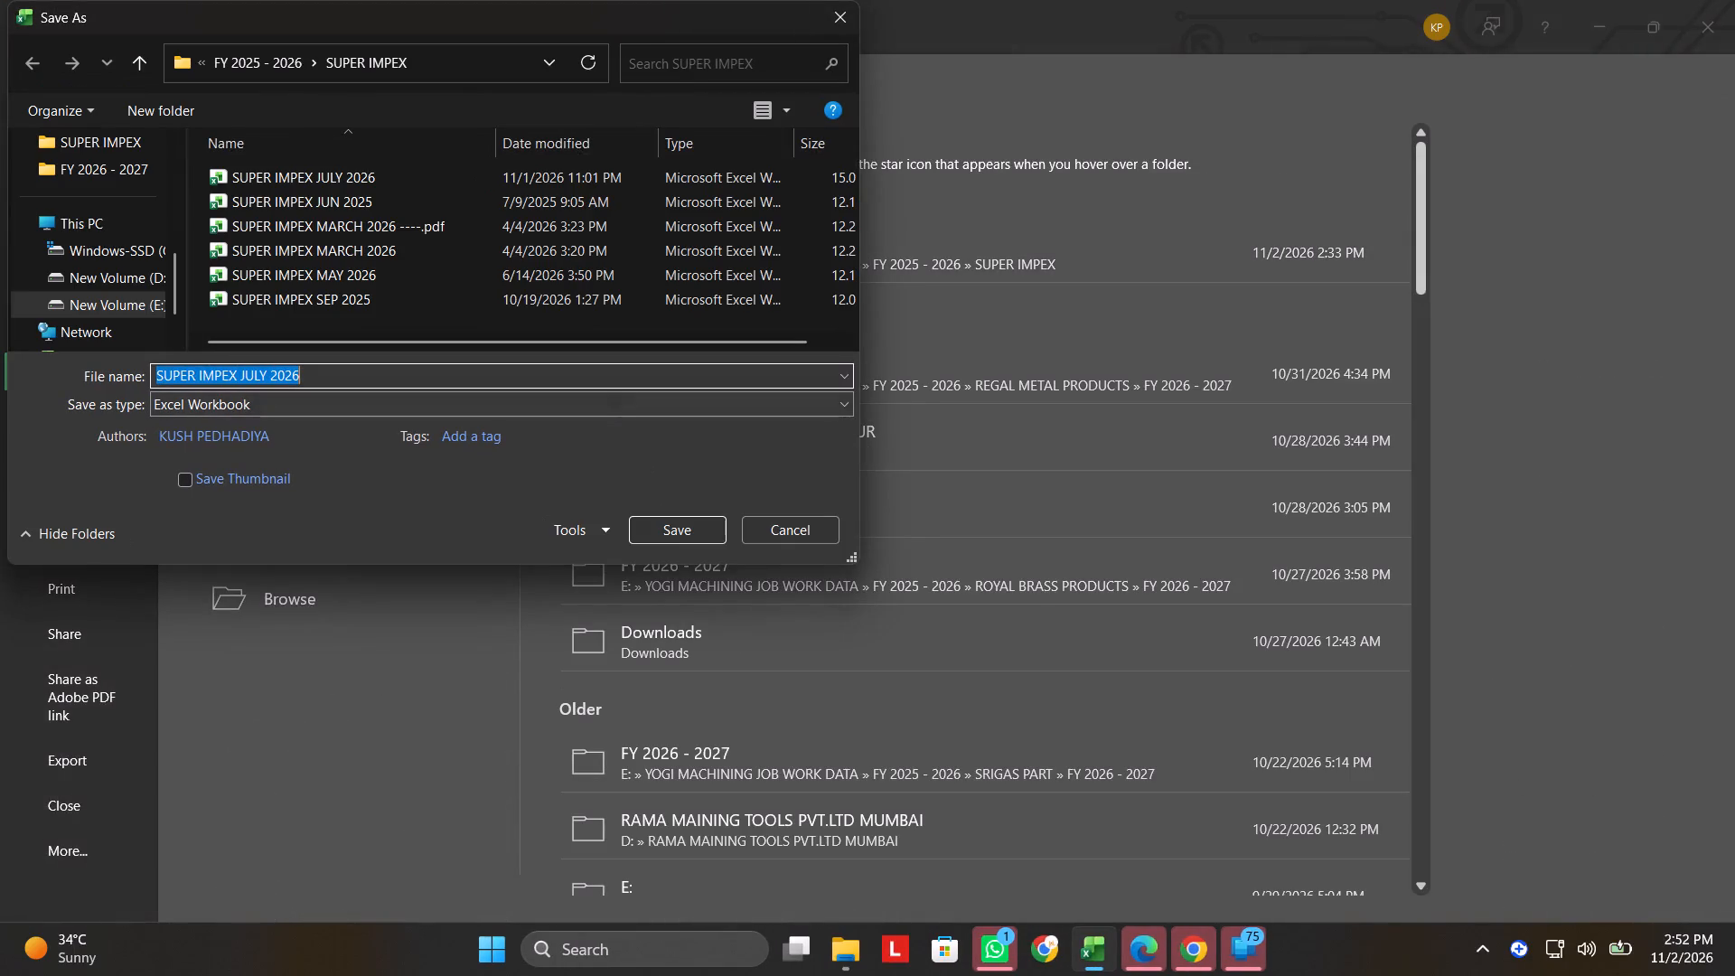
left_click(619, 377)
key("space")
type("ONLY")
key("space")
type("SUPER")
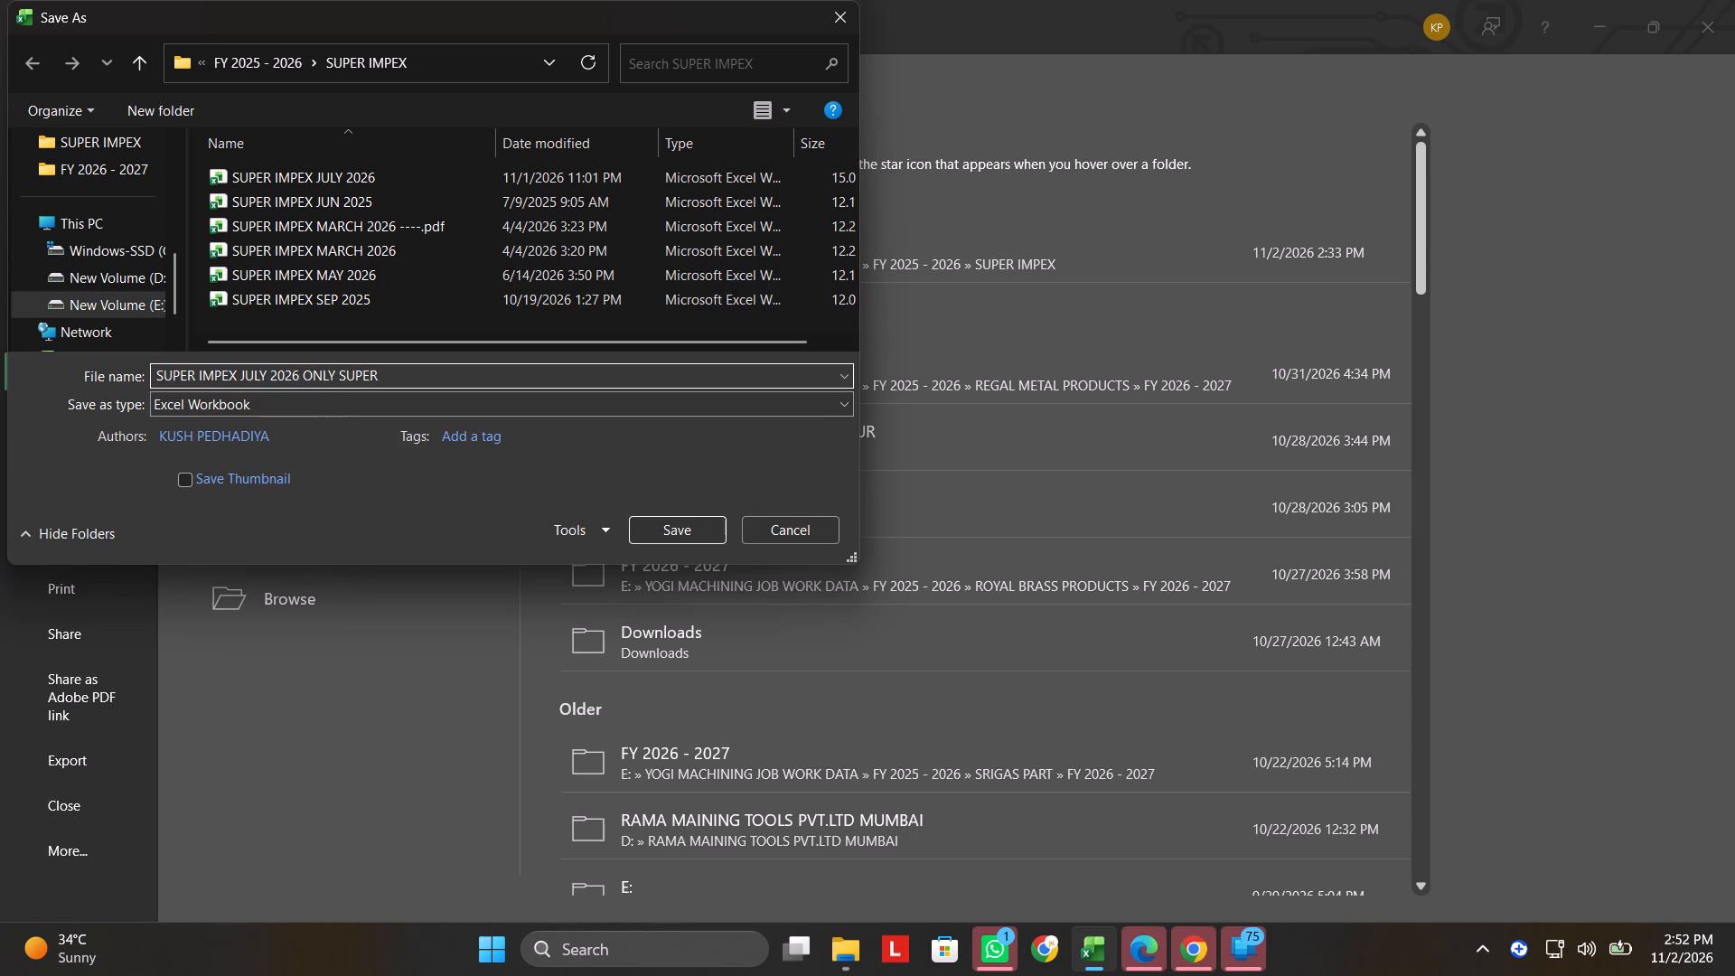
left_click(727, 410)
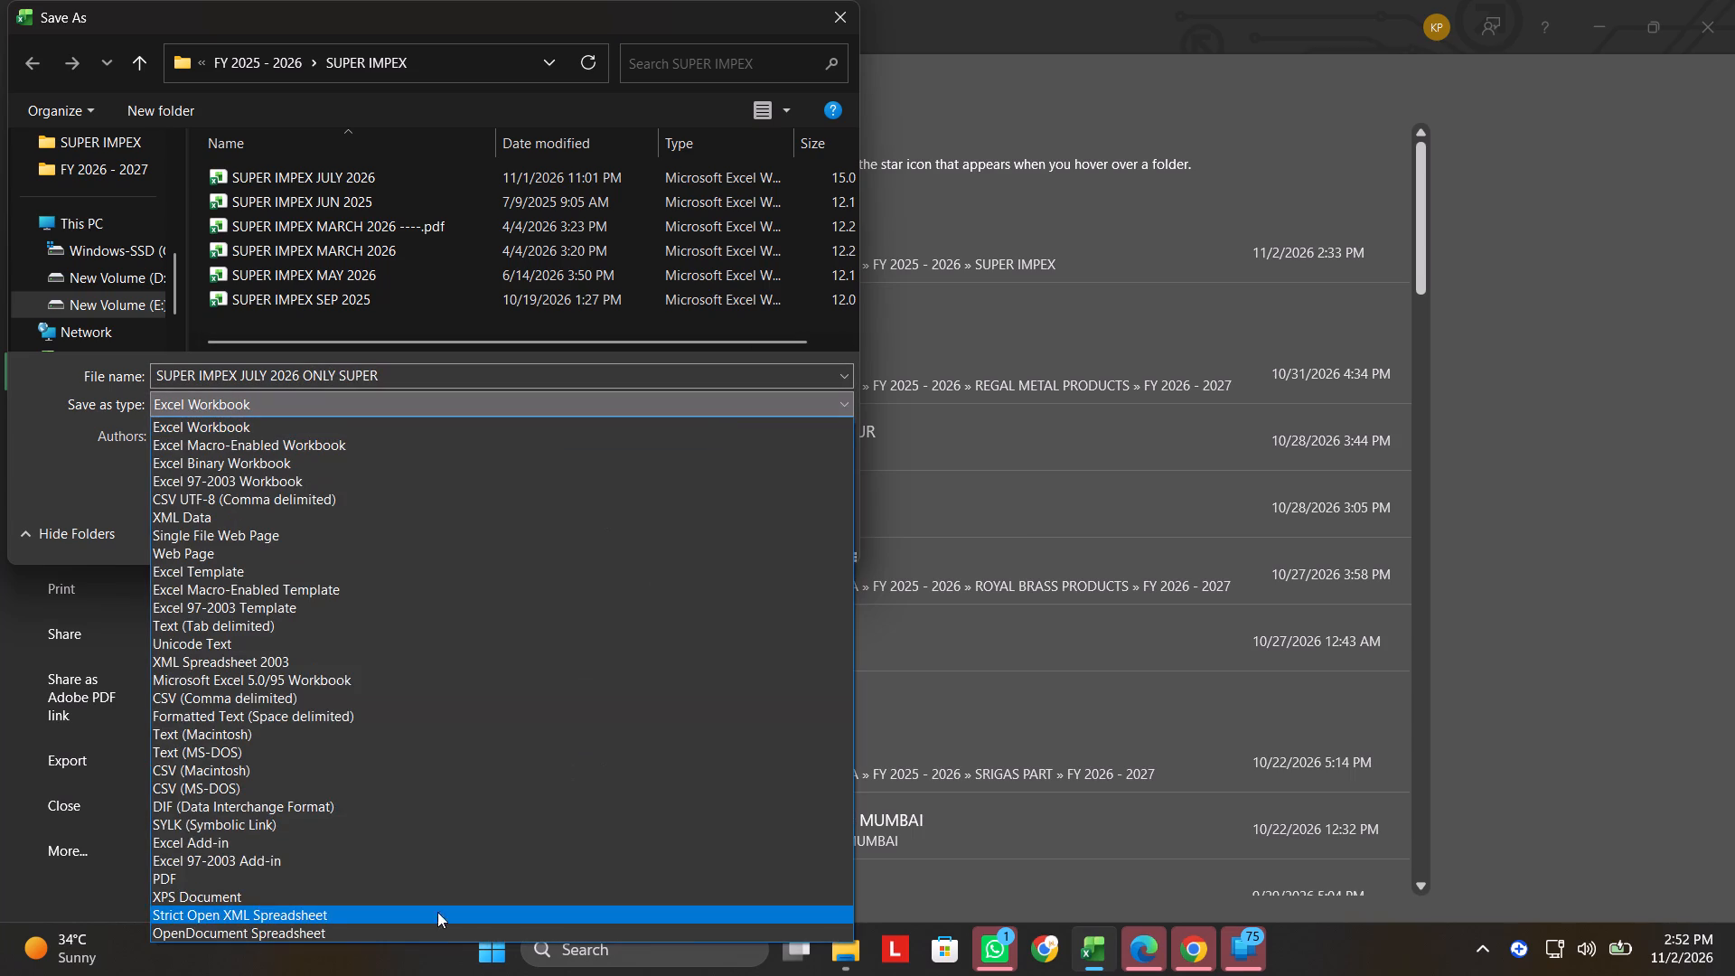
left_click(432, 885)
left_click(661, 623)
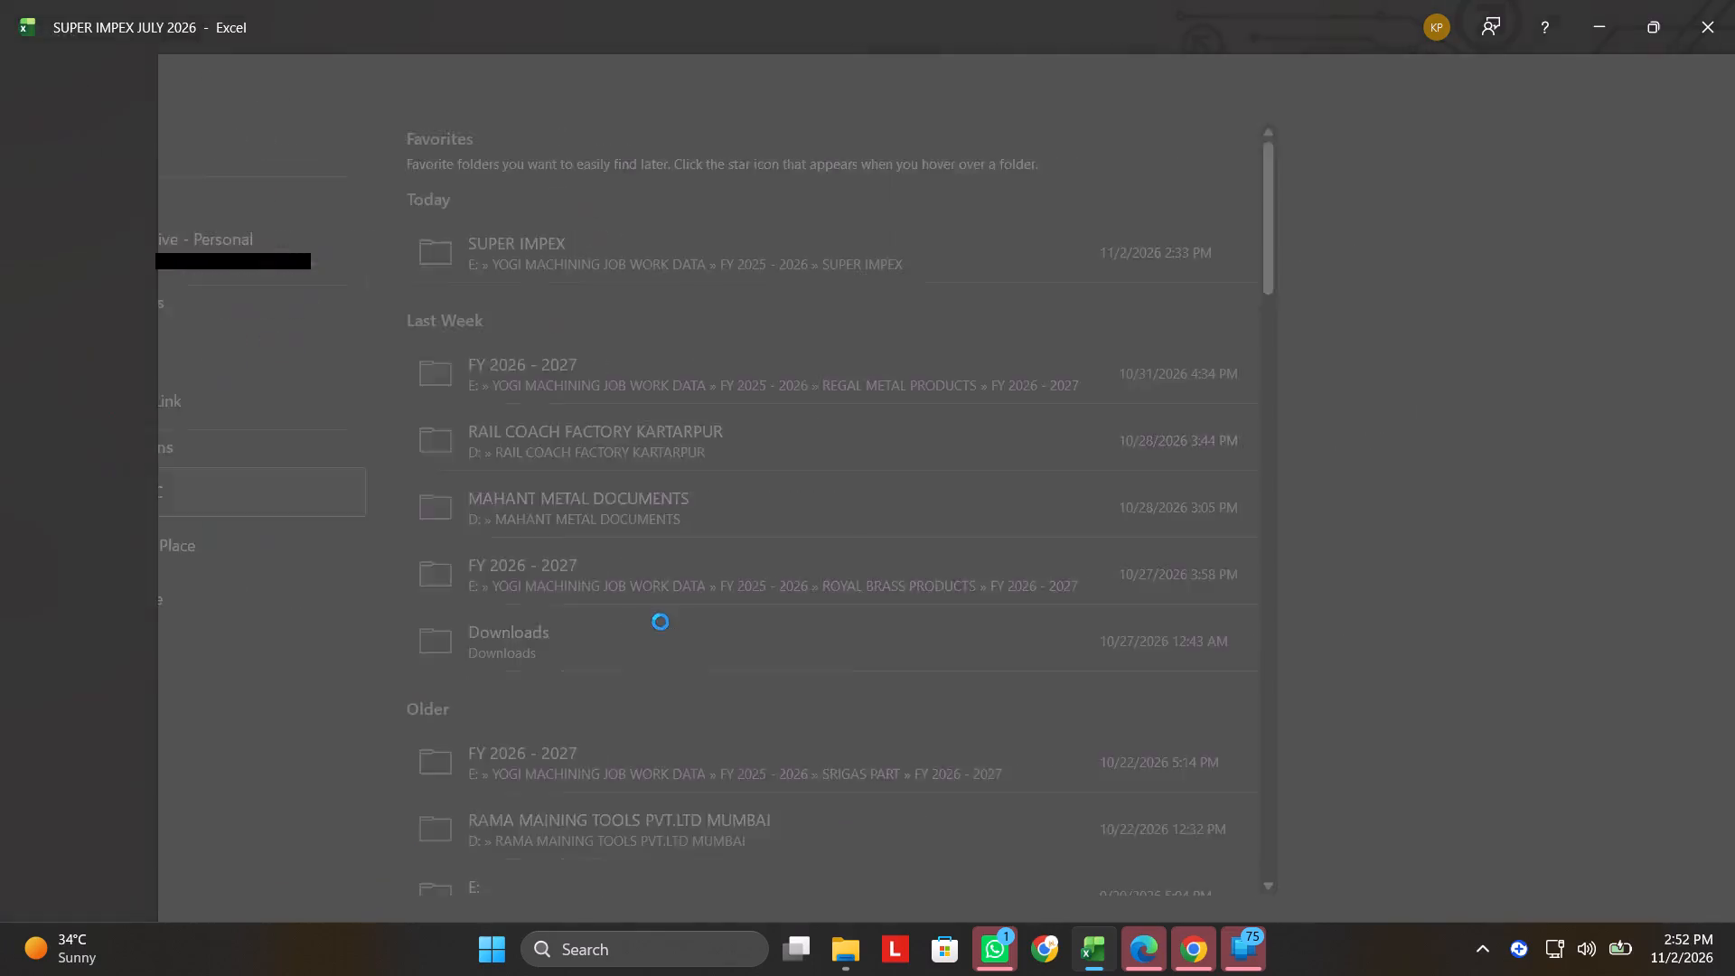
Save the BANSIDHAR sheet as a PDF named SUPER IMPEX JULY 2026 BANSIDHAR in the SUPER IMPEX folder, and close the PDF.
left_click(413, 884)
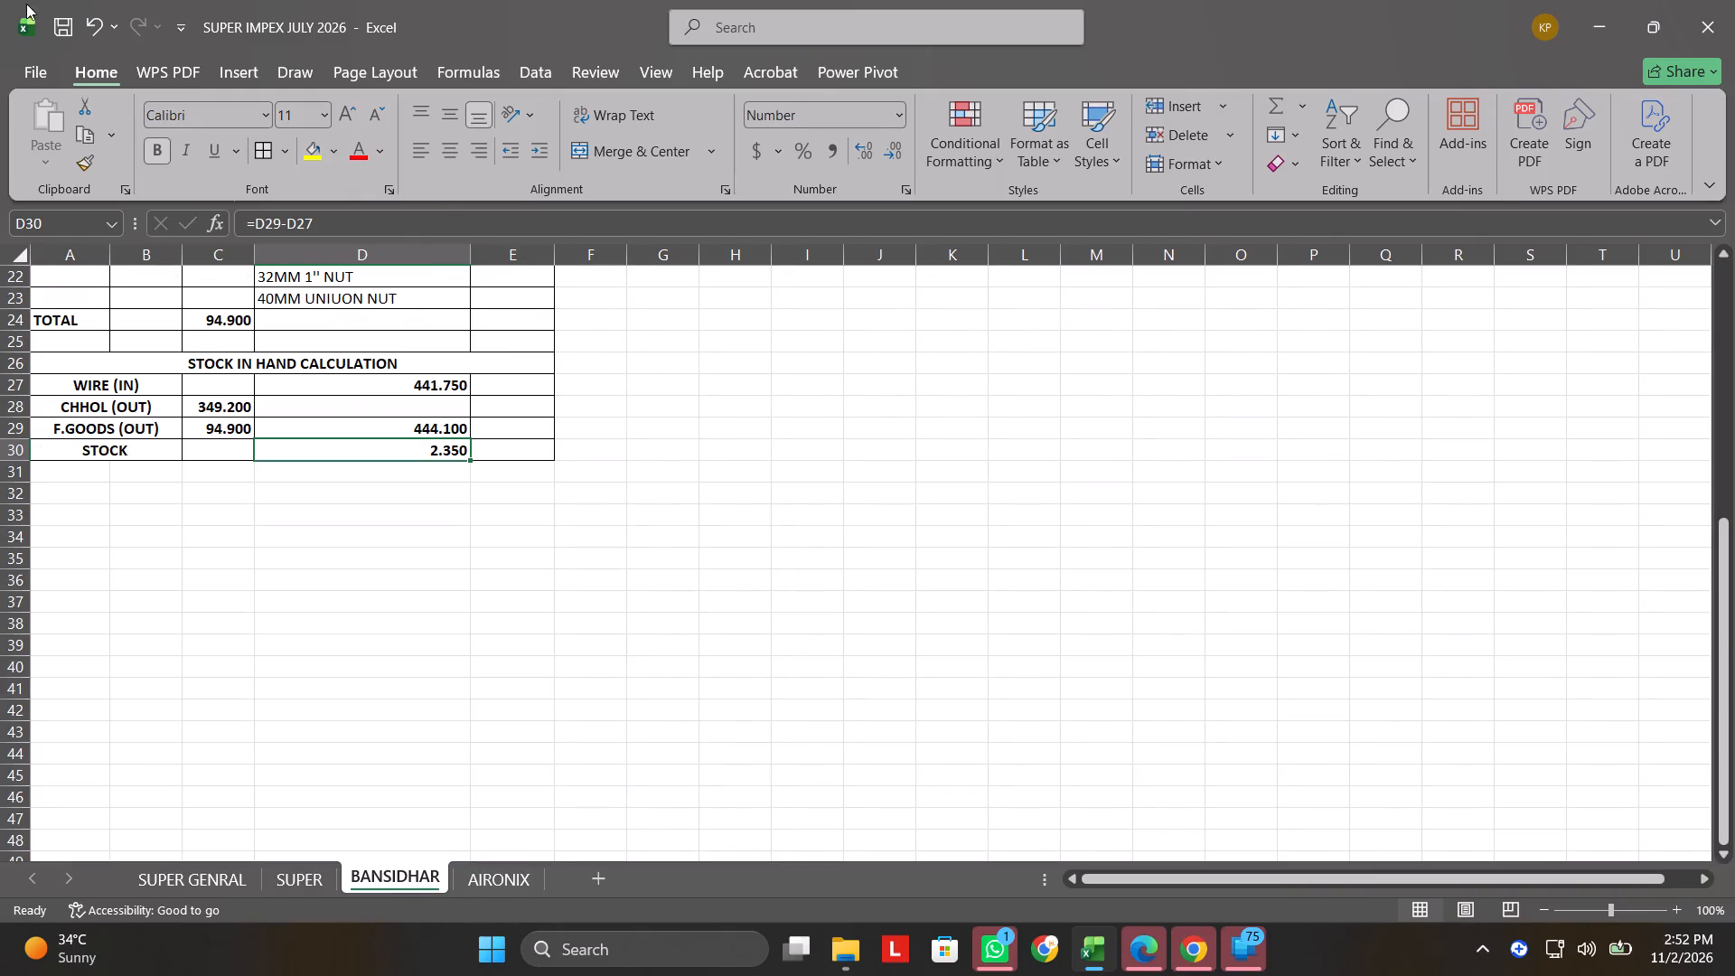
left_click(31, 66)
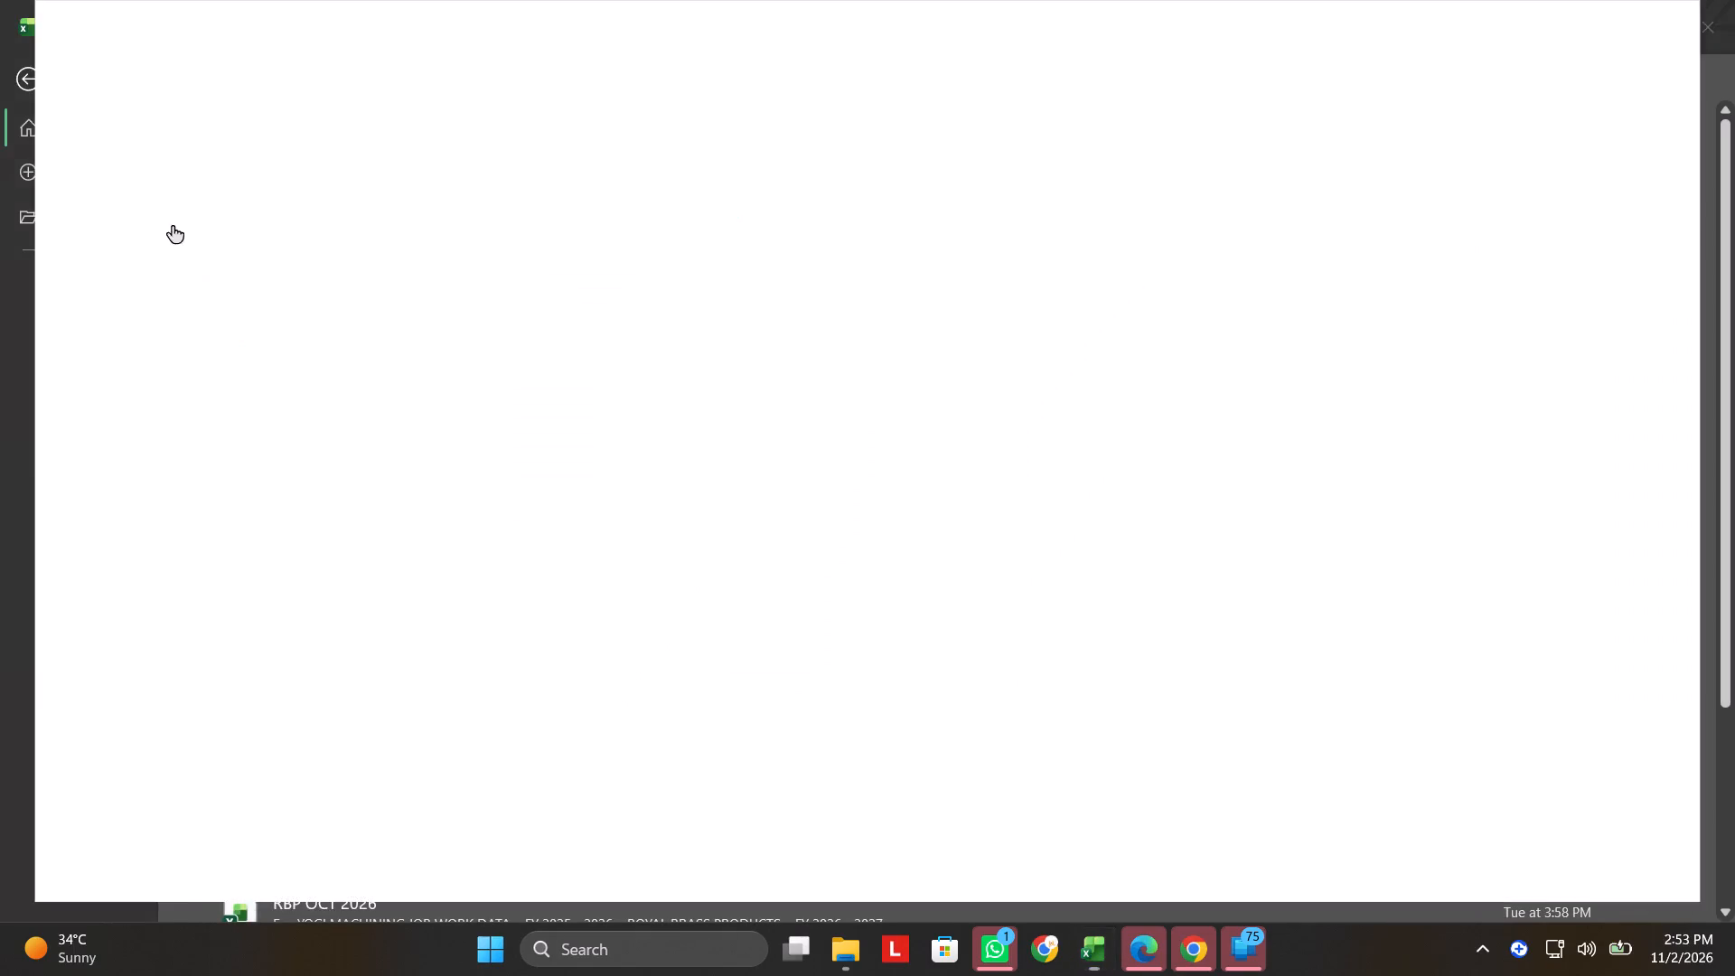
left_click(1734, 0)
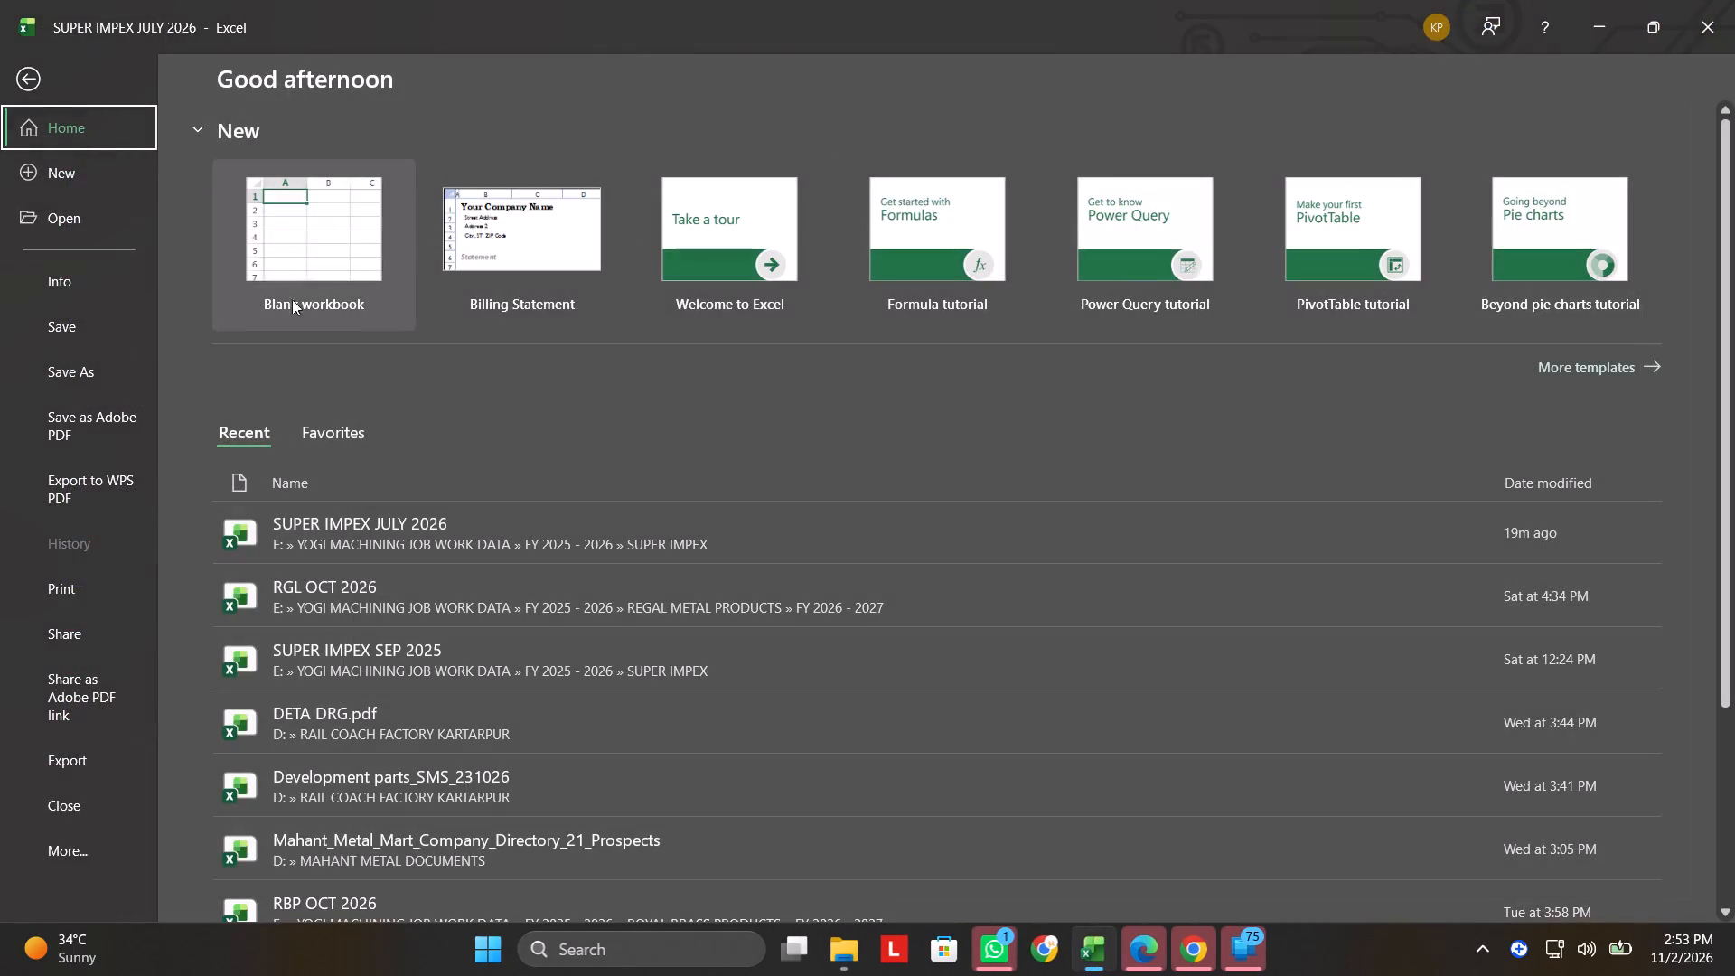
left_click_drag(90, 338, 89, 349)
left_click(82, 367)
left_click(908, 241)
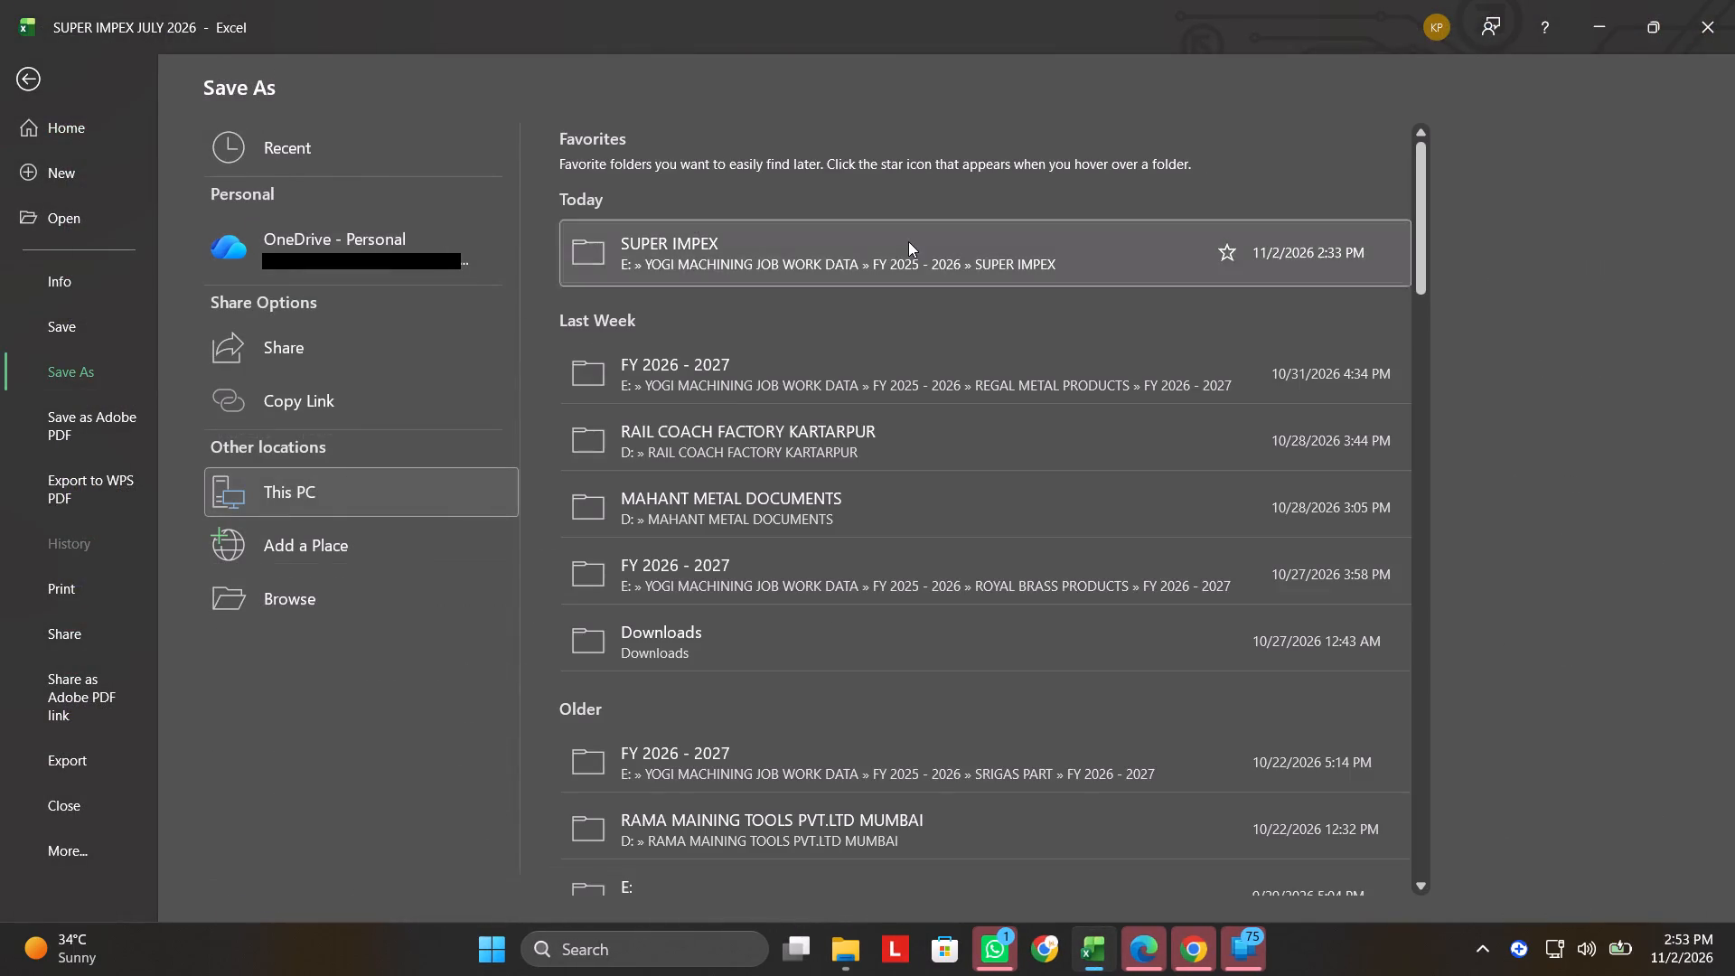
left_click(635, 382)
key("space")
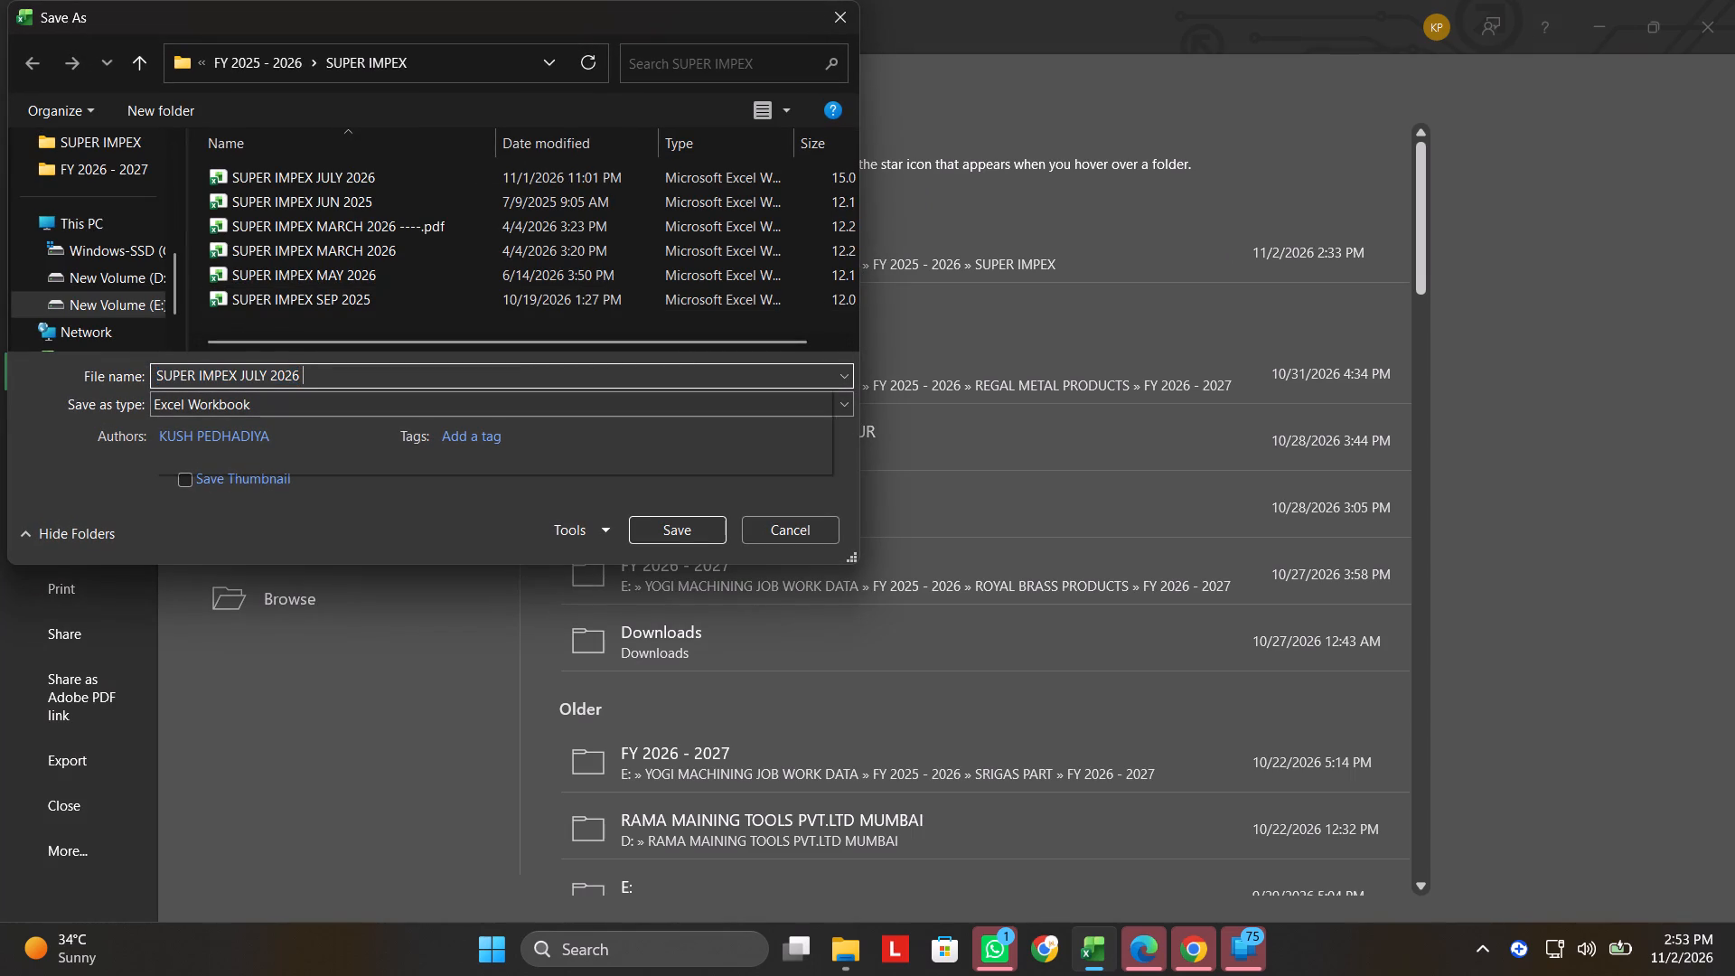
type("BAN")
type("SIDHAR")
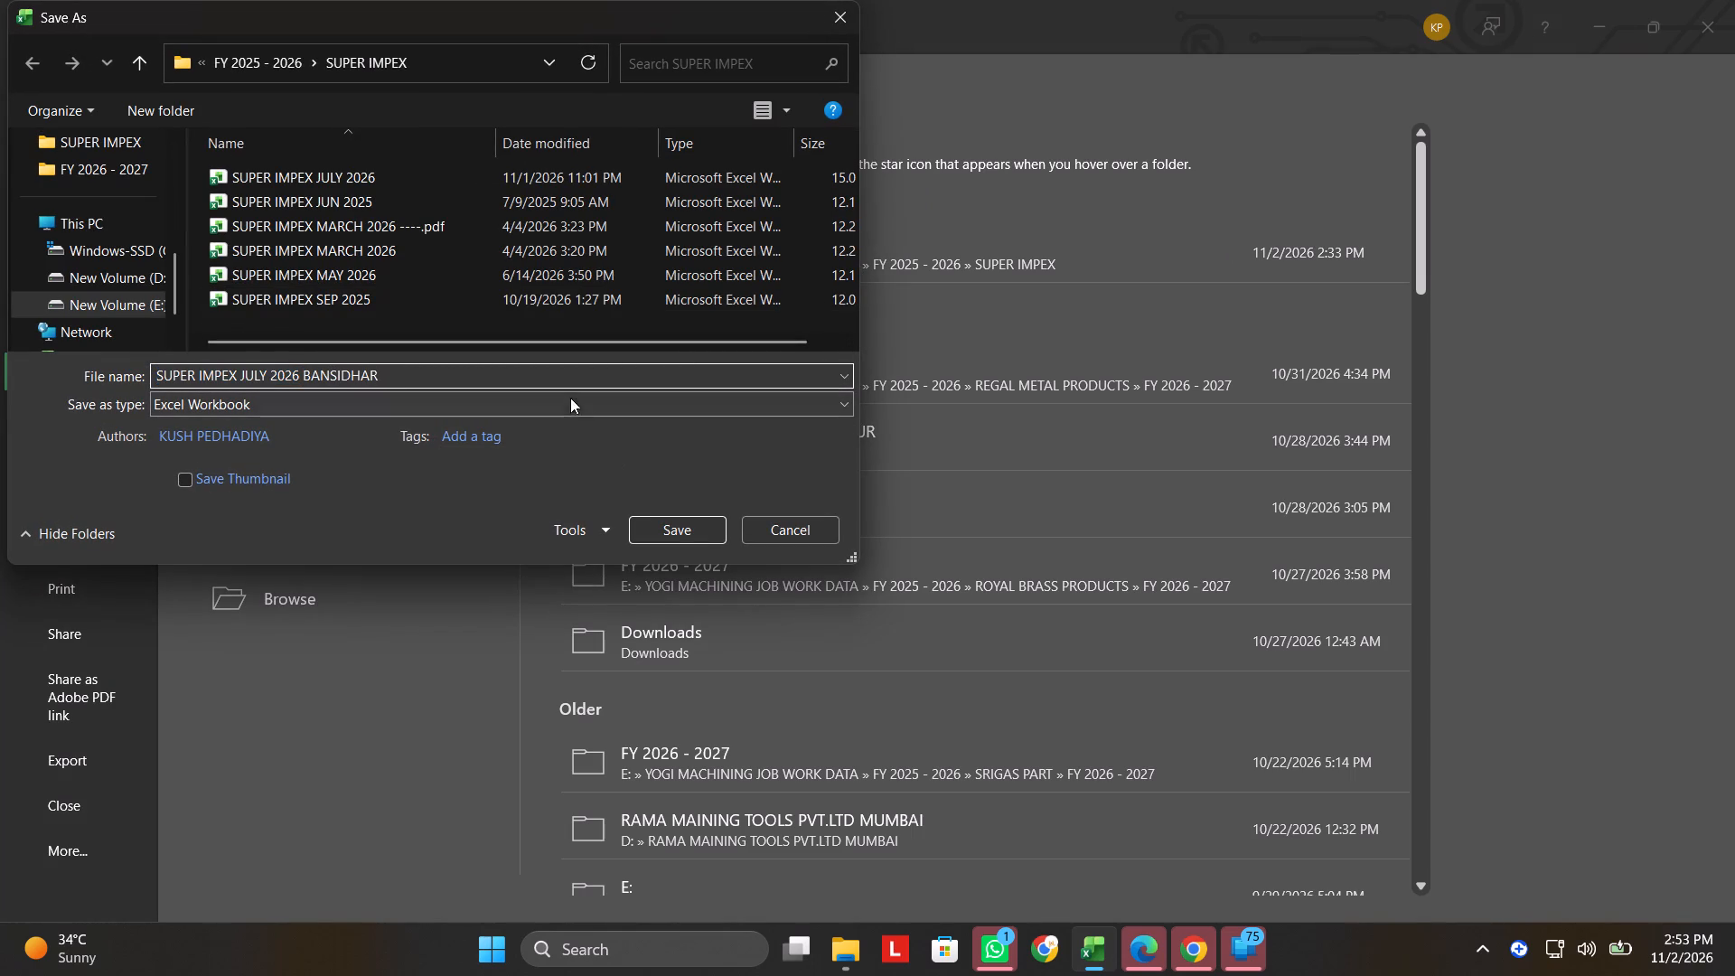
left_click(567, 390)
left_click(576, 405)
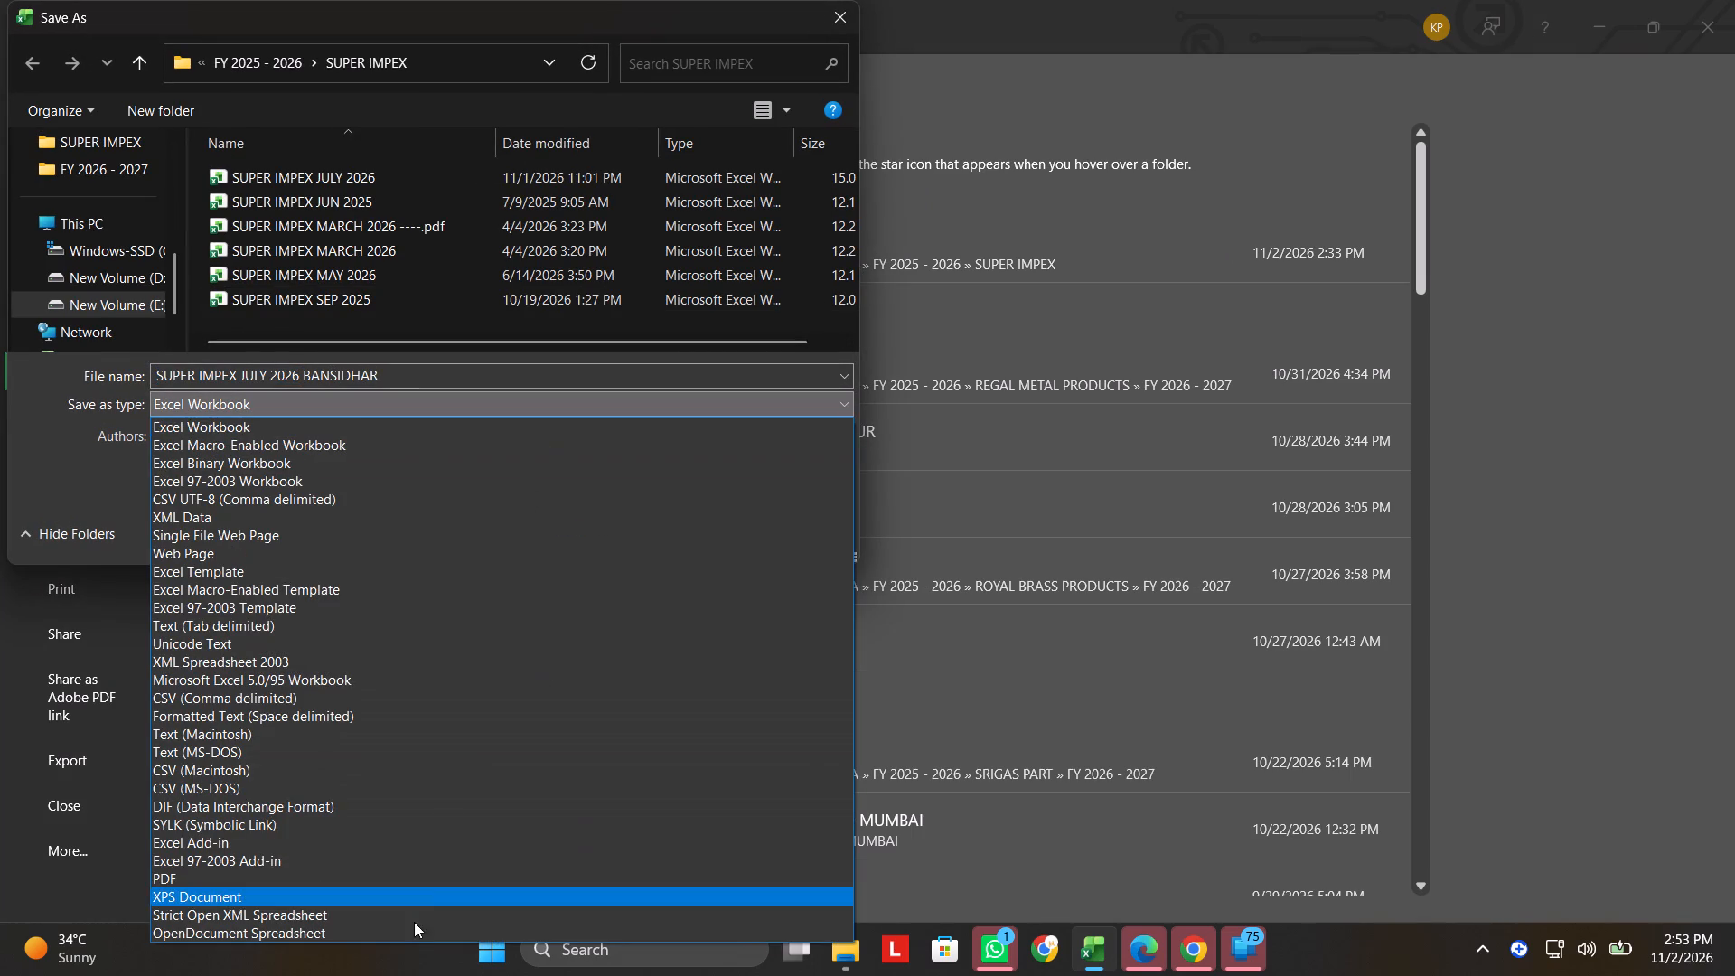
left_click(416, 884)
left_click(666, 633)
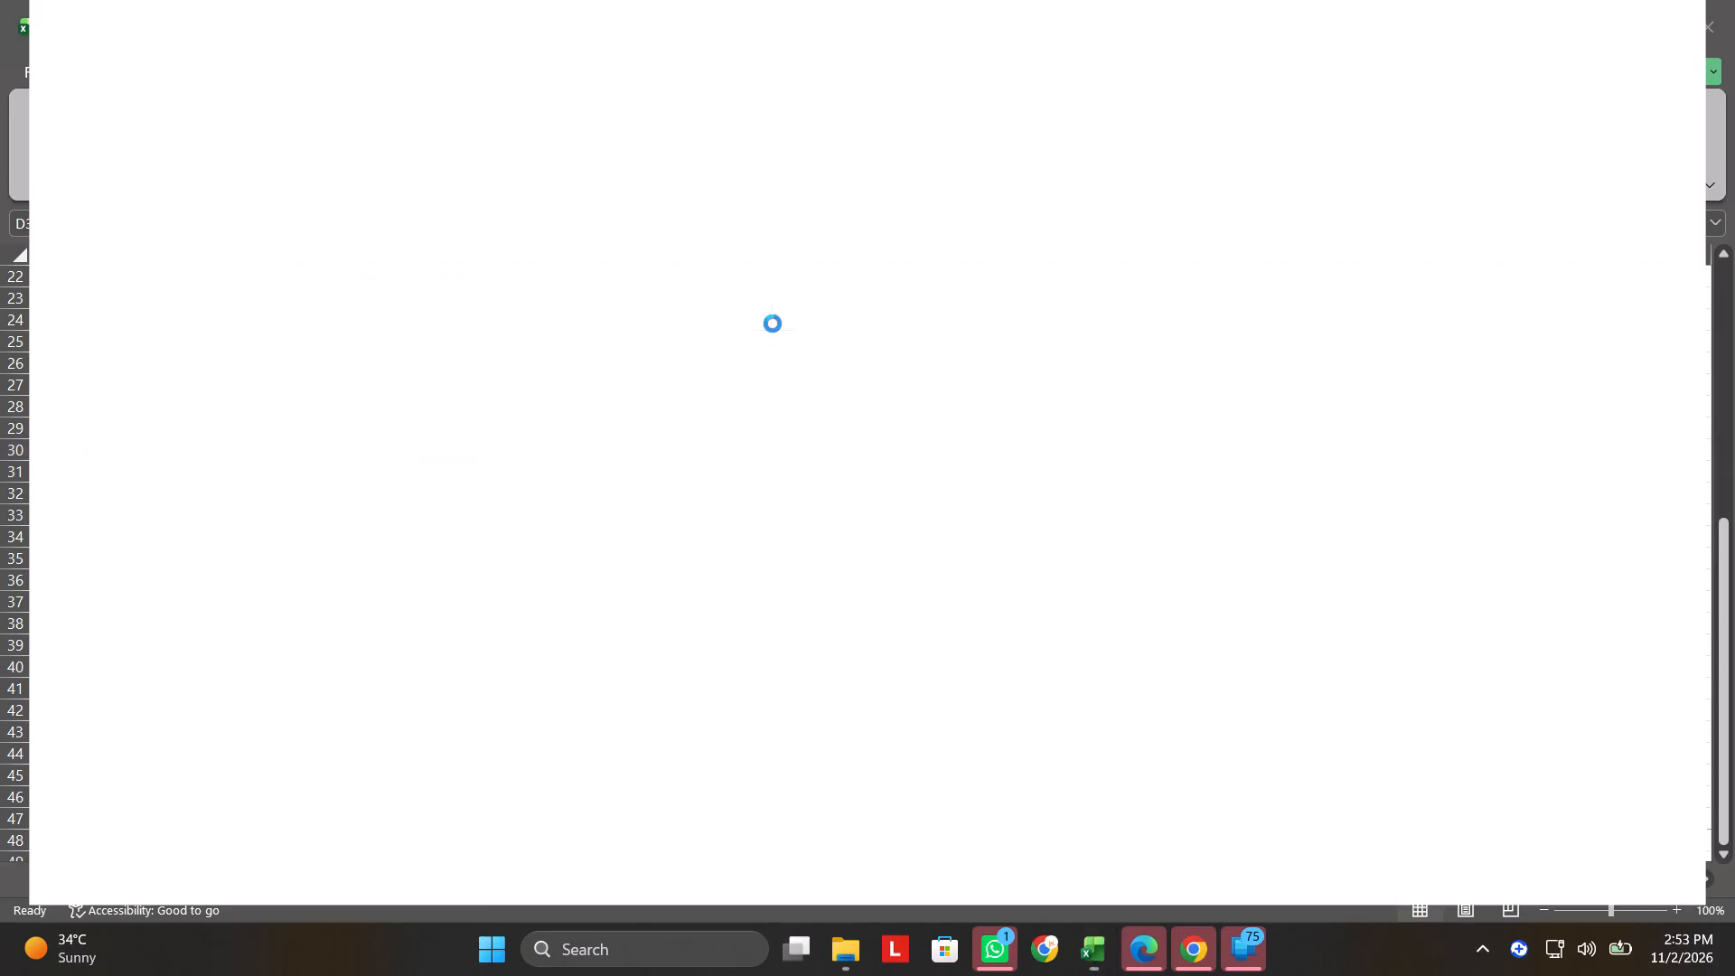
left_click(1704, 0)
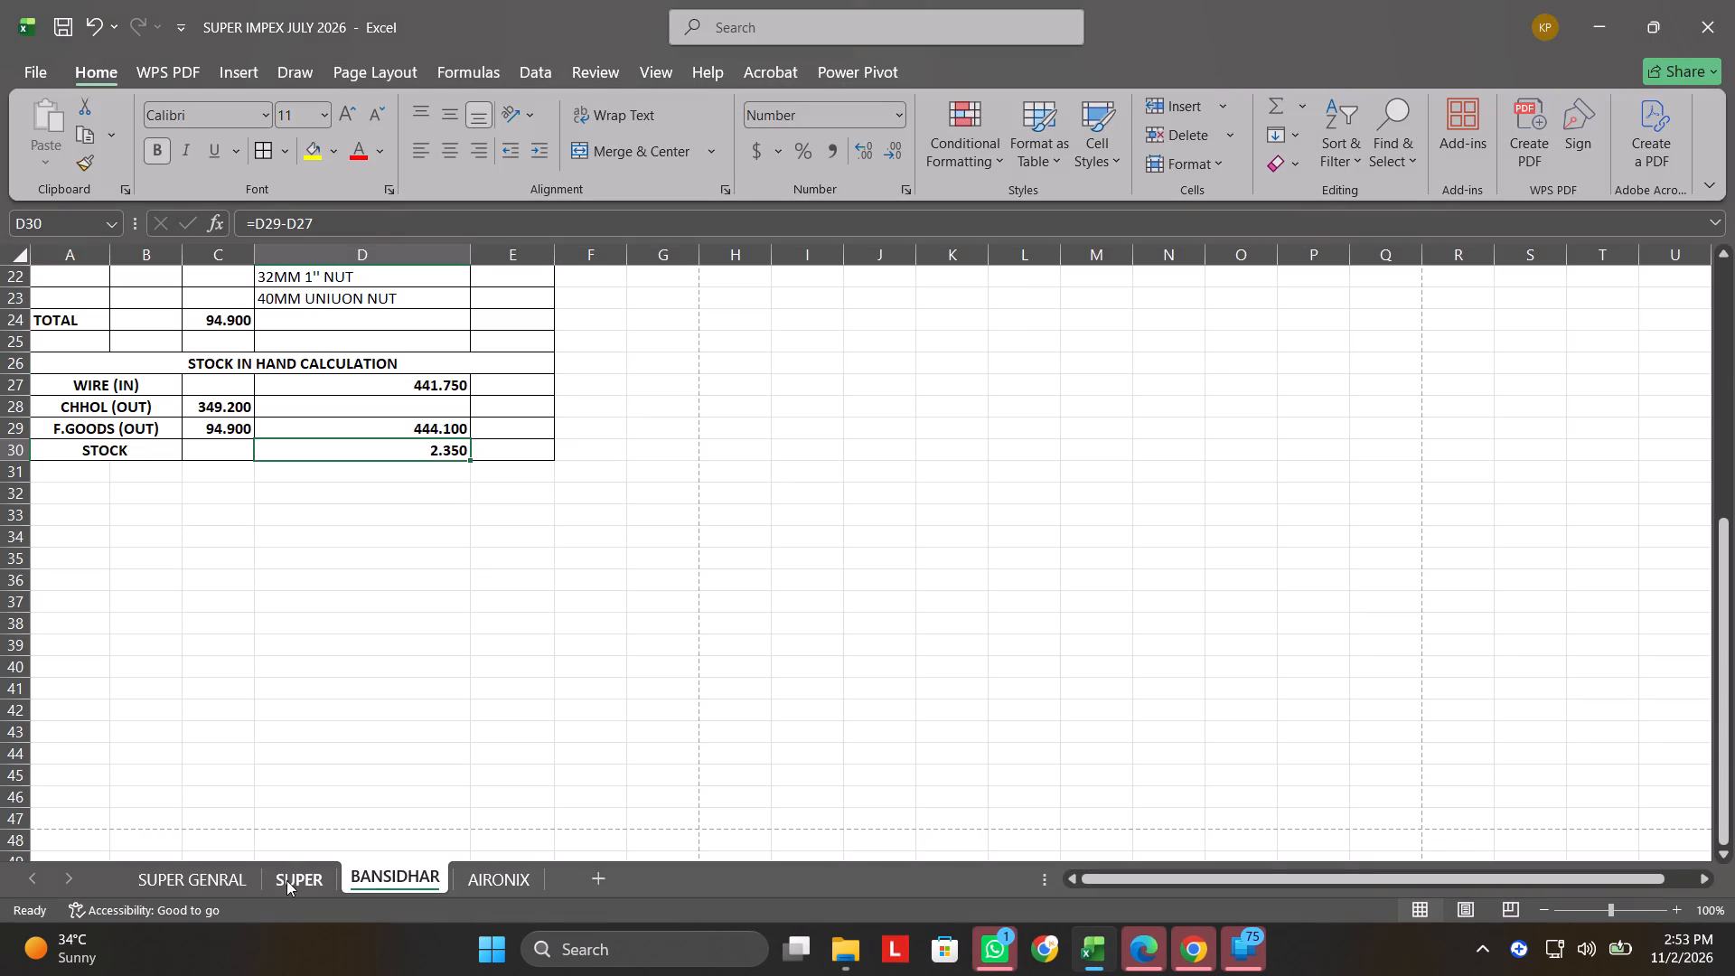
Save the AIRONIX sheet as a PDF over the existing SUPER IMPEX JULY 2026 AIRONIX.pdf in the SUPER IMPEX folder, and close the PDF.
left_click(510, 884)
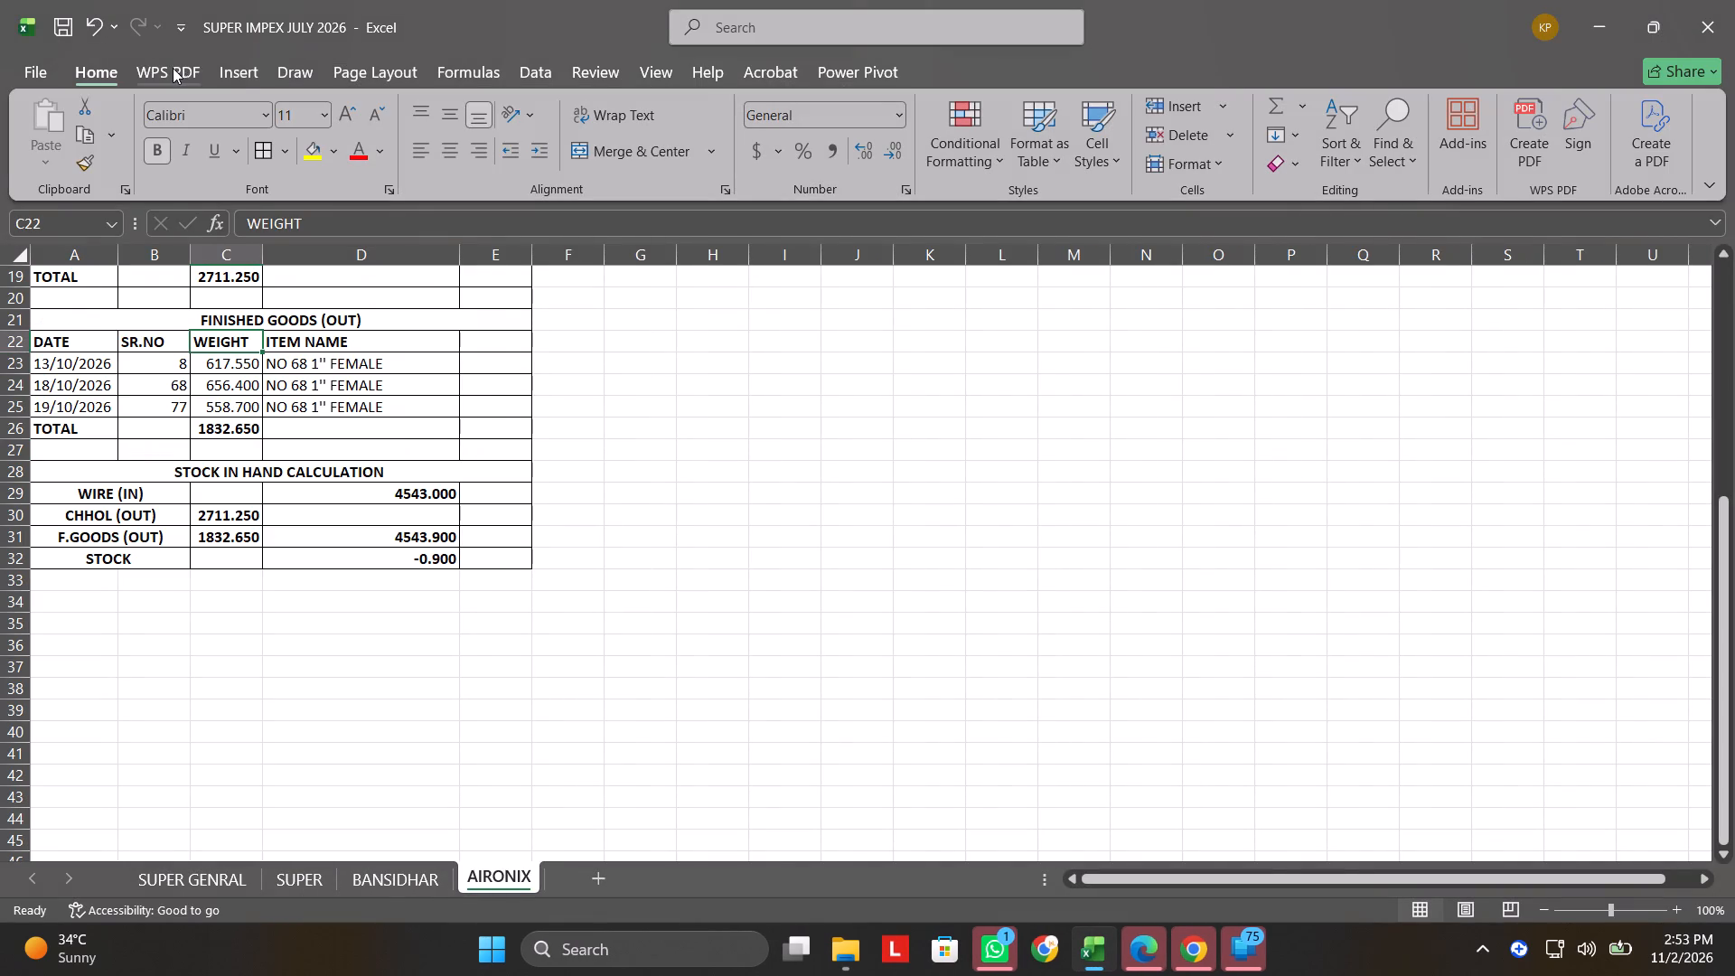
double_click(28, 67)
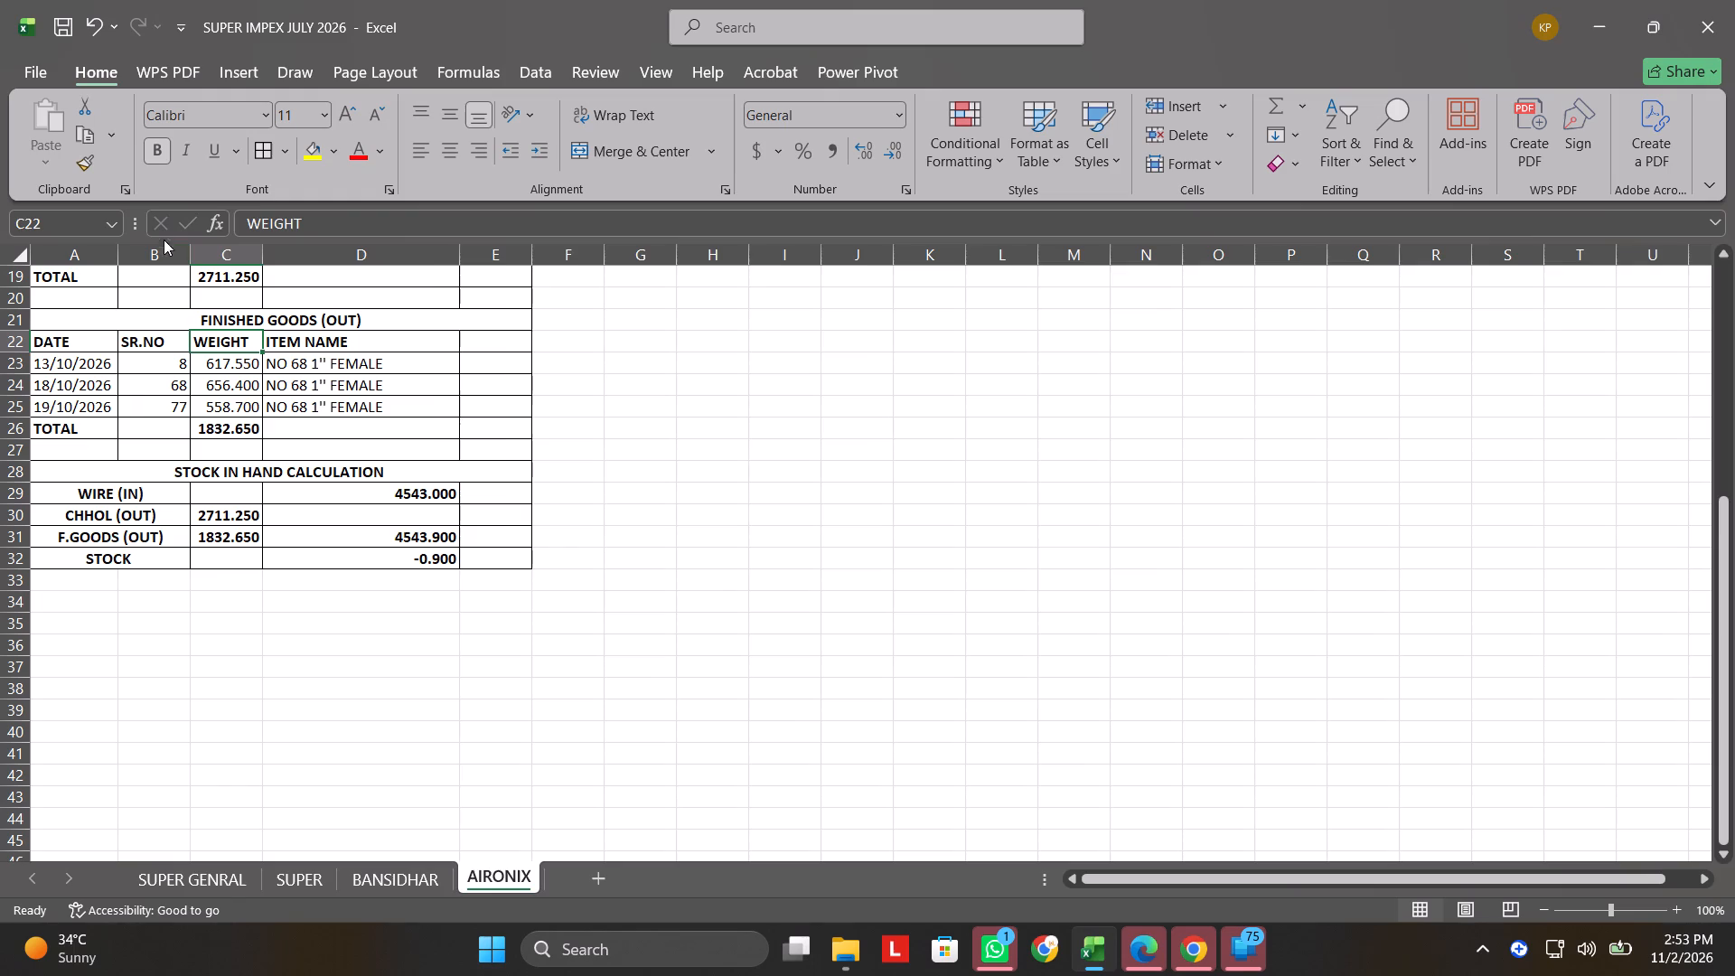
double_click(29, 69)
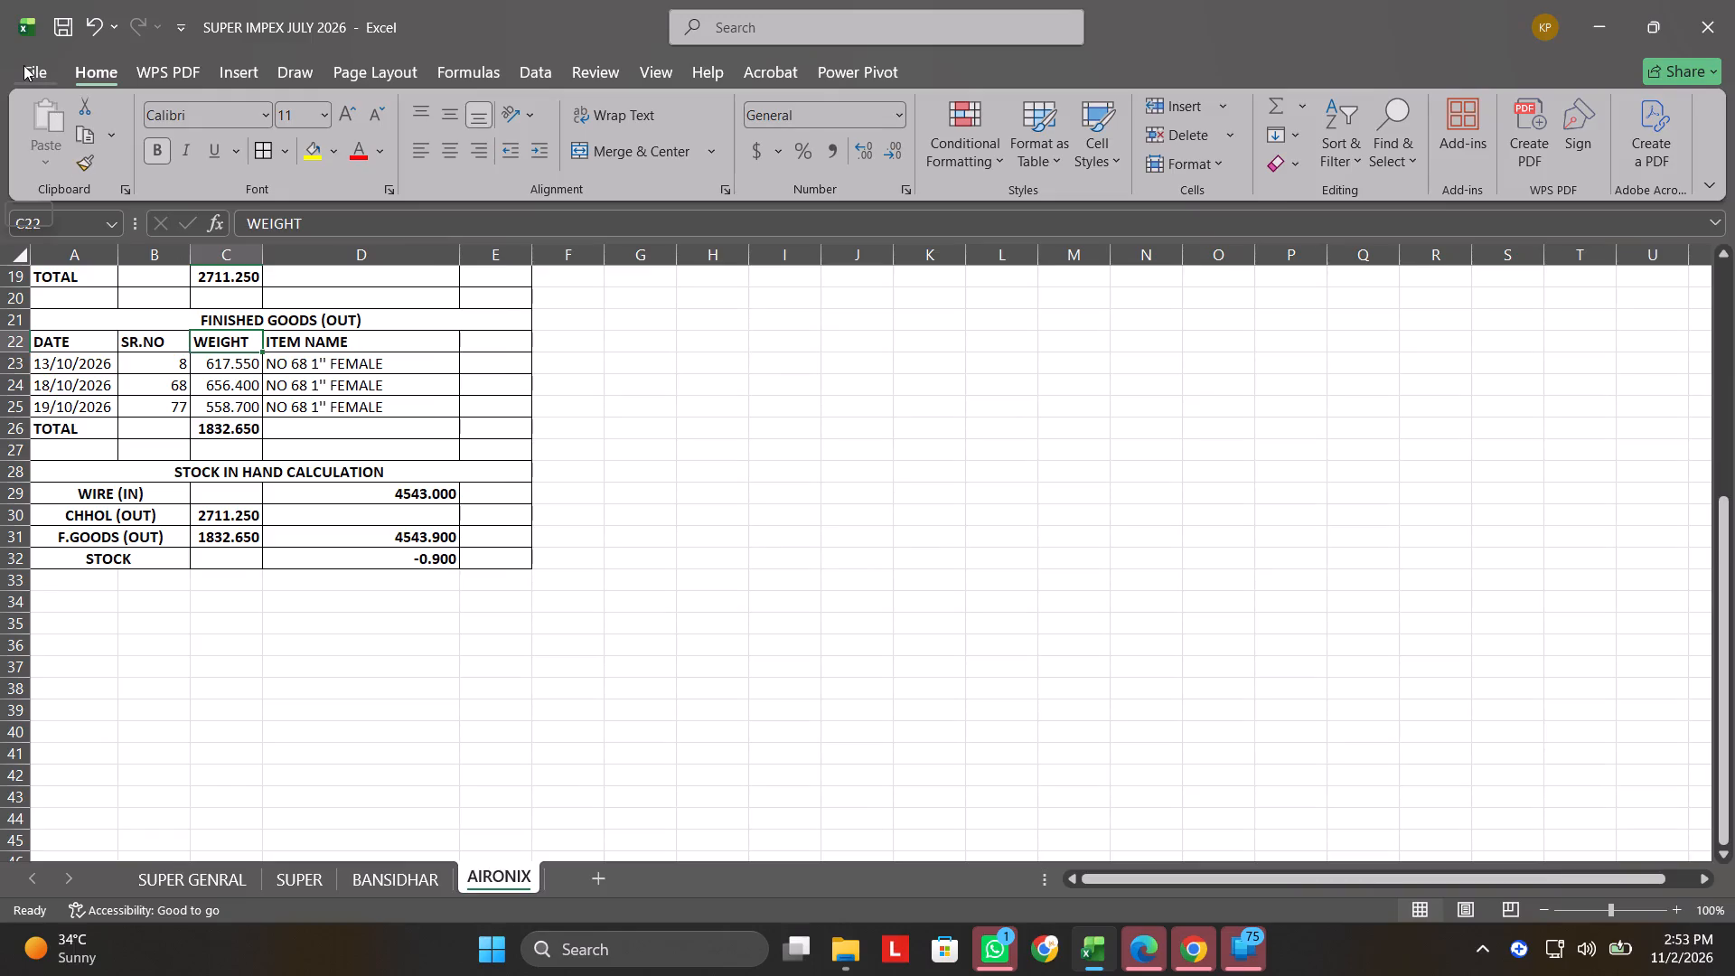
left_click(23, 65)
left_click(82, 371)
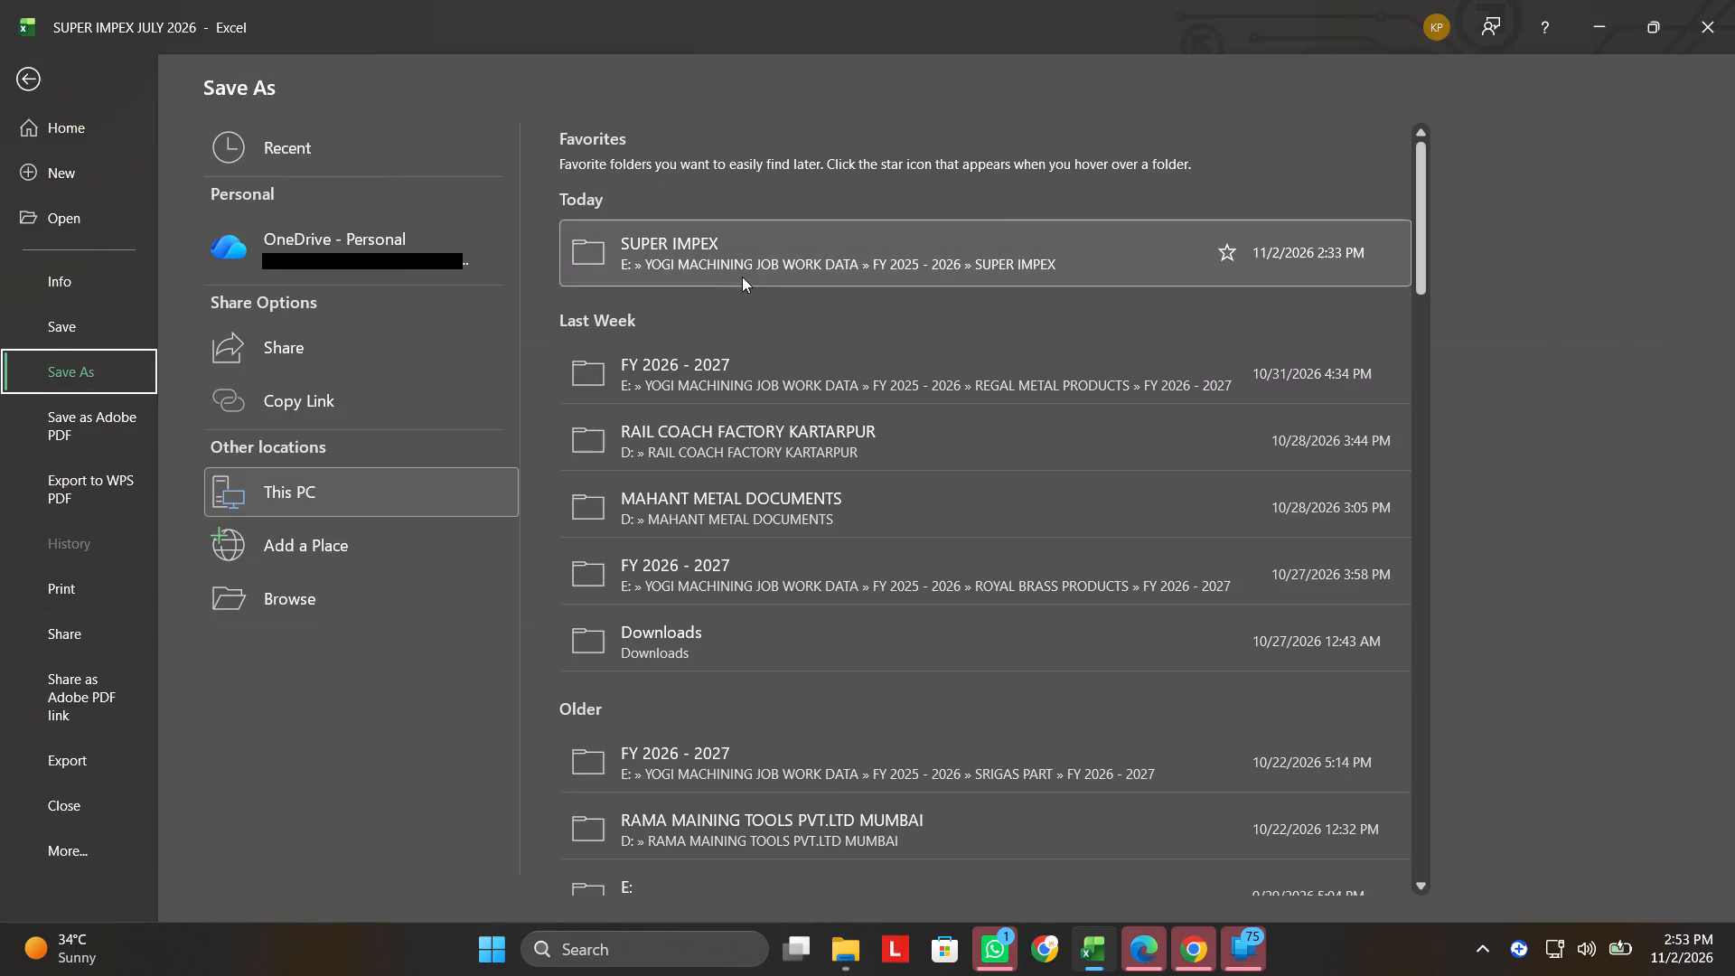
left_click(743, 275)
left_click(707, 374)
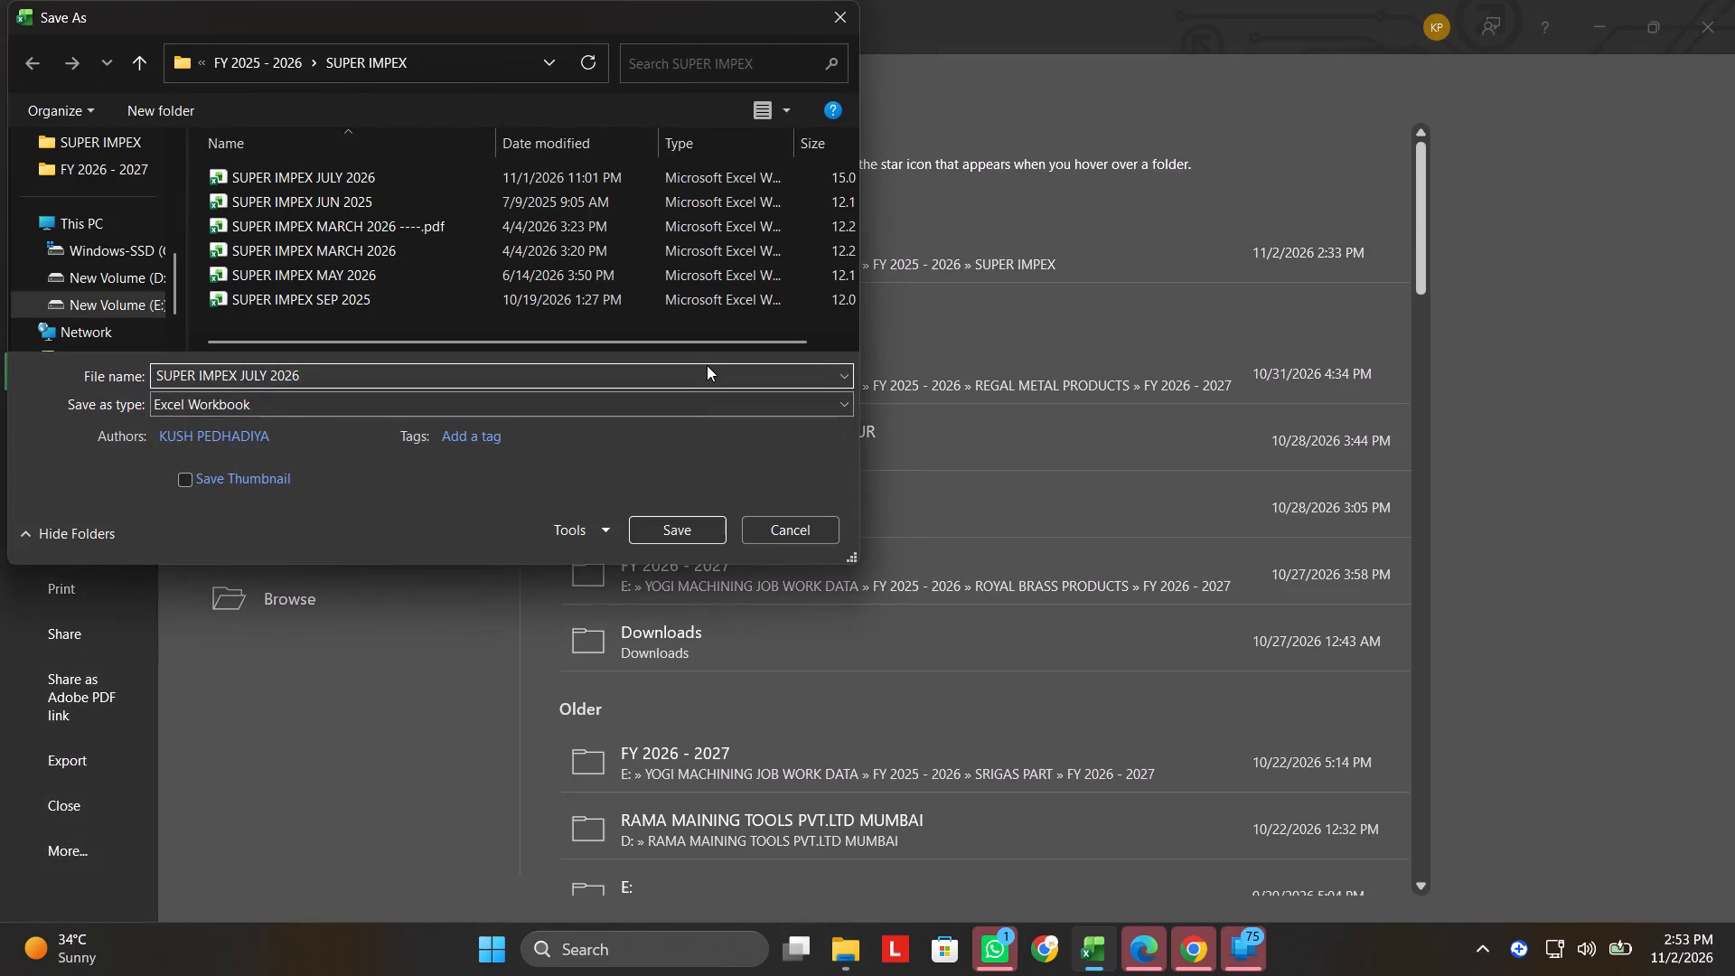
key("space")
type("AIR")
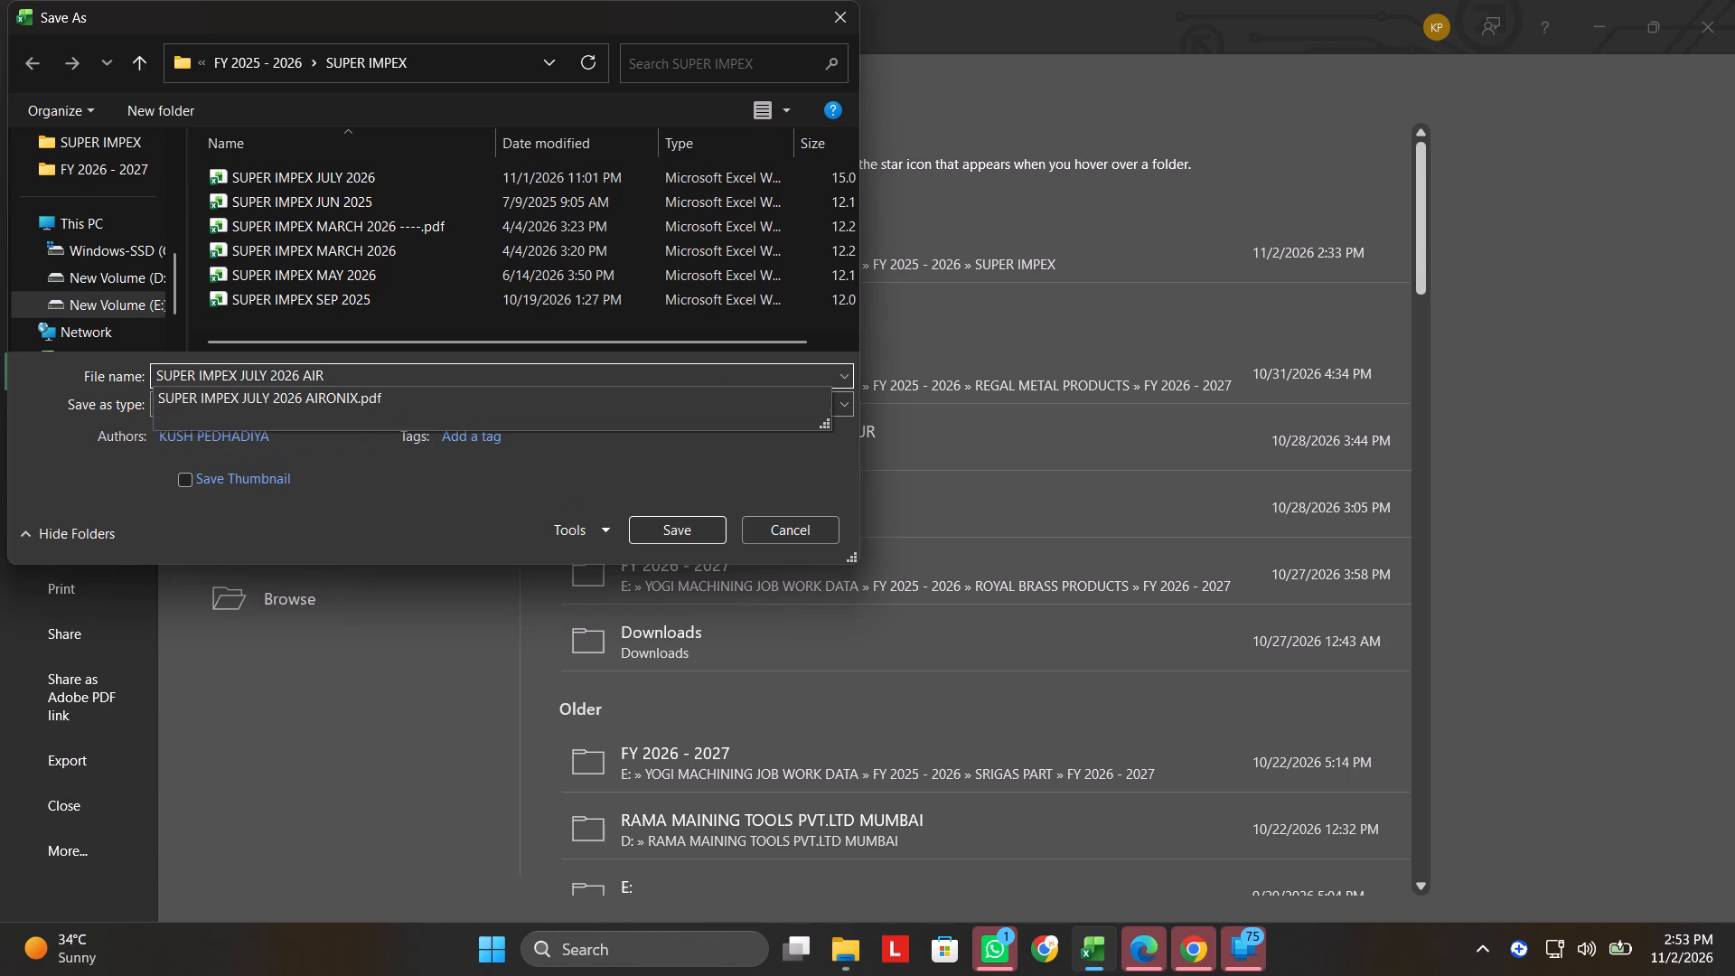
key("o")
type("NIX")
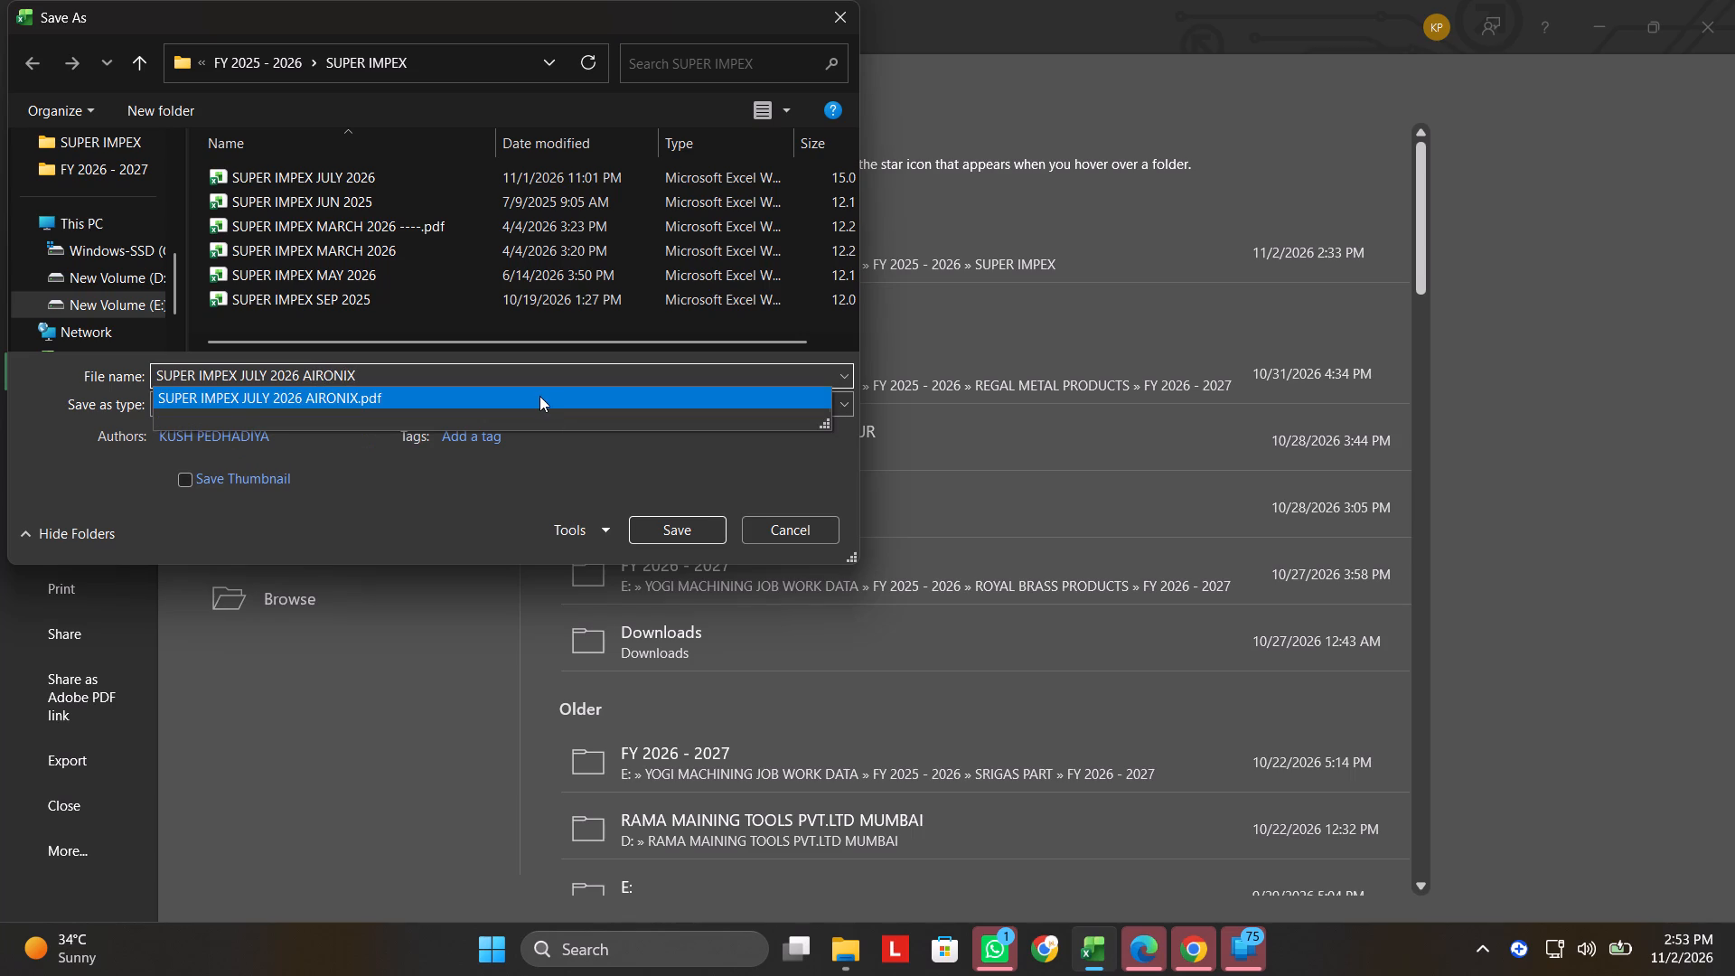
left_click(539, 396)
left_click(544, 400)
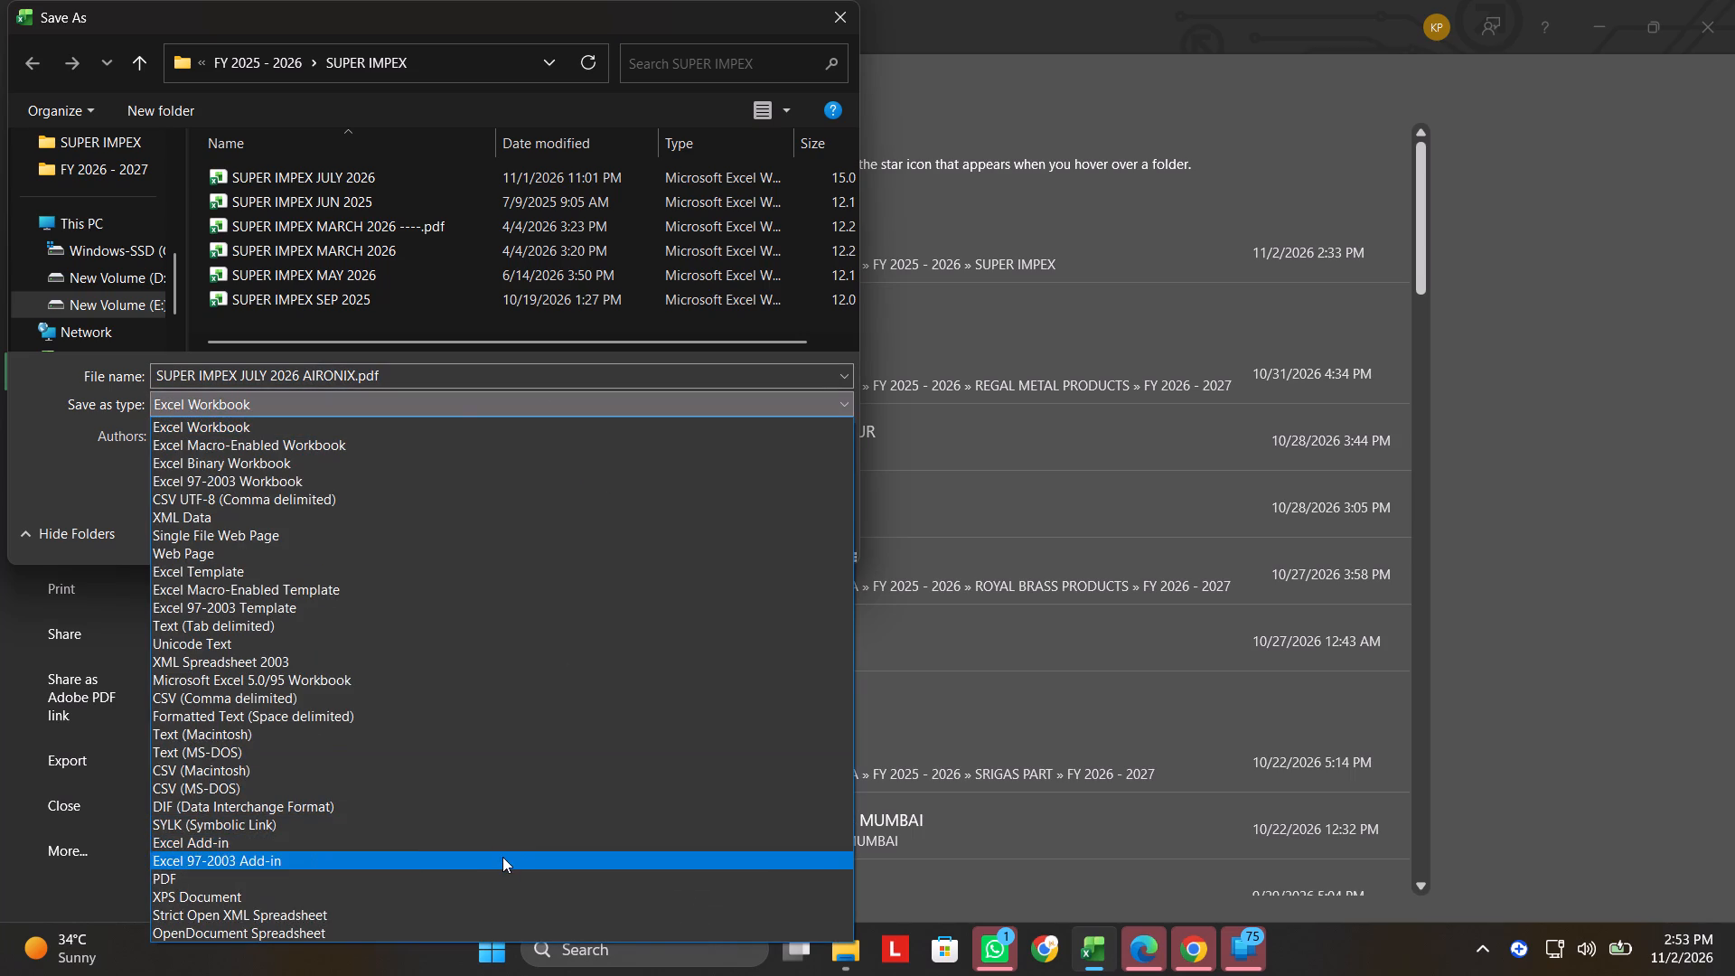
left_click(496, 874)
left_click(719, 617)
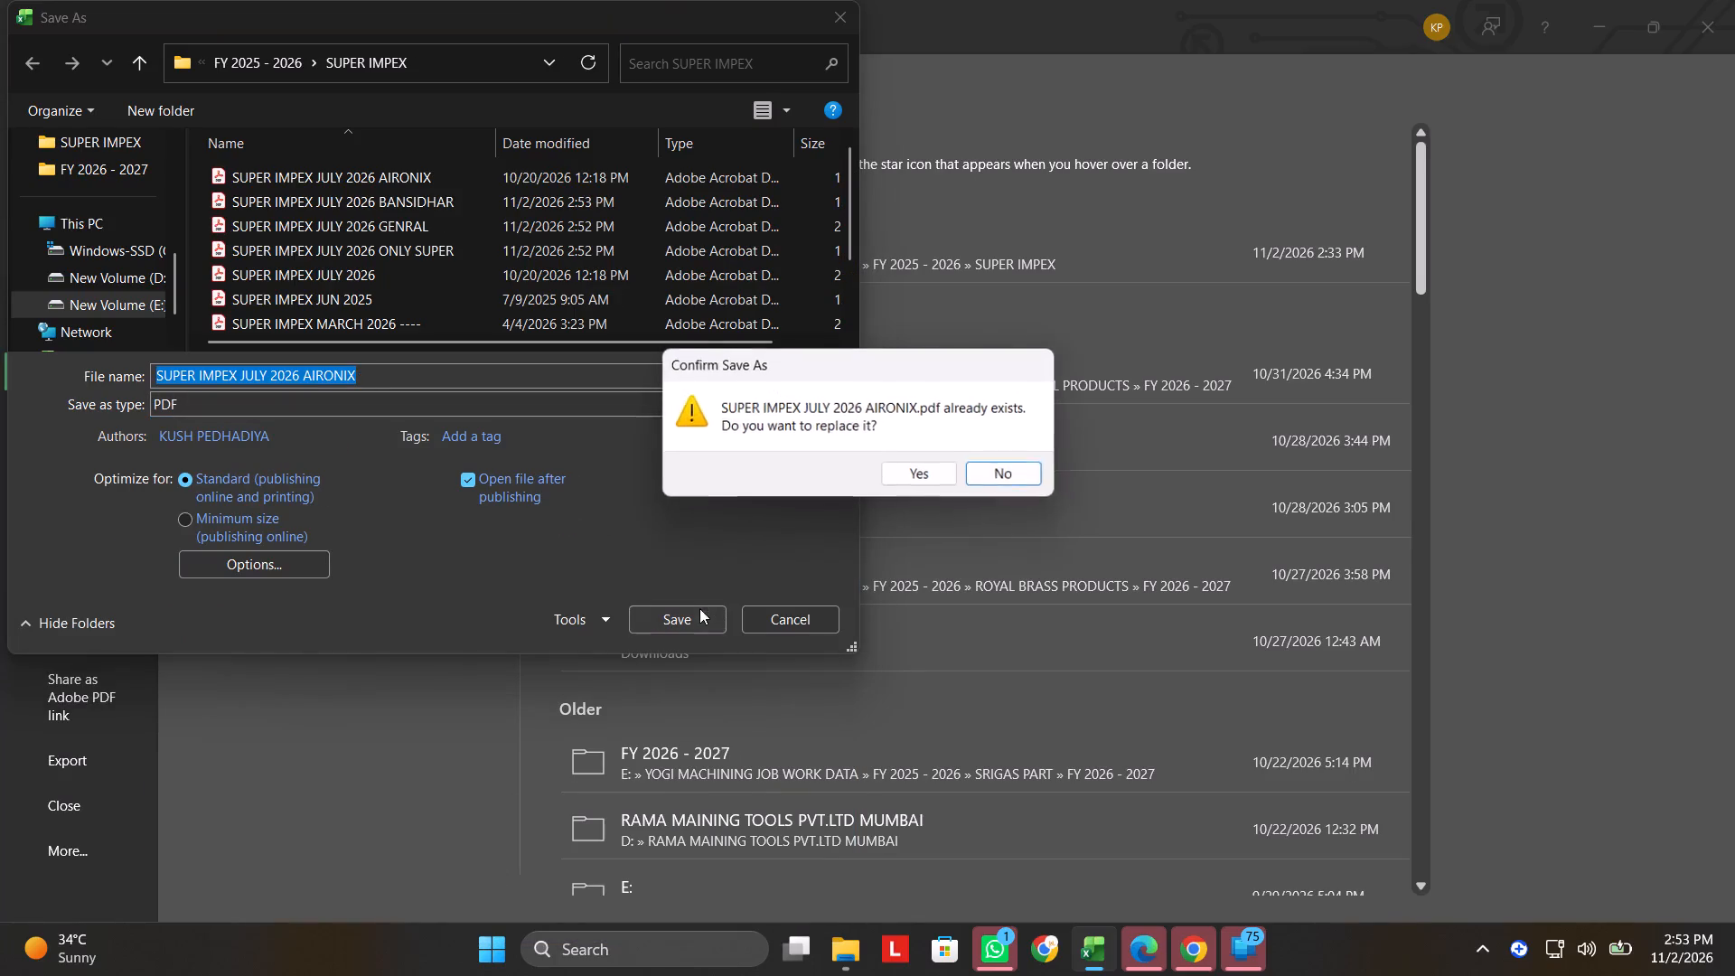
left_click(939, 476)
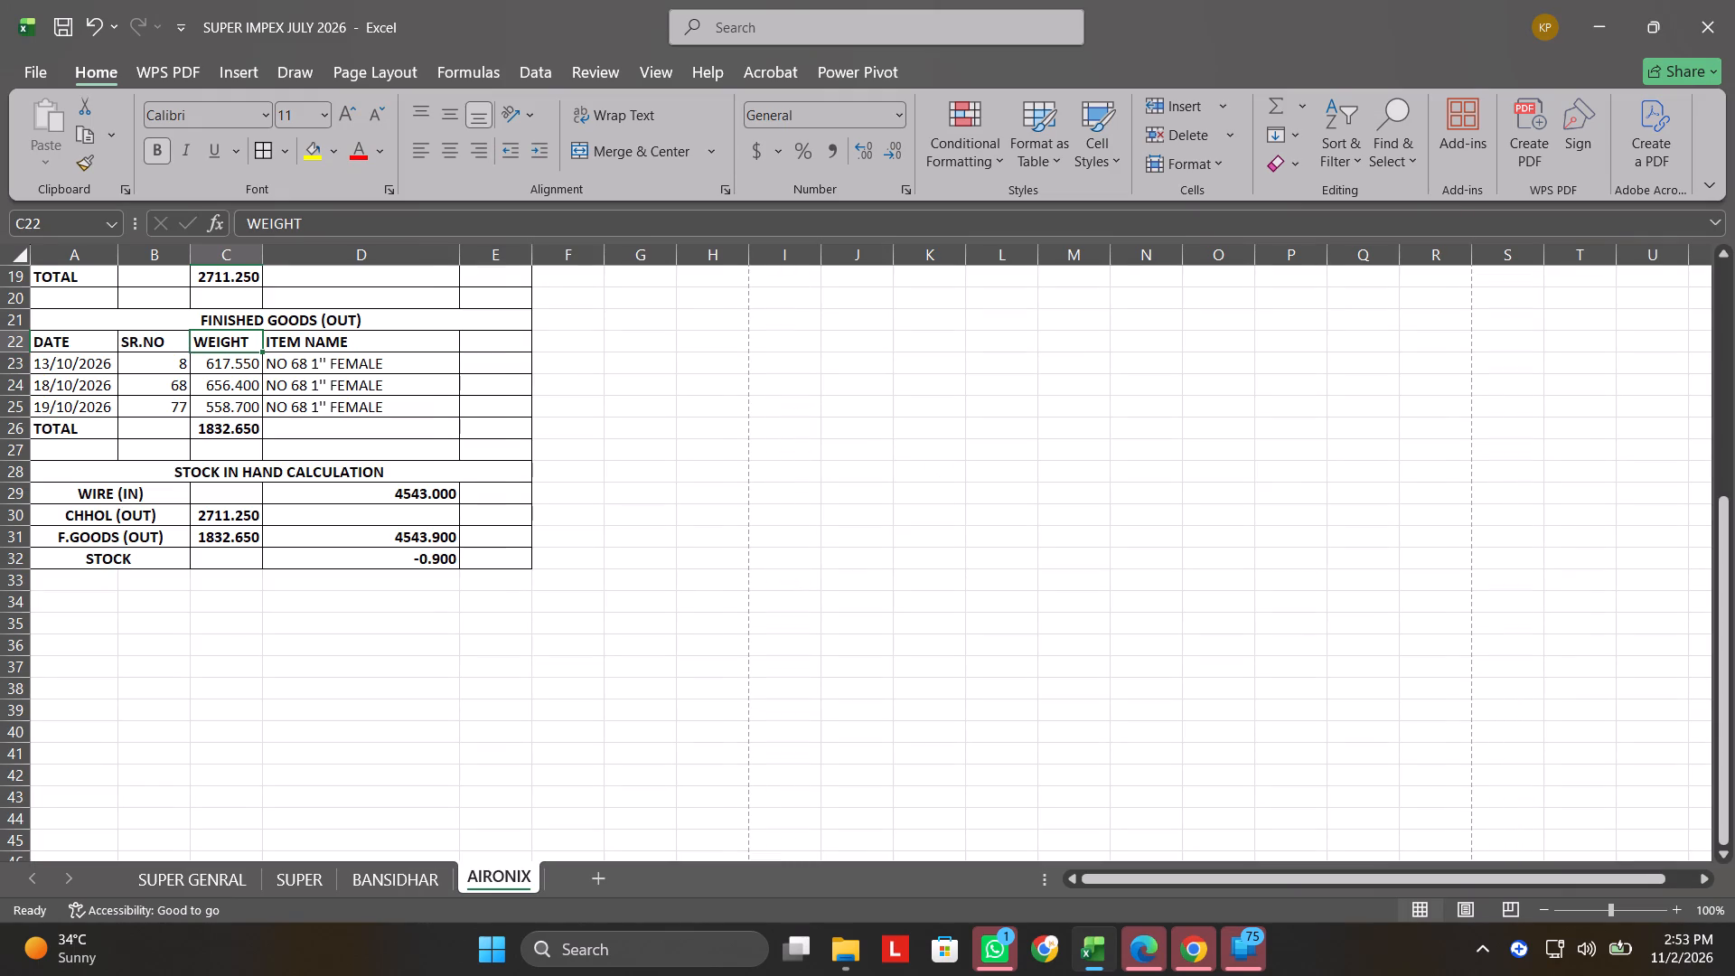
left_click(1734, 0)
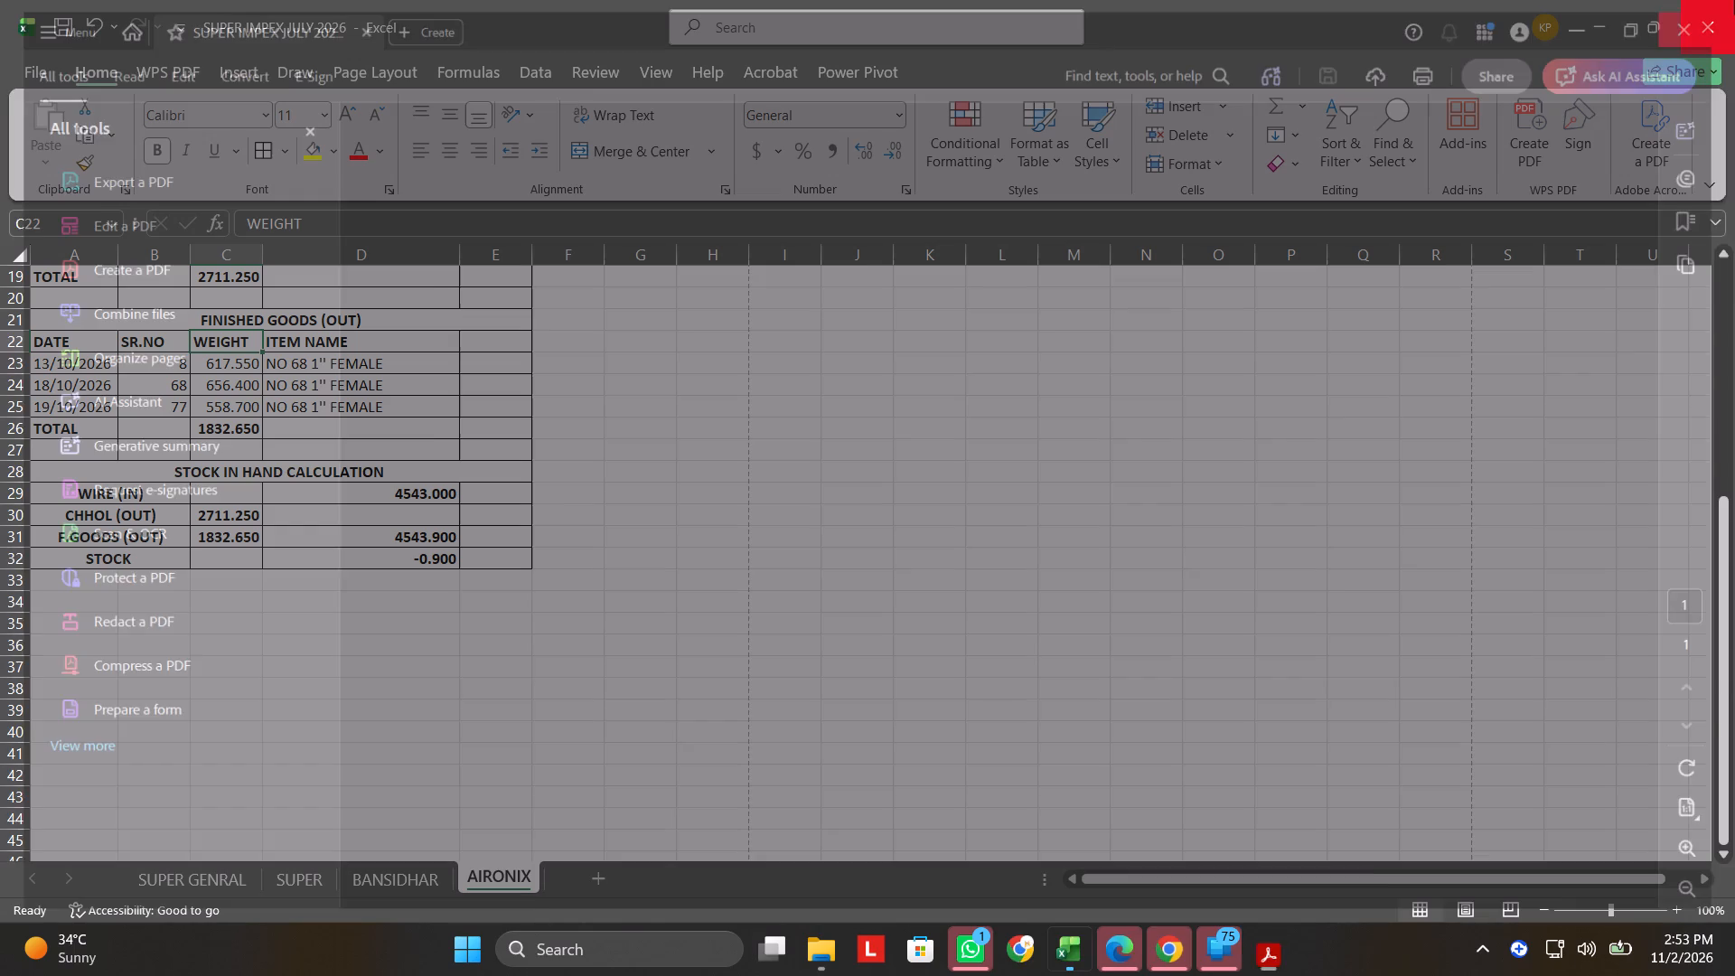
Close the SUPER IMPEX JULY 2026 workbook, saving its changes in the SUPER IMPEX folder.
left_click(1734, 0)
left_click(858, 631)
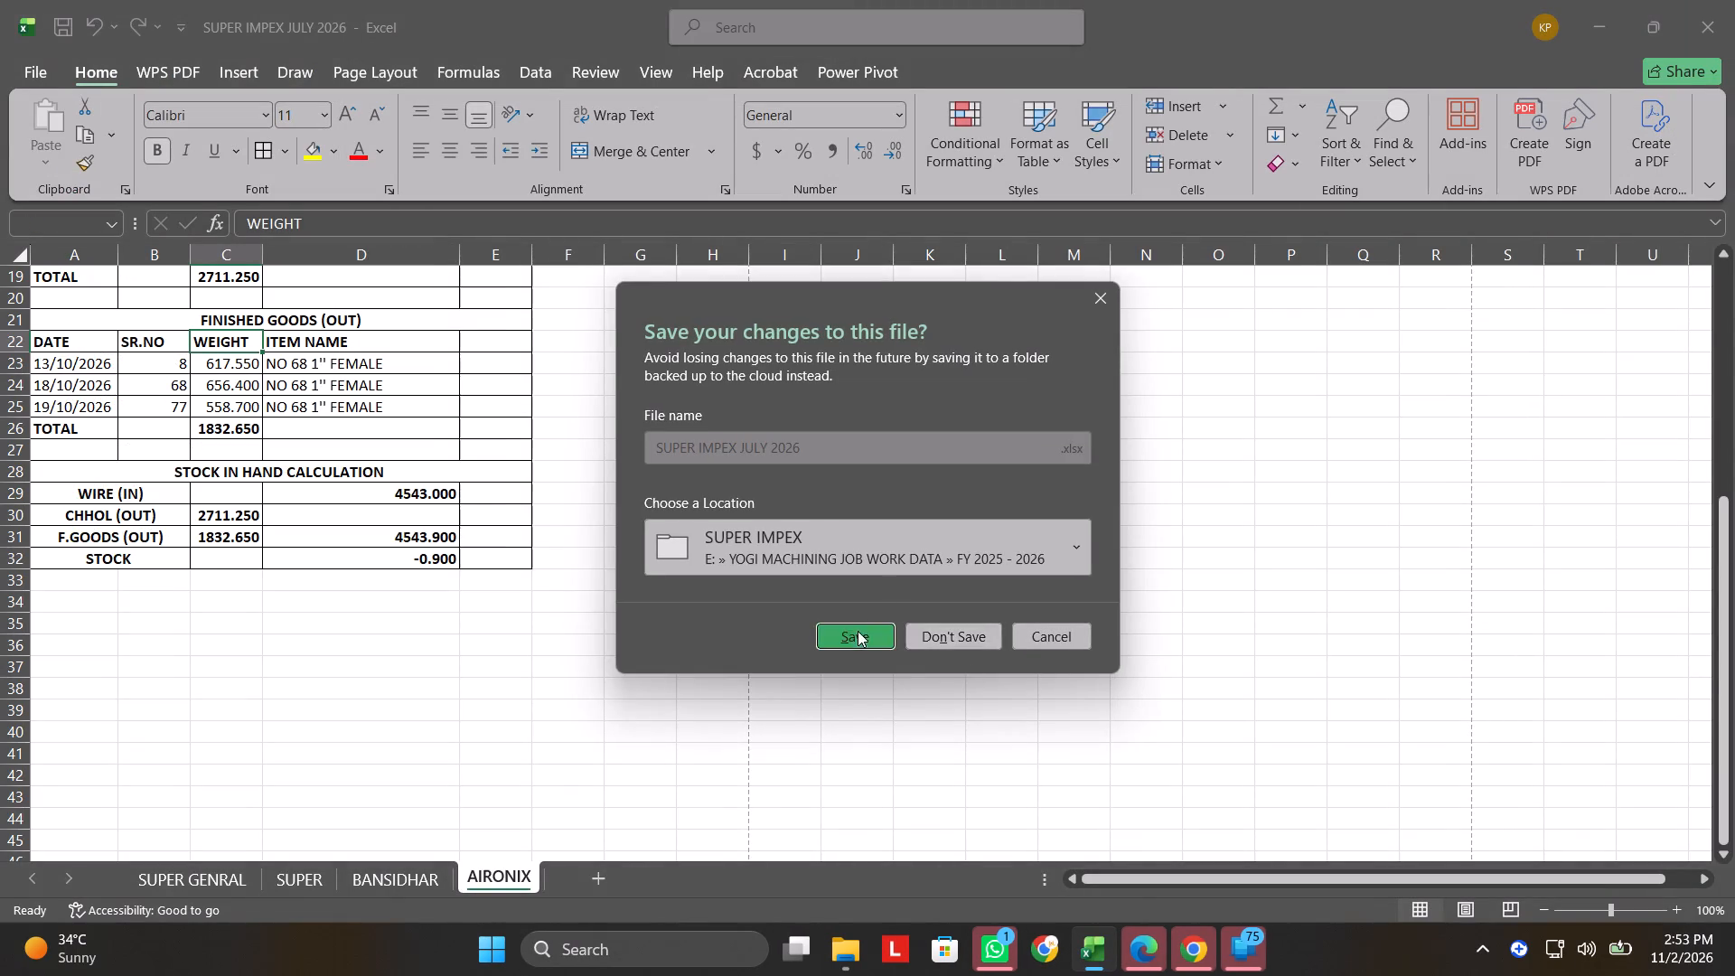